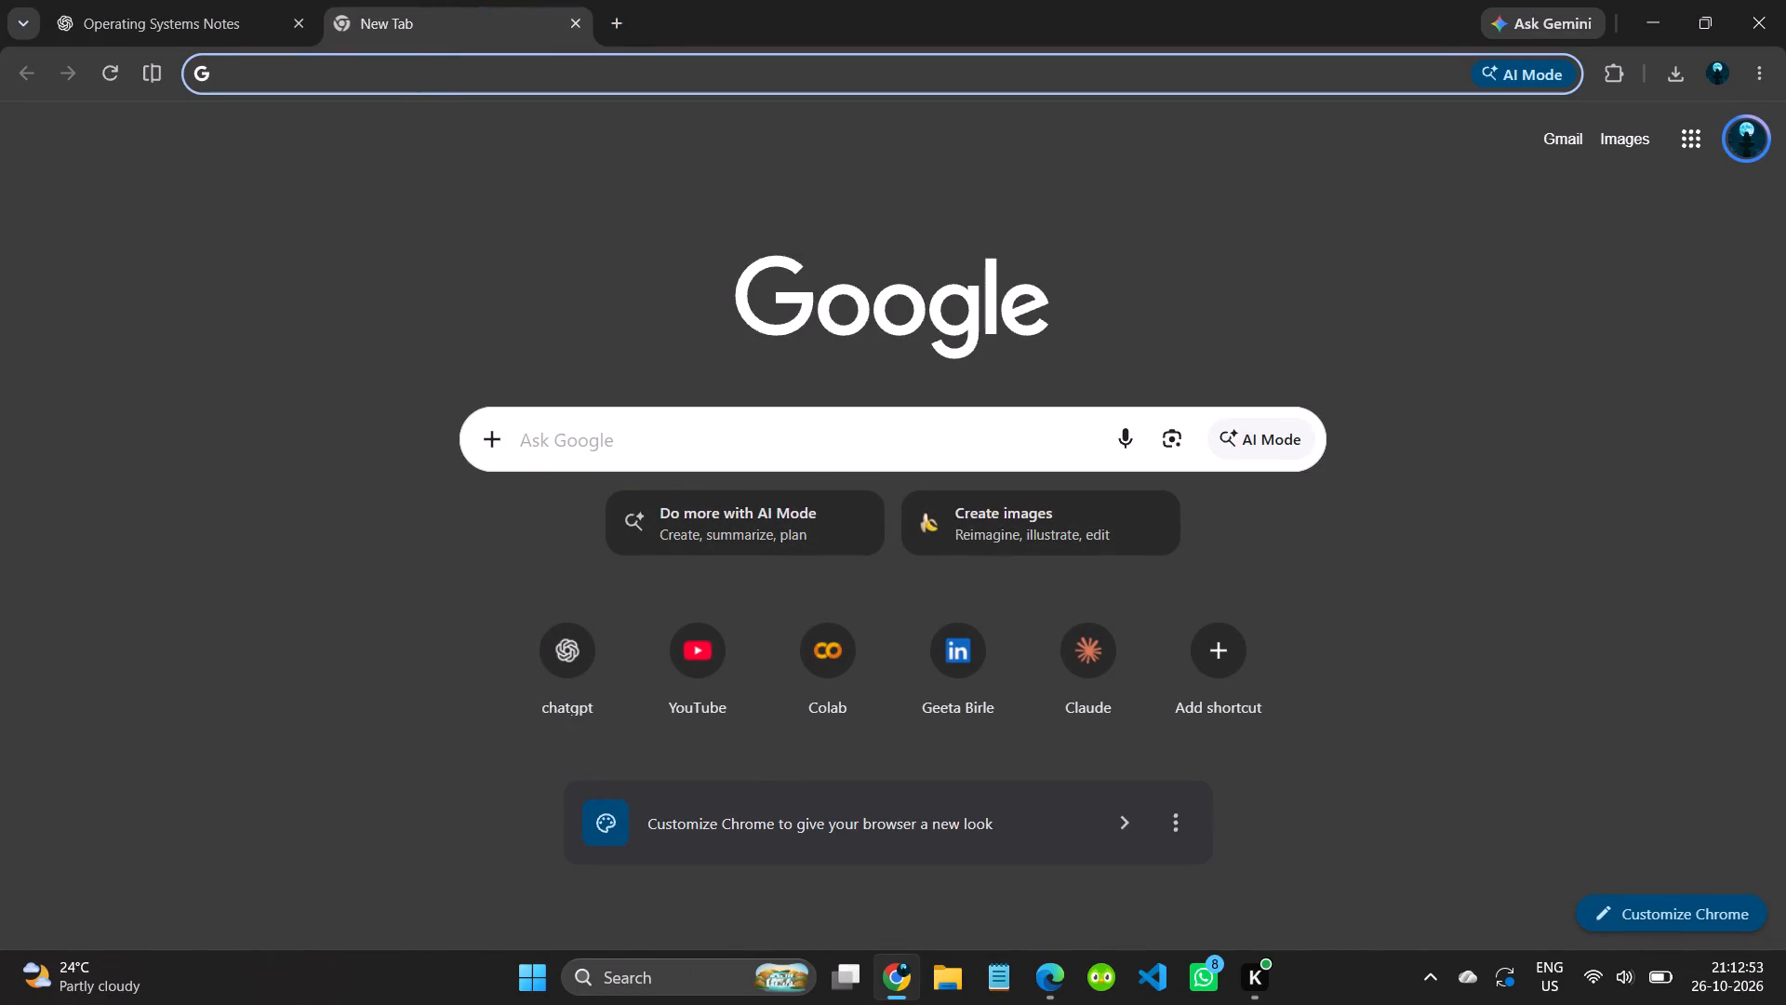
# Open the Canva home page in the new browser tab.
pyautogui.write('can')
pyautogui.press('Return')
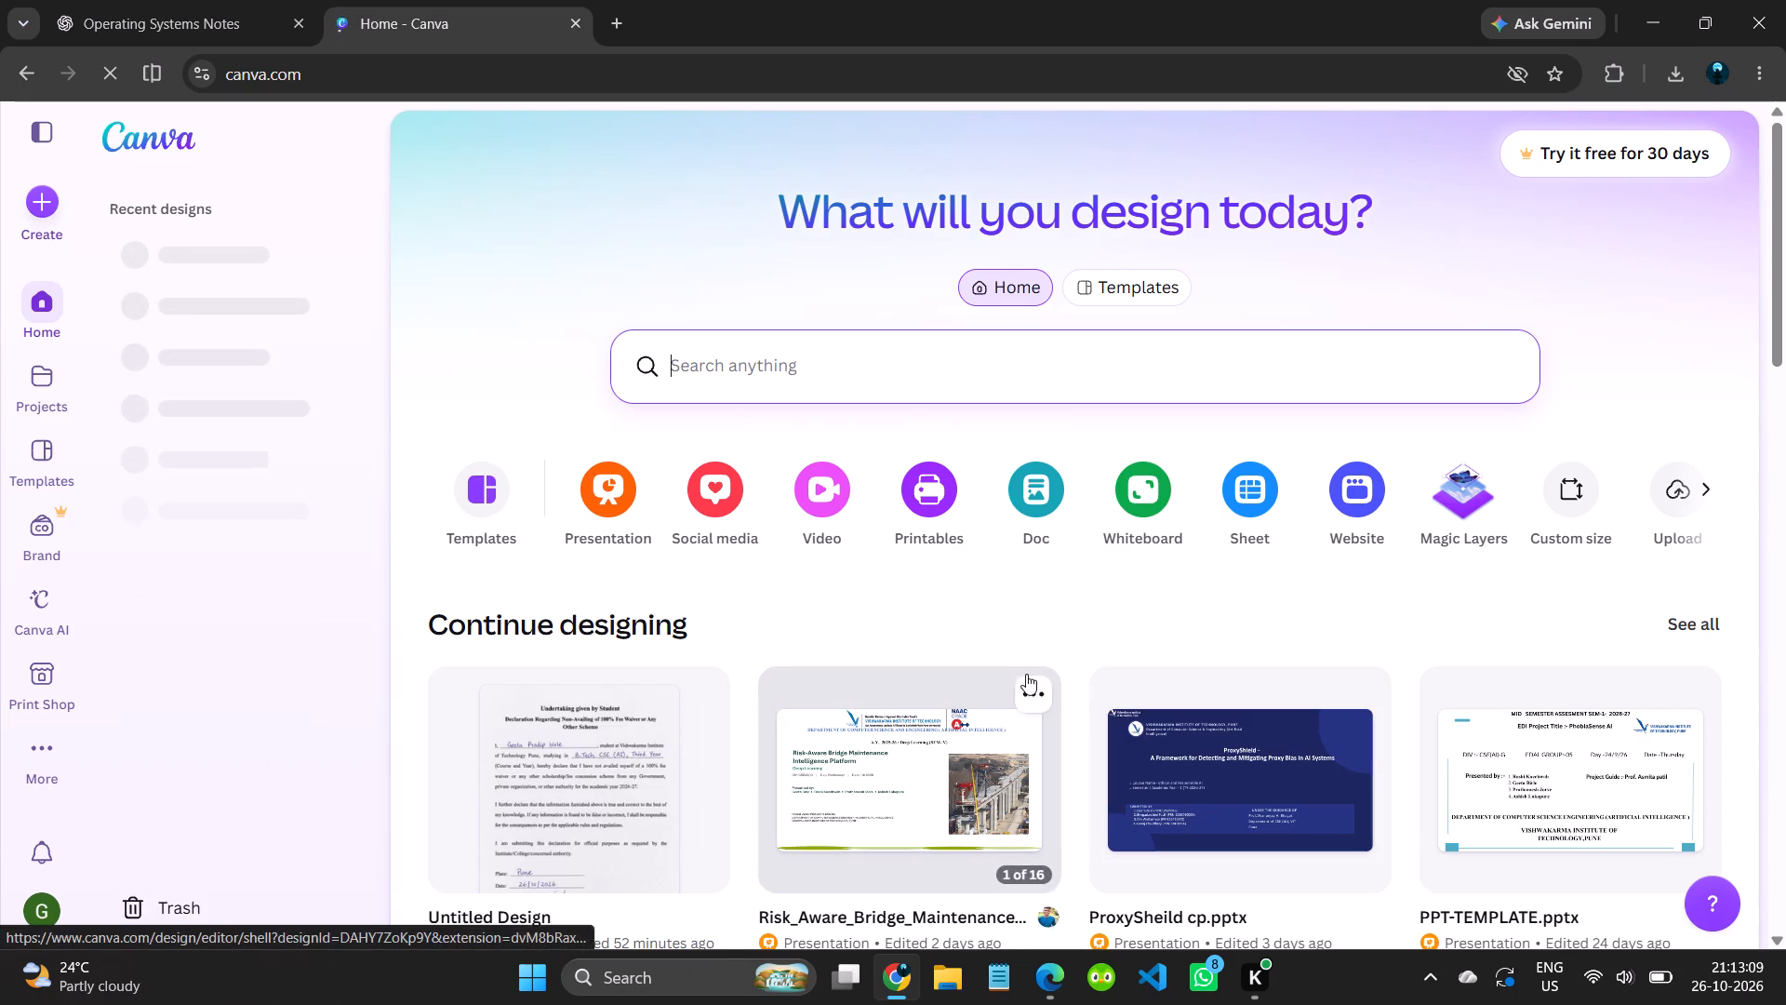
# Look through the Canva home page, including the recent designs, suggested templates, template categories and popular formats.
pyautogui.scroll(-5, 1026, 674)
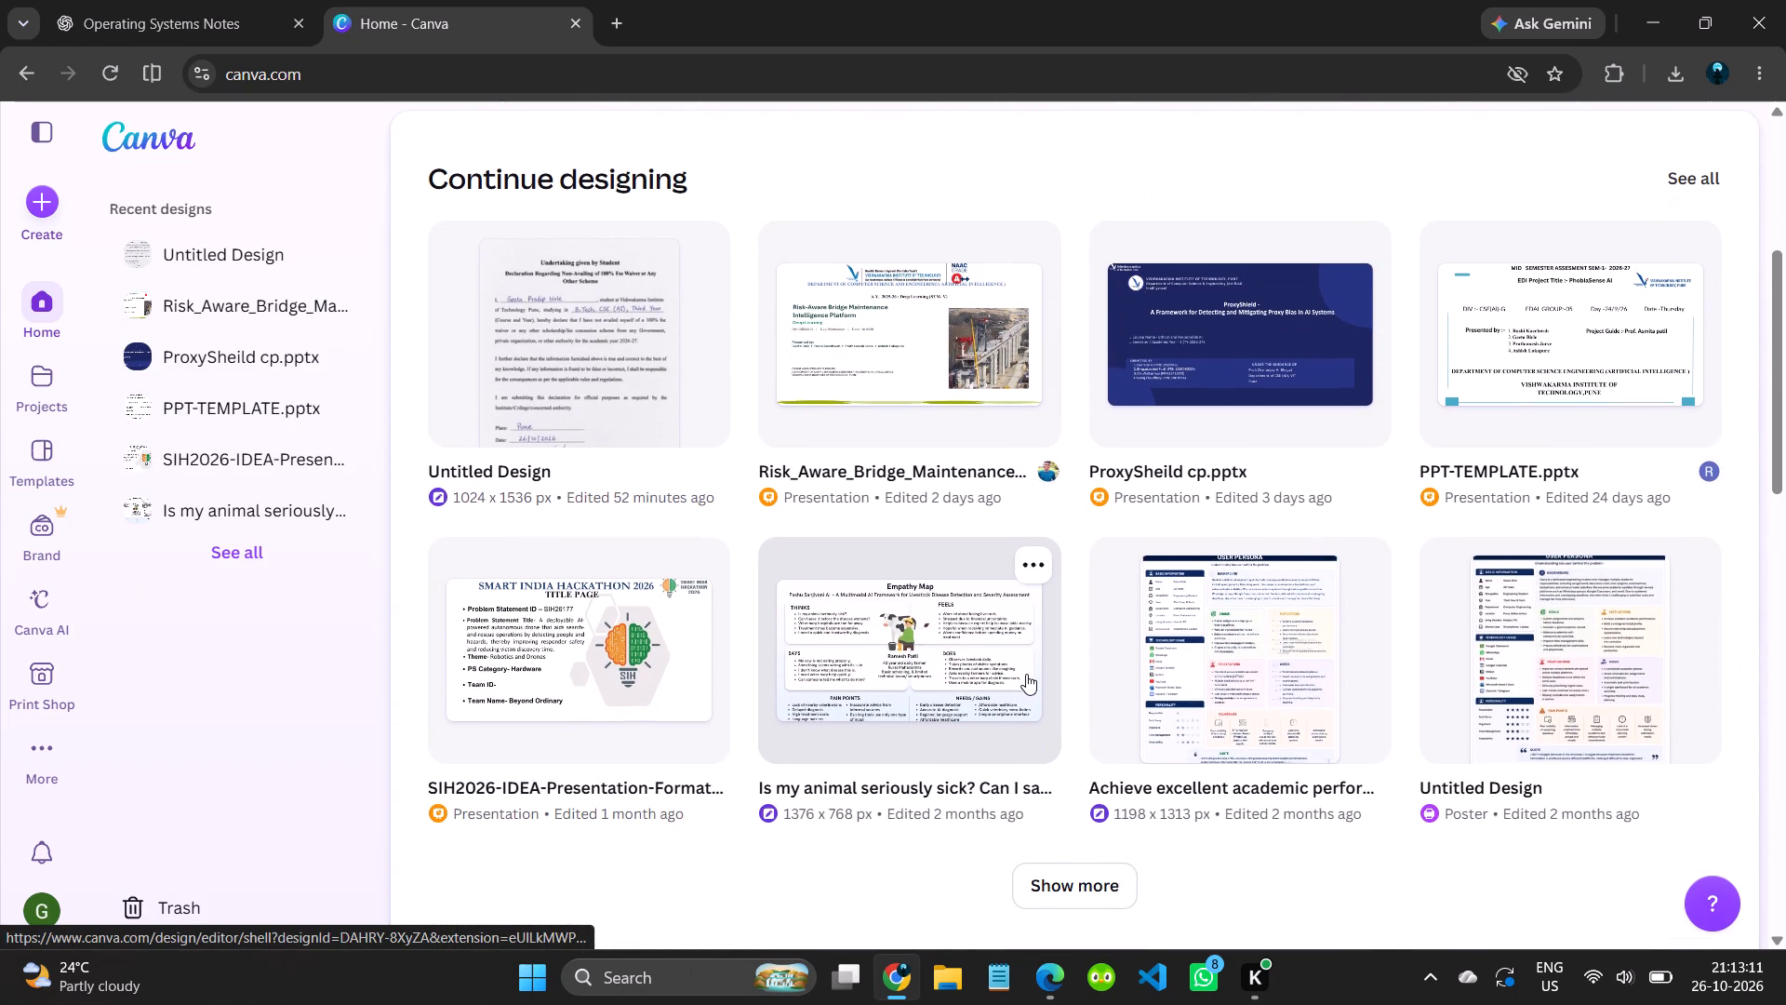
pyautogui.scroll(-2, 1026, 674)
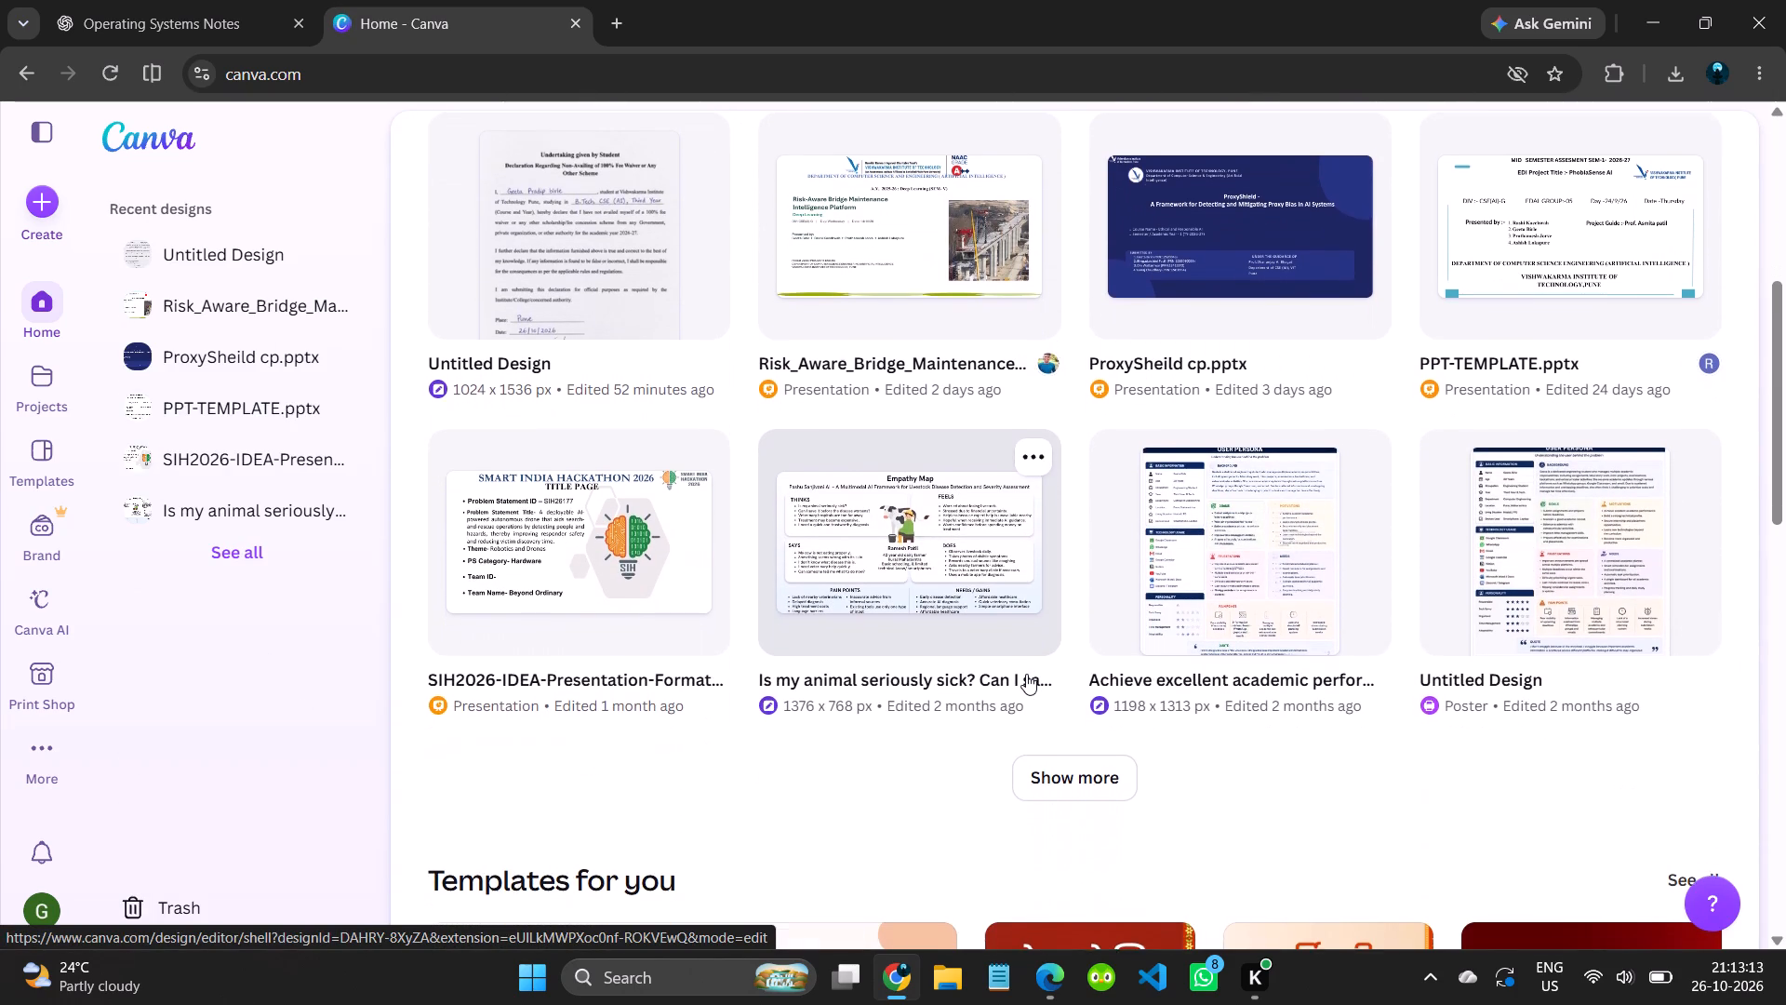
pyautogui.scroll(-5, 1026, 674)
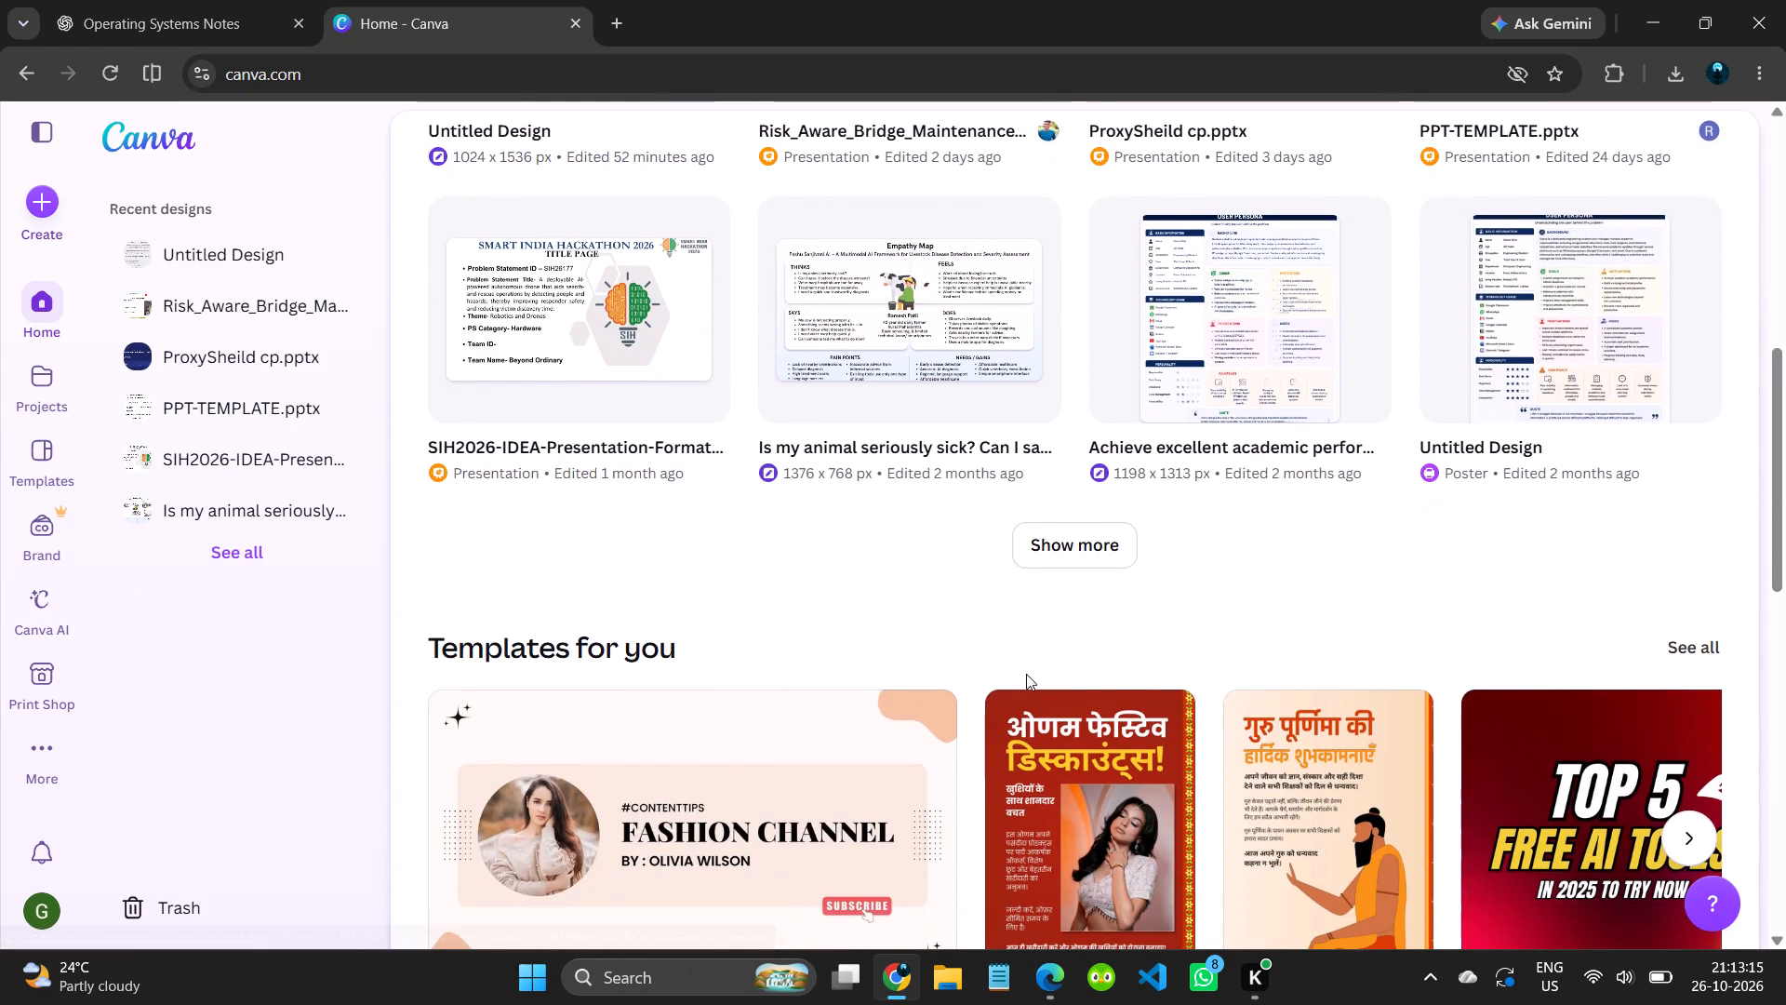
pyautogui.scroll(-3, 1026, 674)
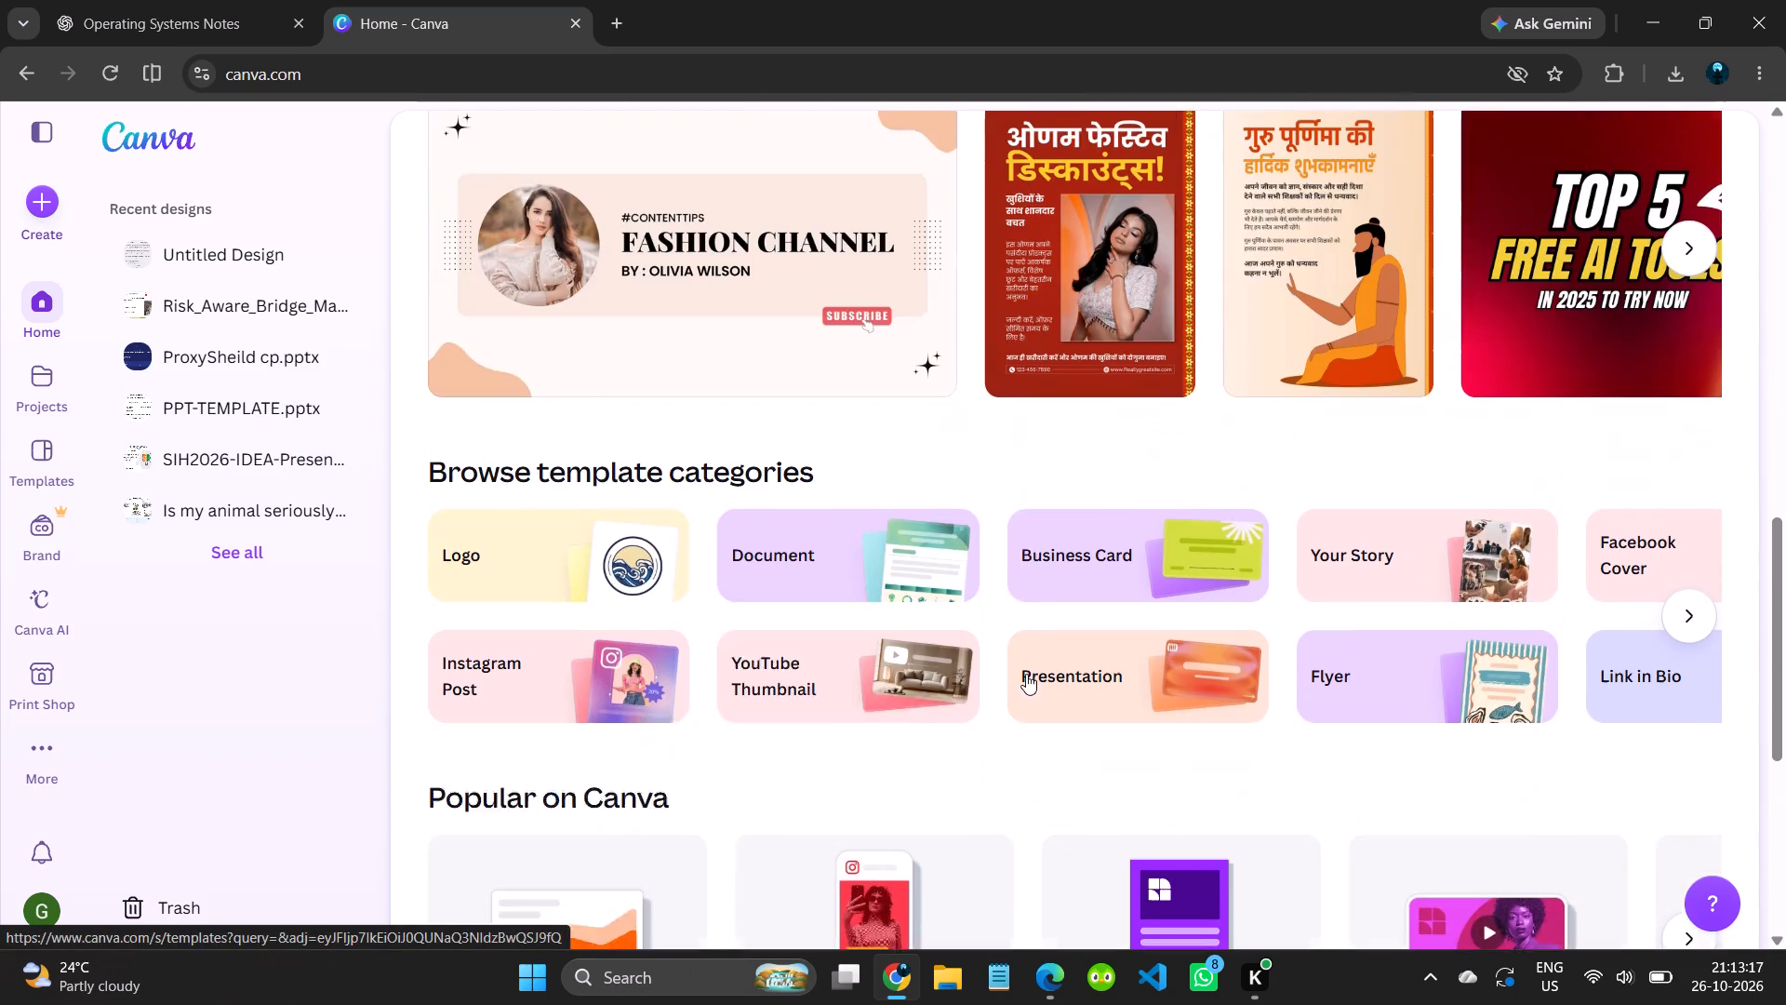
pyautogui.scroll(-3, 1026, 674)
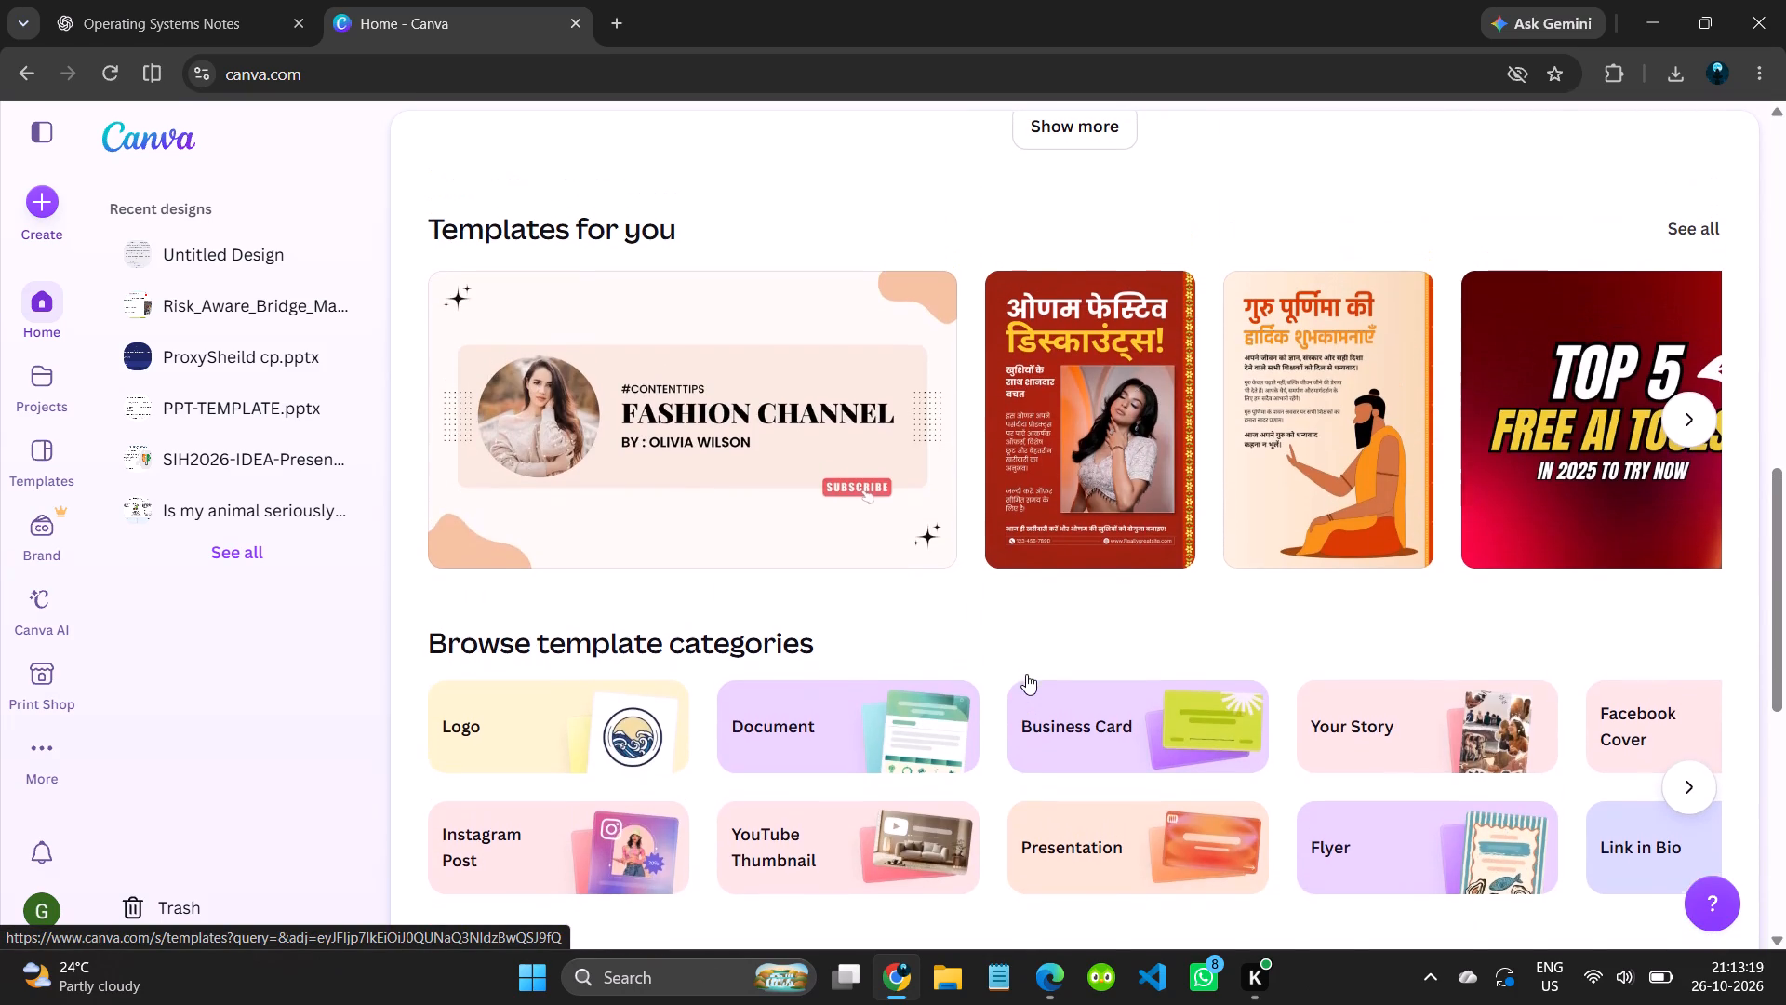
pyautogui.scroll(-2, 1026, 674)
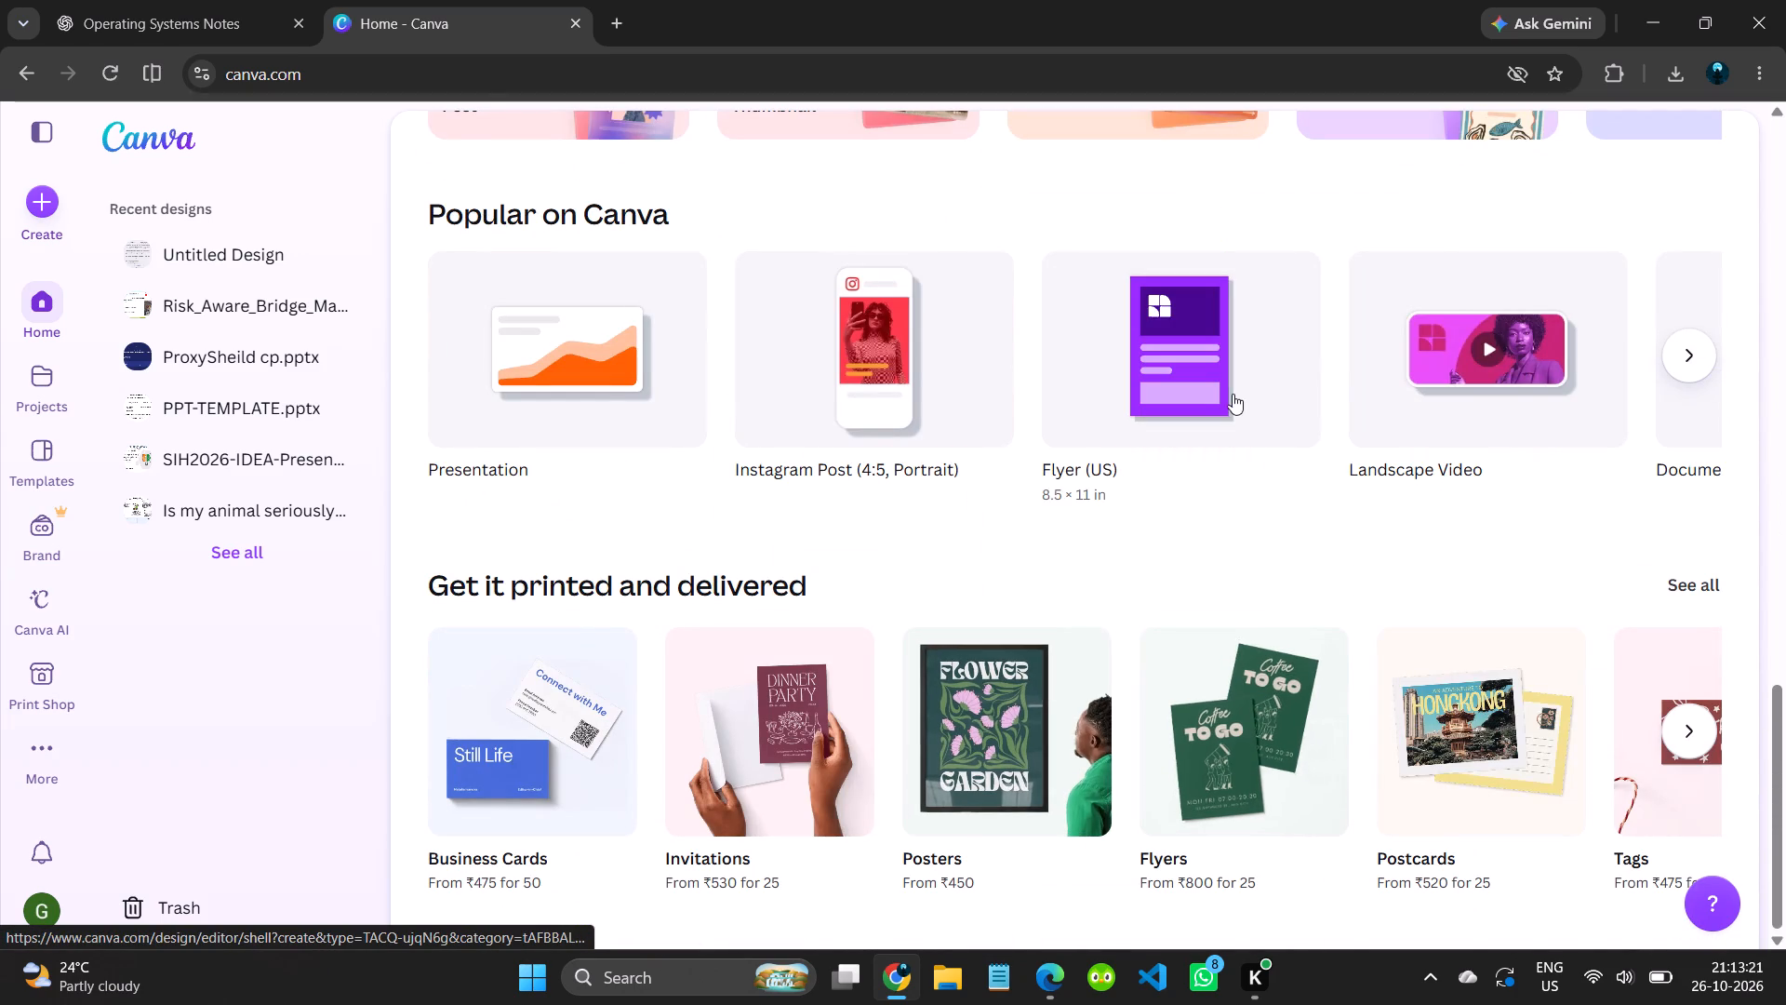
pyautogui.scroll(5, 1233, 394)
pyautogui.scroll(-4, 1233, 394)
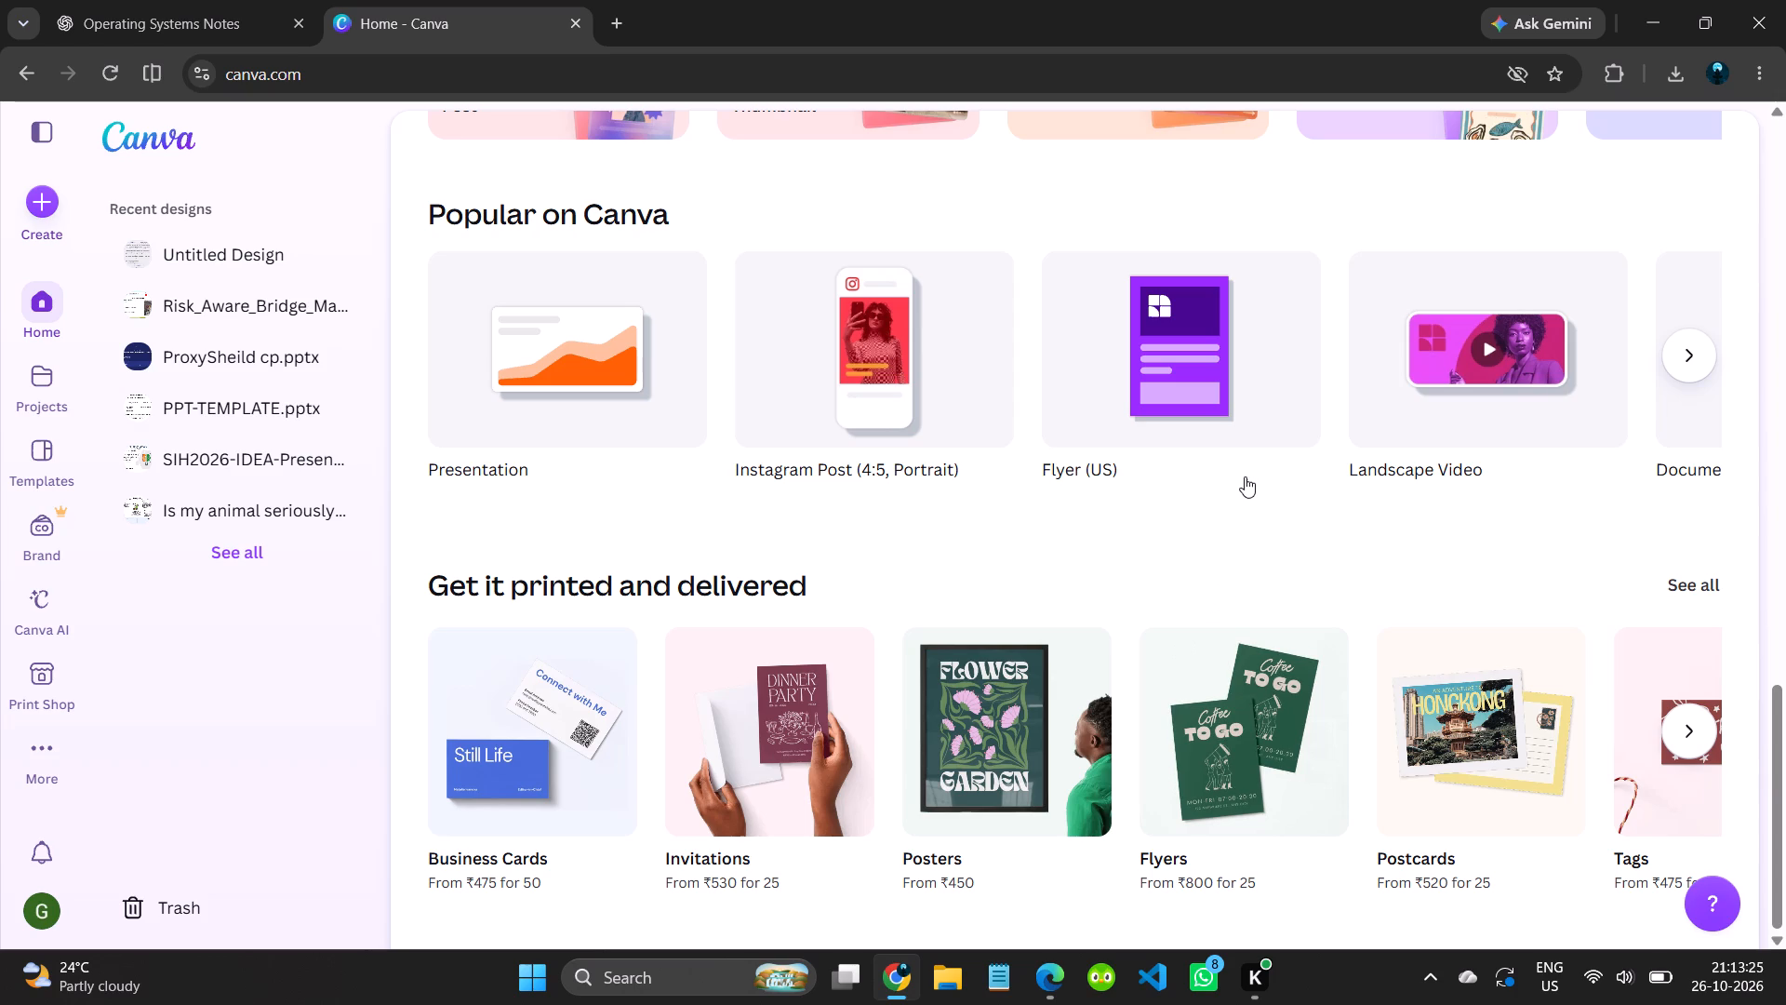
pyautogui.scroll(4, 1245, 476)
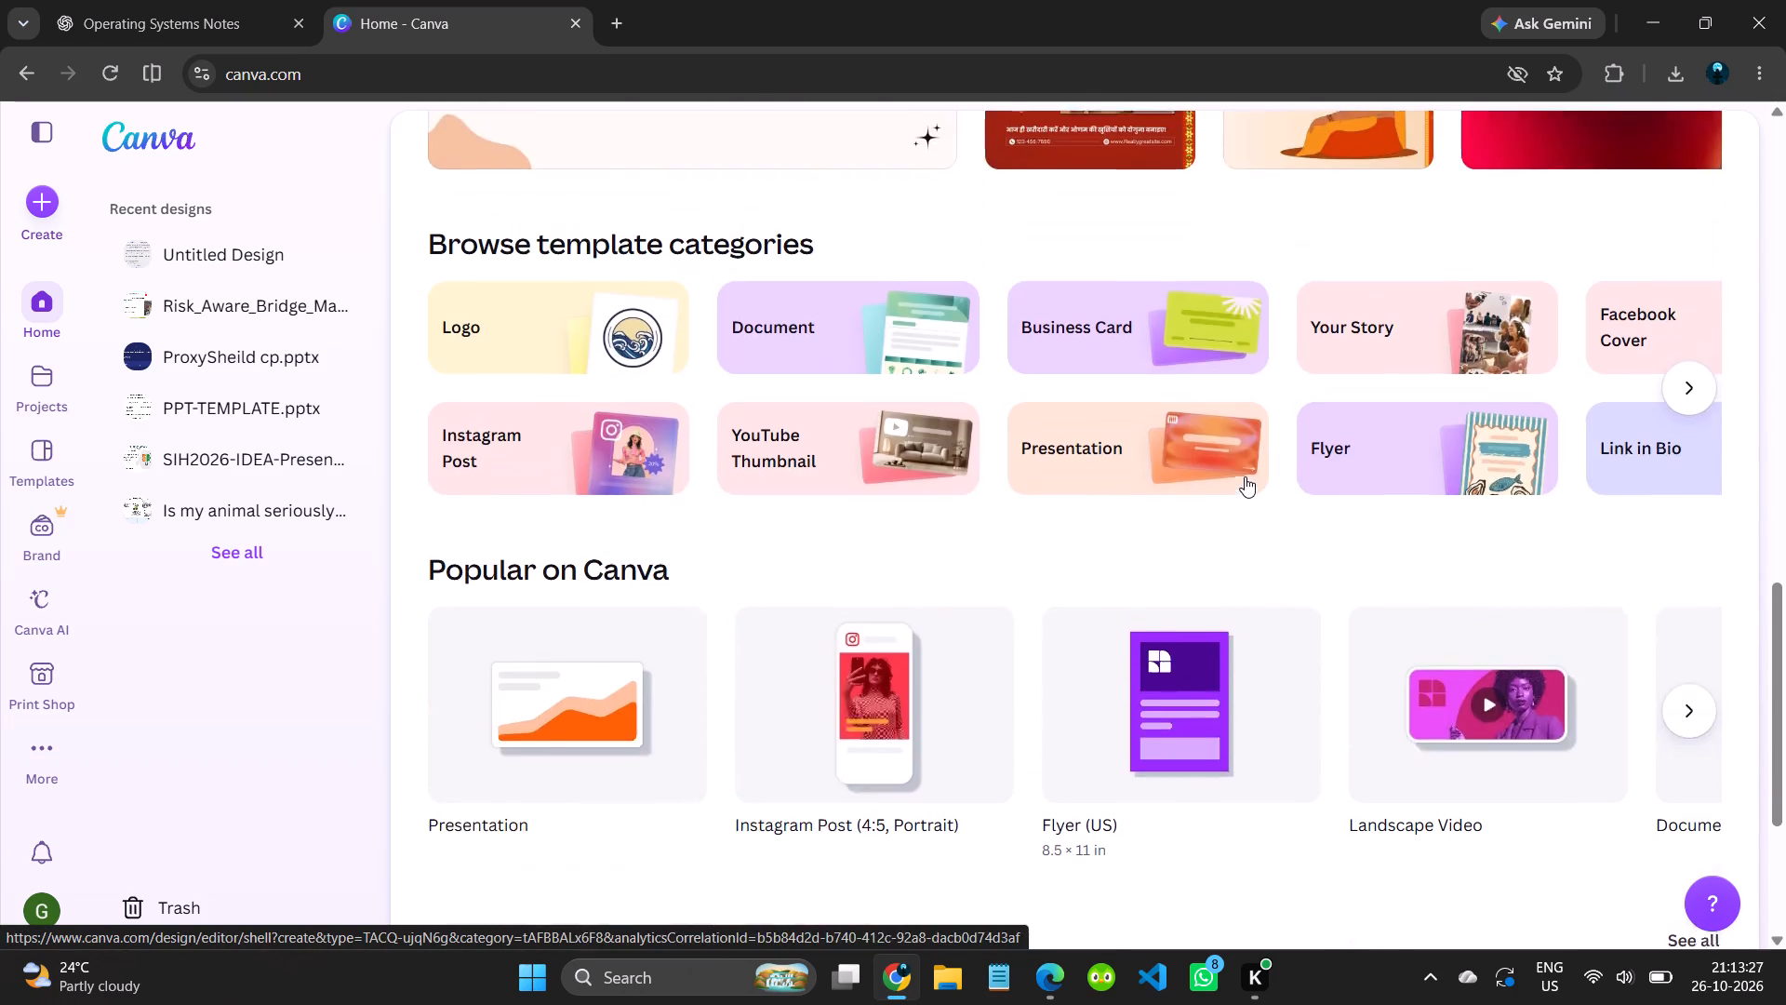
pyautogui.scroll(4, 1245, 476)
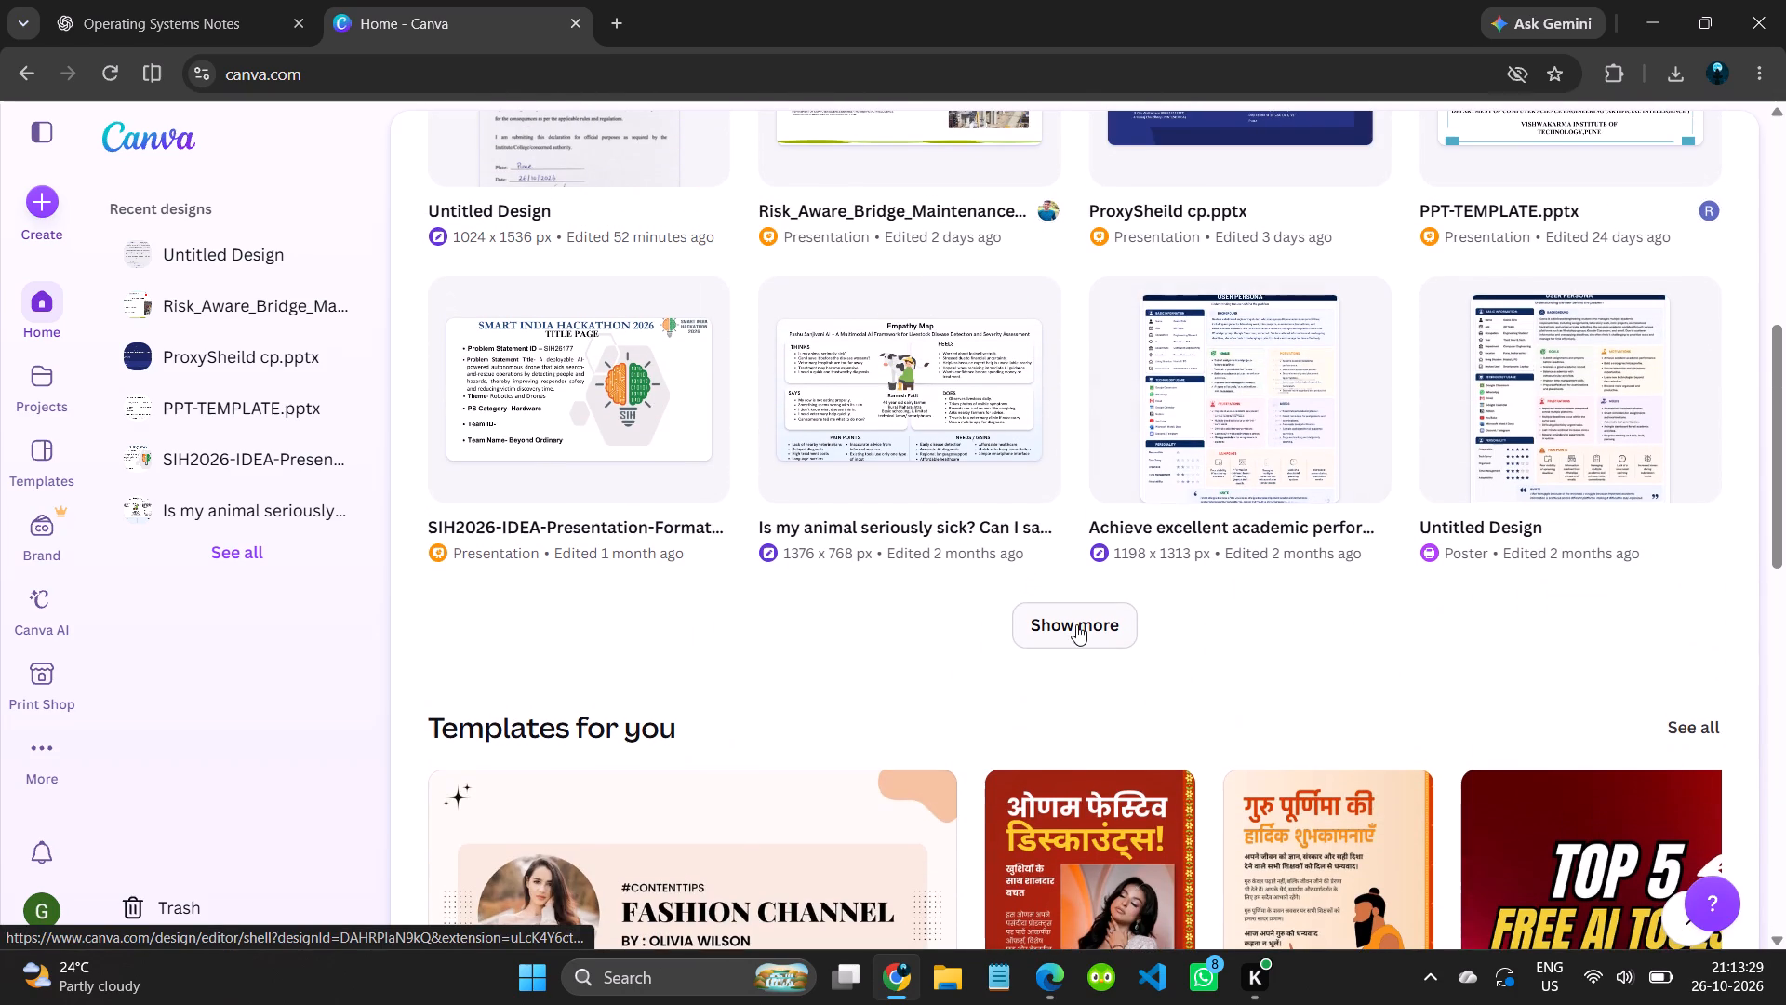
# Show more designs under Continue designing.
pyautogui.click(1076, 624)
pyautogui.scroll(-1, 1076, 624)
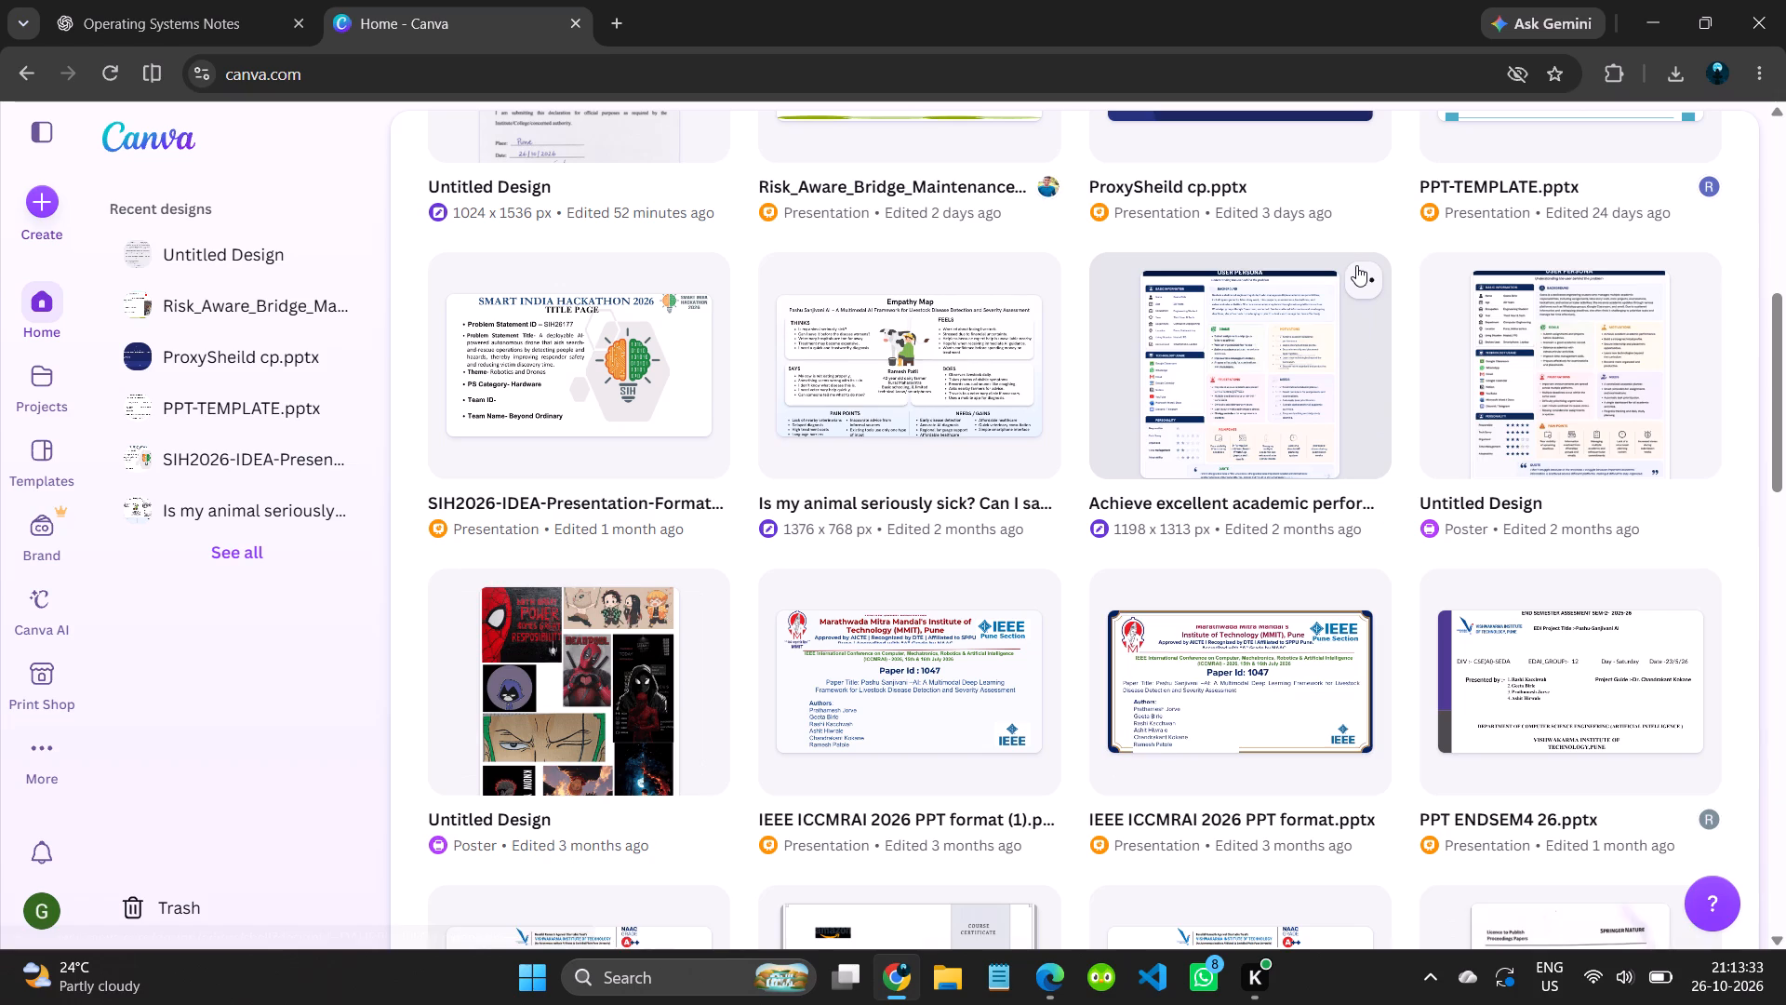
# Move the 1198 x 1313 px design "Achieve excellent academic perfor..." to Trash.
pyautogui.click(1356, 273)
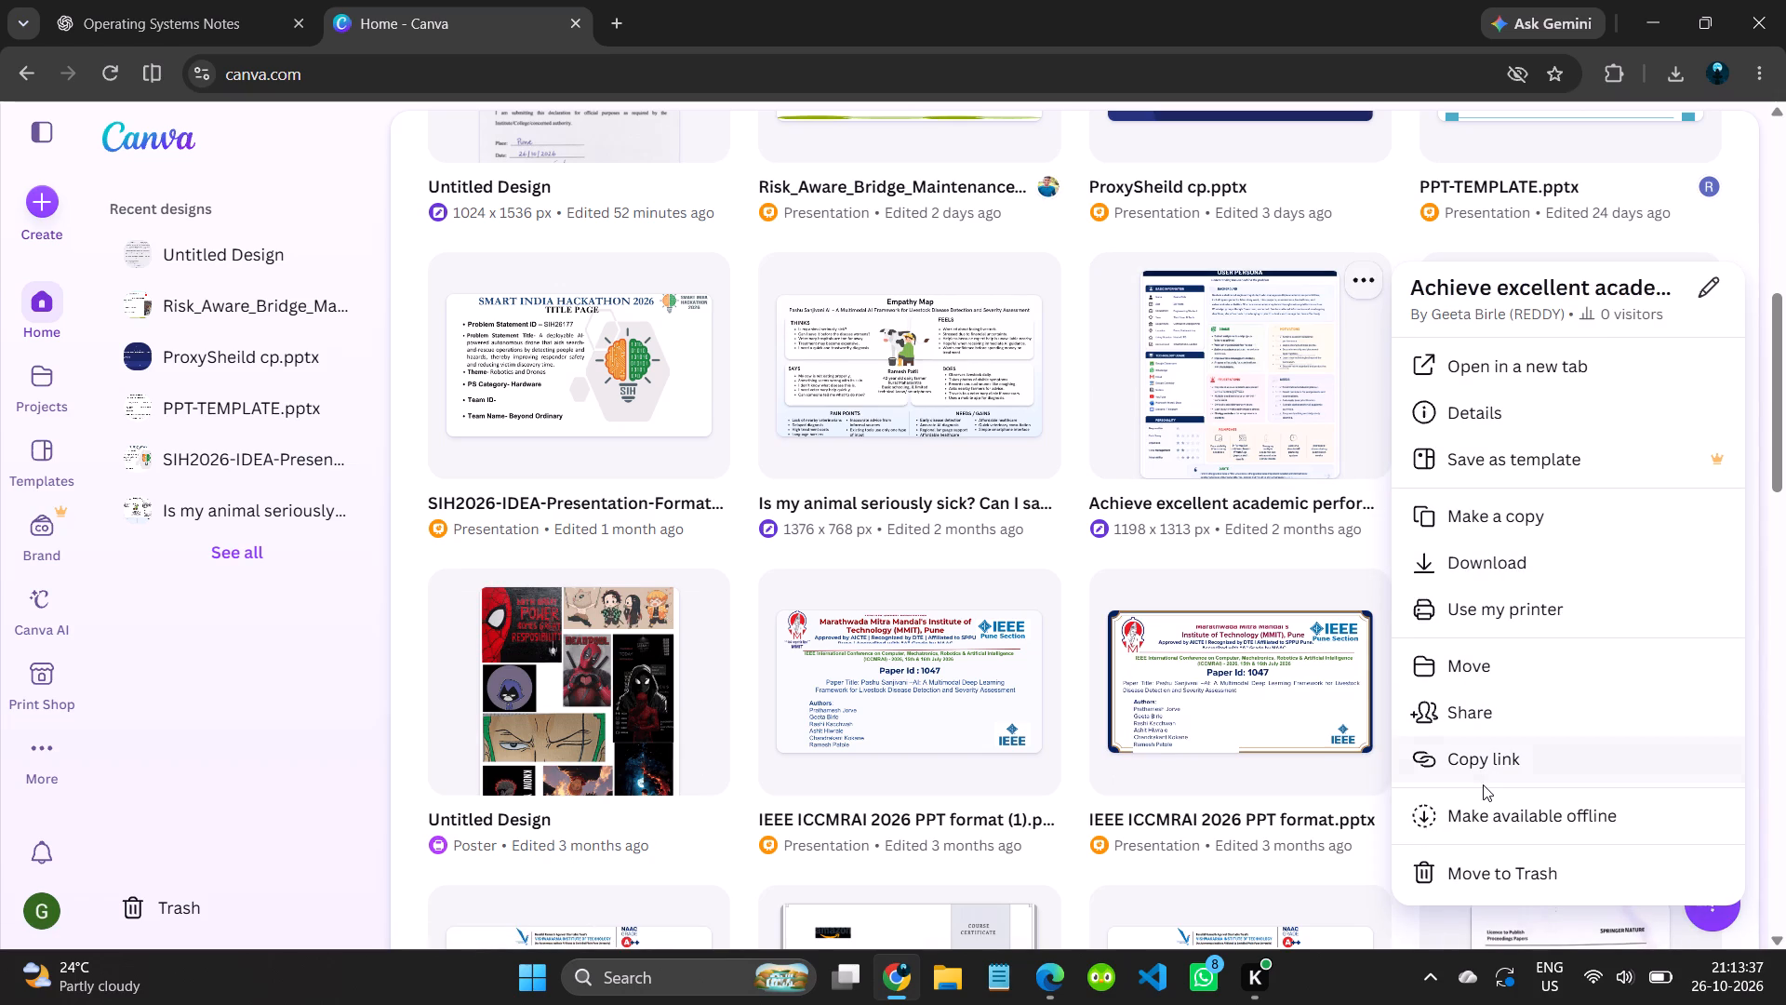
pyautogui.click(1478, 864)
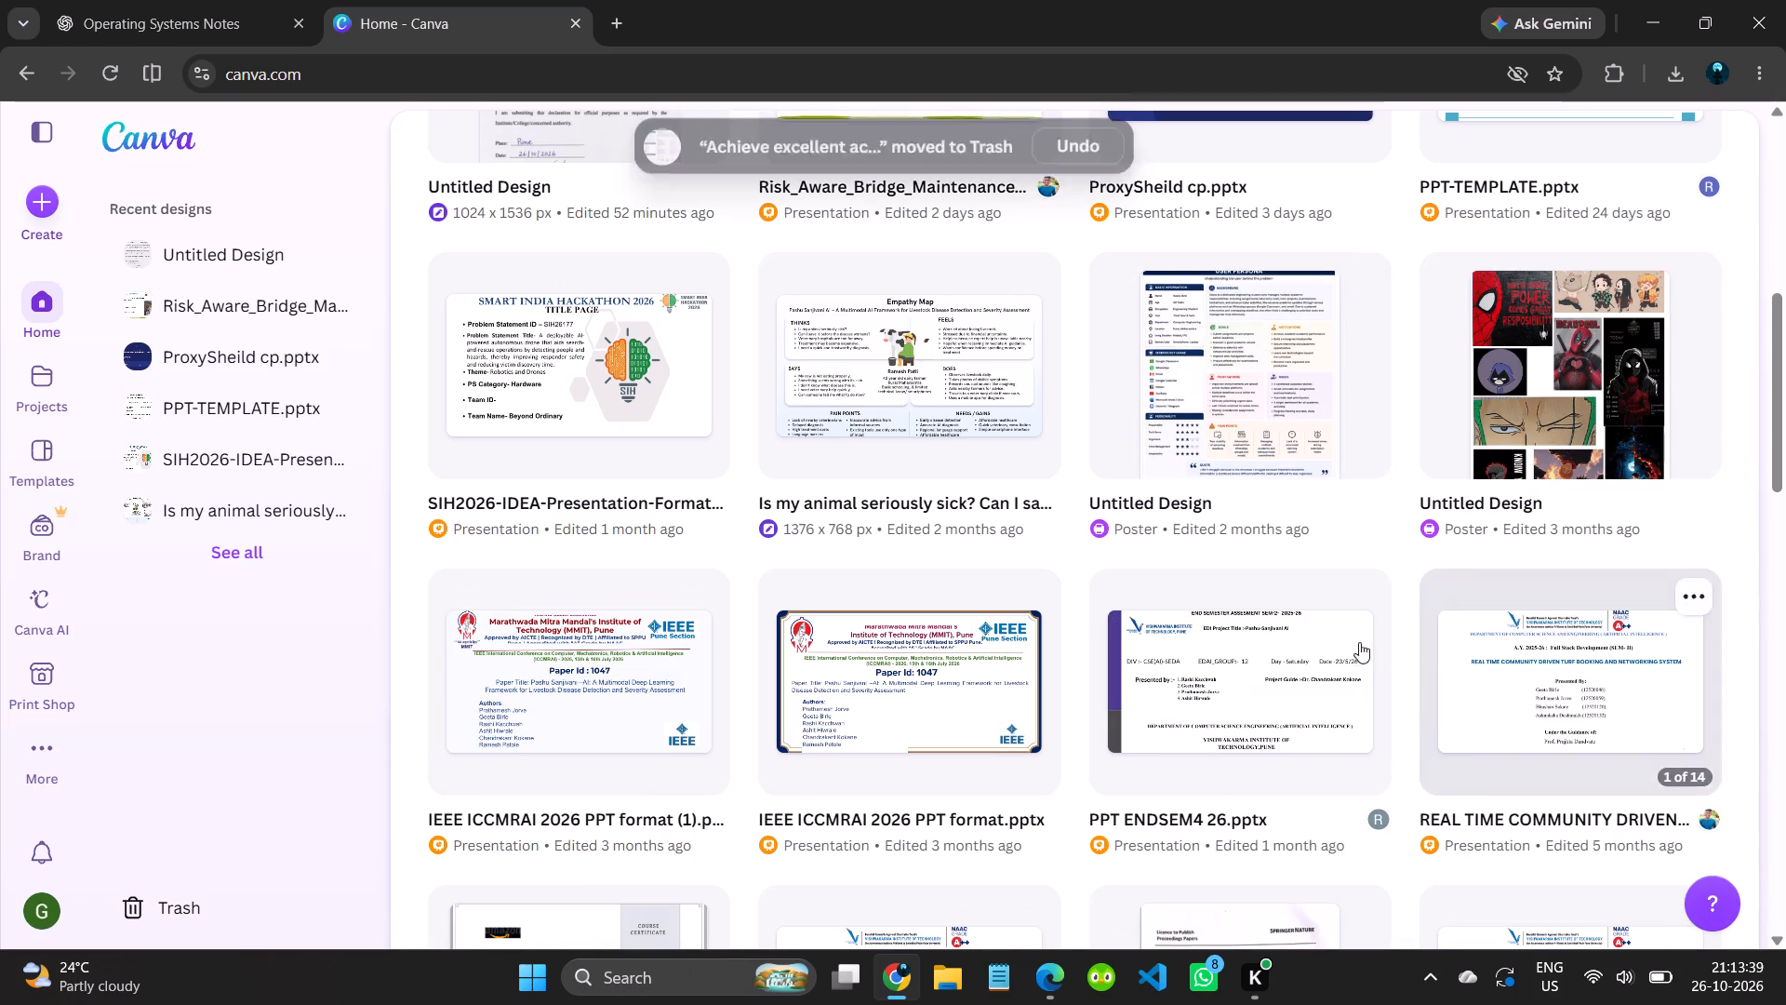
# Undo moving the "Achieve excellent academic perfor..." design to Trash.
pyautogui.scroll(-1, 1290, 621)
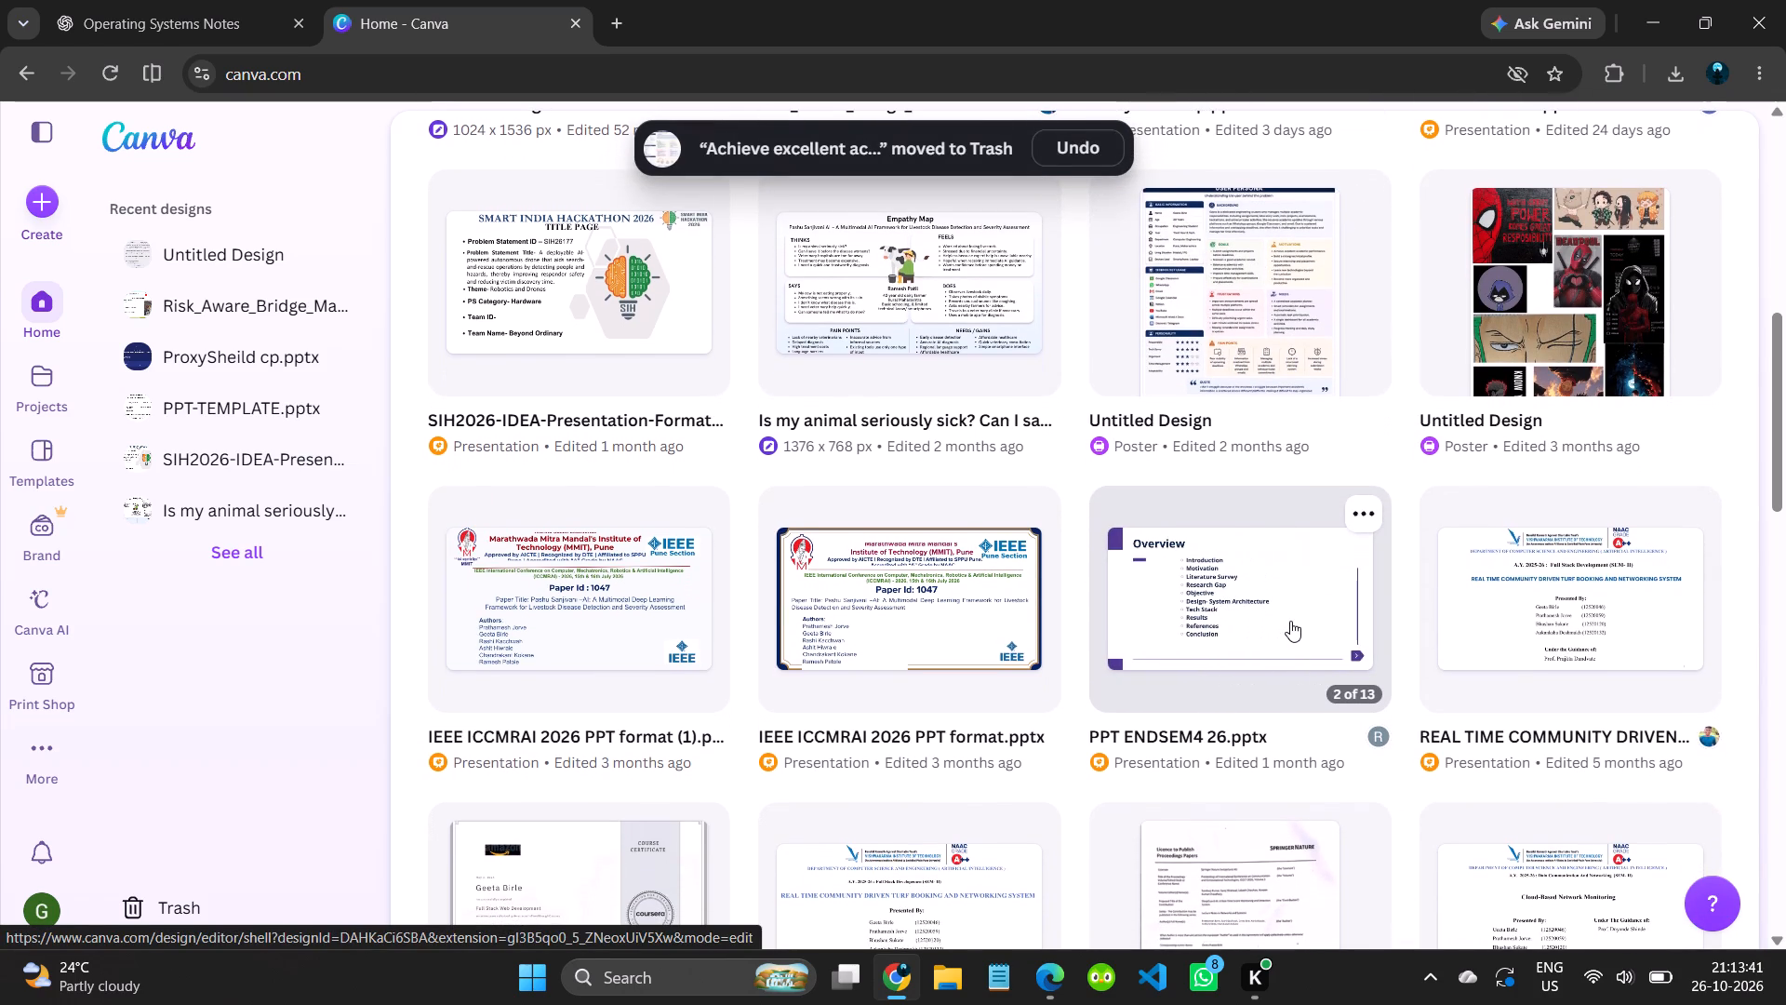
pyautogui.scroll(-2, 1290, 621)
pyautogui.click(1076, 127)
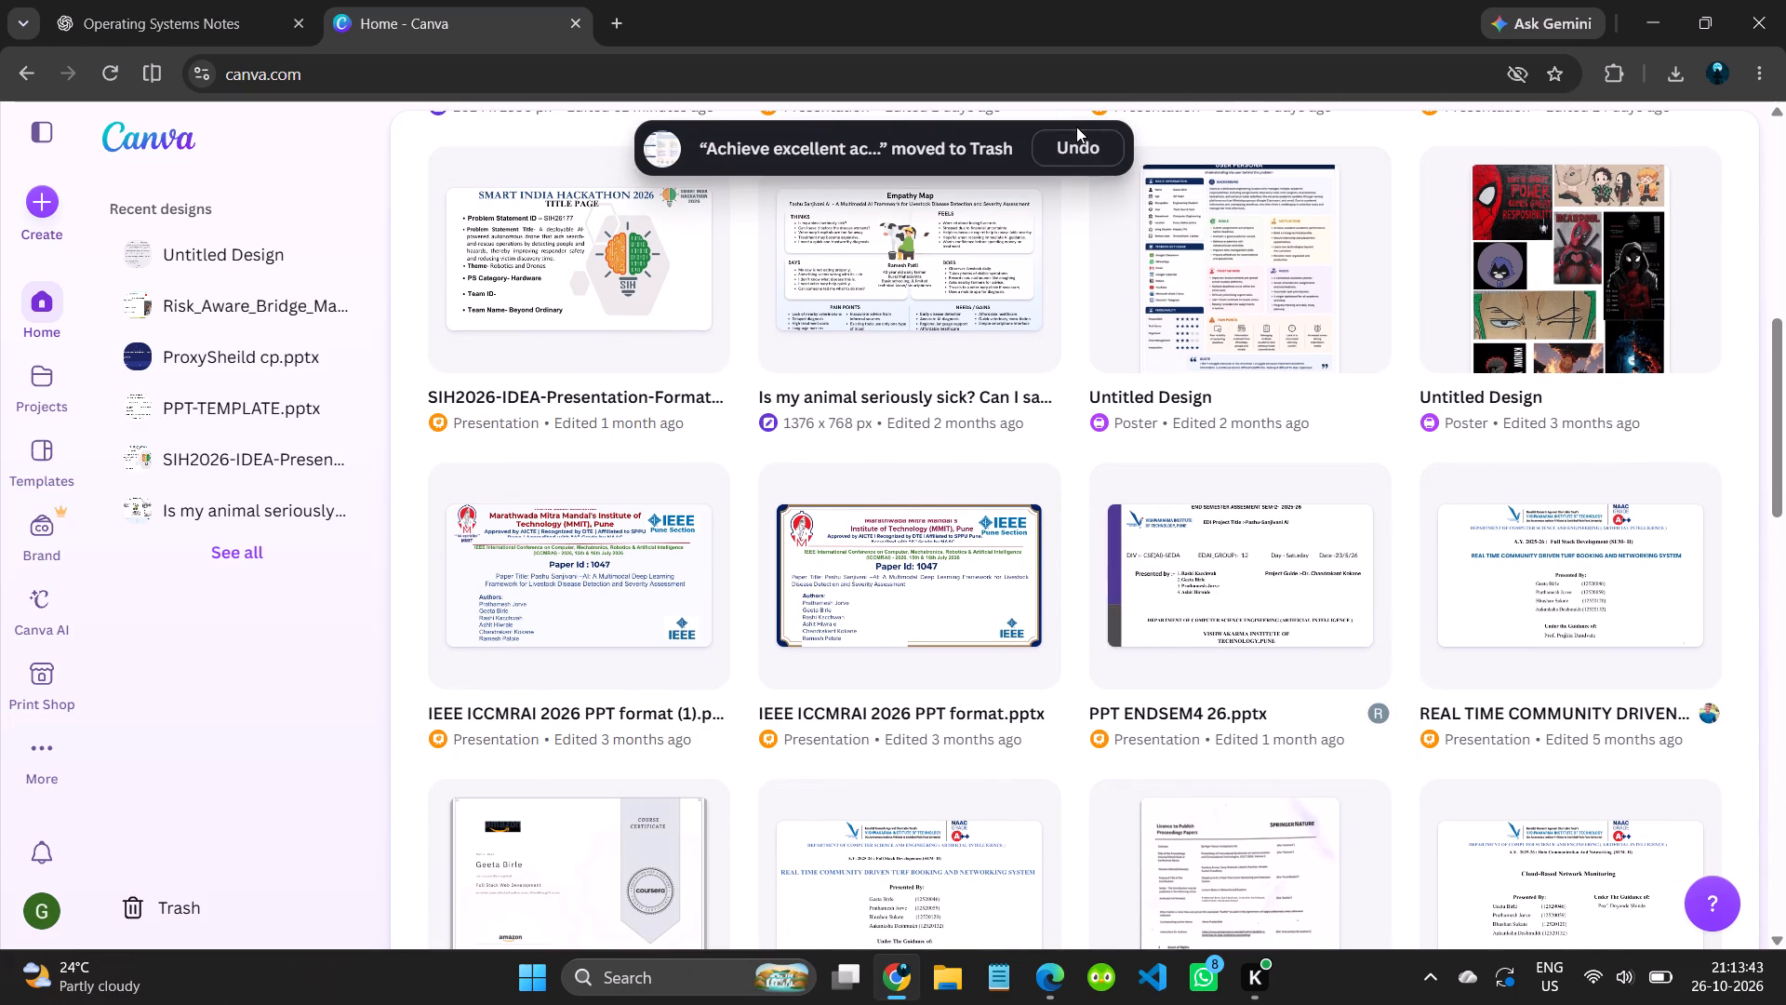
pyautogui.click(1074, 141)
# Look through the older designs under Continue designing, examining their previews and names up close.
pyautogui.scroll(-1, 1129, 431)
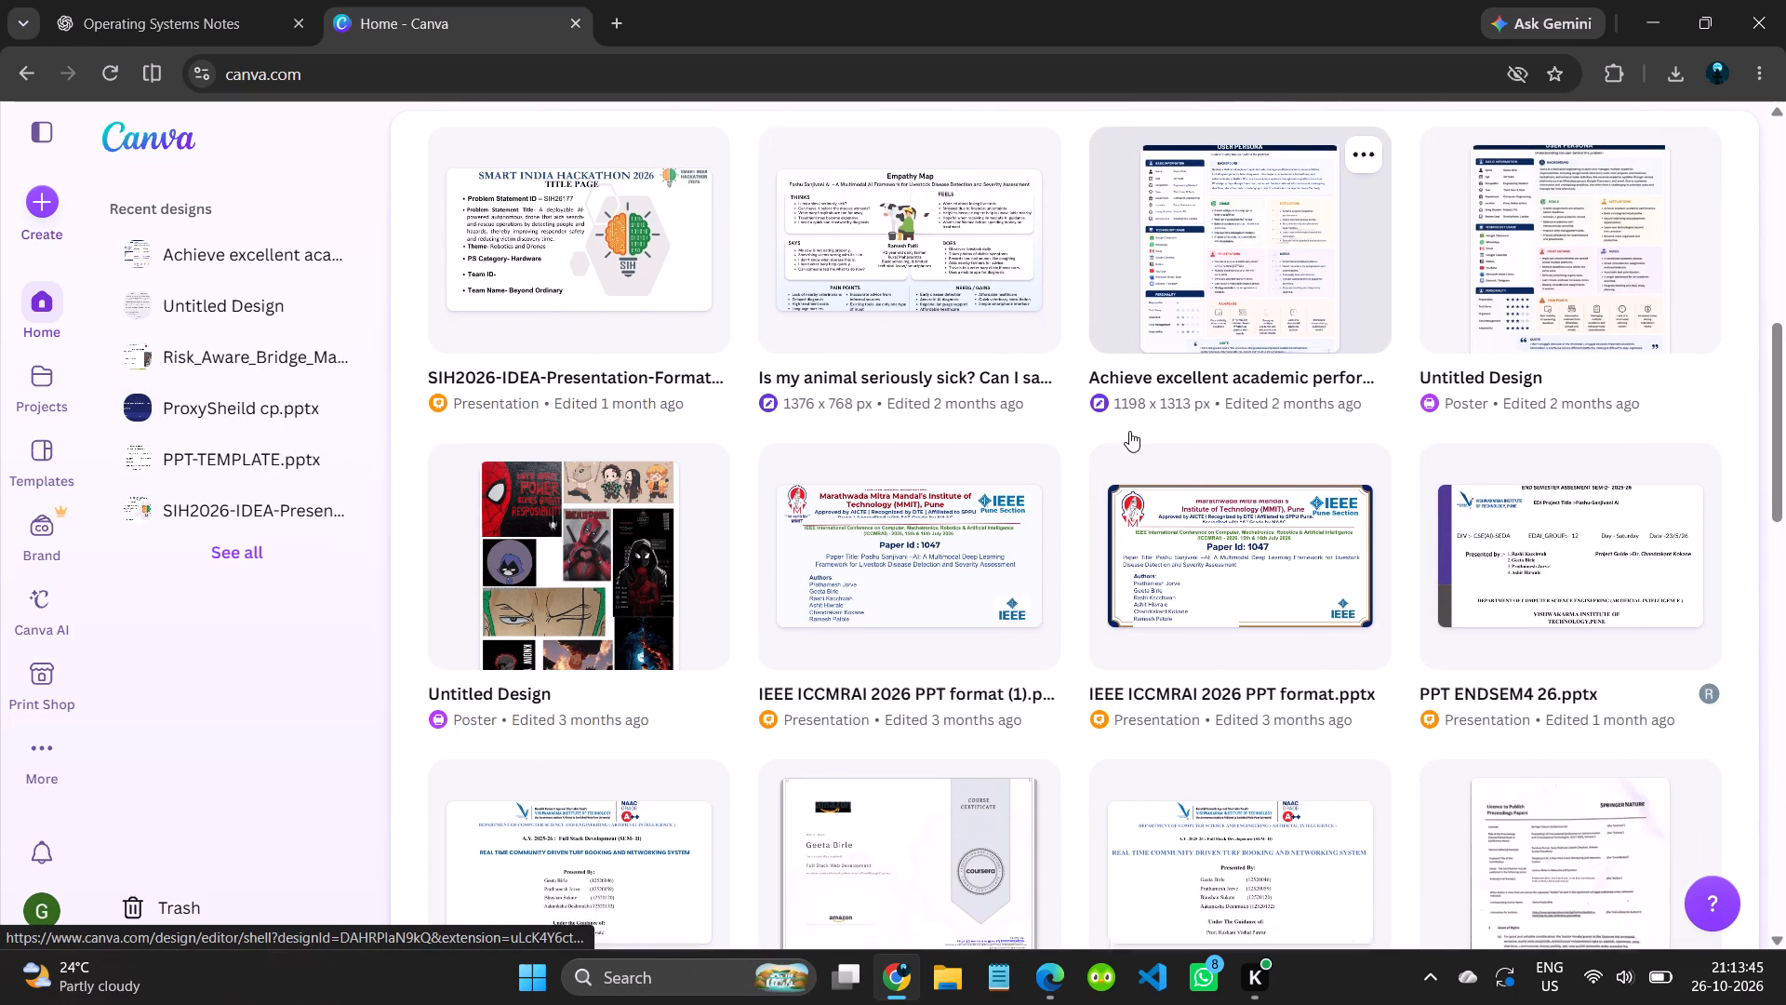
pyautogui.scroll(-1, 1129, 431)
pyautogui.scroll(-1, 681, 517)
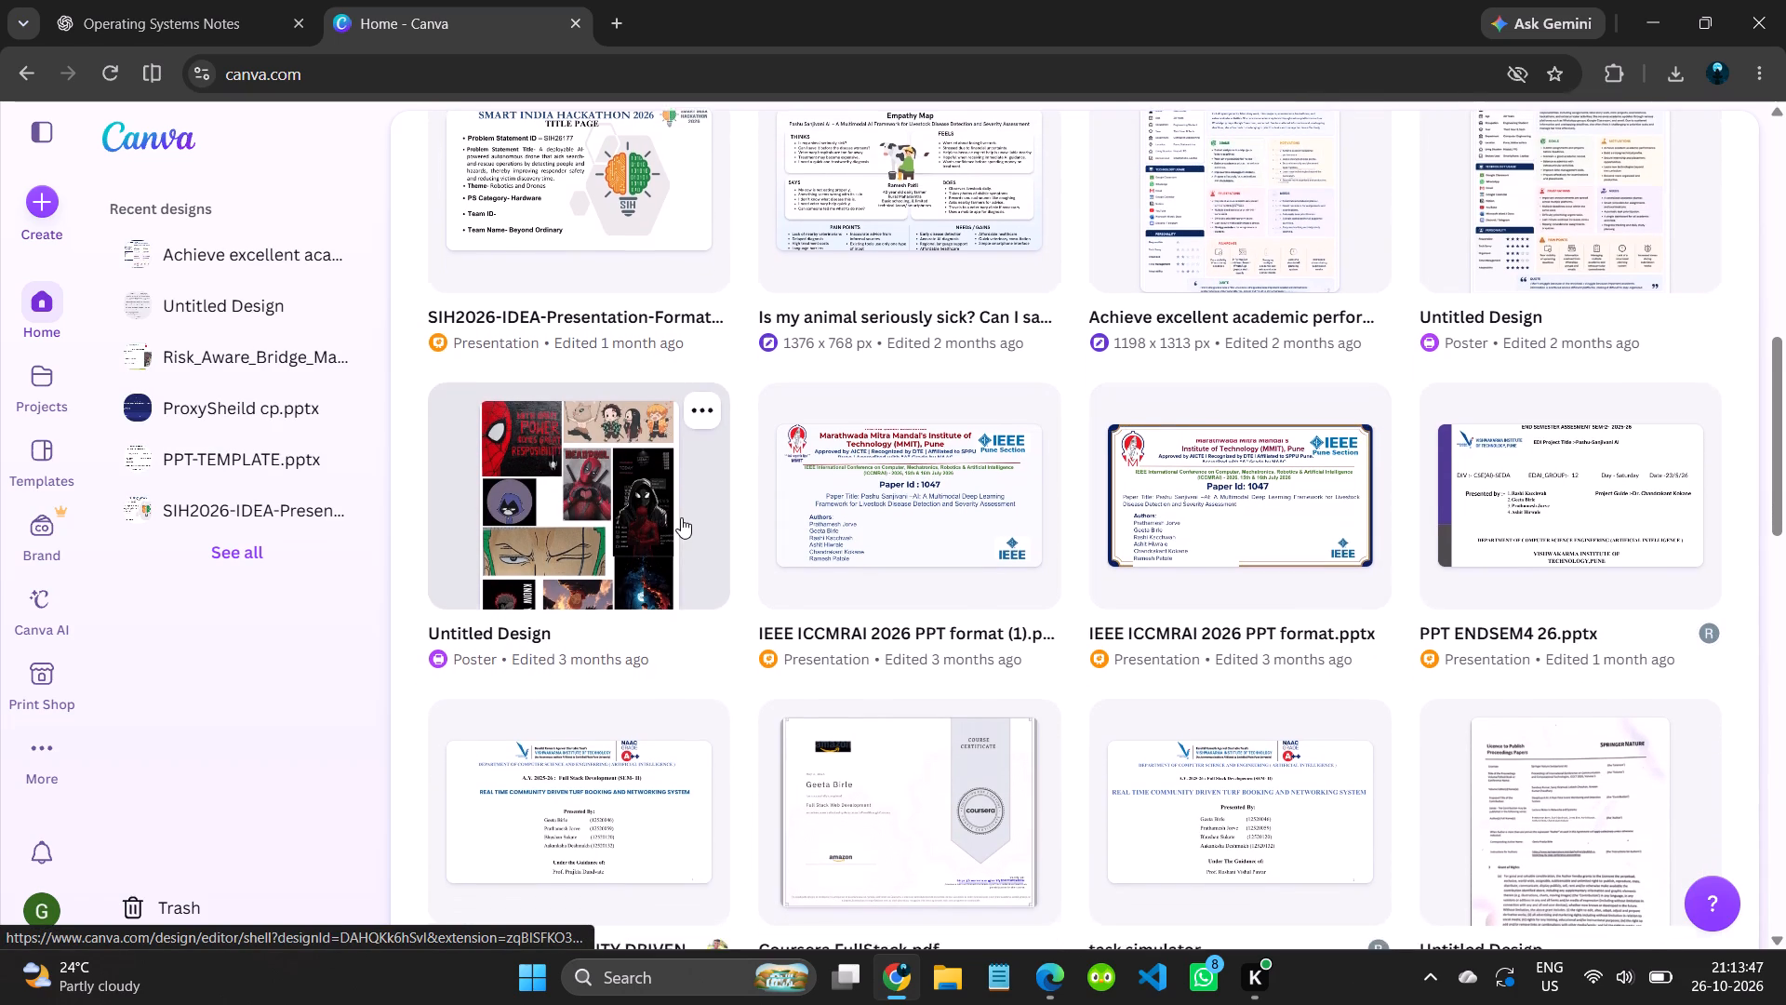
pyautogui.scroll(-1, 681, 517)
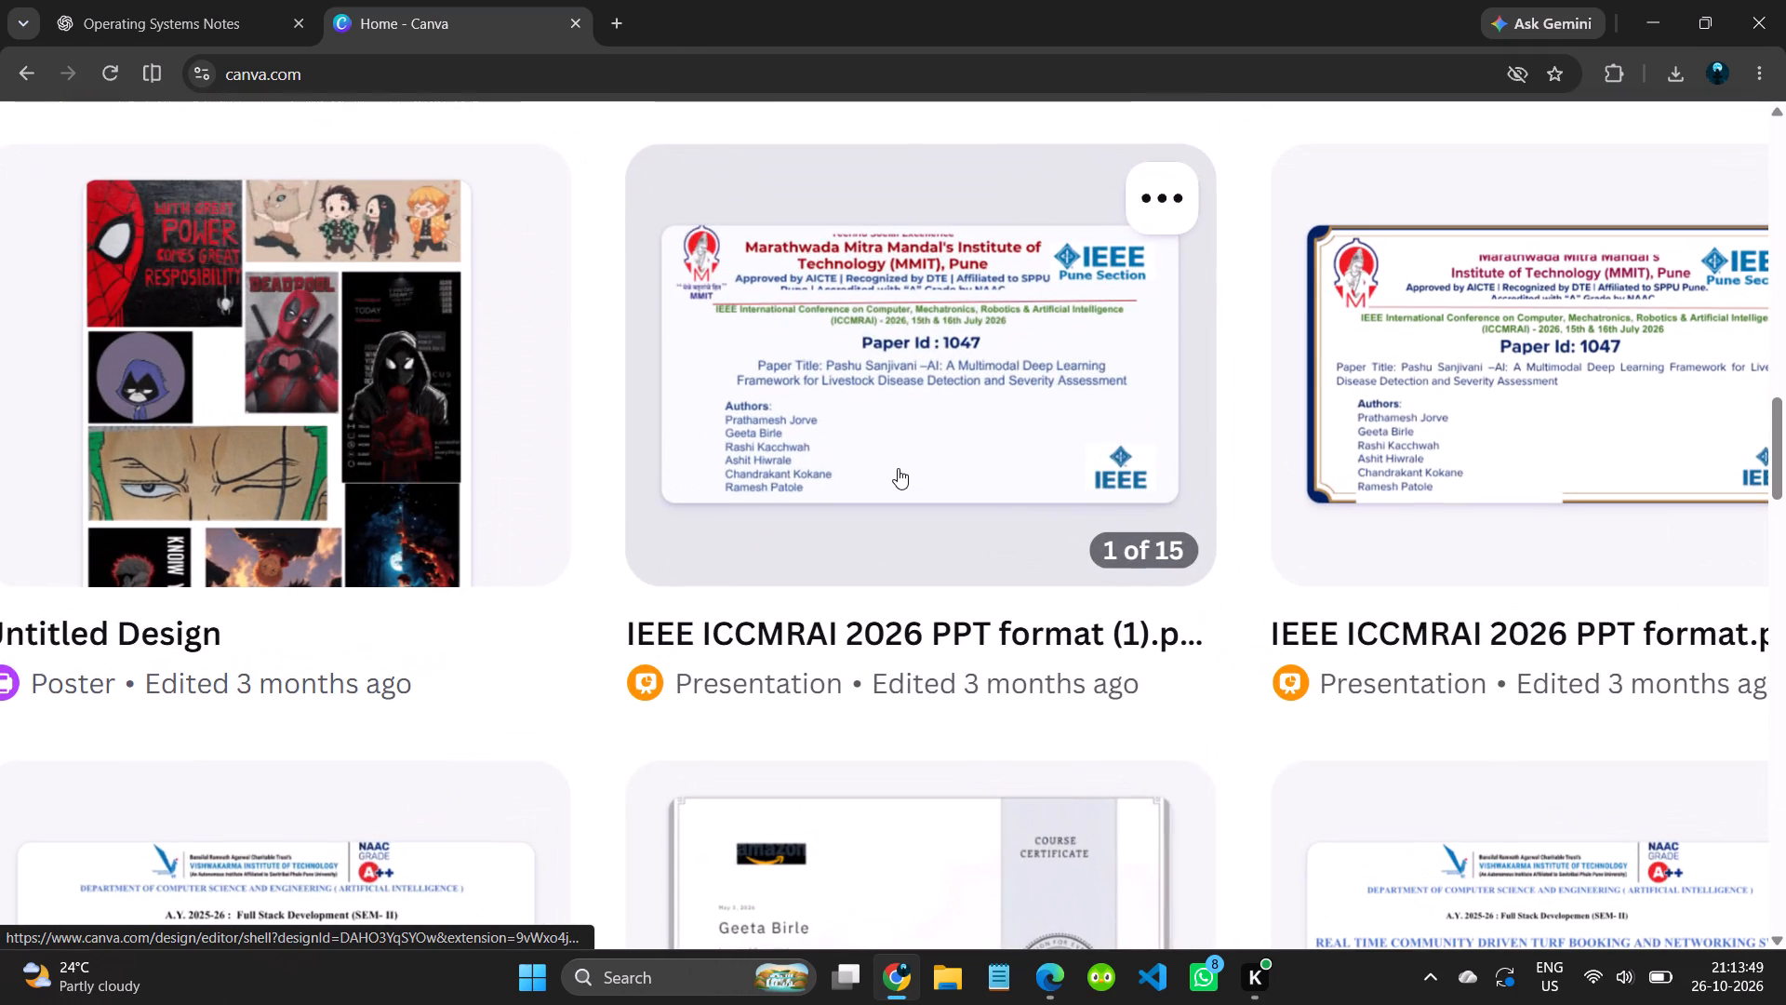
pyautogui.hscroll(-3, 898, 468)
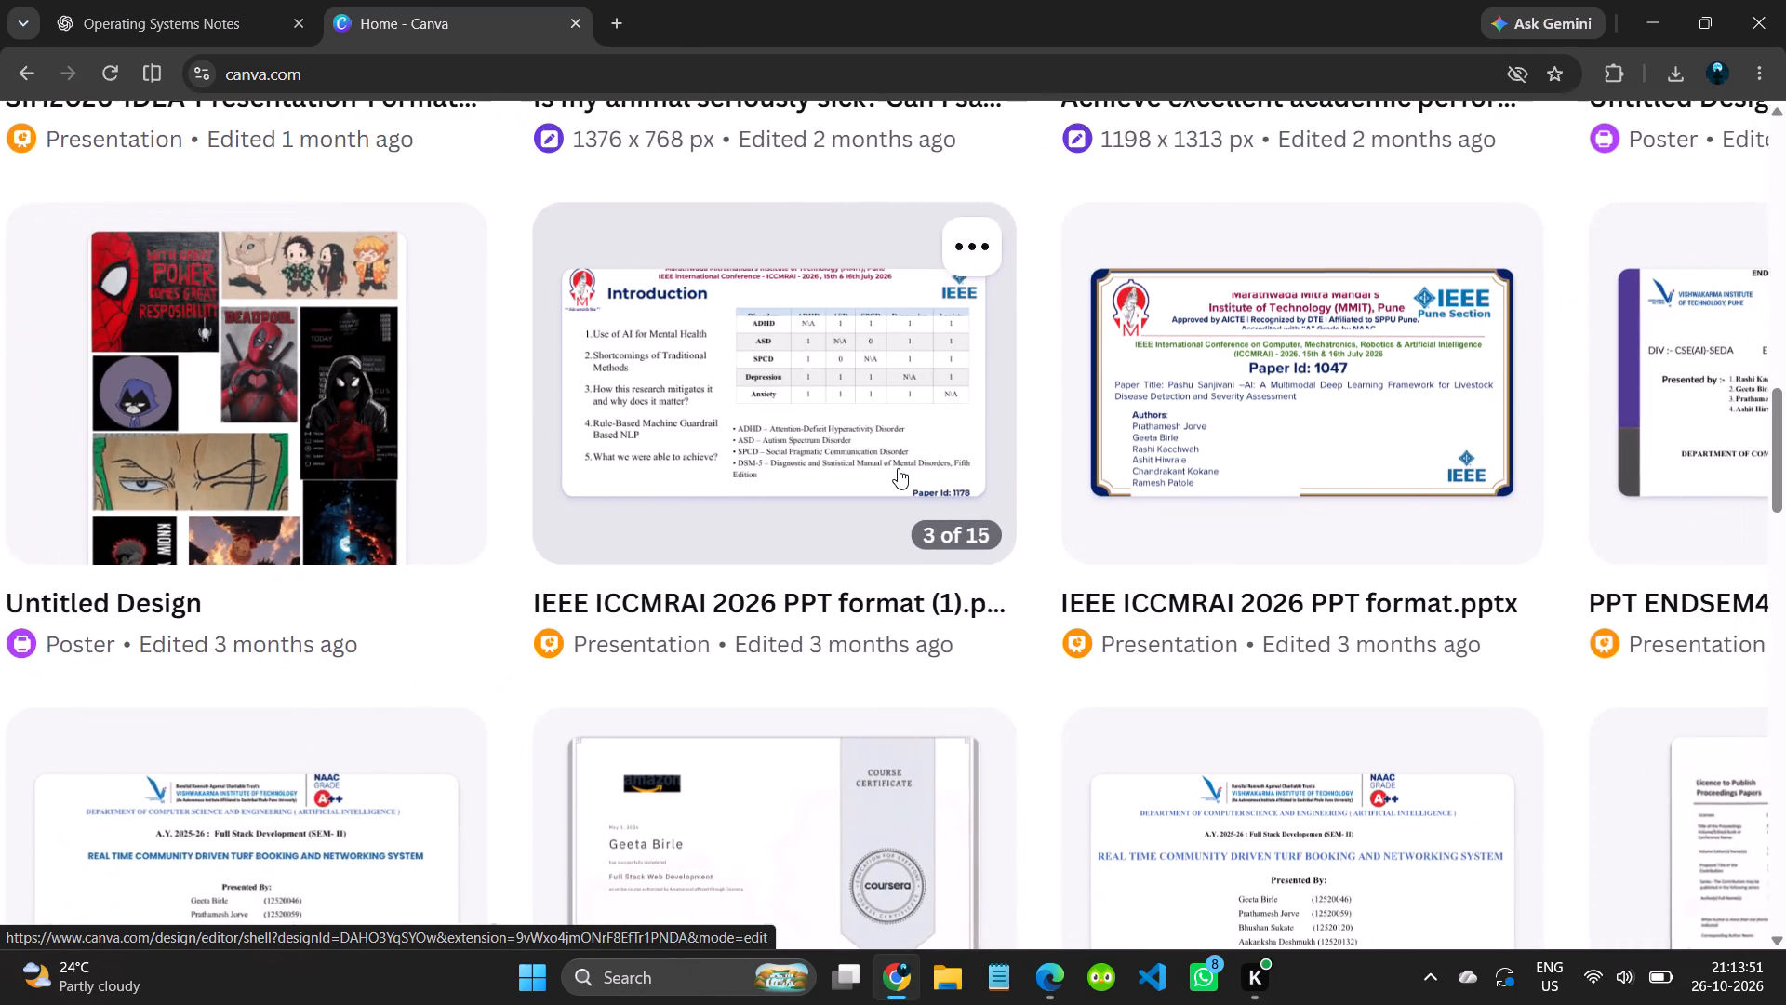
pyautogui.hscroll(-3, 898, 468)
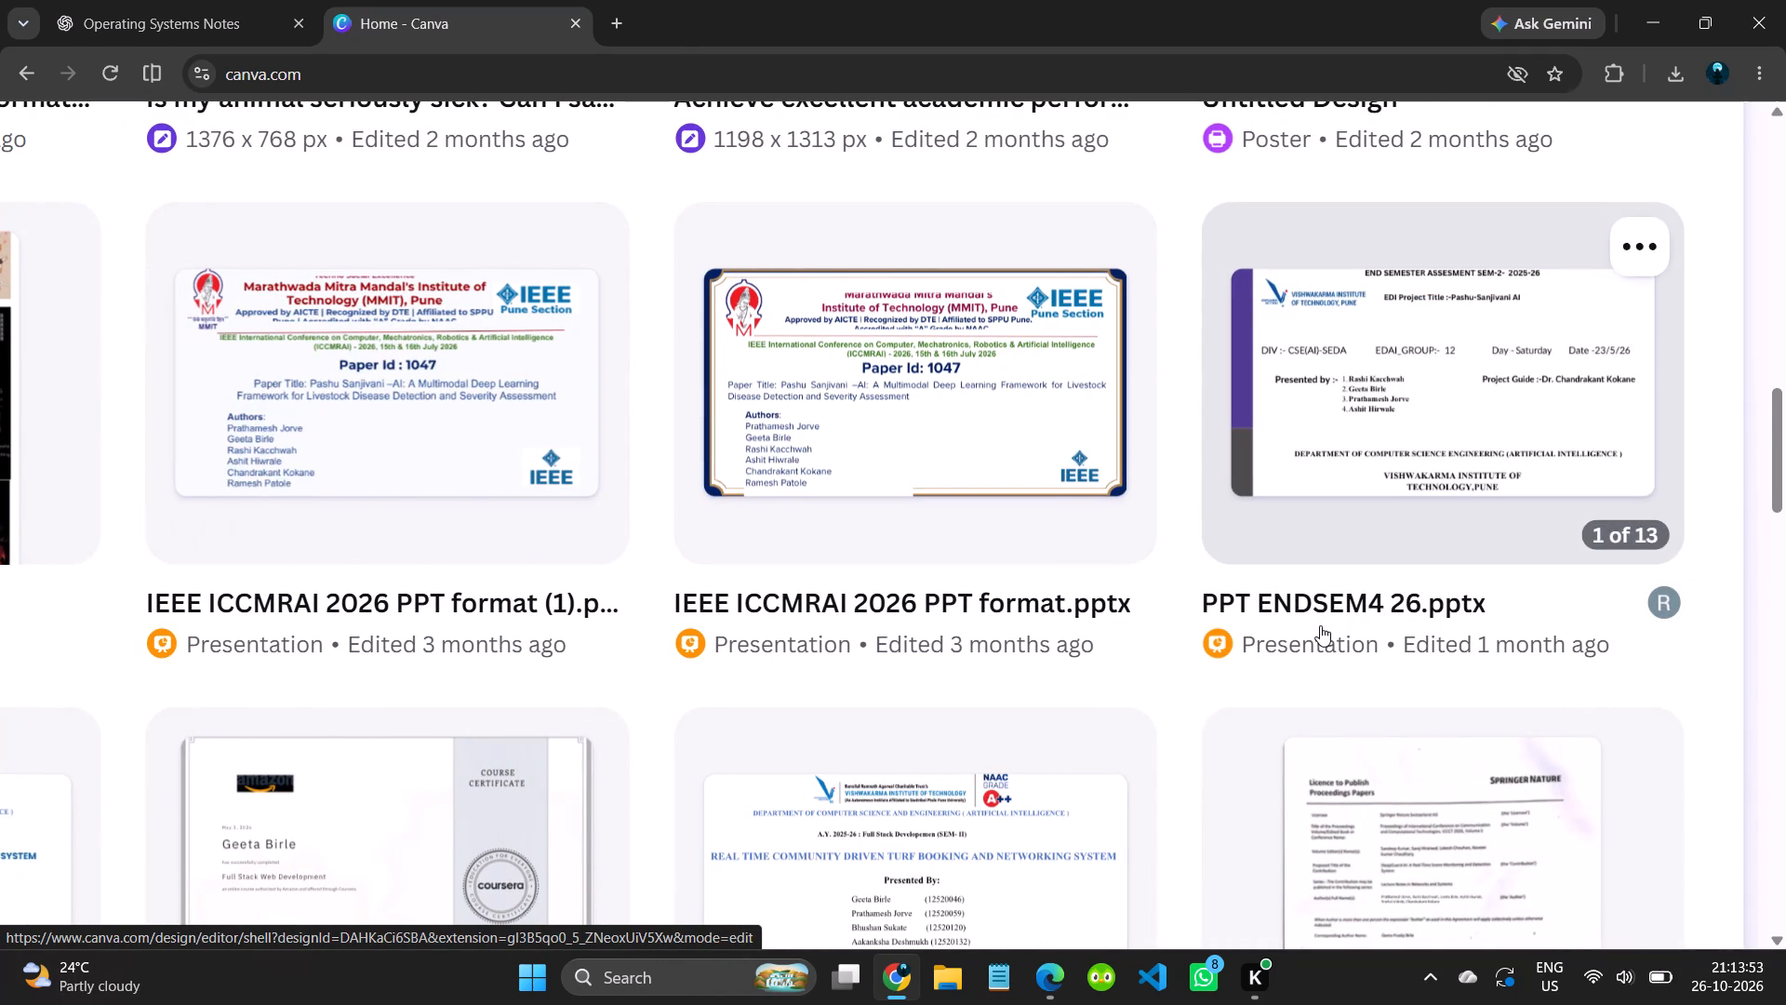
pyautogui.scroll(-4, 1320, 625)
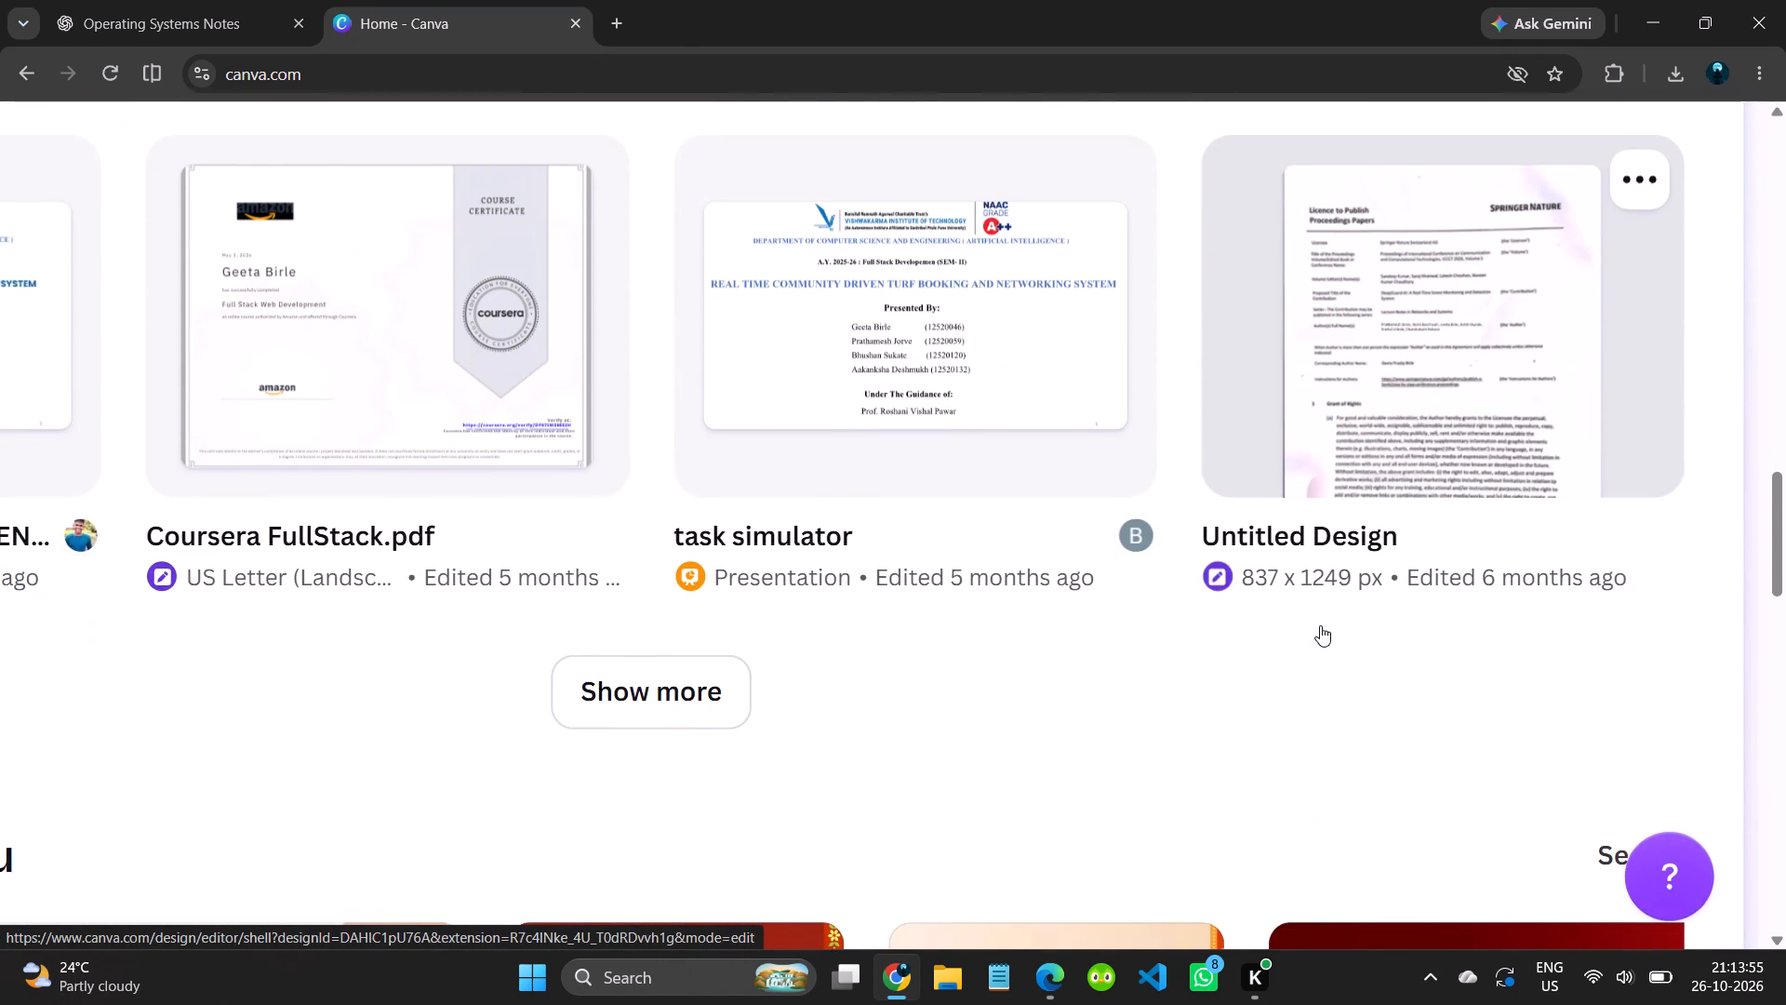
pyautogui.scroll(-1, 1320, 625)
pyautogui.hscroll(7, 1320, 625)
pyautogui.scroll(-1, 1320, 625)
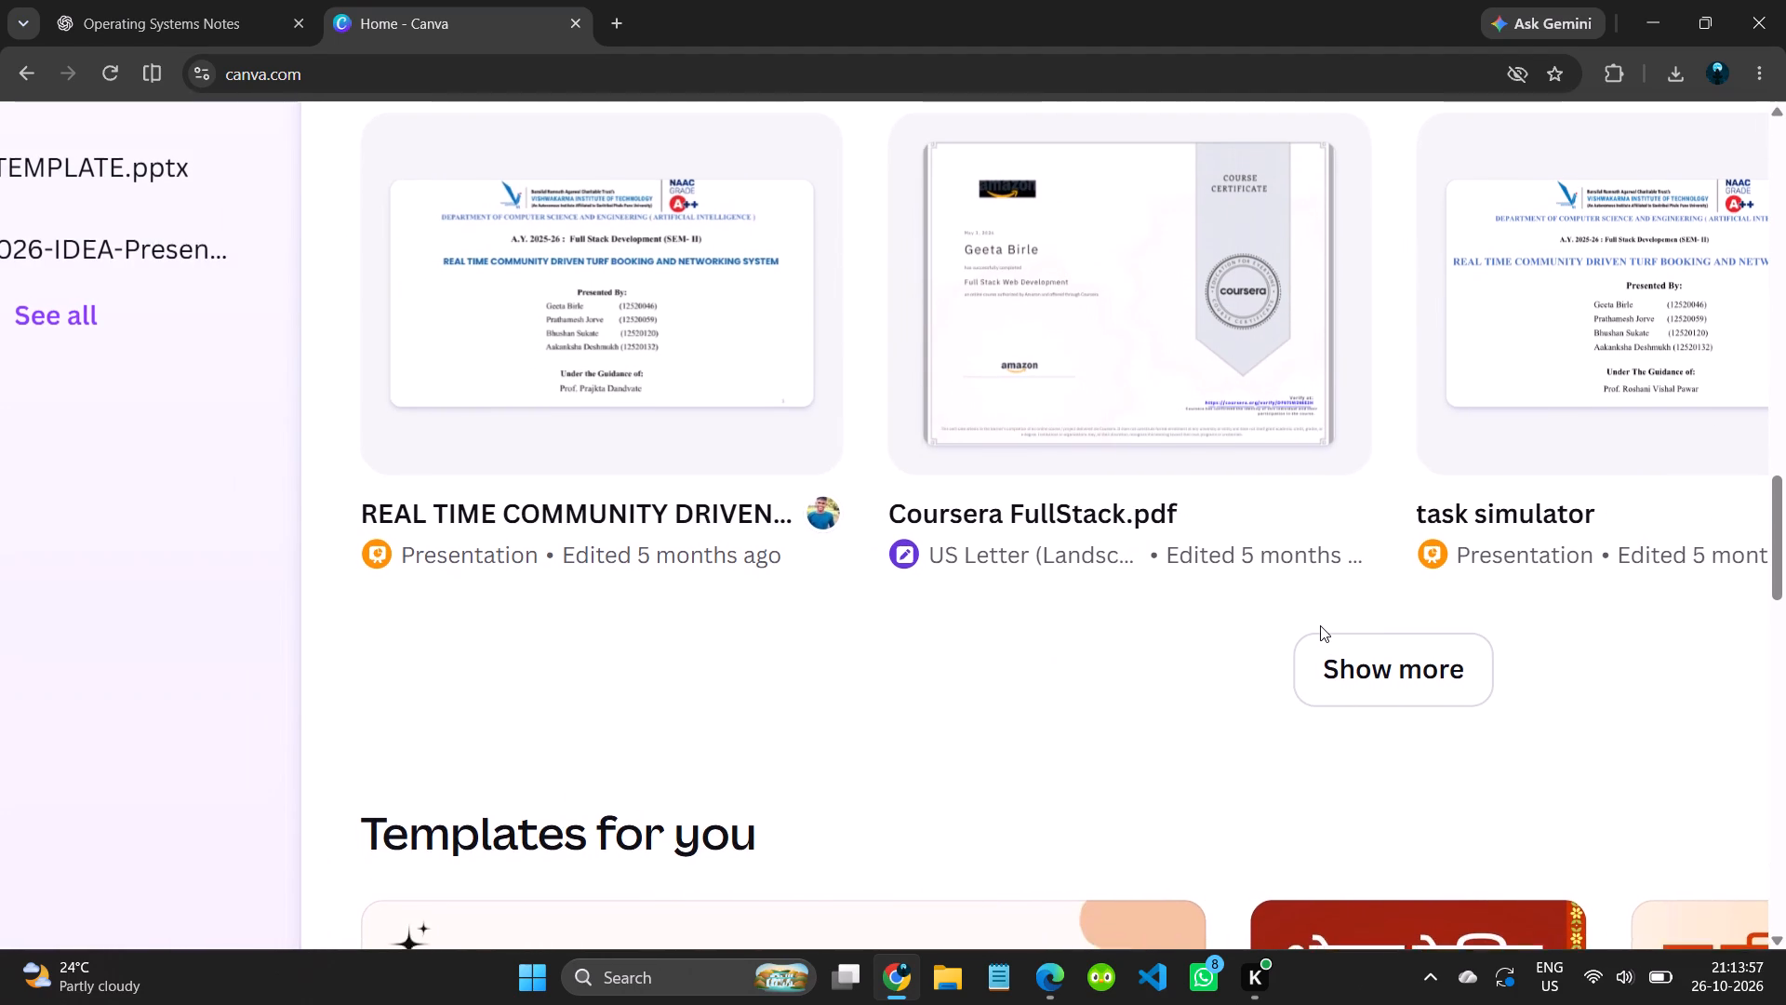
pyautogui.scroll(-1, 1320, 625)
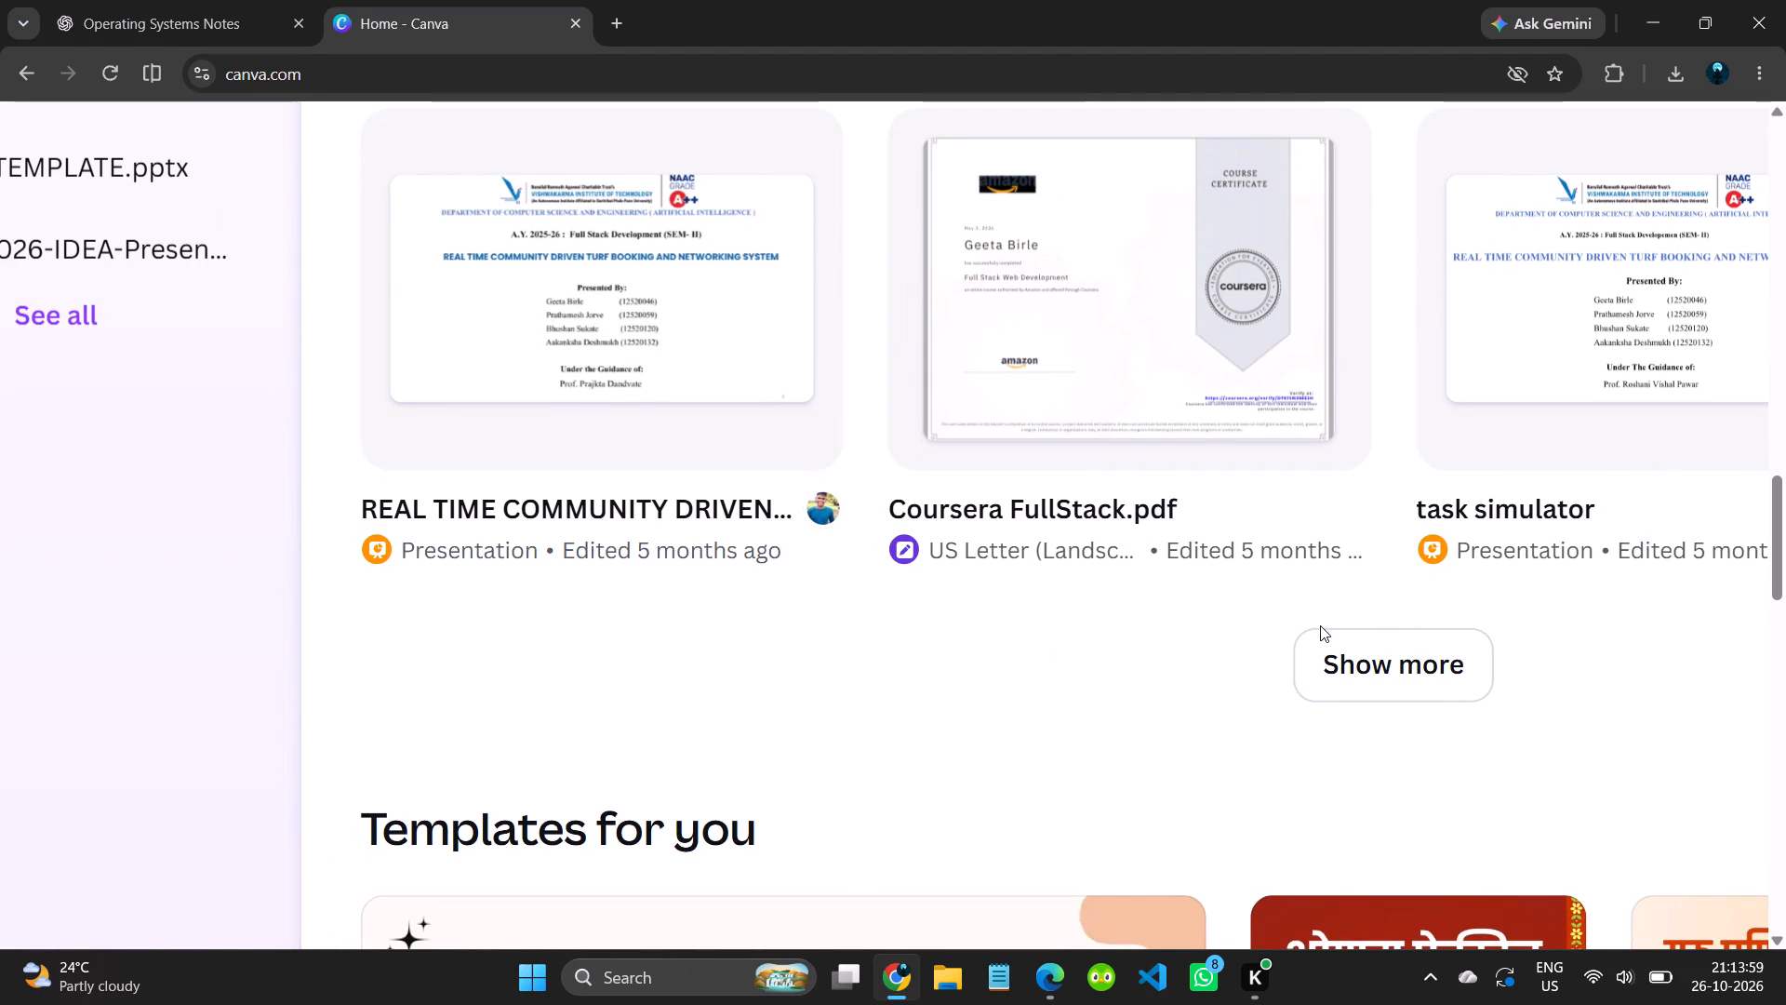
pyautogui.scroll(-1, 894, 655)
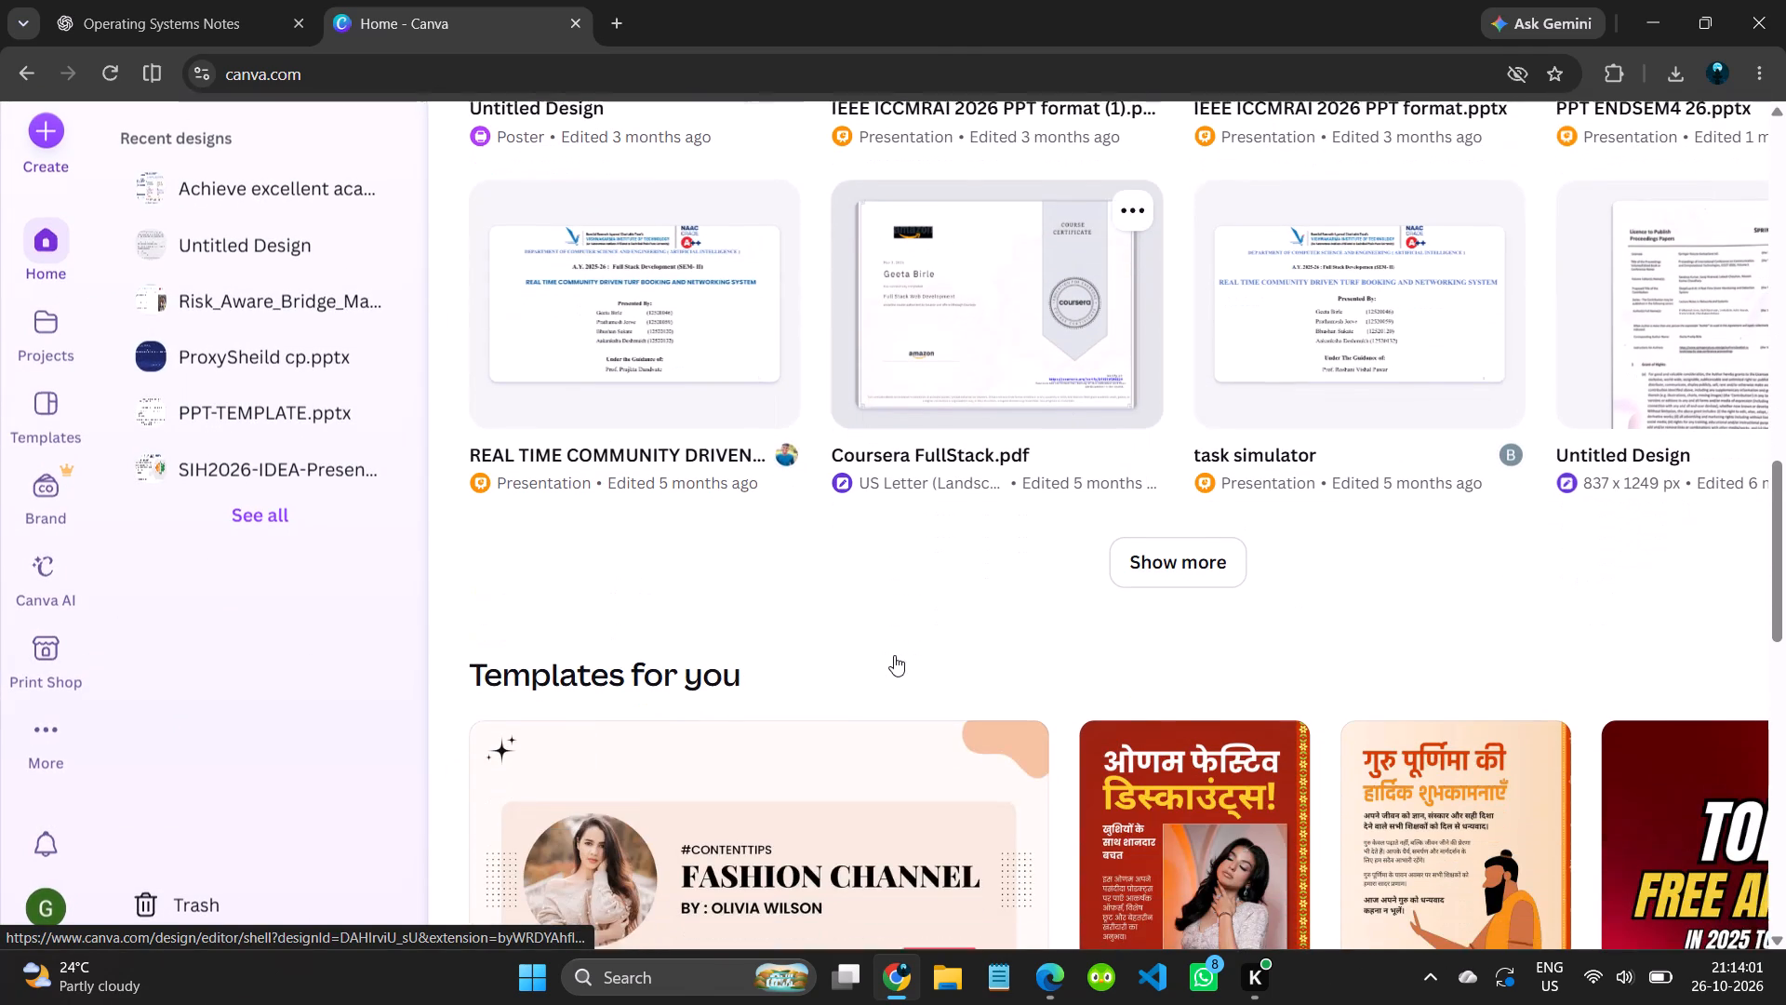
# Show a further batch of older designs under Continue designing.
pyautogui.scroll(-1, 894, 655)
pyautogui.click(1230, 527)
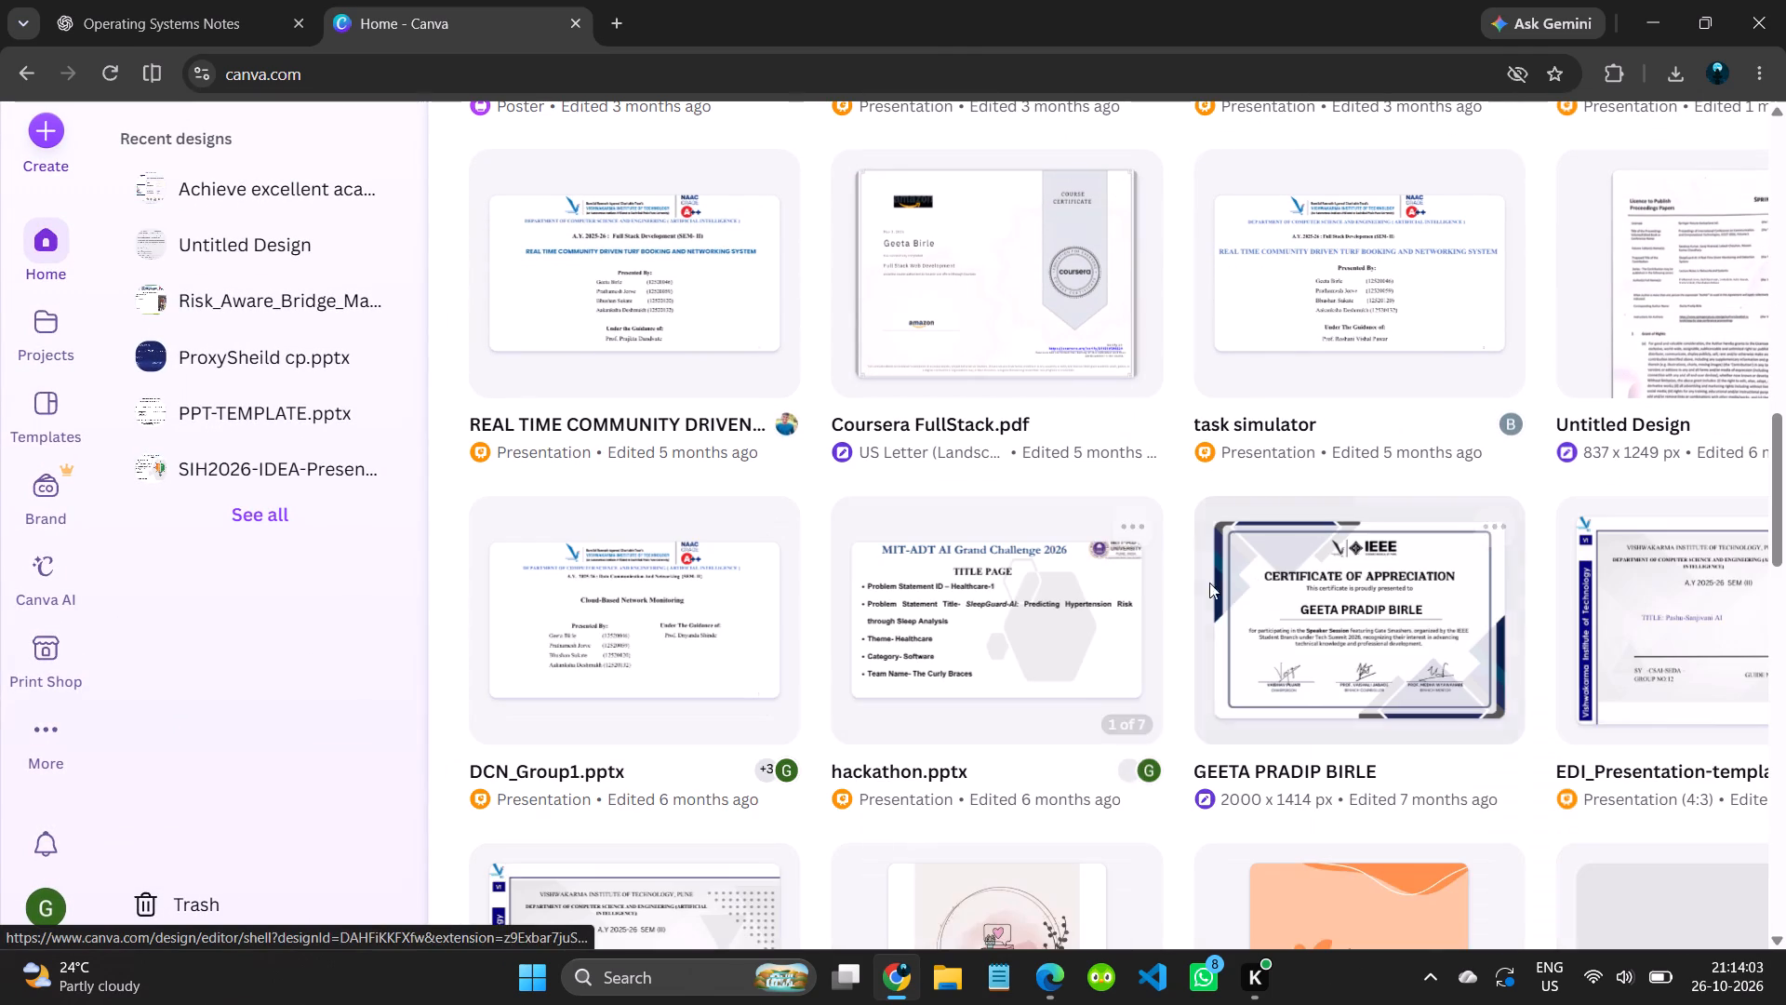
# Open the "task simulator" presentation from the older designs for editing.
pyautogui.scroll(1, 1400, 509)
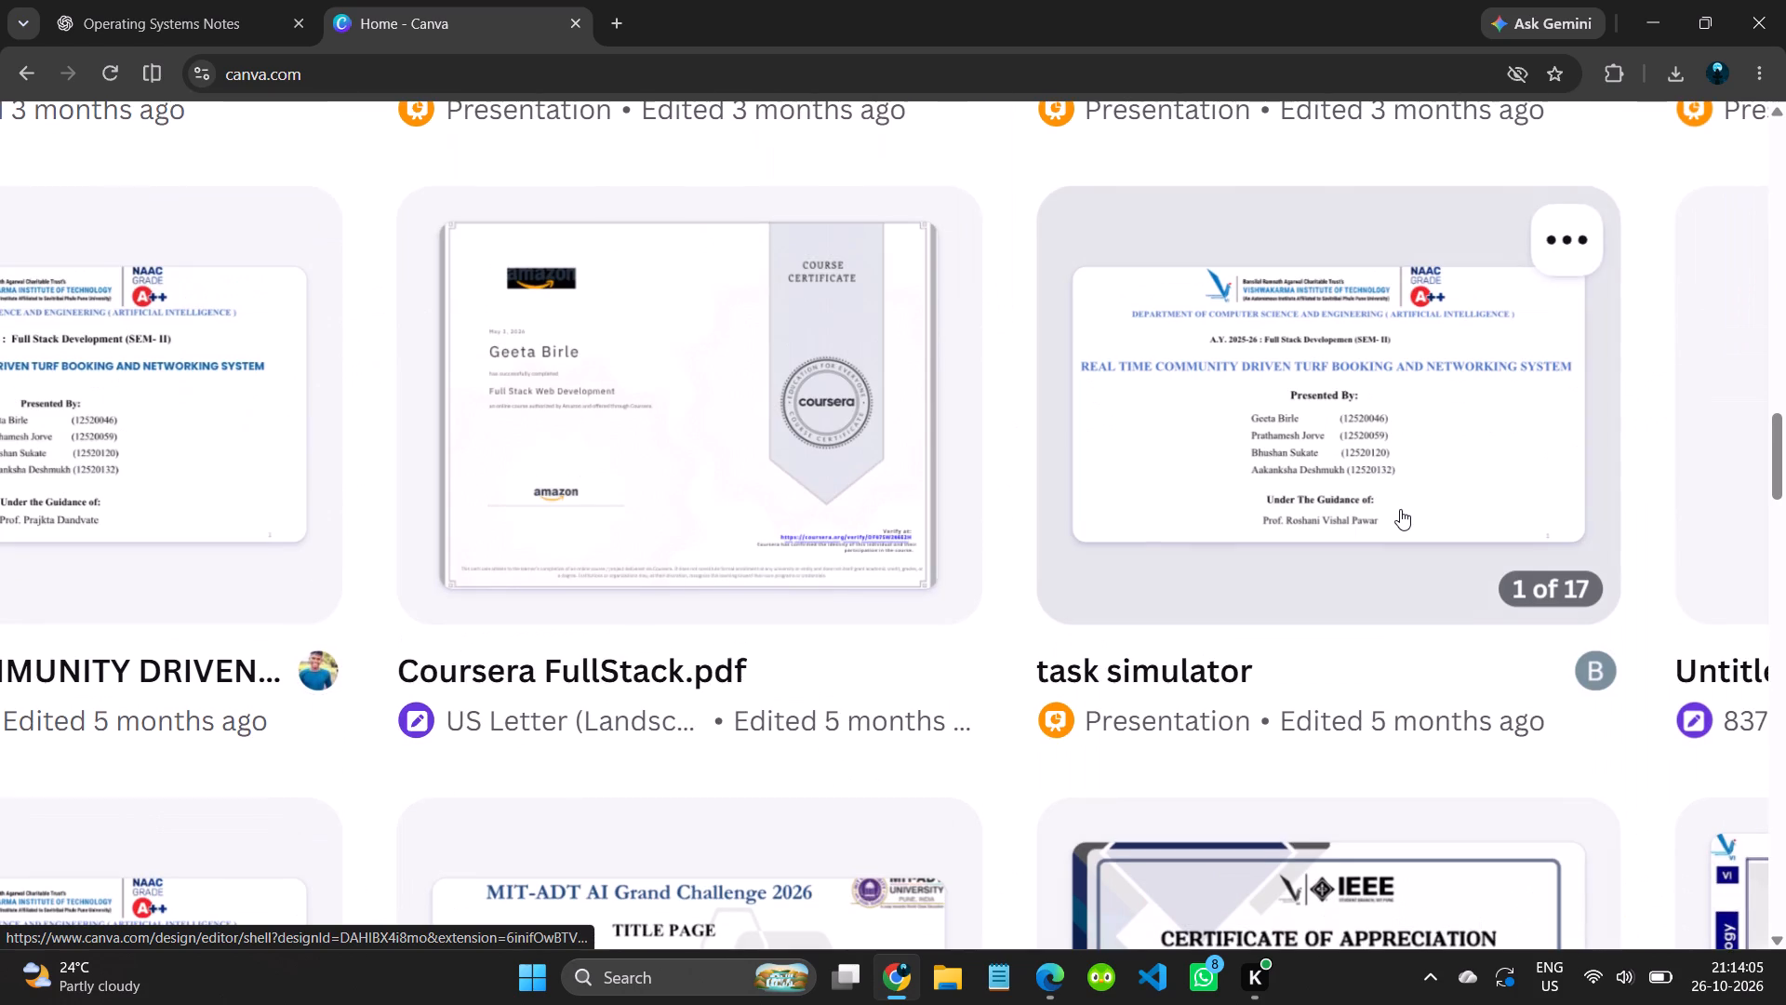
pyautogui.scroll(1, 1400, 509)
pyautogui.hscroll(1, 1400, 509)
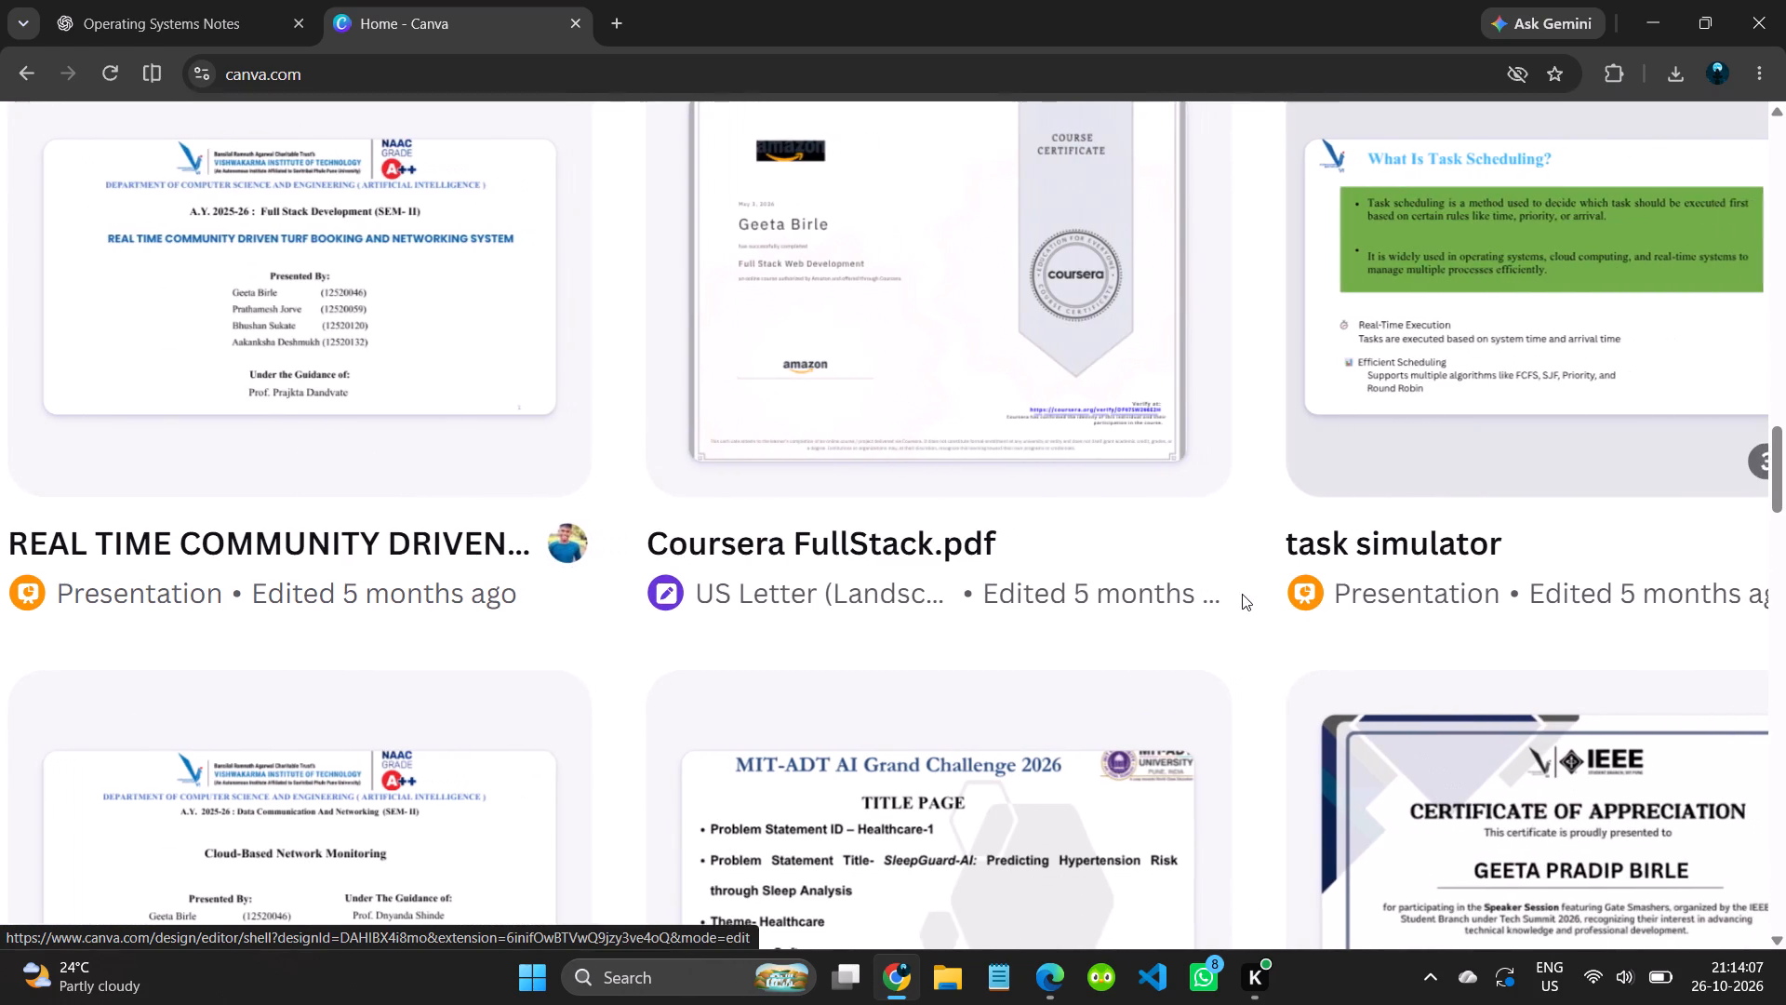
pyautogui.hscroll(-1, 360, 383)
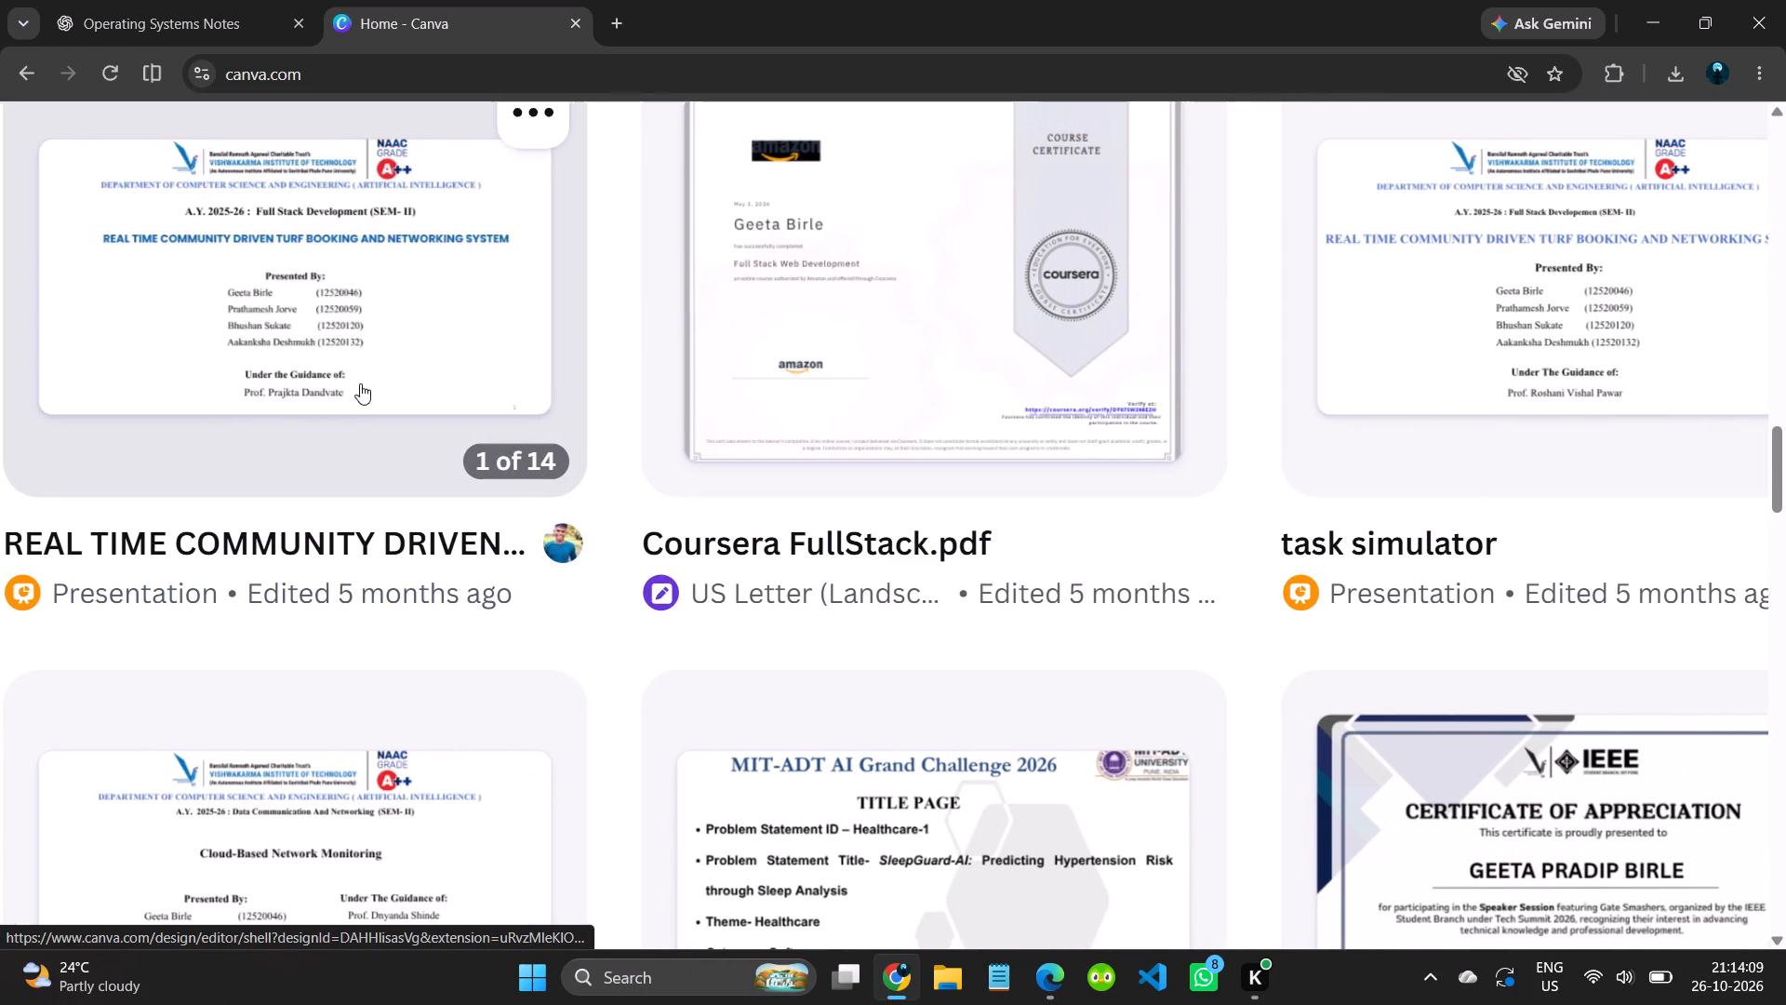
pyautogui.hscroll(-1, 360, 383)
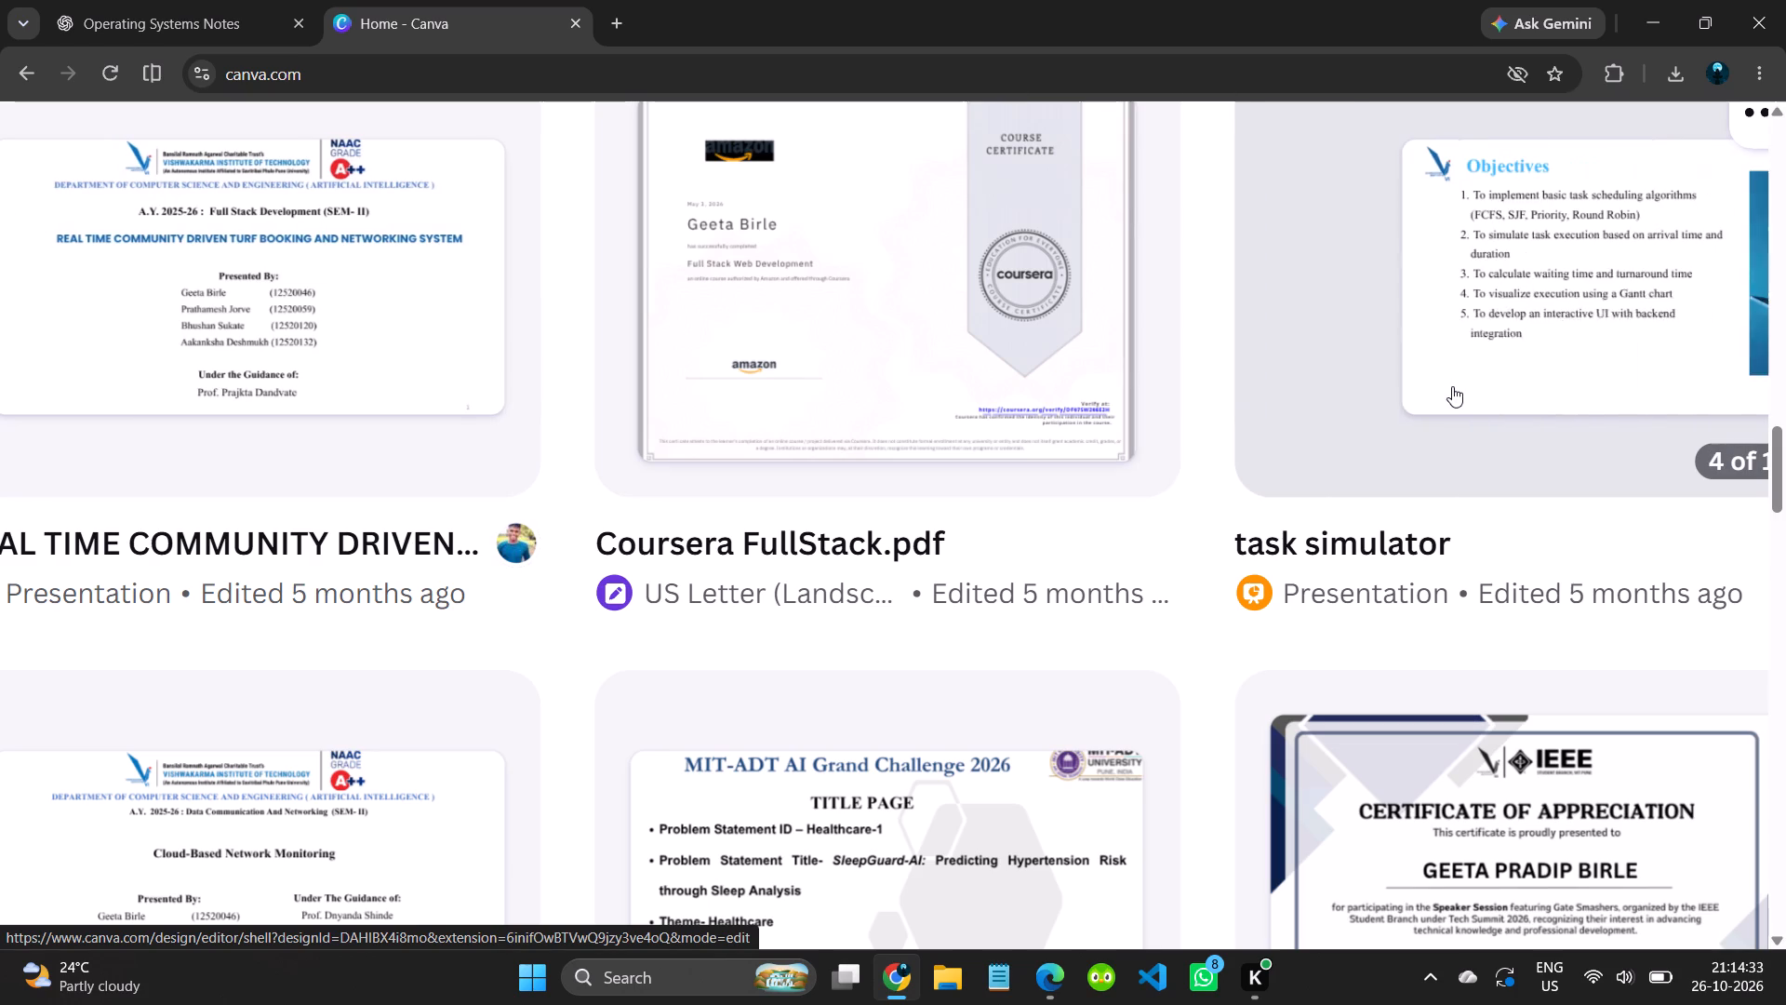
pyautogui.hscroll(-2, 1452, 386)
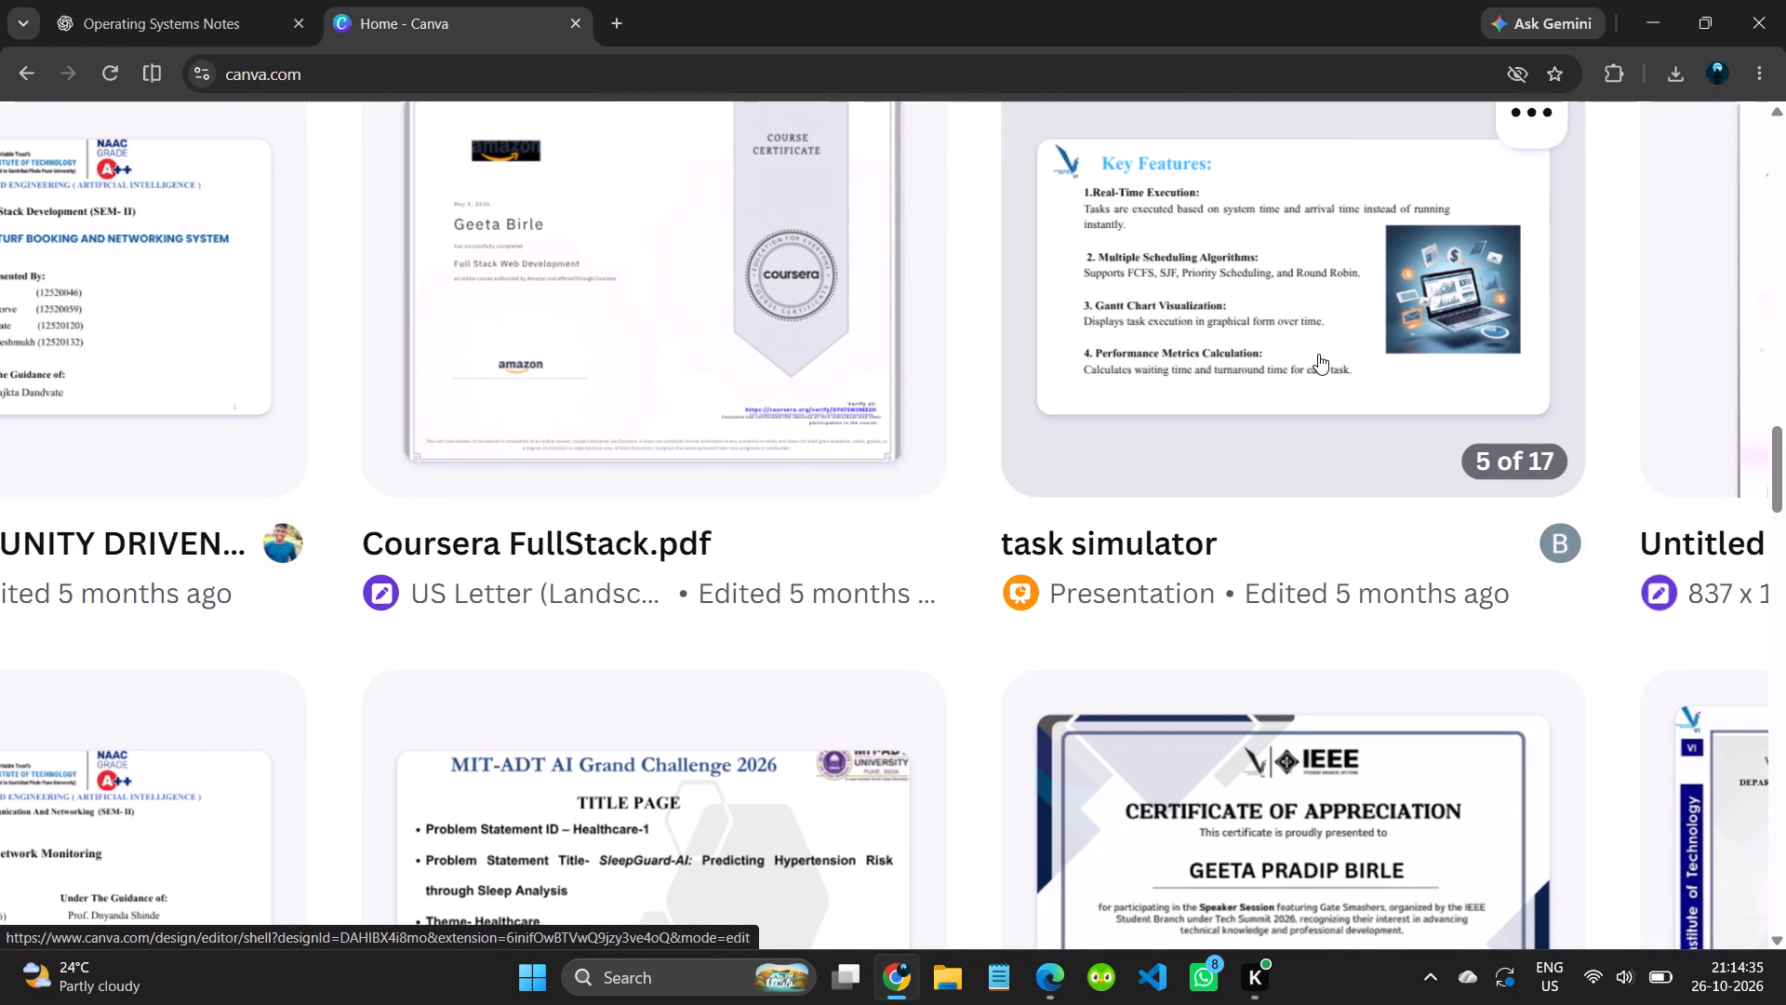
pyautogui.click(1318, 354)
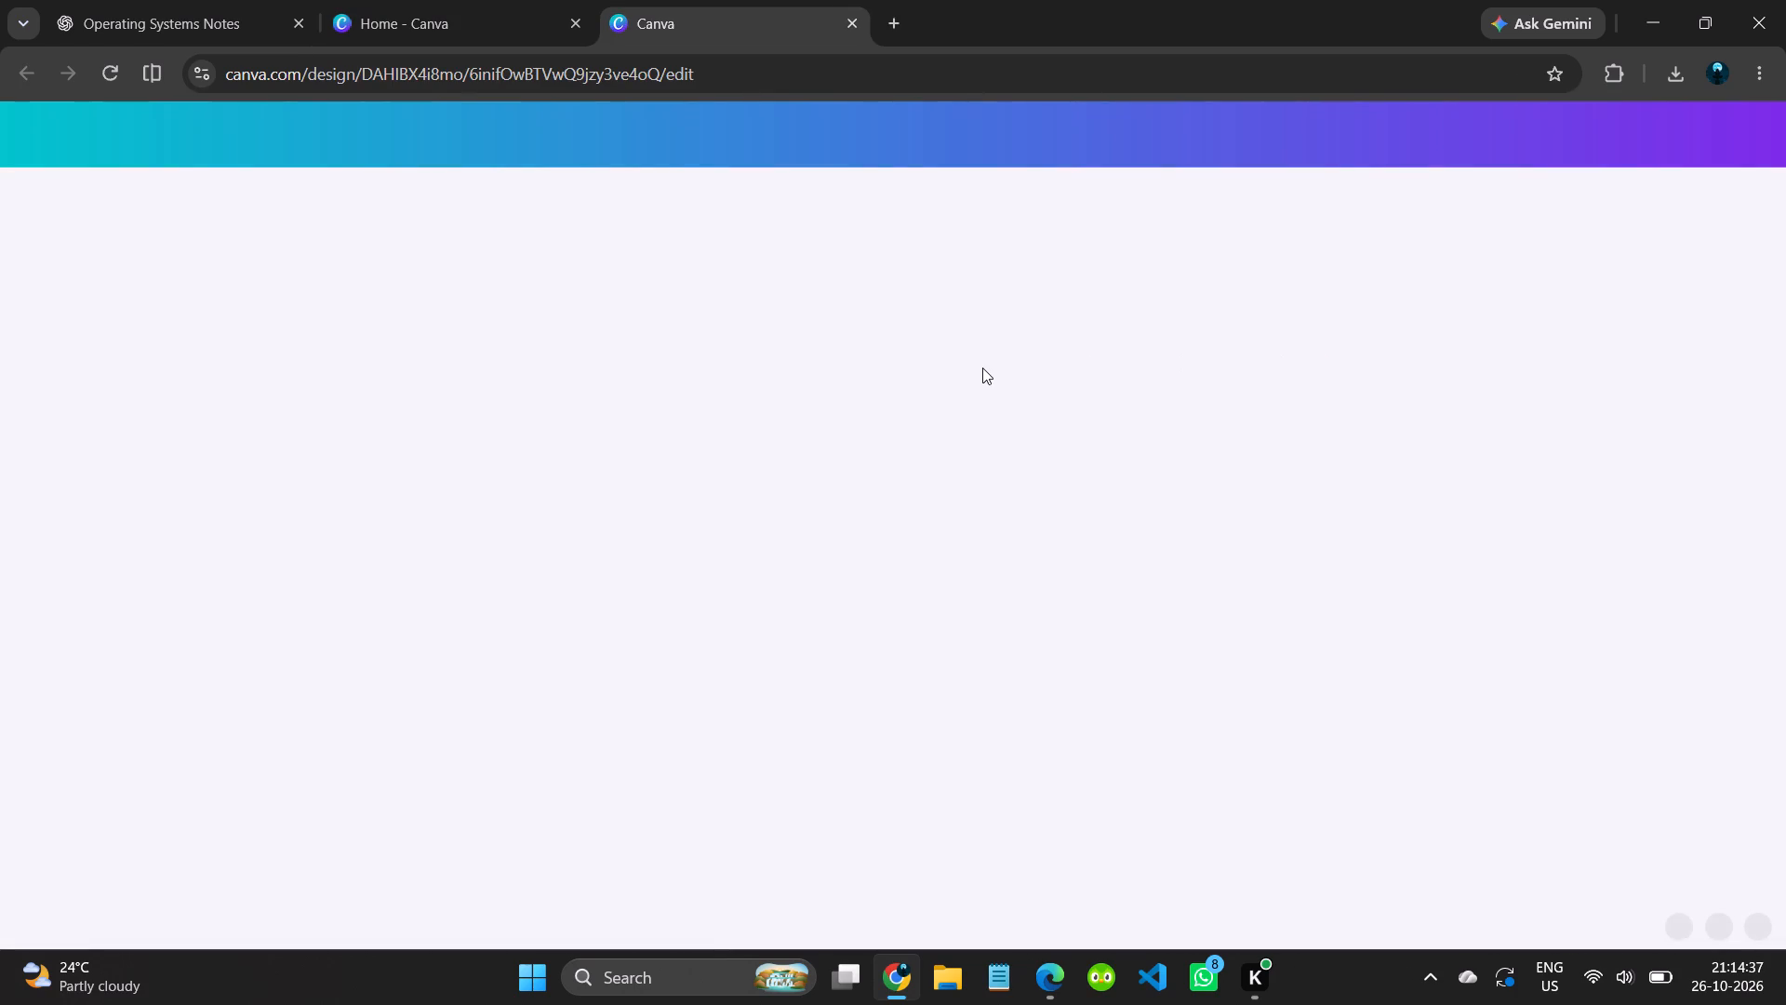
pyautogui.click(541, 33)
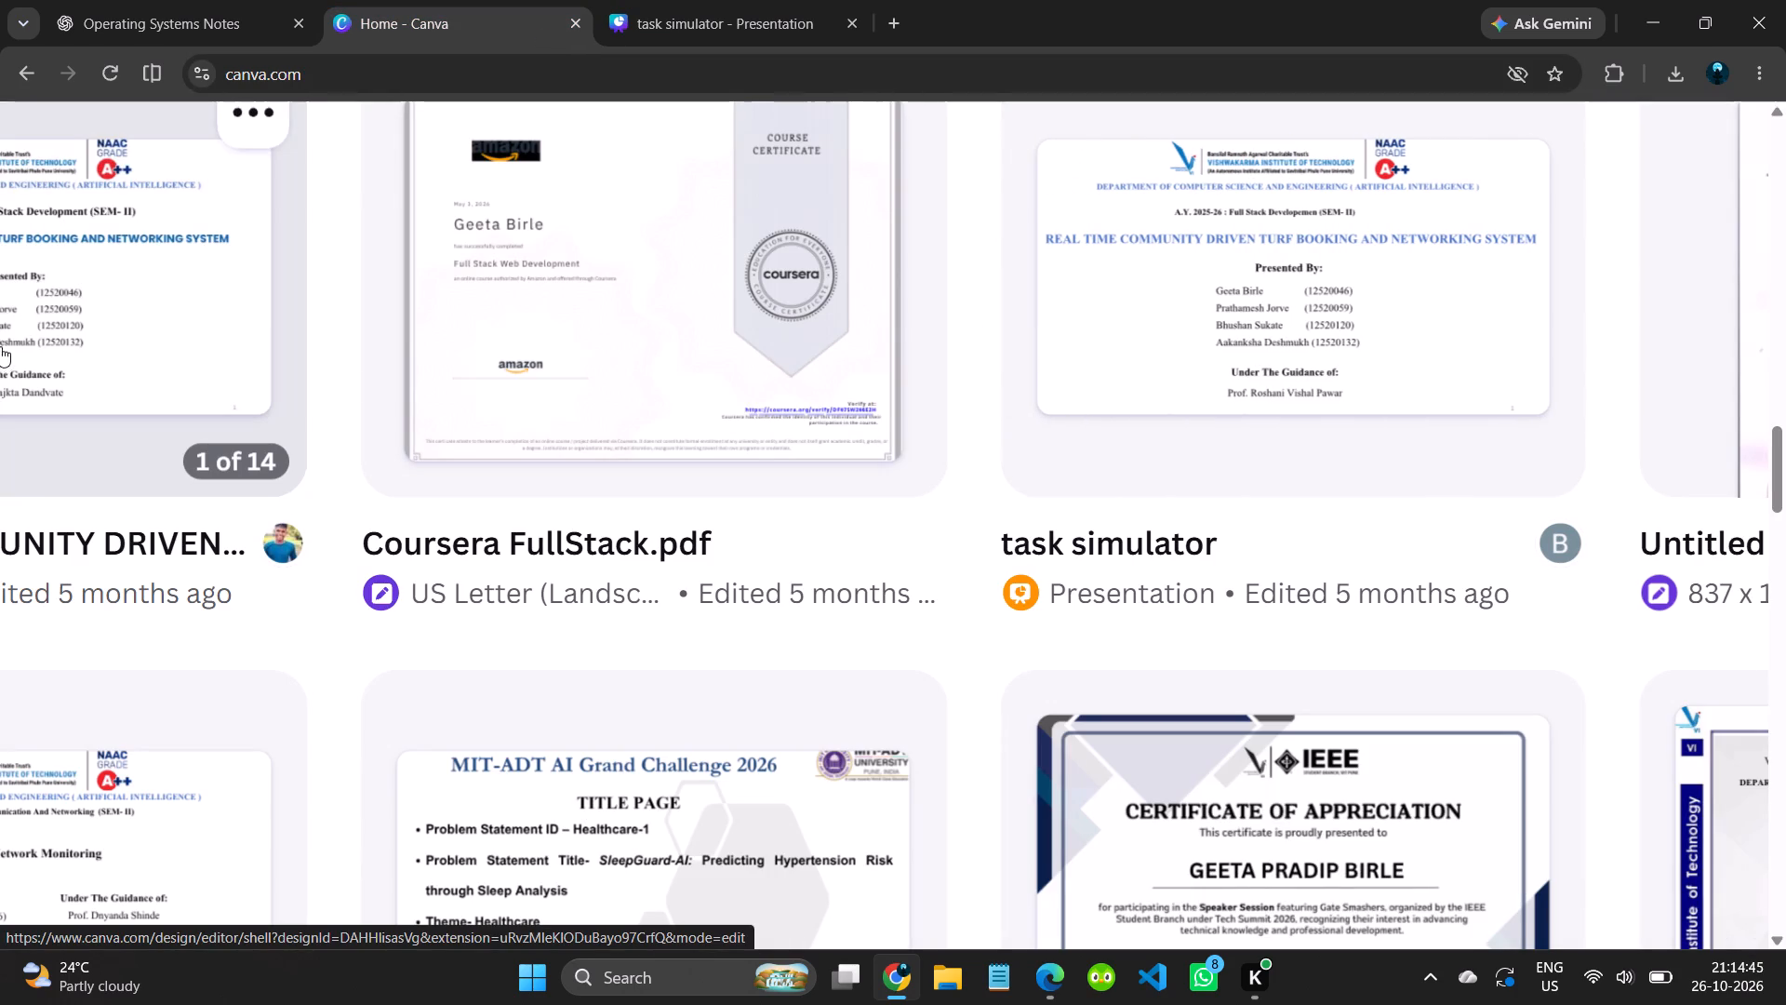
pyautogui.hscroll(3, 56, 299)
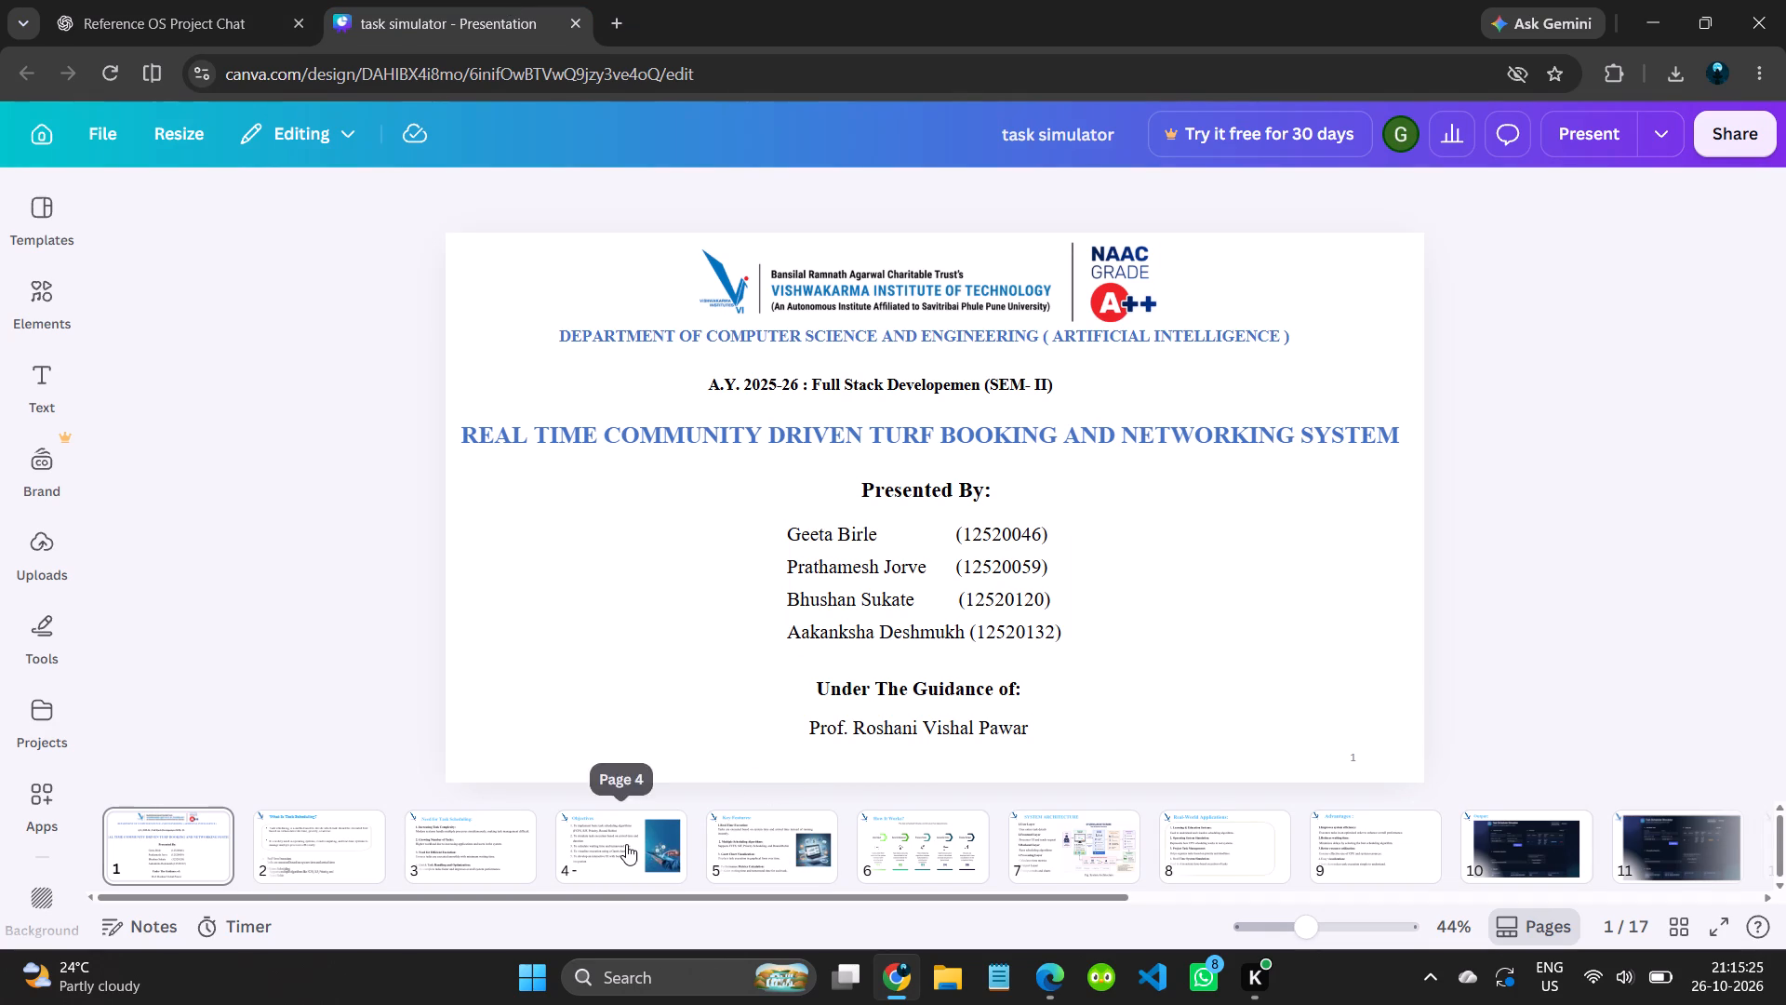
pyautogui.click(626, 844)
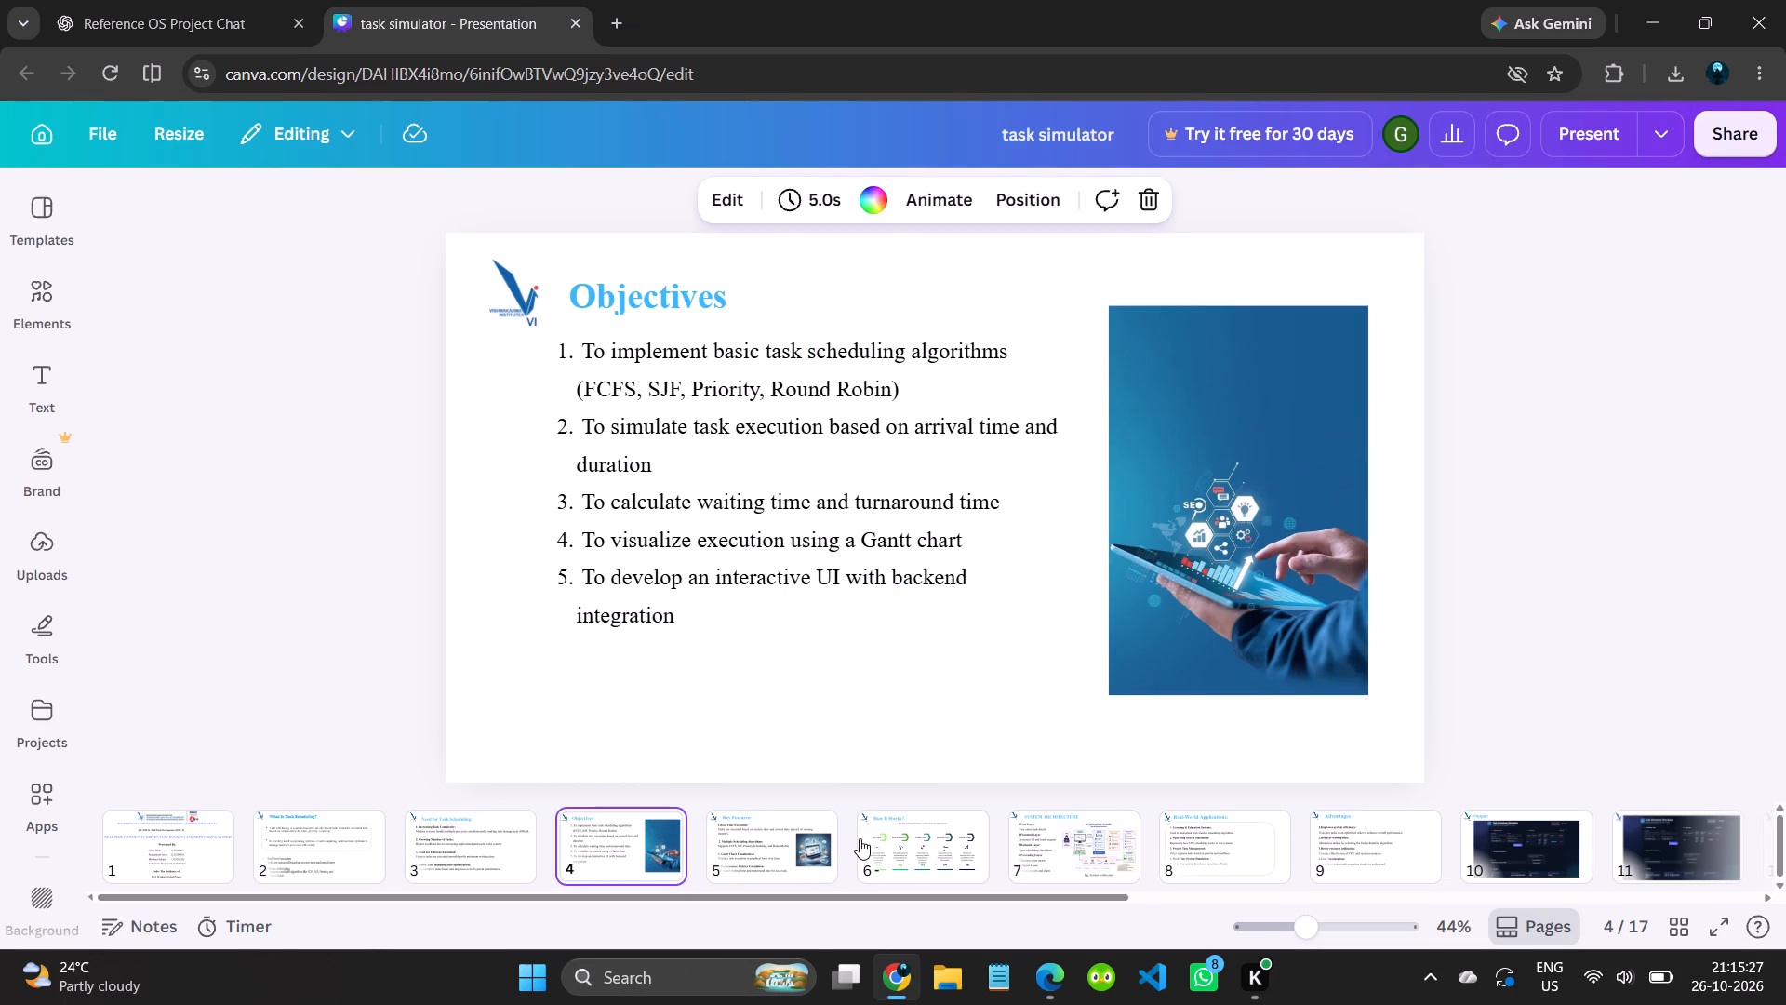
pyautogui.press('Left')
pyautogui.press('Left')
pyautogui.press('Left')
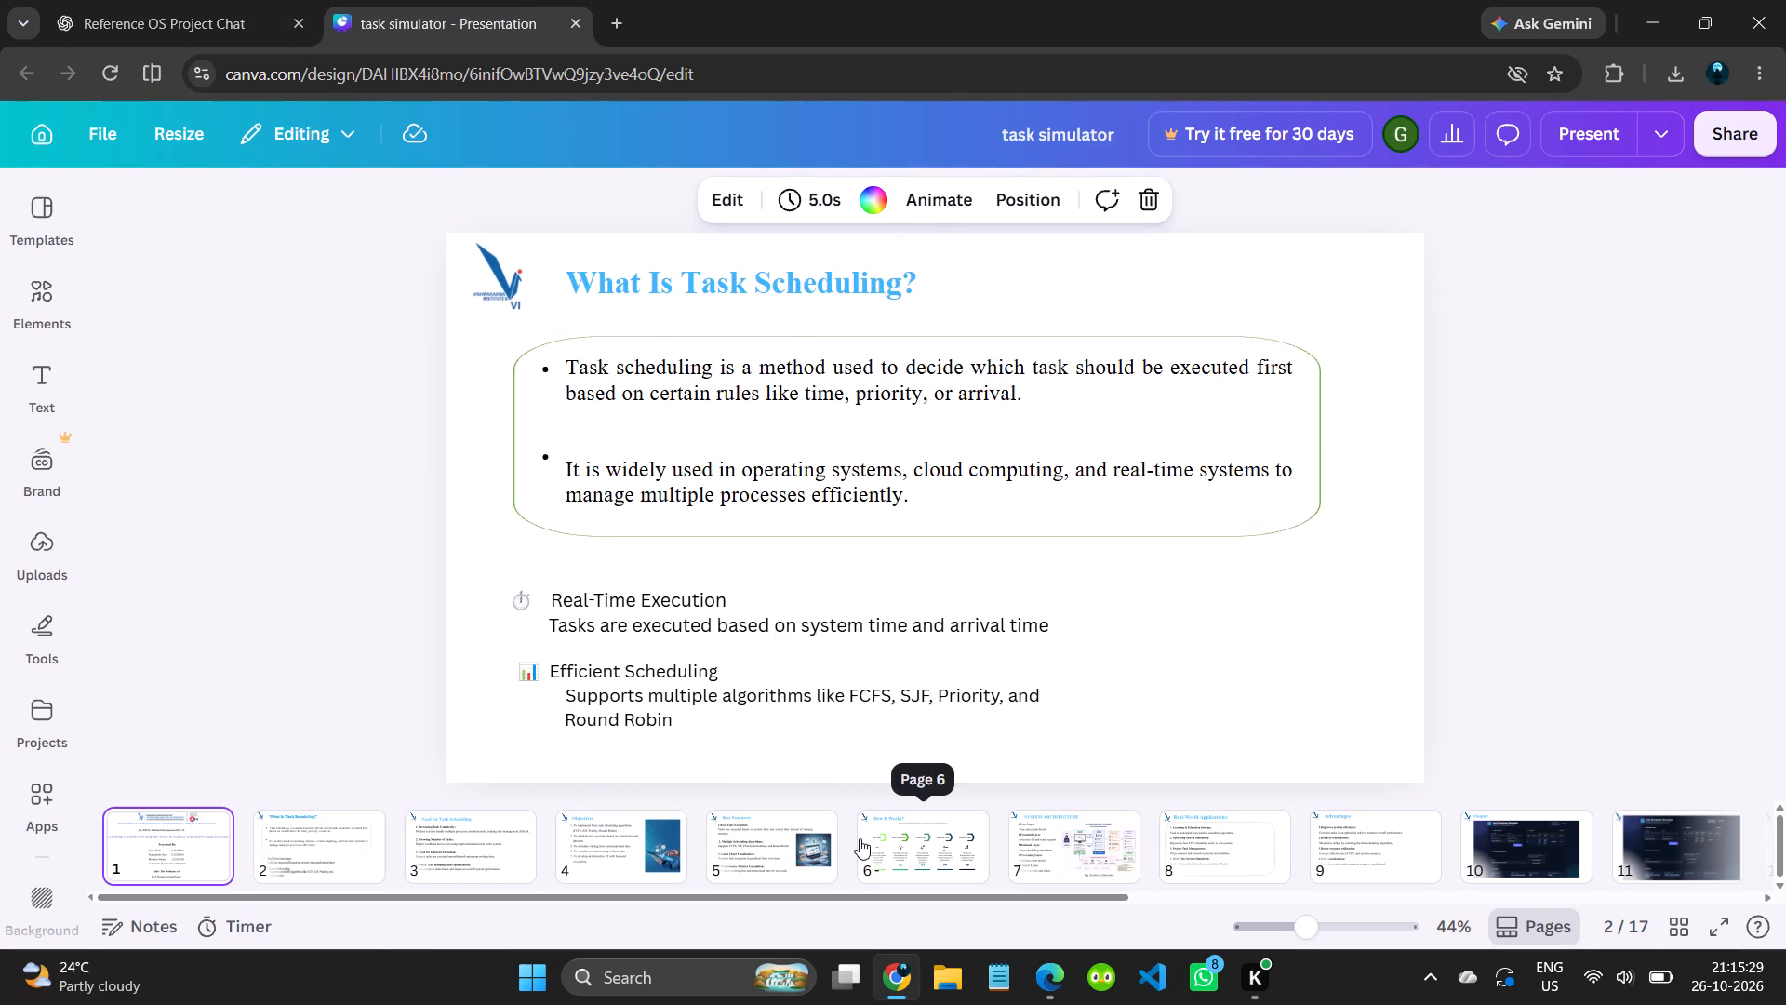
pyautogui.press('Right')
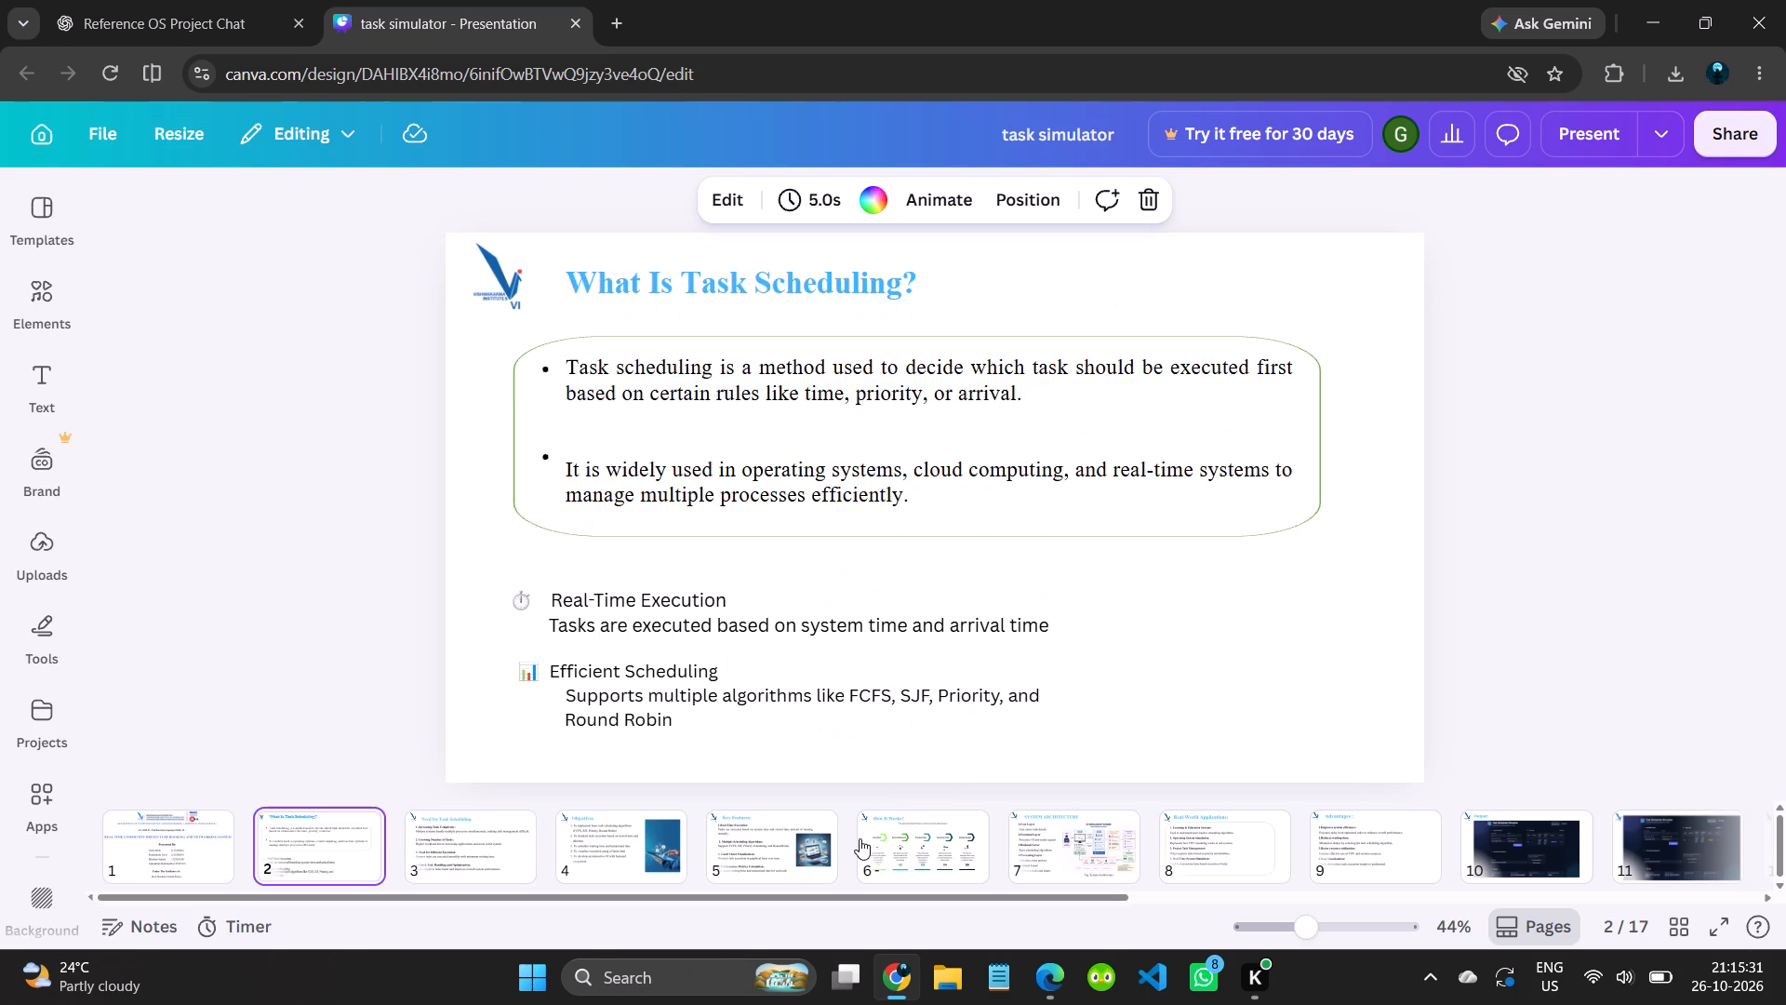
pyautogui.press('Right')
pyautogui.press('Right')
pyautogui.press('Right')
pyautogui.press('Right')
pyautogui.press('Right')
pyautogui.press('Right')
pyautogui.press('Right')
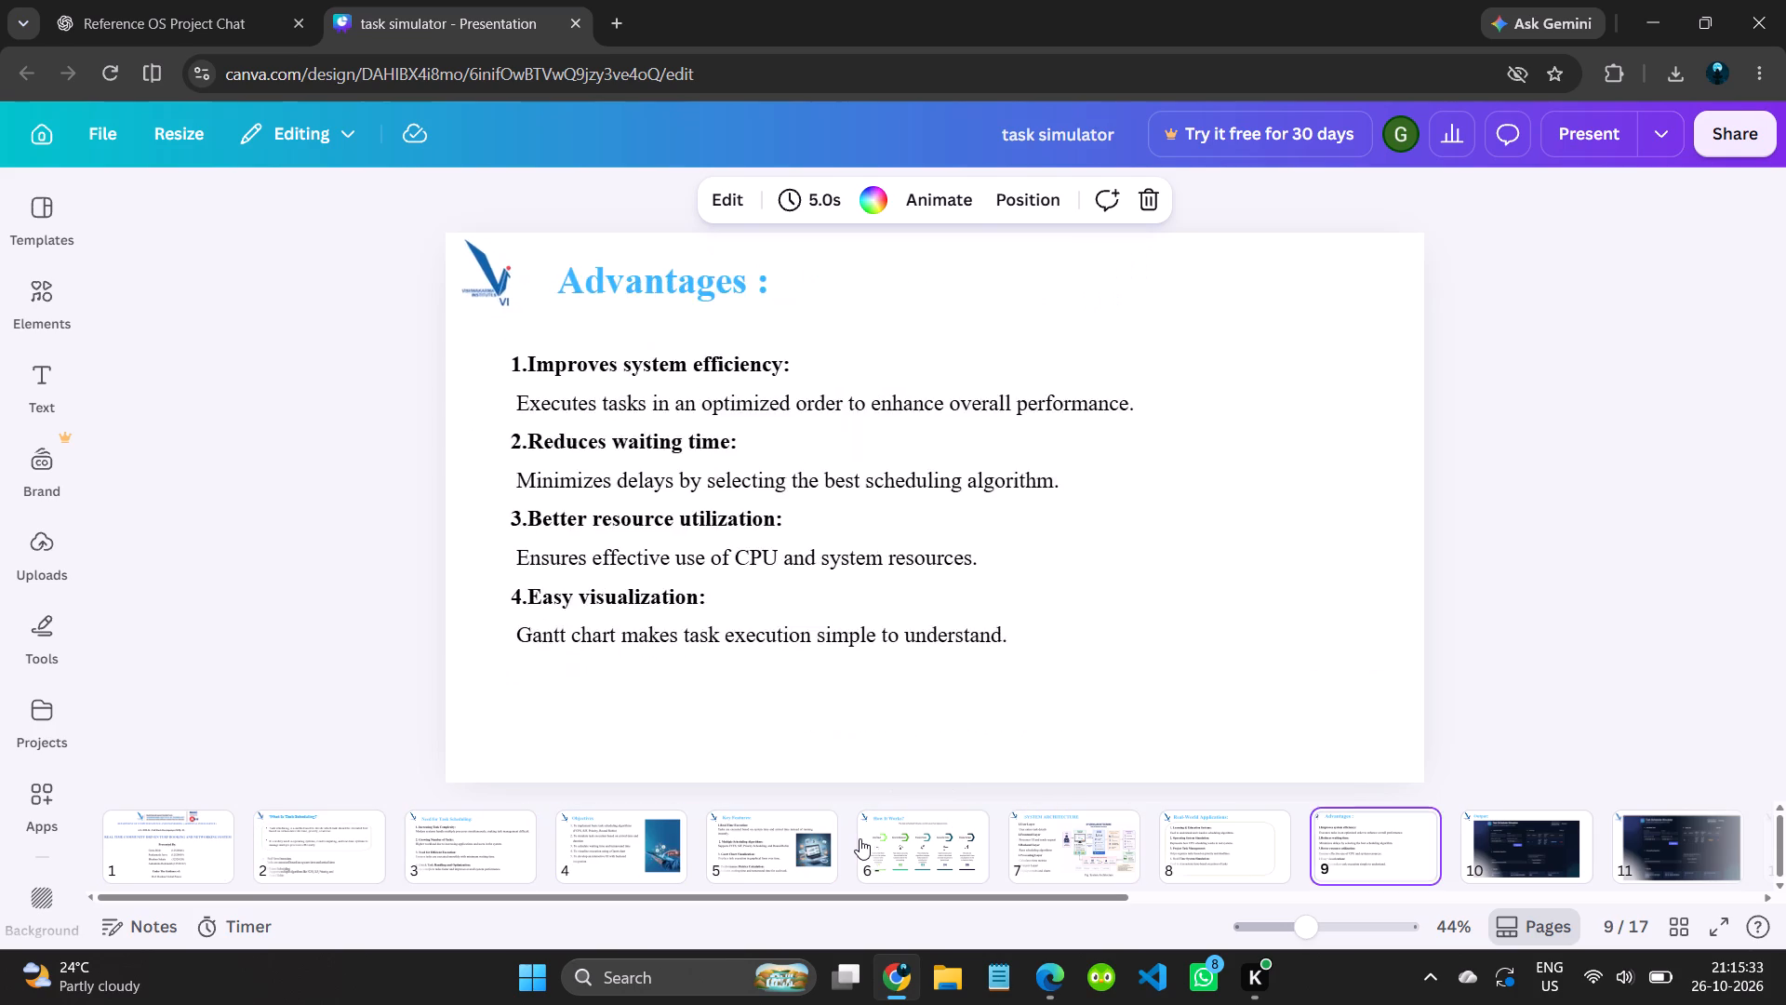
pyautogui.press('Right')
pyautogui.press('Right')
pyautogui.press('Right')
pyautogui.press('Right')
pyautogui.press('Right')
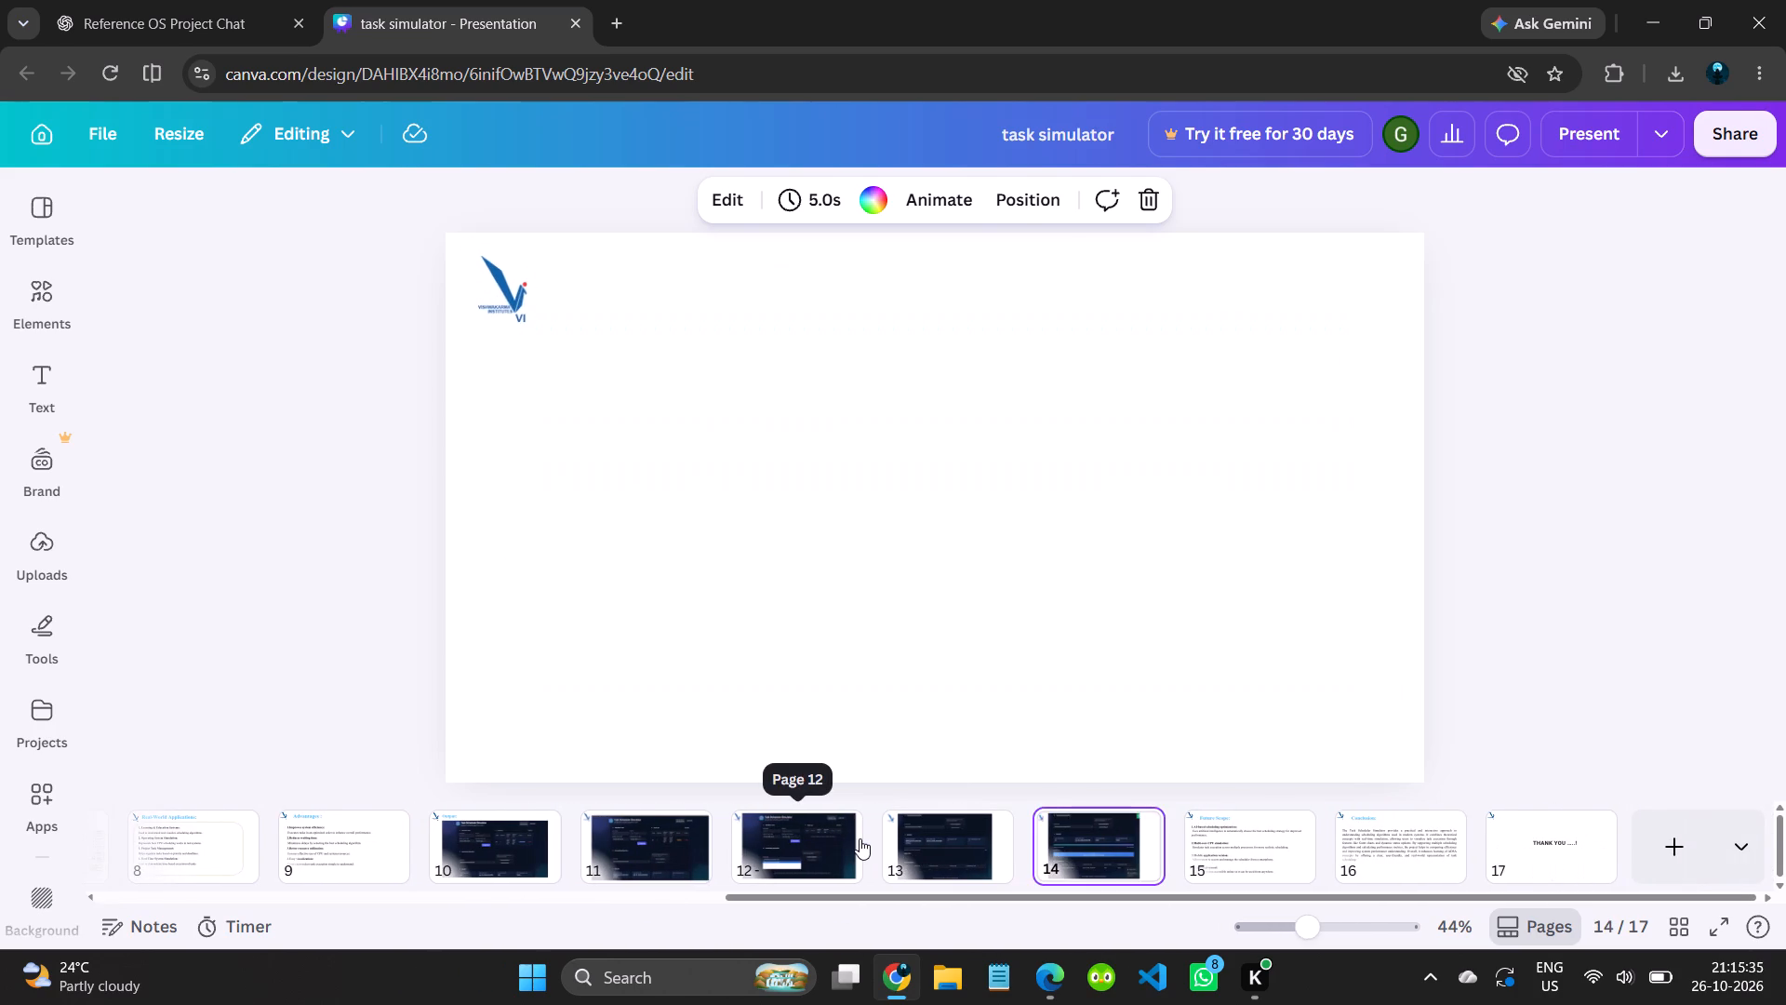
pyautogui.press('Right')
pyautogui.press('Right')
pyautogui.press('Right')
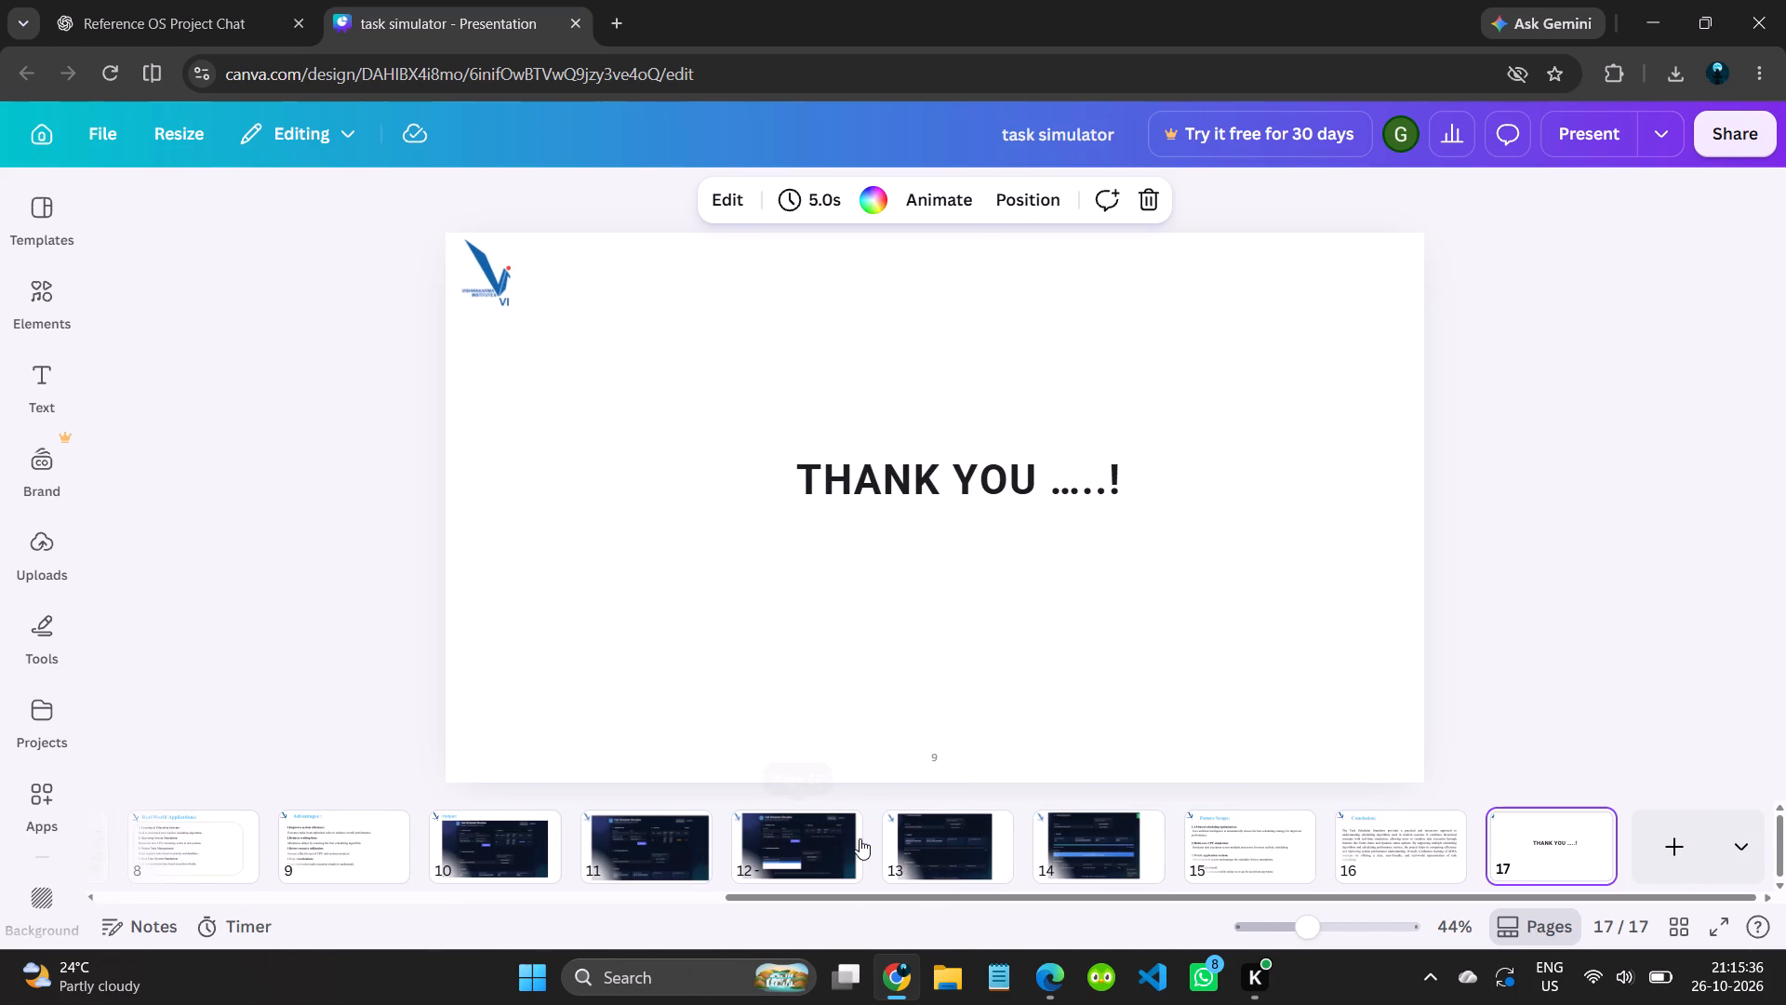
pyautogui.press('Right')
pyautogui.press('Right')
# Go back through the presentation's slides to review their content, ending on the "What Is Task Scheduling?" slide.
pyautogui.press('Left')
pyautogui.press('Left')
pyautogui.press('Left')
pyautogui.press('Left')
pyautogui.press('Left')
pyautogui.press('Left')
pyautogui.press('Left')
pyautogui.press('Left')
pyautogui.press('Left')
pyautogui.press('Left')
pyautogui.press('Left')
pyautogui.press('Left')
pyautogui.press('Left')
pyautogui.press('Left')
pyautogui.press('Left')
pyautogui.press('Left')
pyautogui.press('Left')
pyautogui.press('Left')
pyautogui.press('Left')
pyautogui.press('Left')
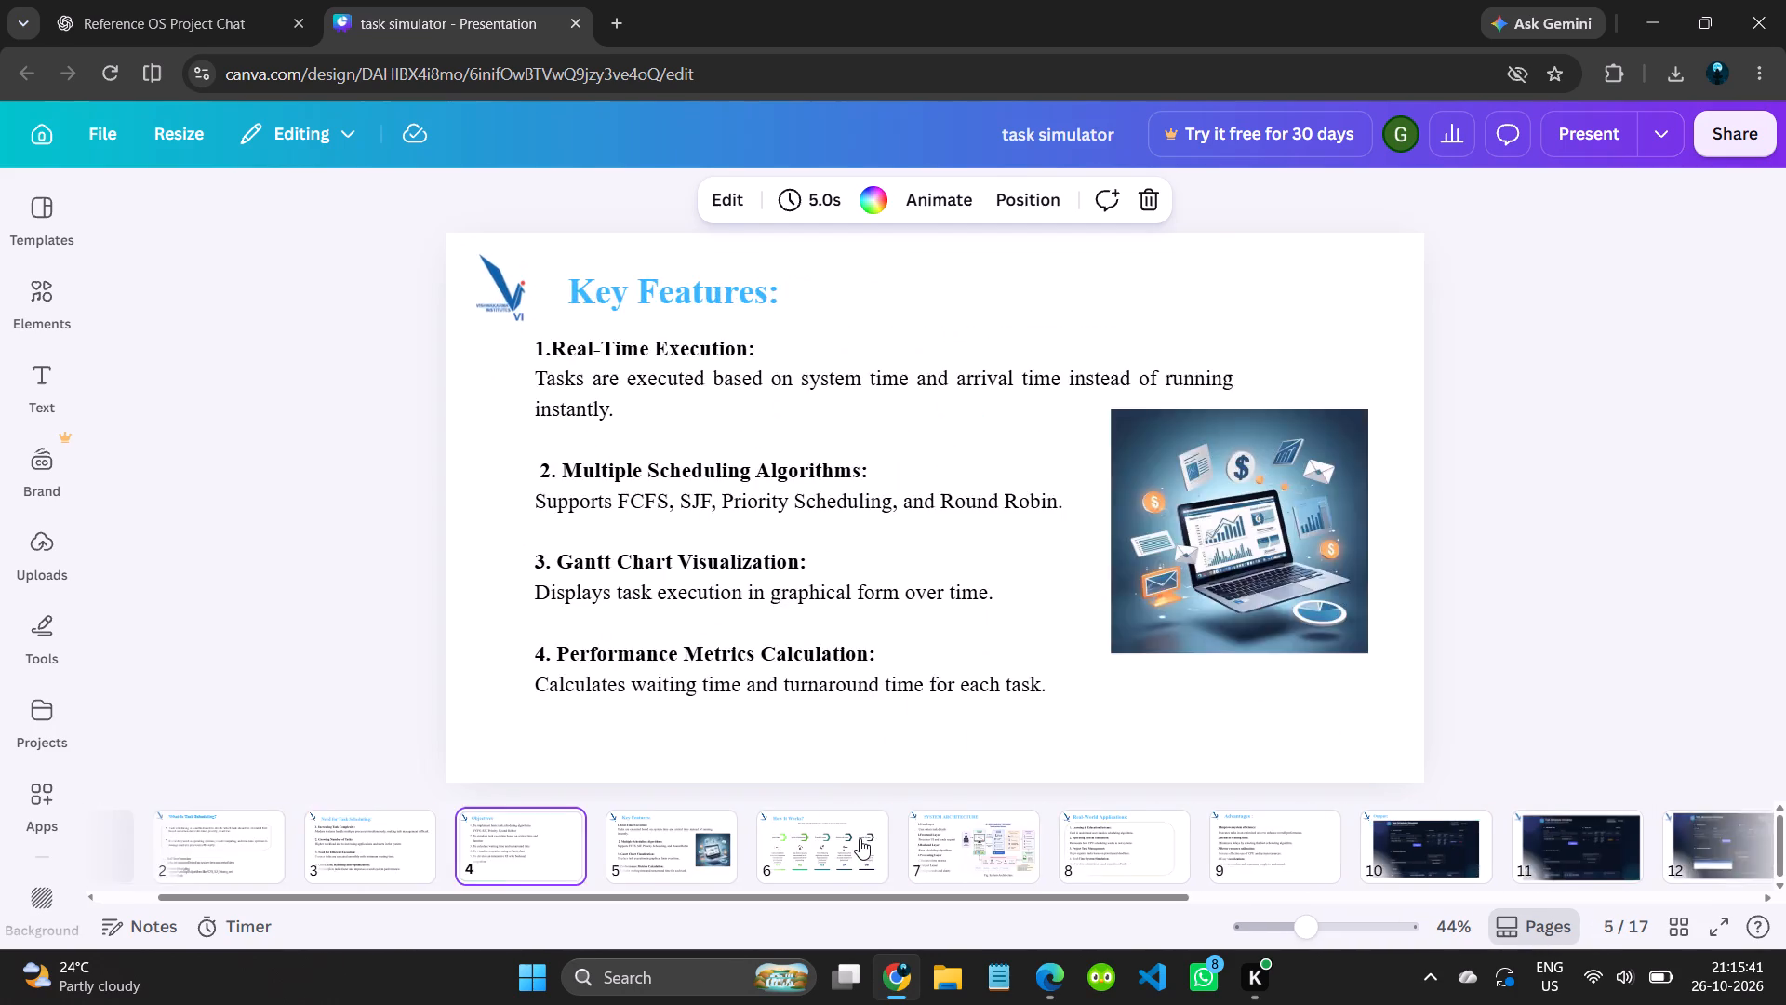
pyautogui.press('Left')
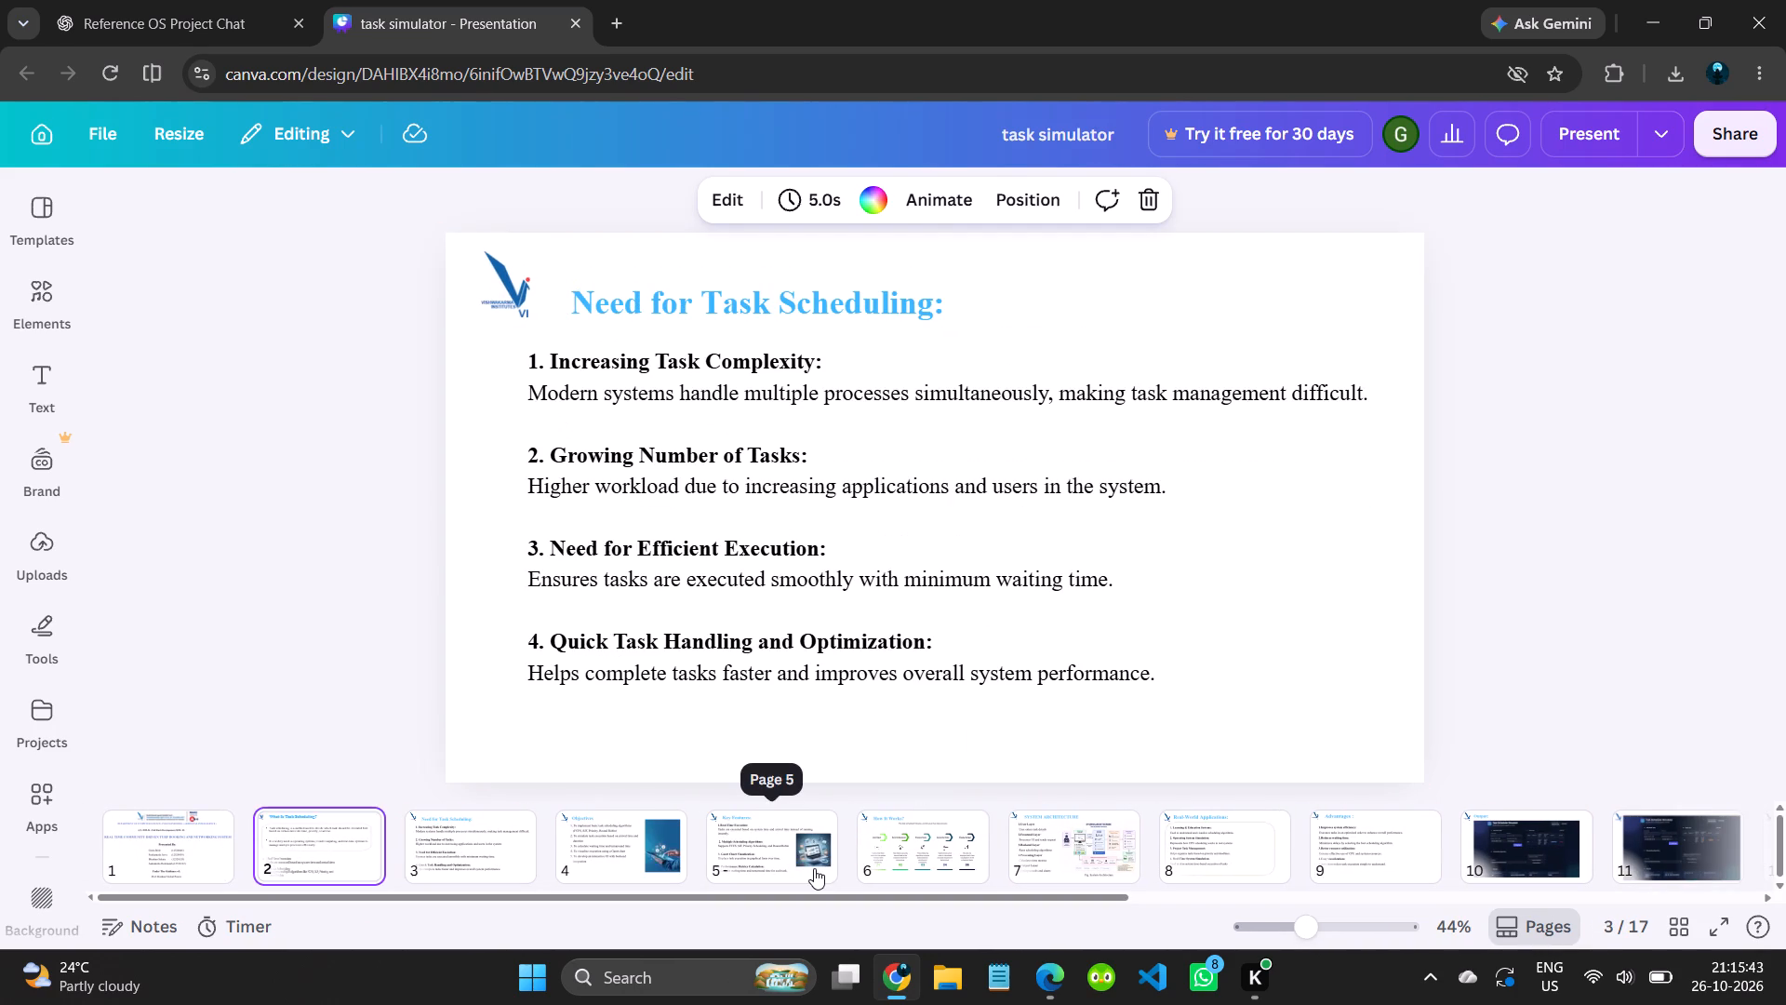
pyautogui.press('Left')
pyautogui.press('Right')
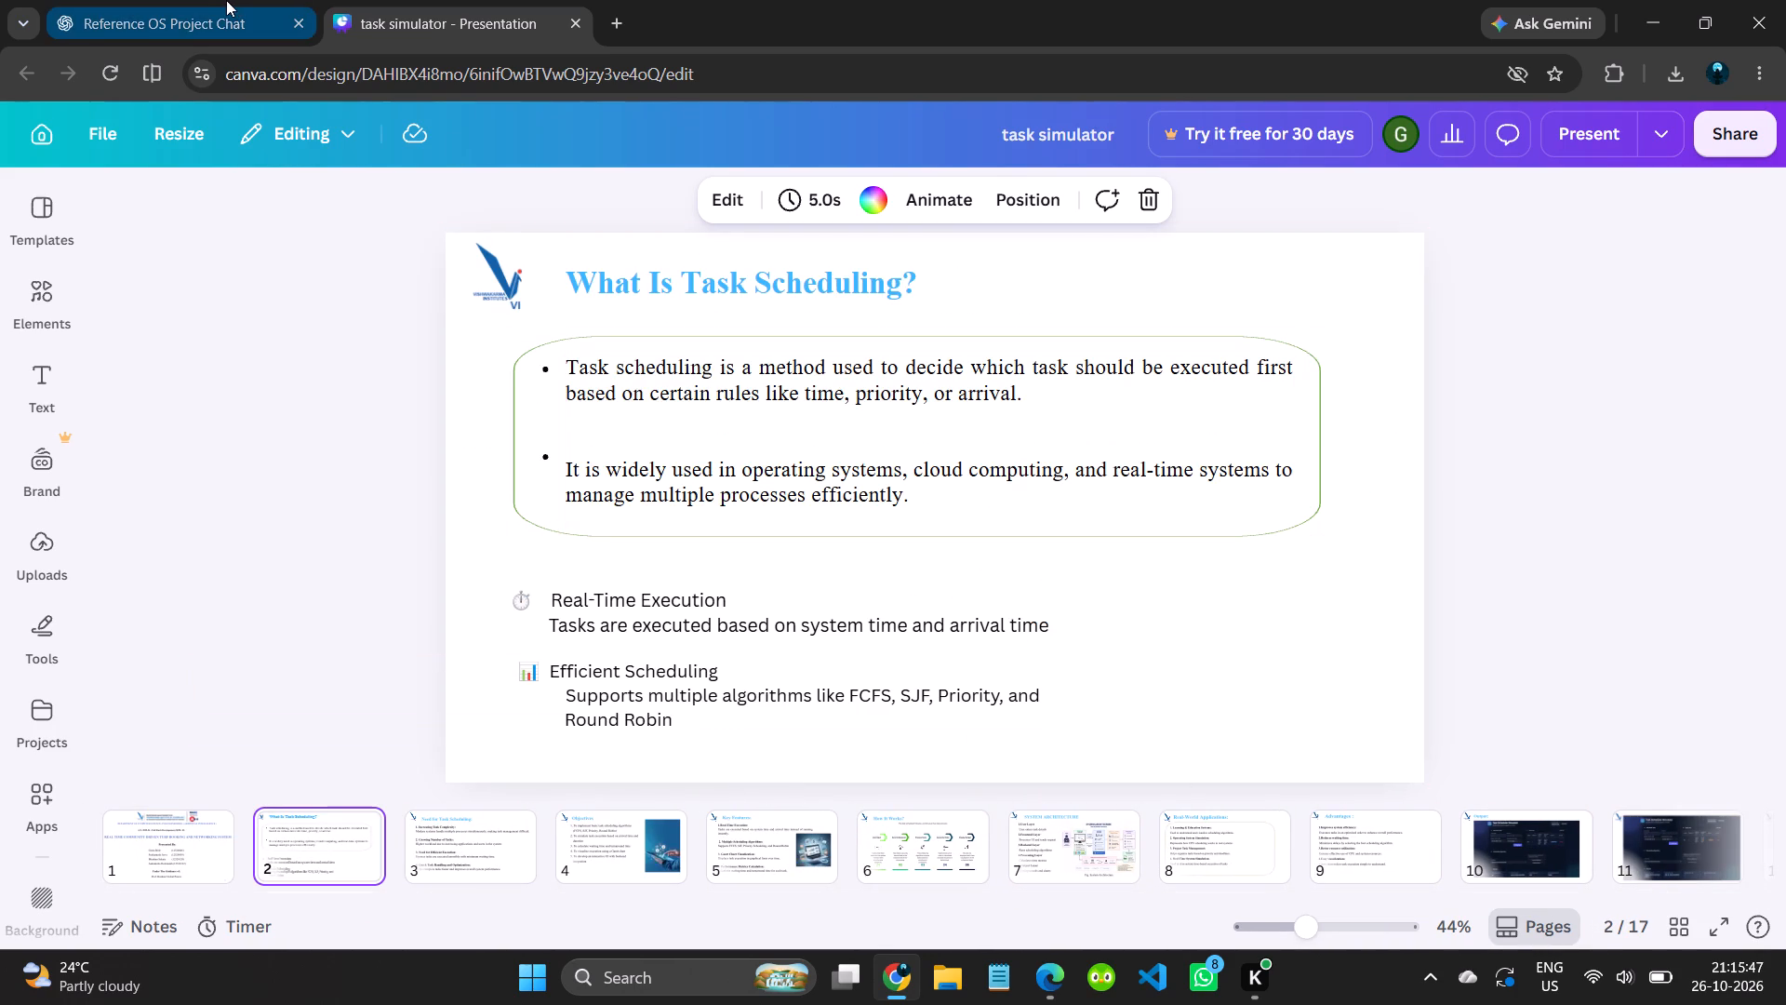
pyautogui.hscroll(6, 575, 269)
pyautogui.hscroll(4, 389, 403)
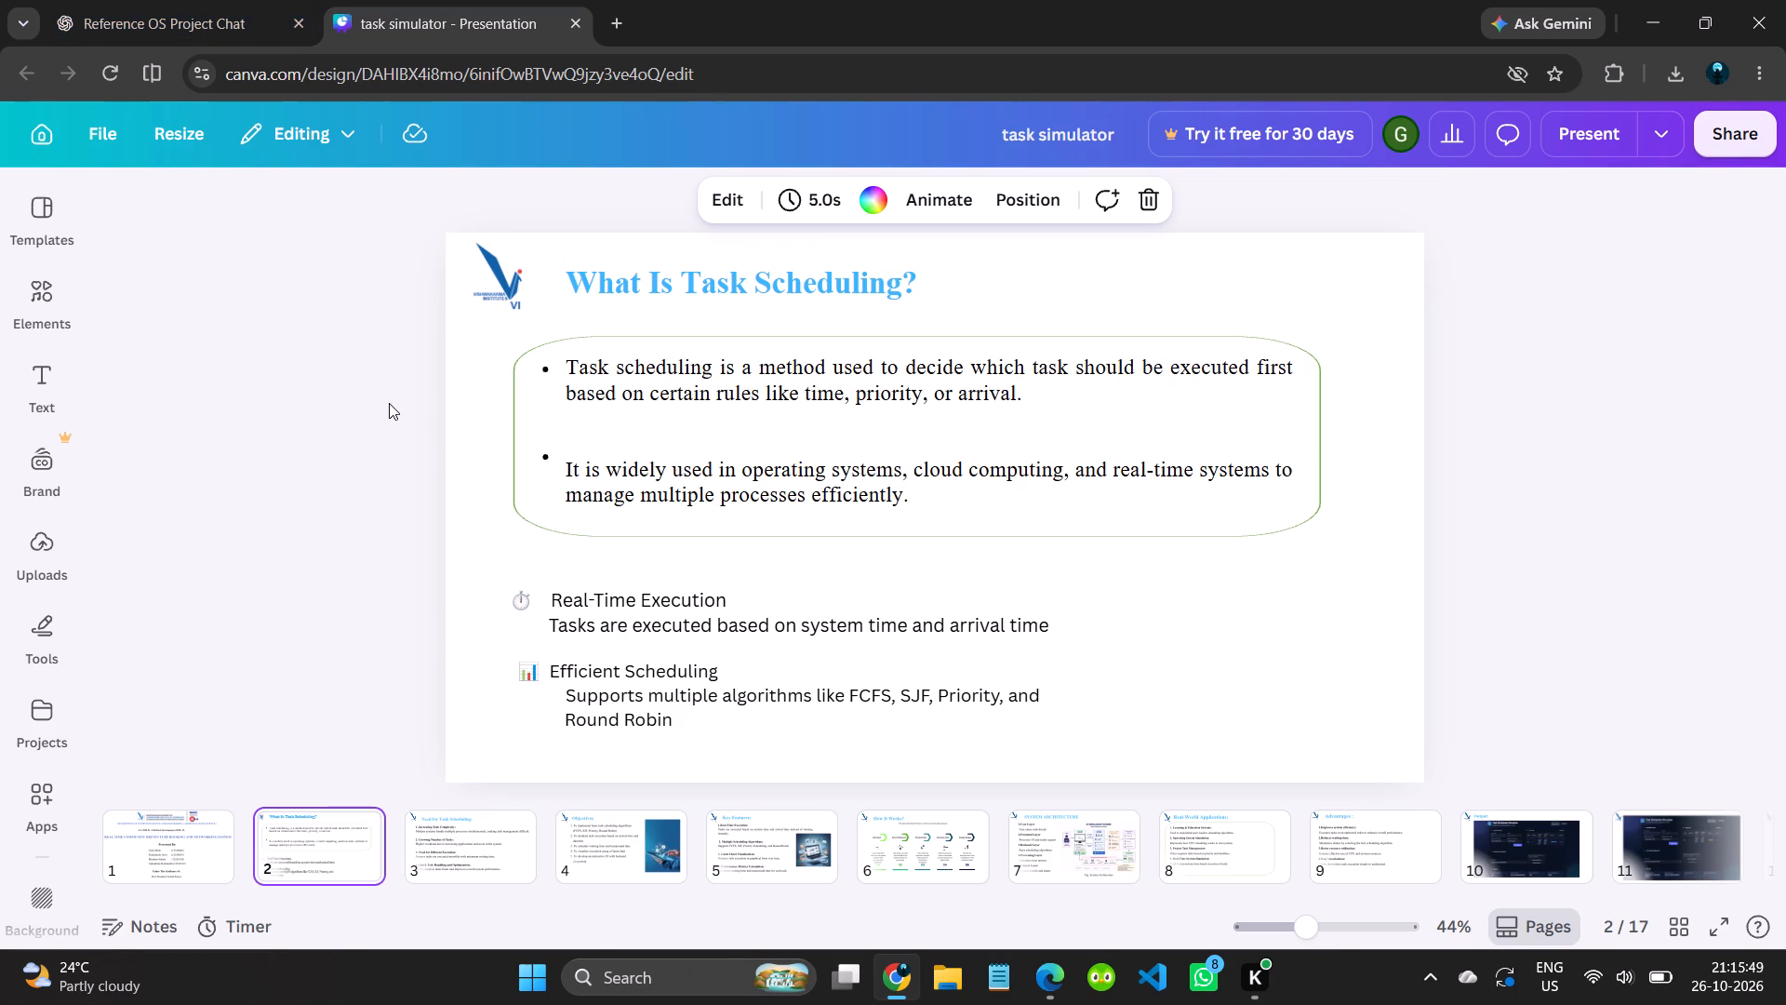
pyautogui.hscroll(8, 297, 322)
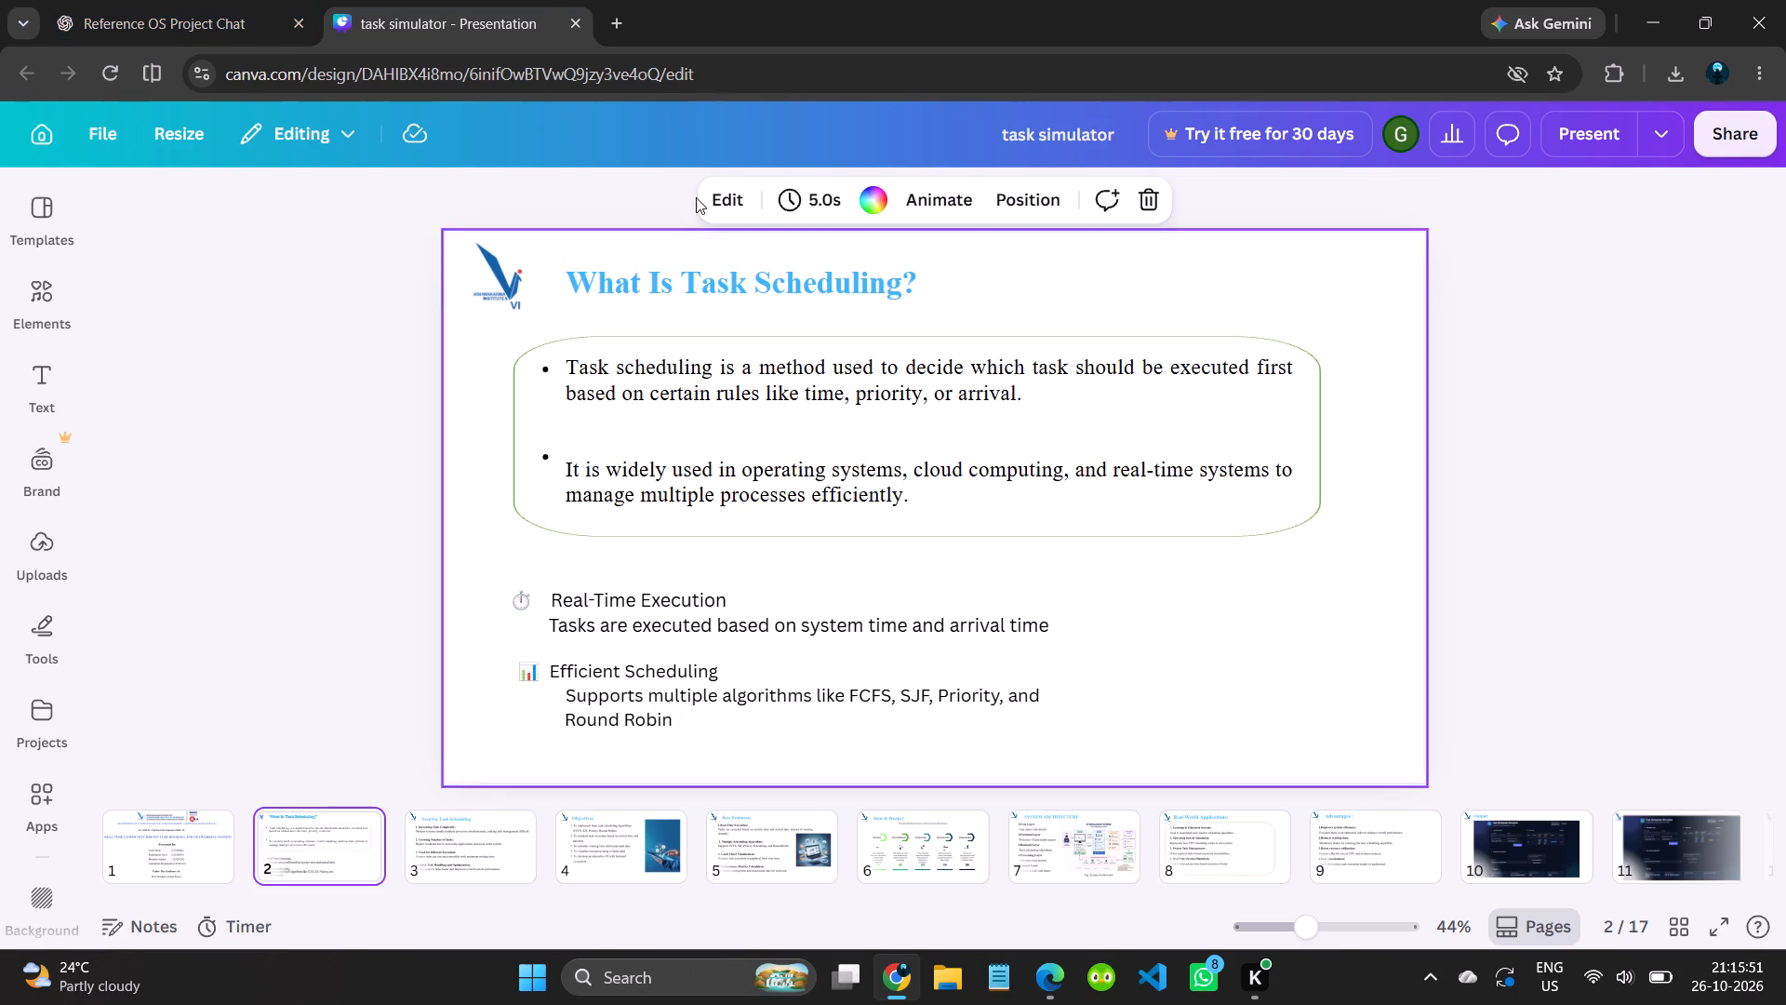
# Open the Canva home page in a separate tab from the browsing history and close the empty new tab.
pyautogui.click(599, 28)
pyautogui.click(611, 23)
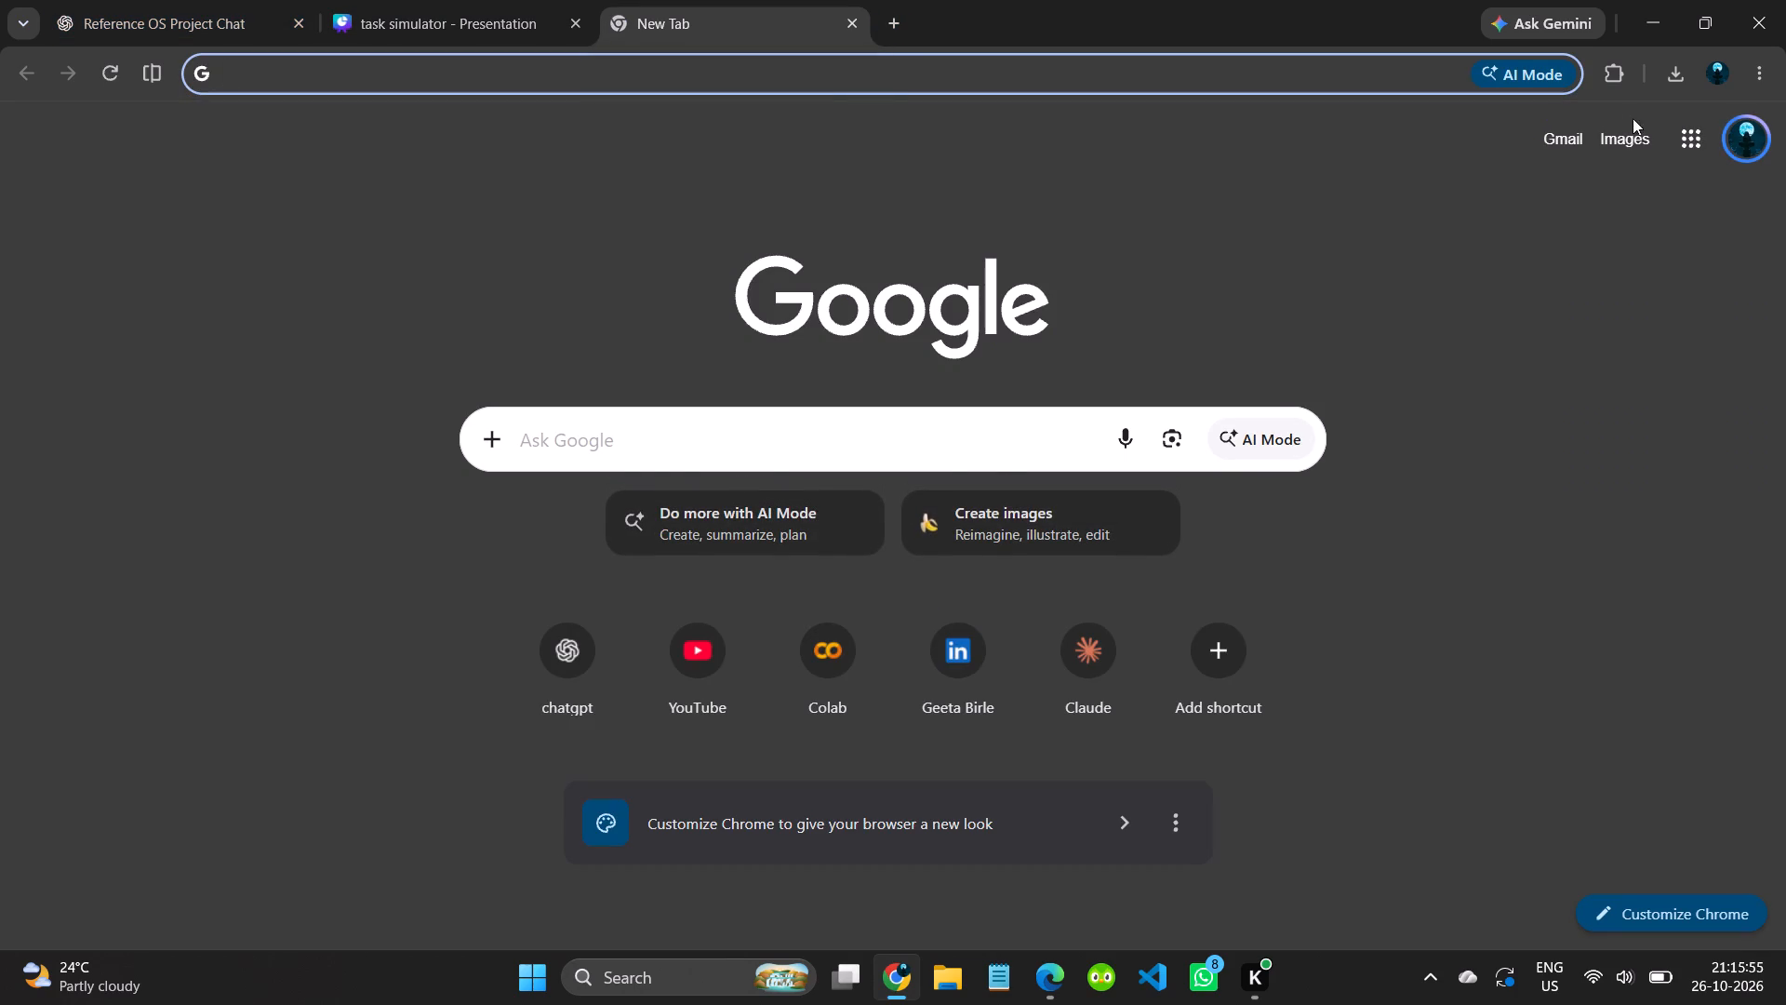
pyautogui.click(1769, 66)
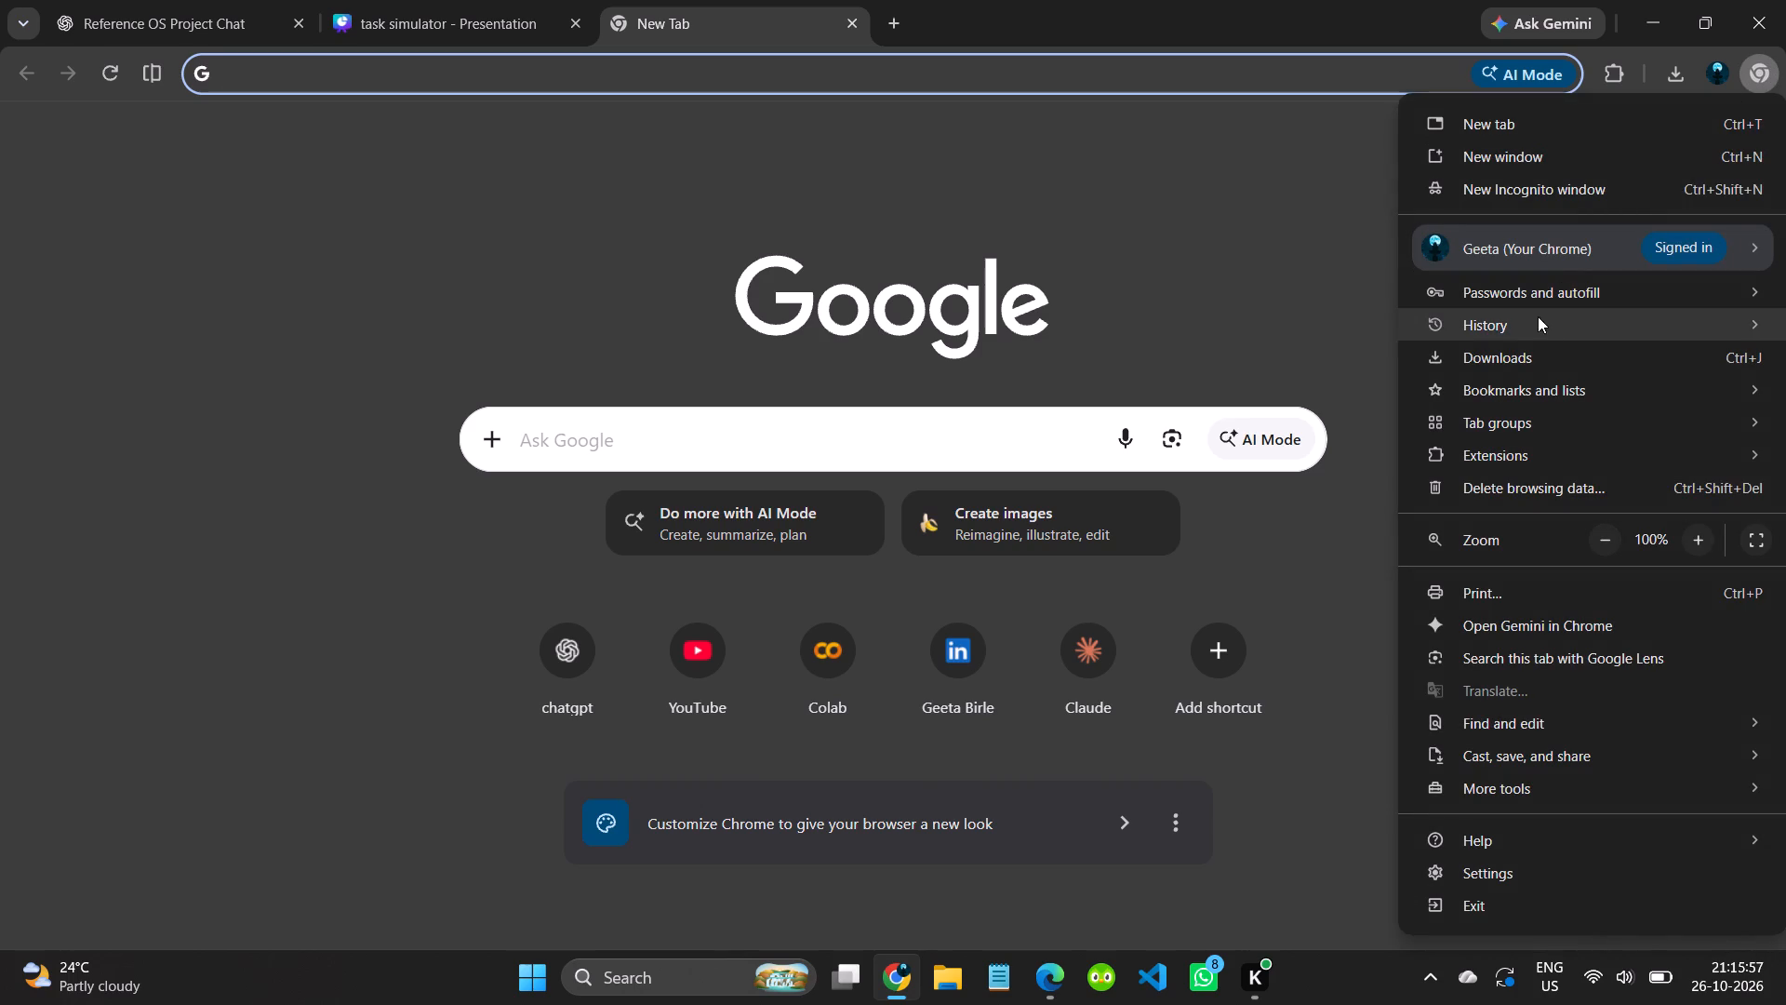
pyautogui.click(1538, 316)
pyautogui.click(911, 444)
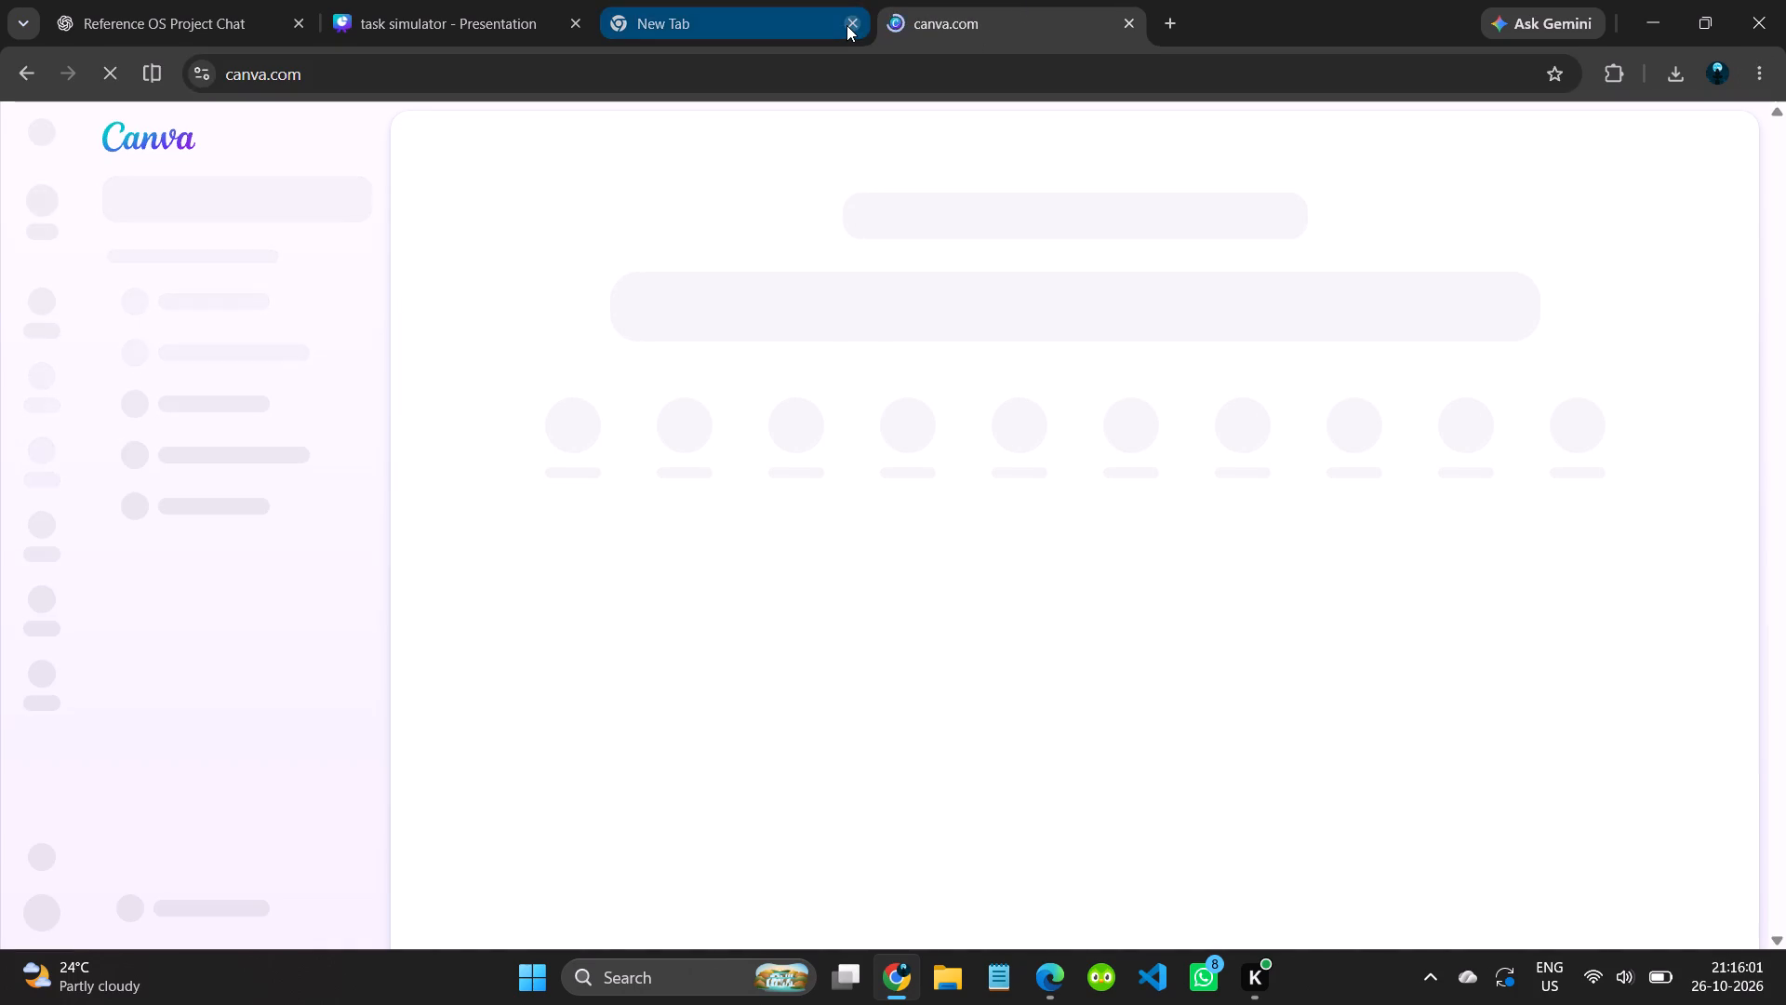
pyautogui.click(846, 25)
# Show a further batch of recent designs on the Canva home page.
pyautogui.scroll(-2, 665, 383)
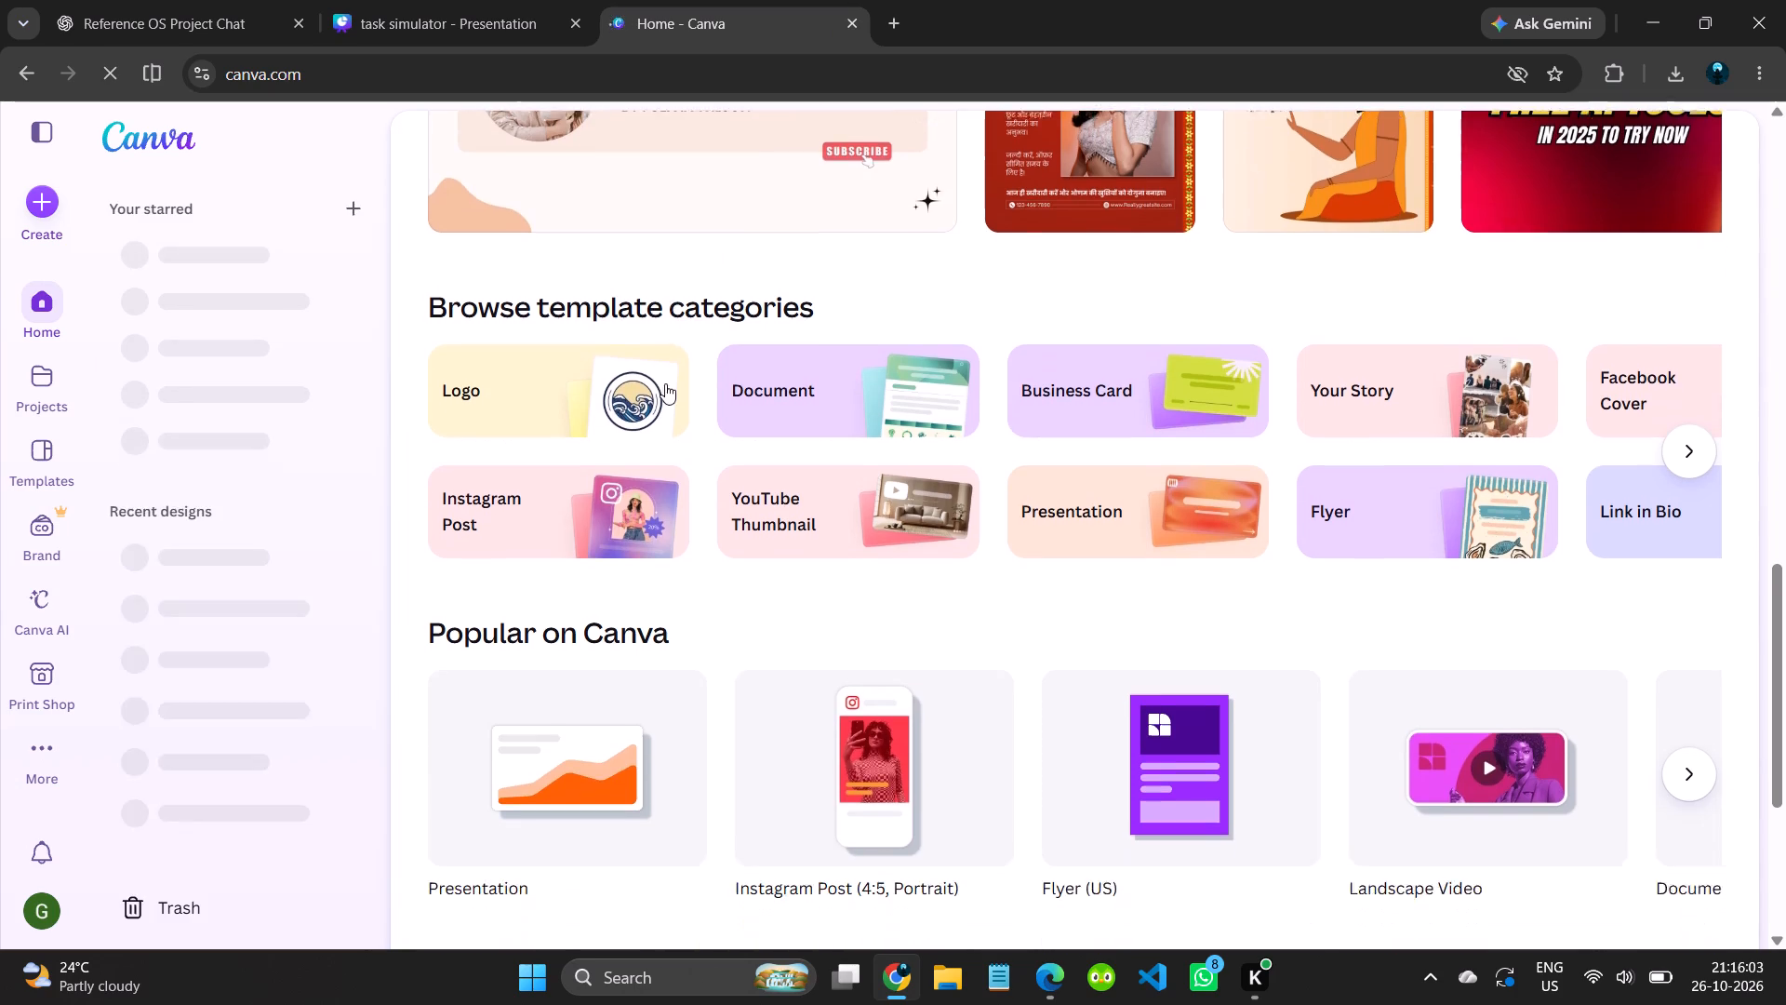
pyautogui.scroll(-2, 665, 383)
pyautogui.scroll(5, 665, 383)
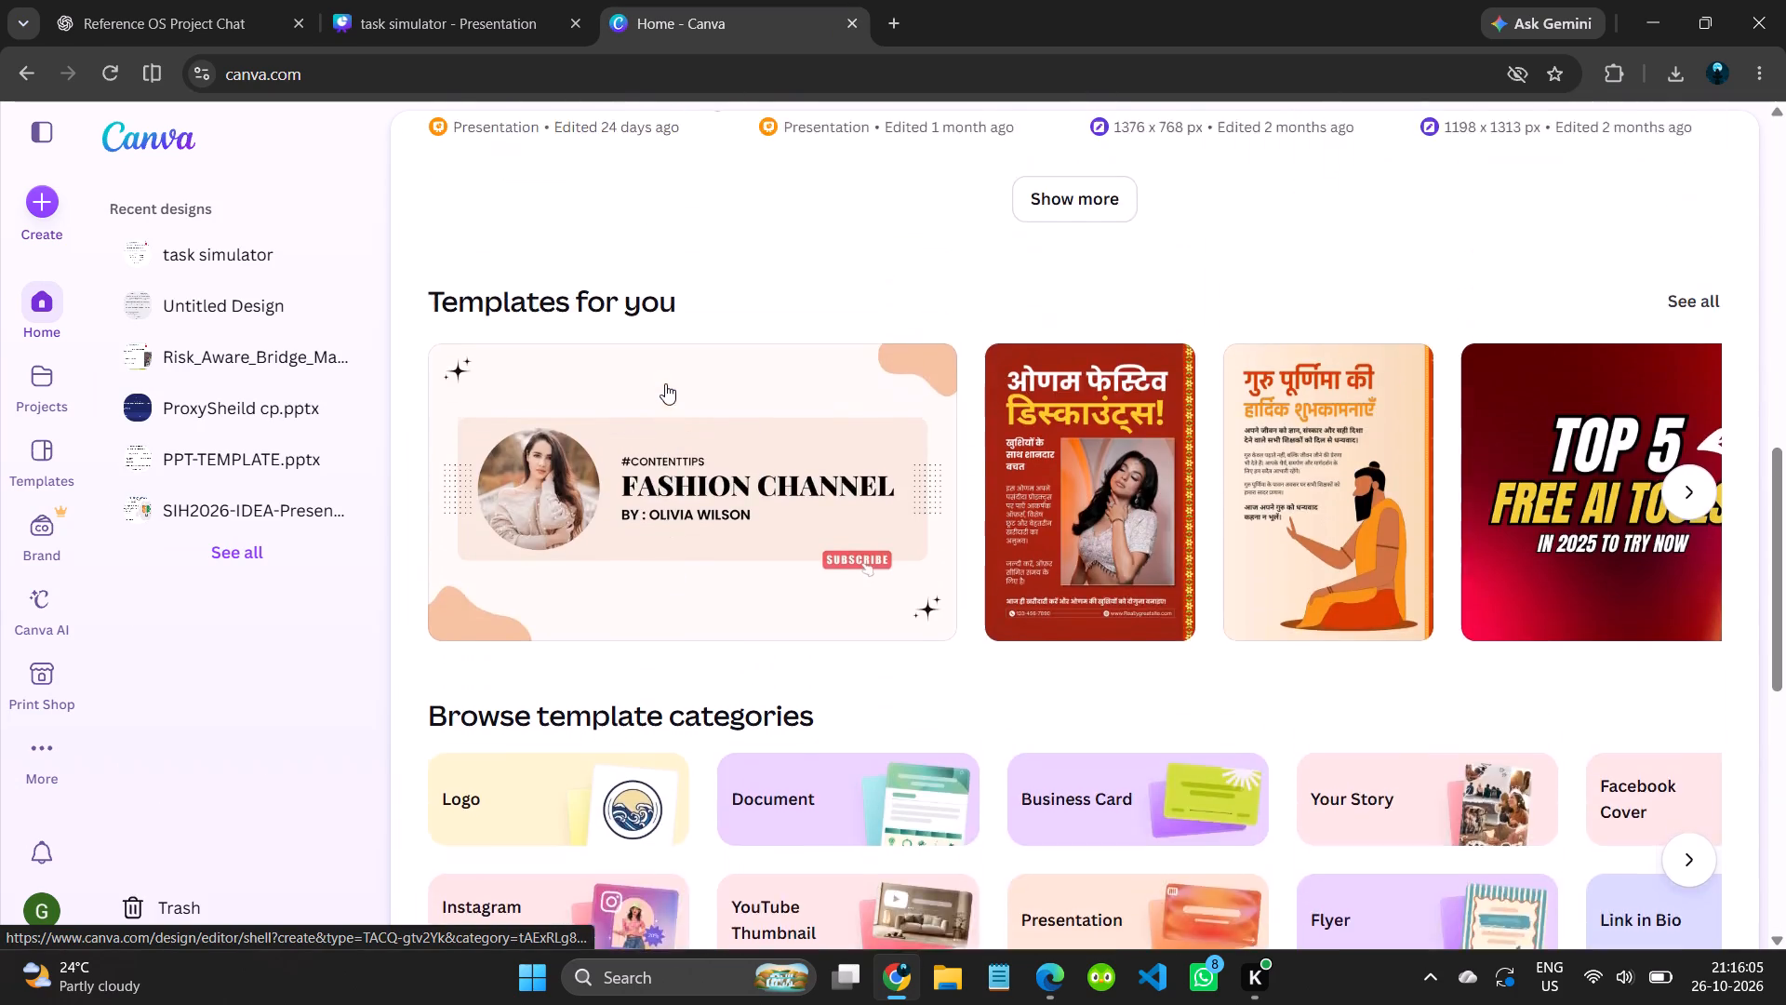
pyautogui.scroll(-4, 665, 383)
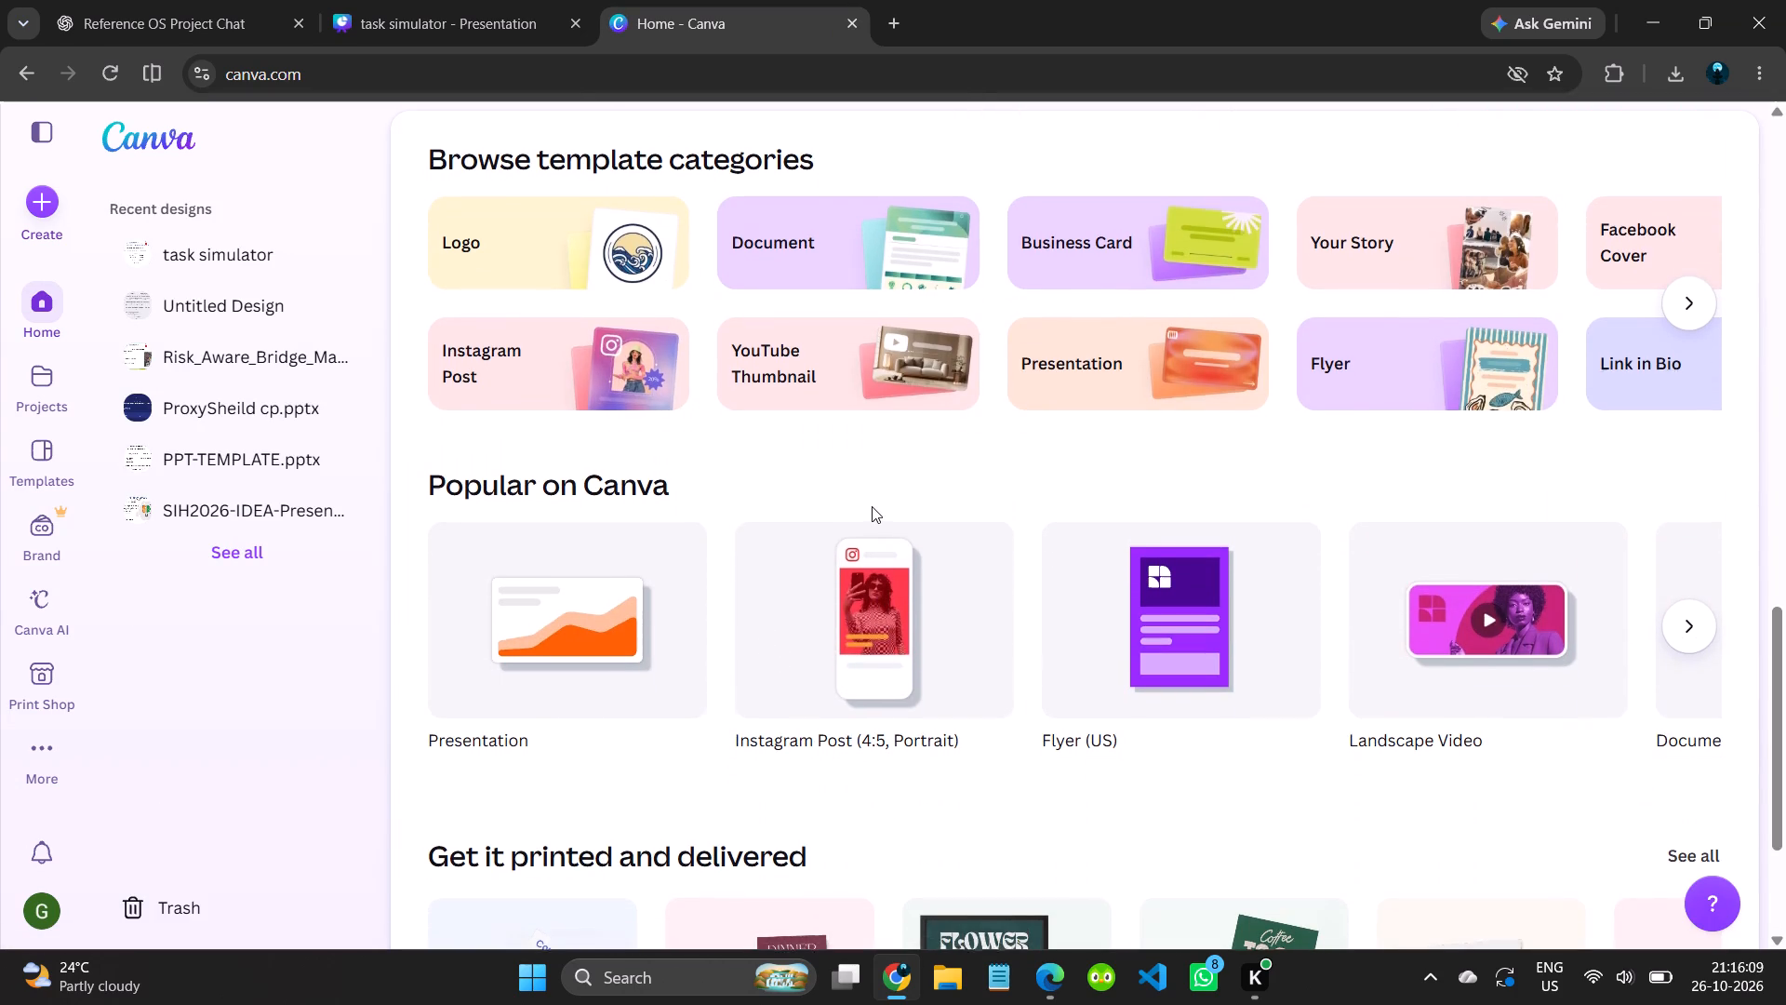
pyautogui.scroll(2, 872, 506)
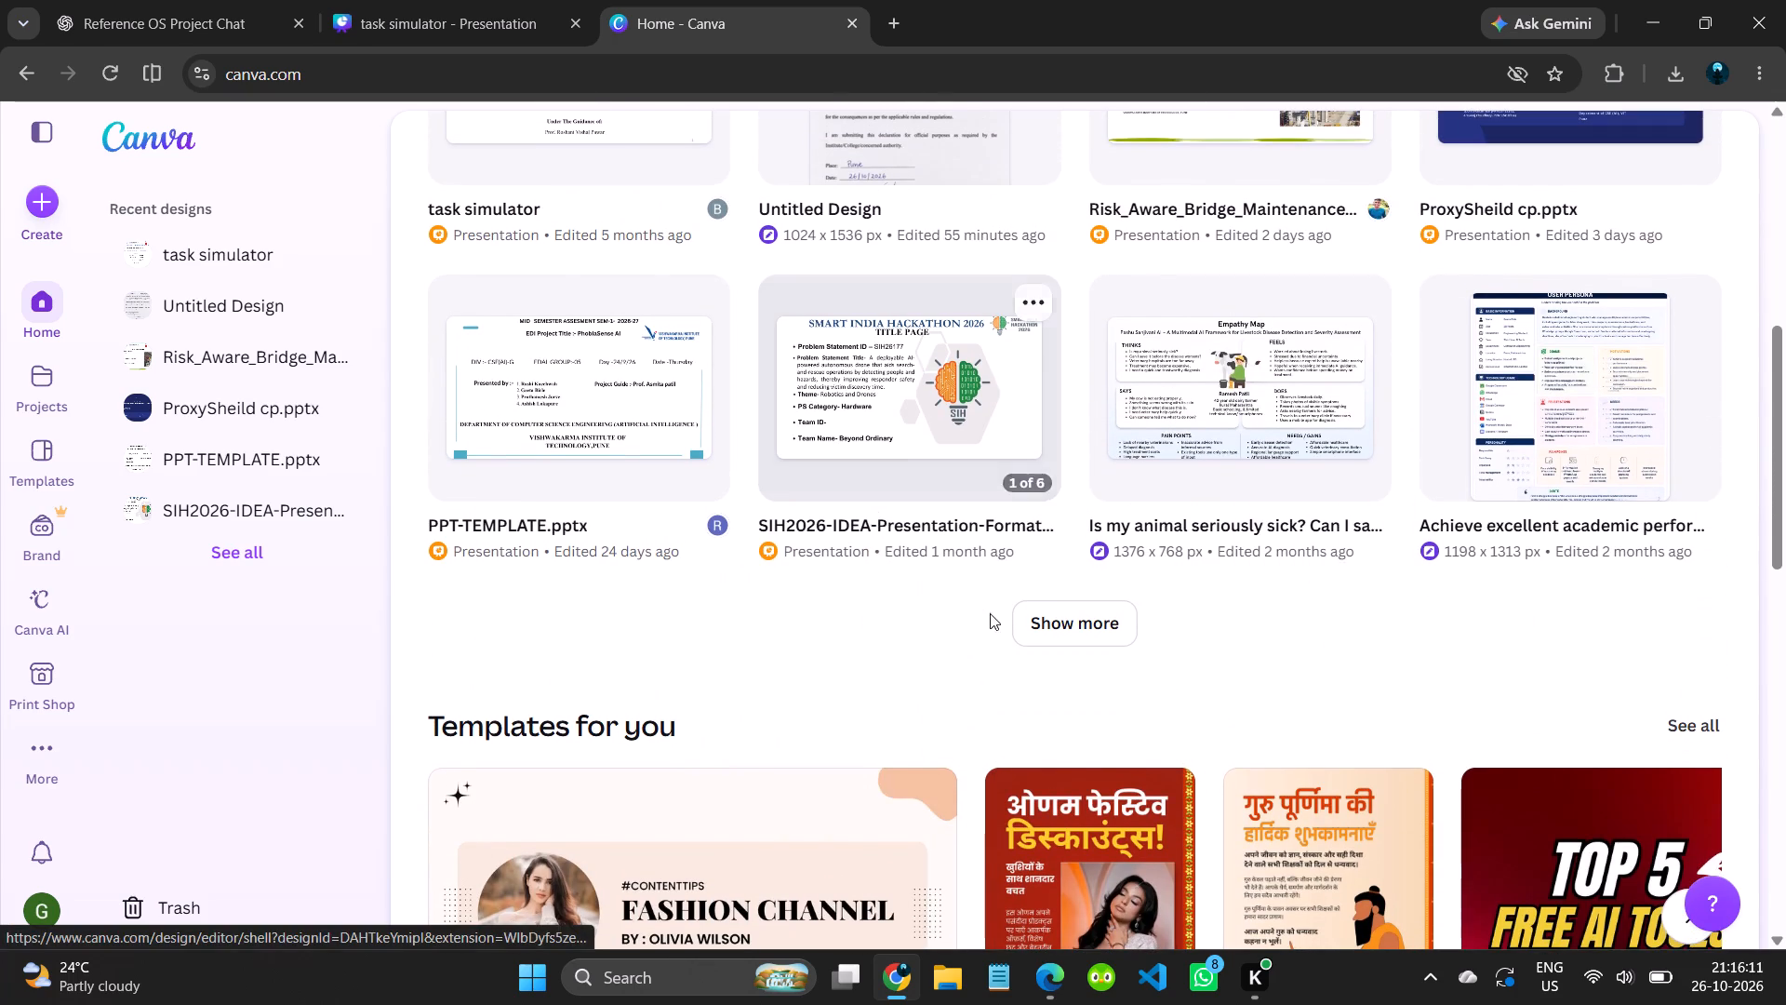
pyautogui.click(1072, 641)
# Look through the added designs, examining the slide previews of the "REAL TIME COMMUNITY DRIVEN..." presentation up close.
pyautogui.scroll(-2, 1072, 641)
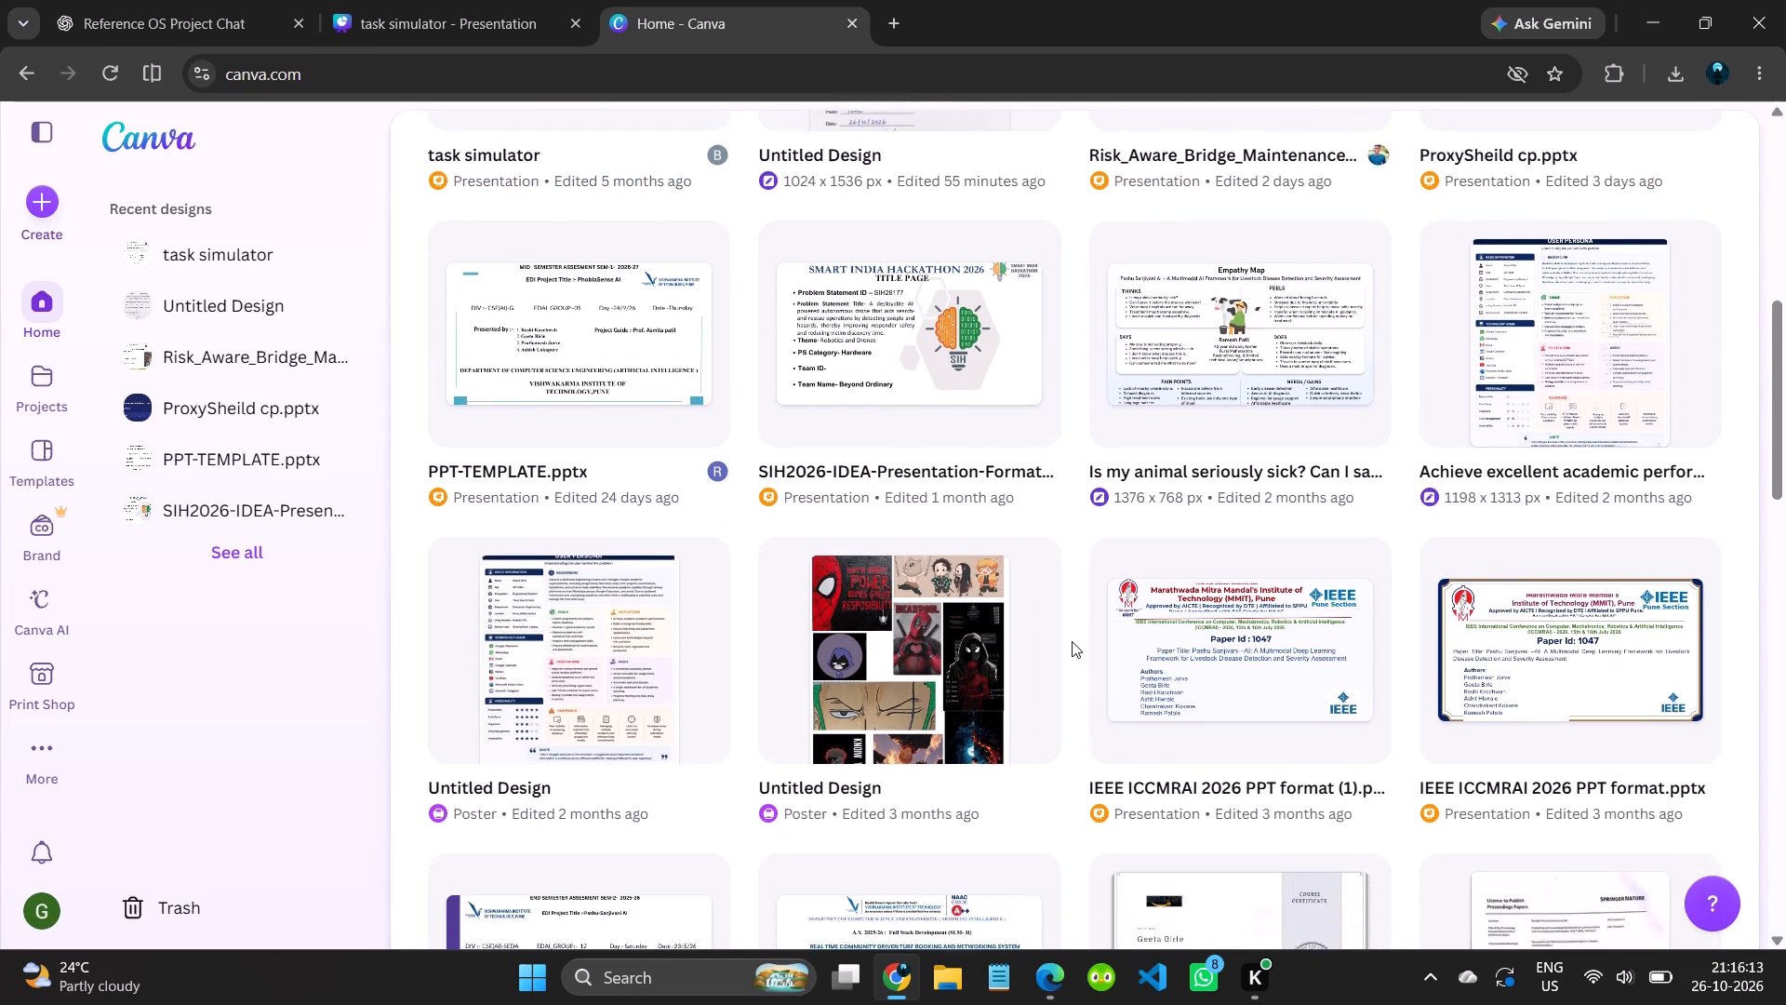
pyautogui.scroll(-5, 1072, 641)
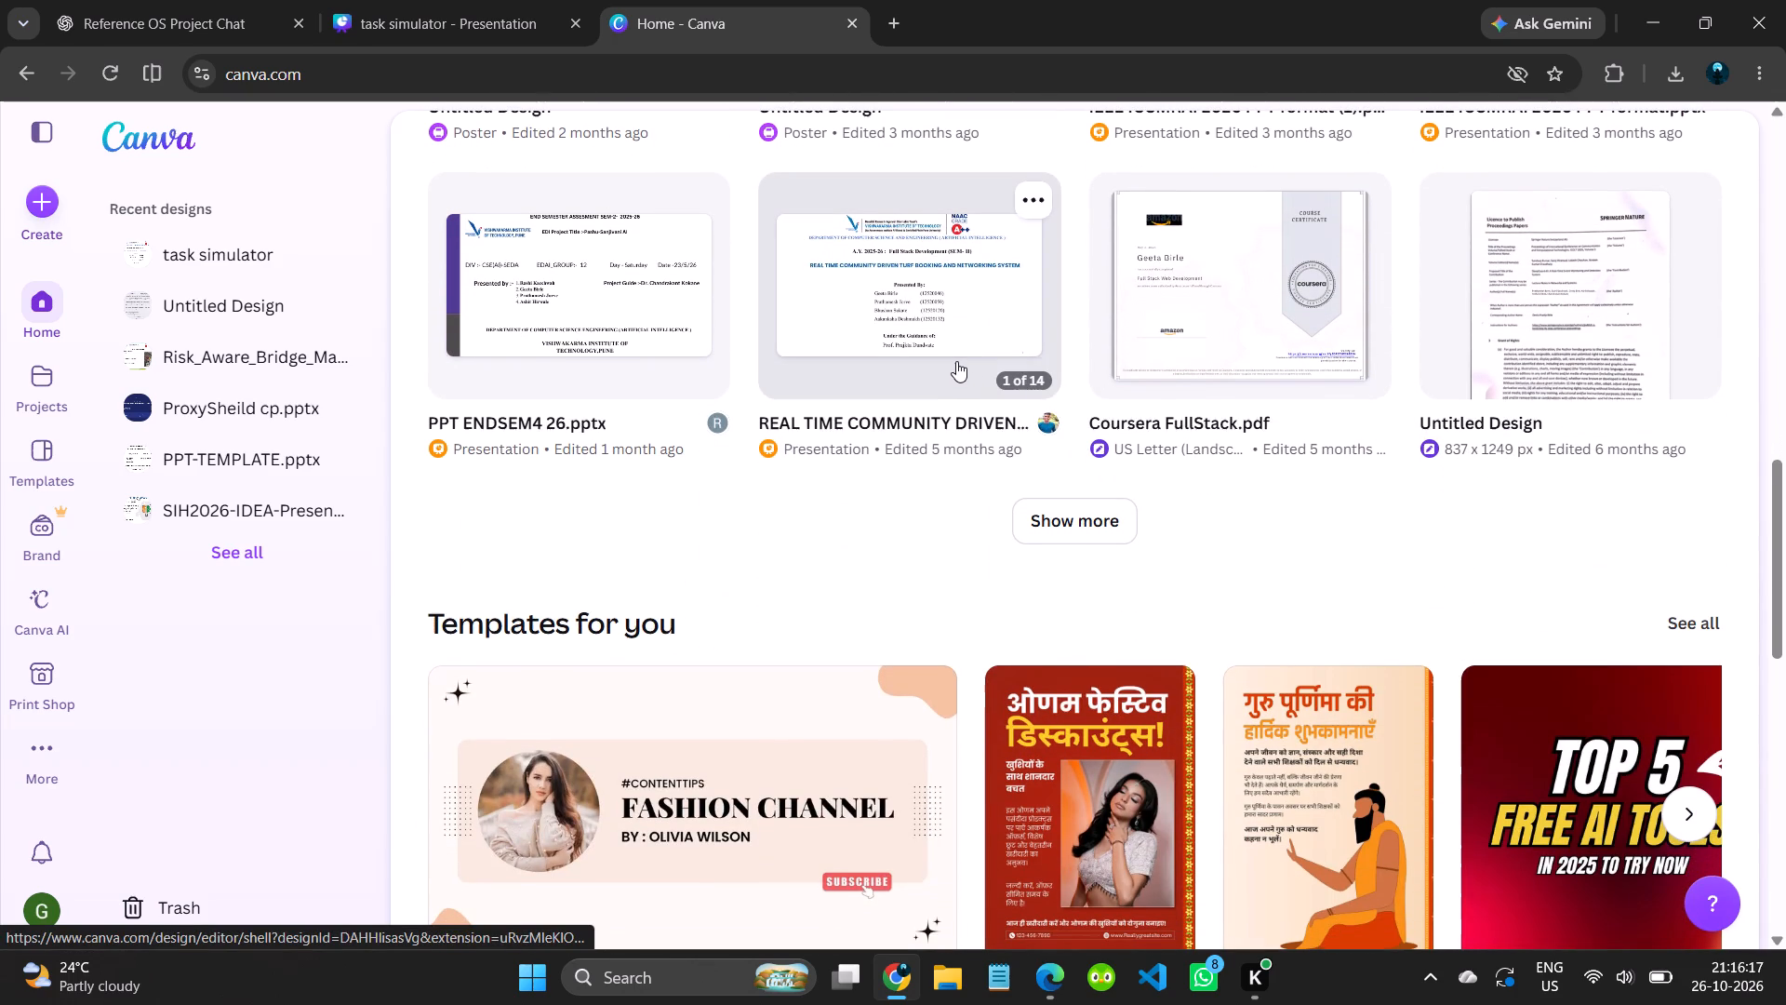
pyautogui.scroll(1, 956, 361)
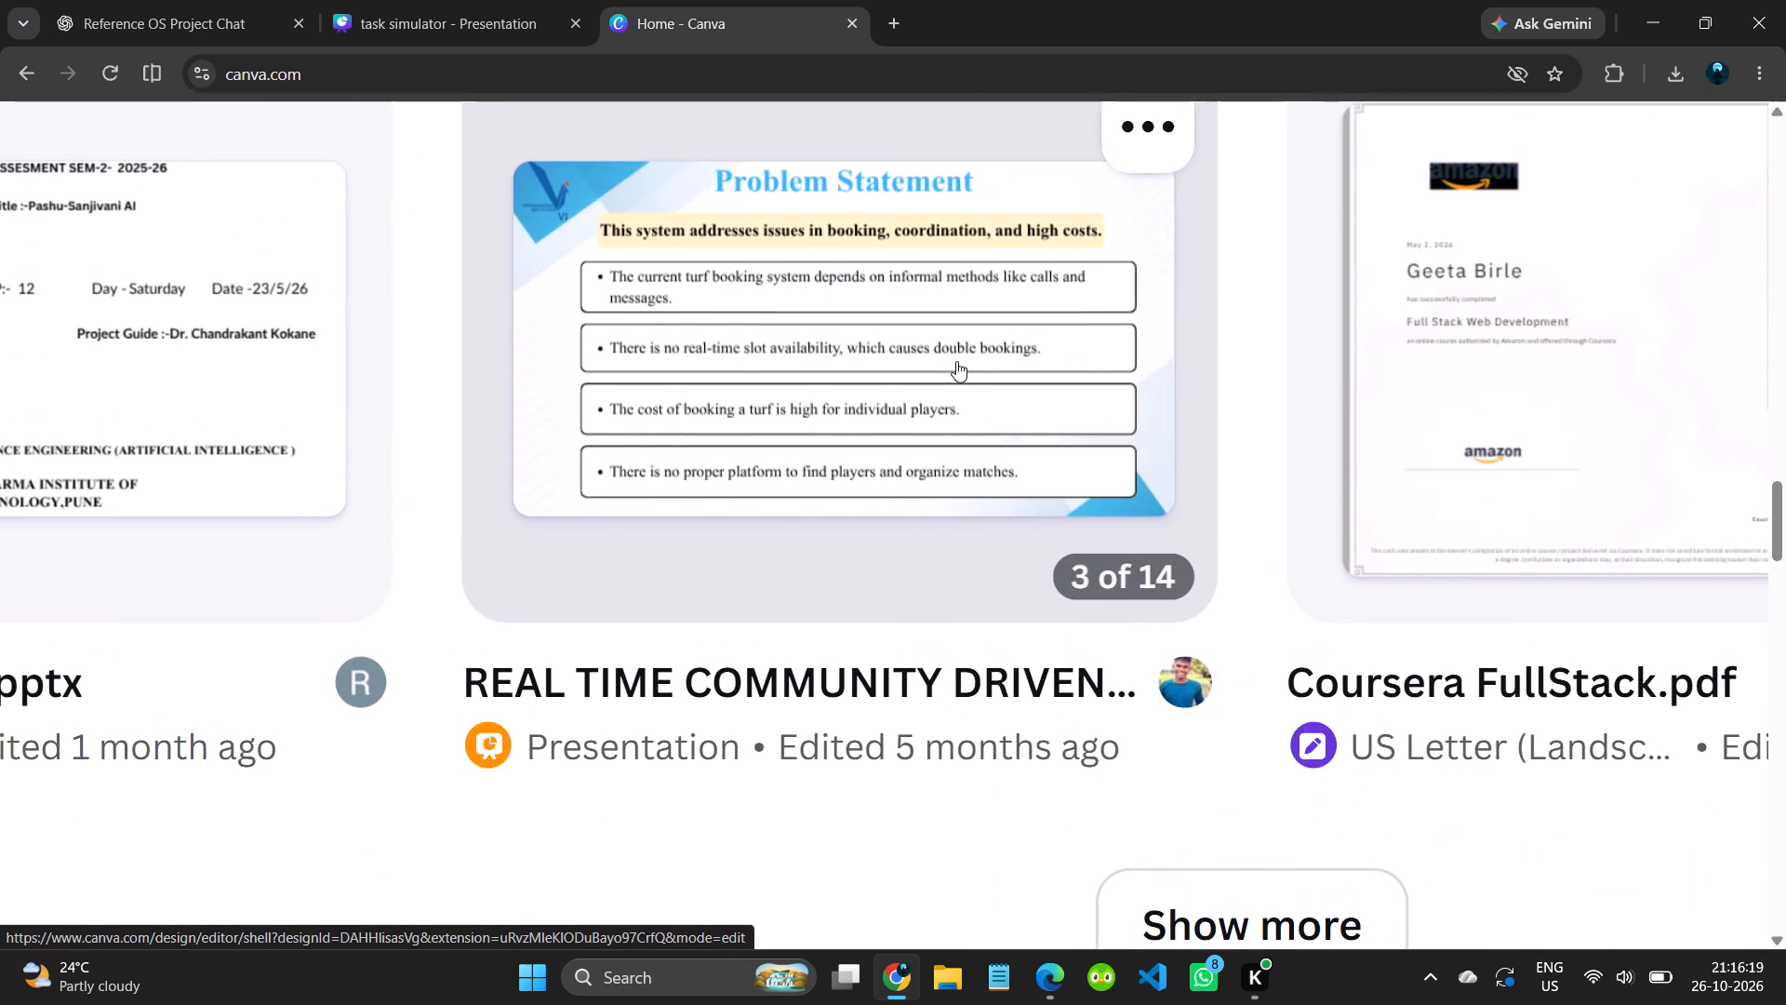
pyautogui.scroll(1, 956, 361)
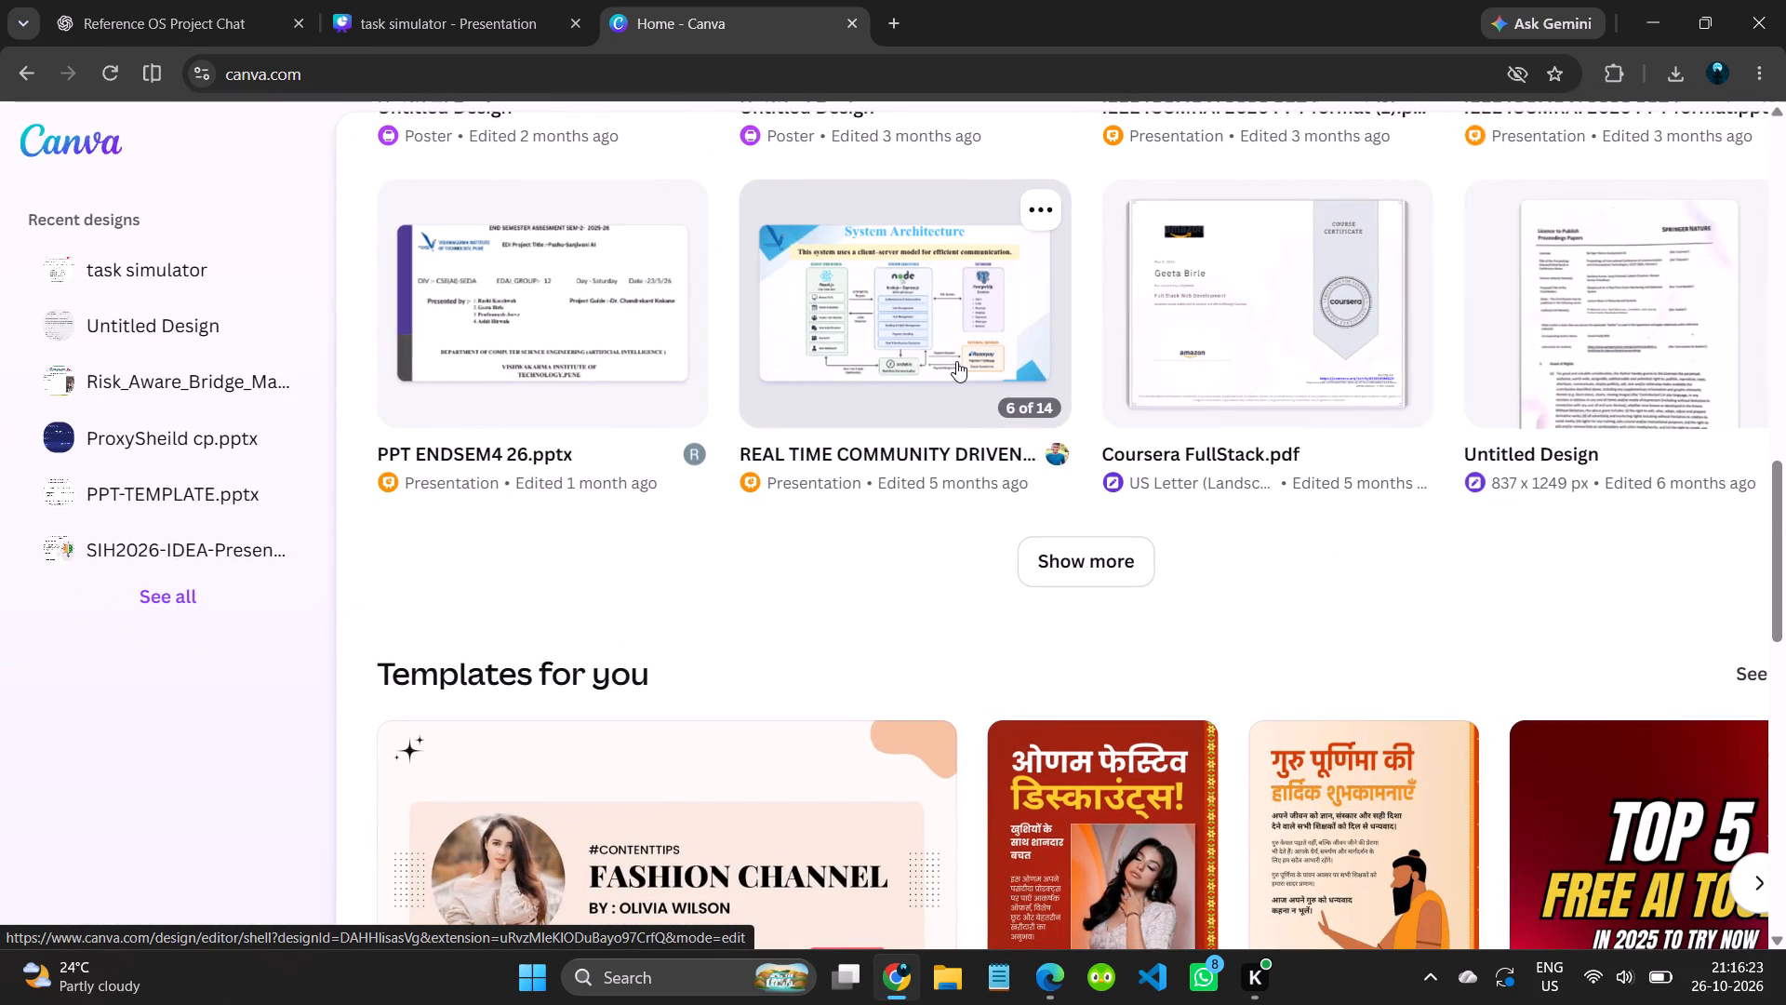
pyautogui.hscroll(-3, 1213, 514)
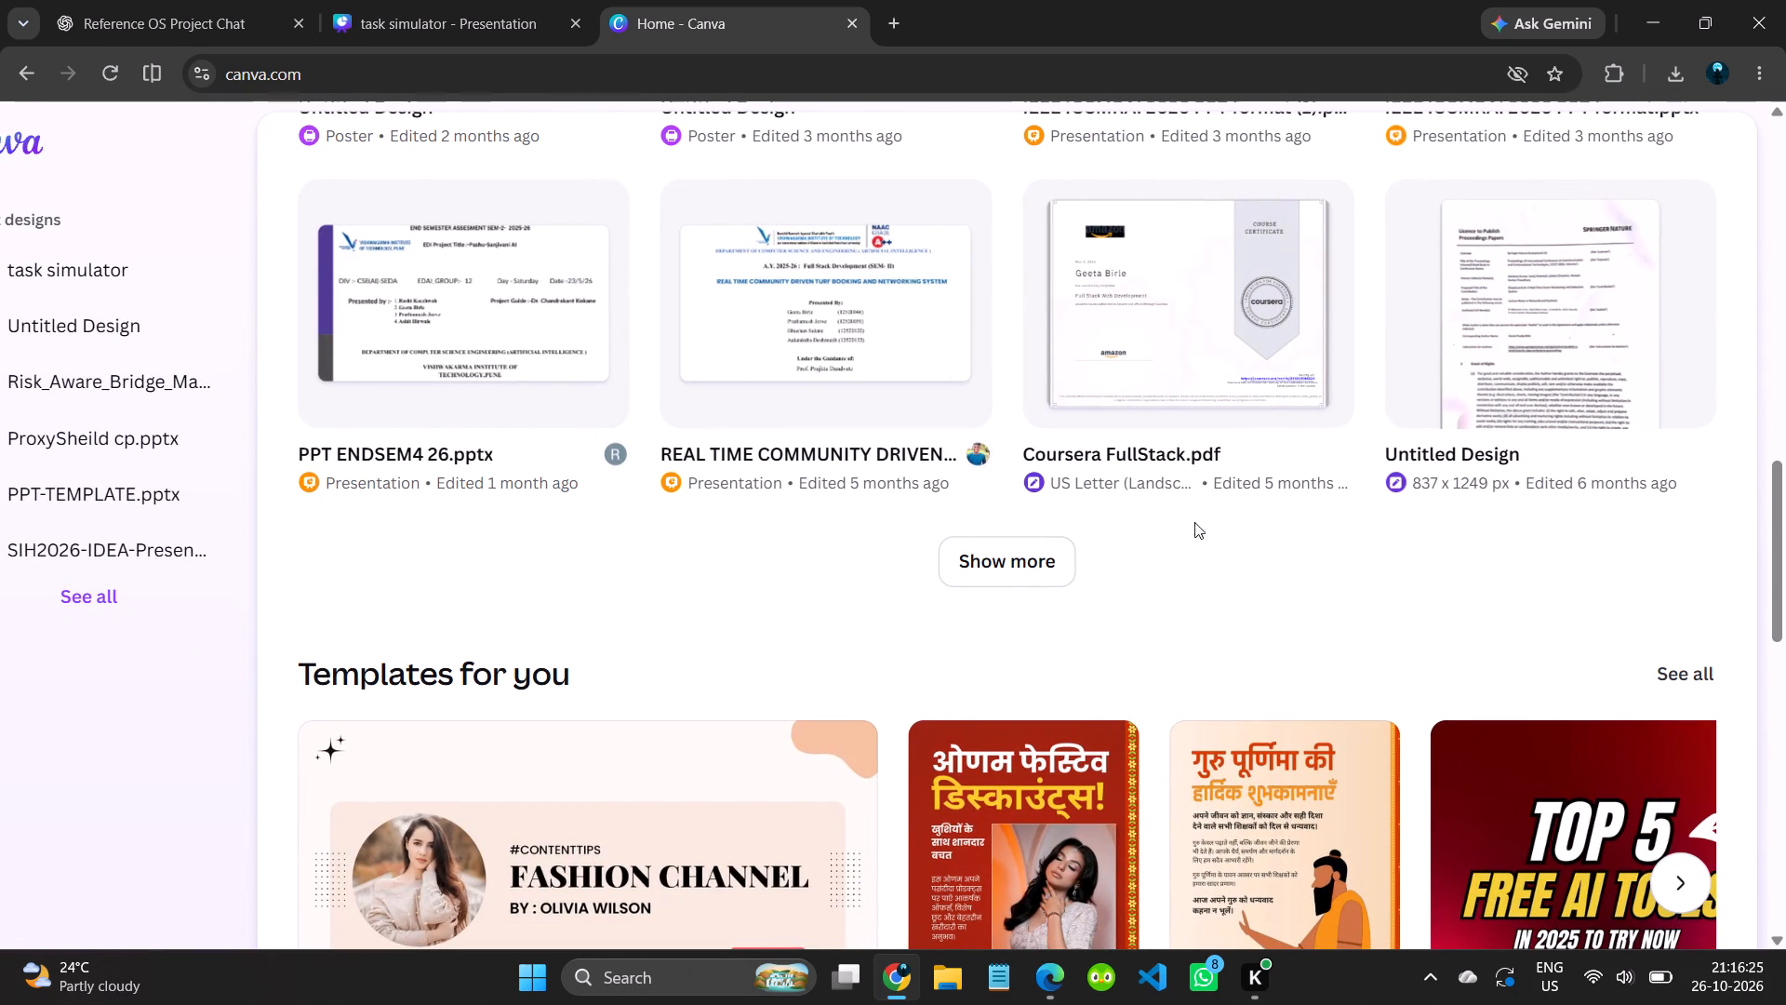
# Show a further batch of recent designs on the Canva home page and open the DCN_Group1.pptx presentation.
pyautogui.click(1020, 574)
pyautogui.scroll(-1, 1020, 574)
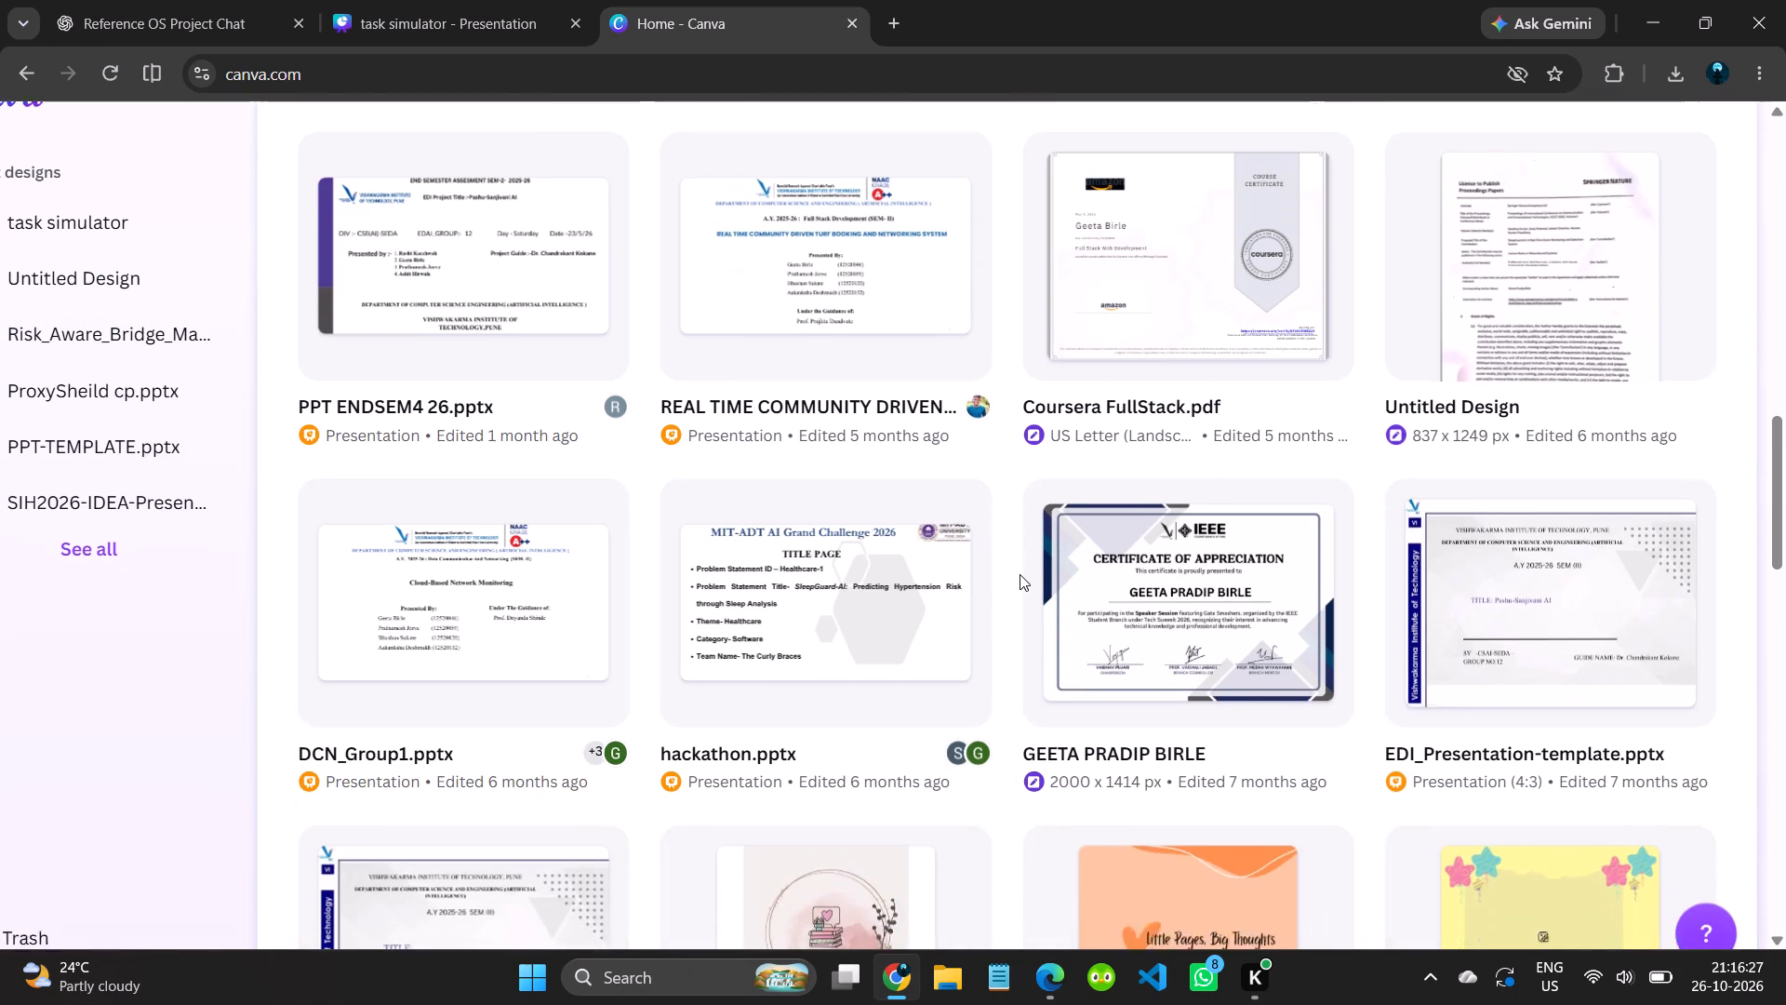
pyautogui.scroll(-1, 1020, 574)
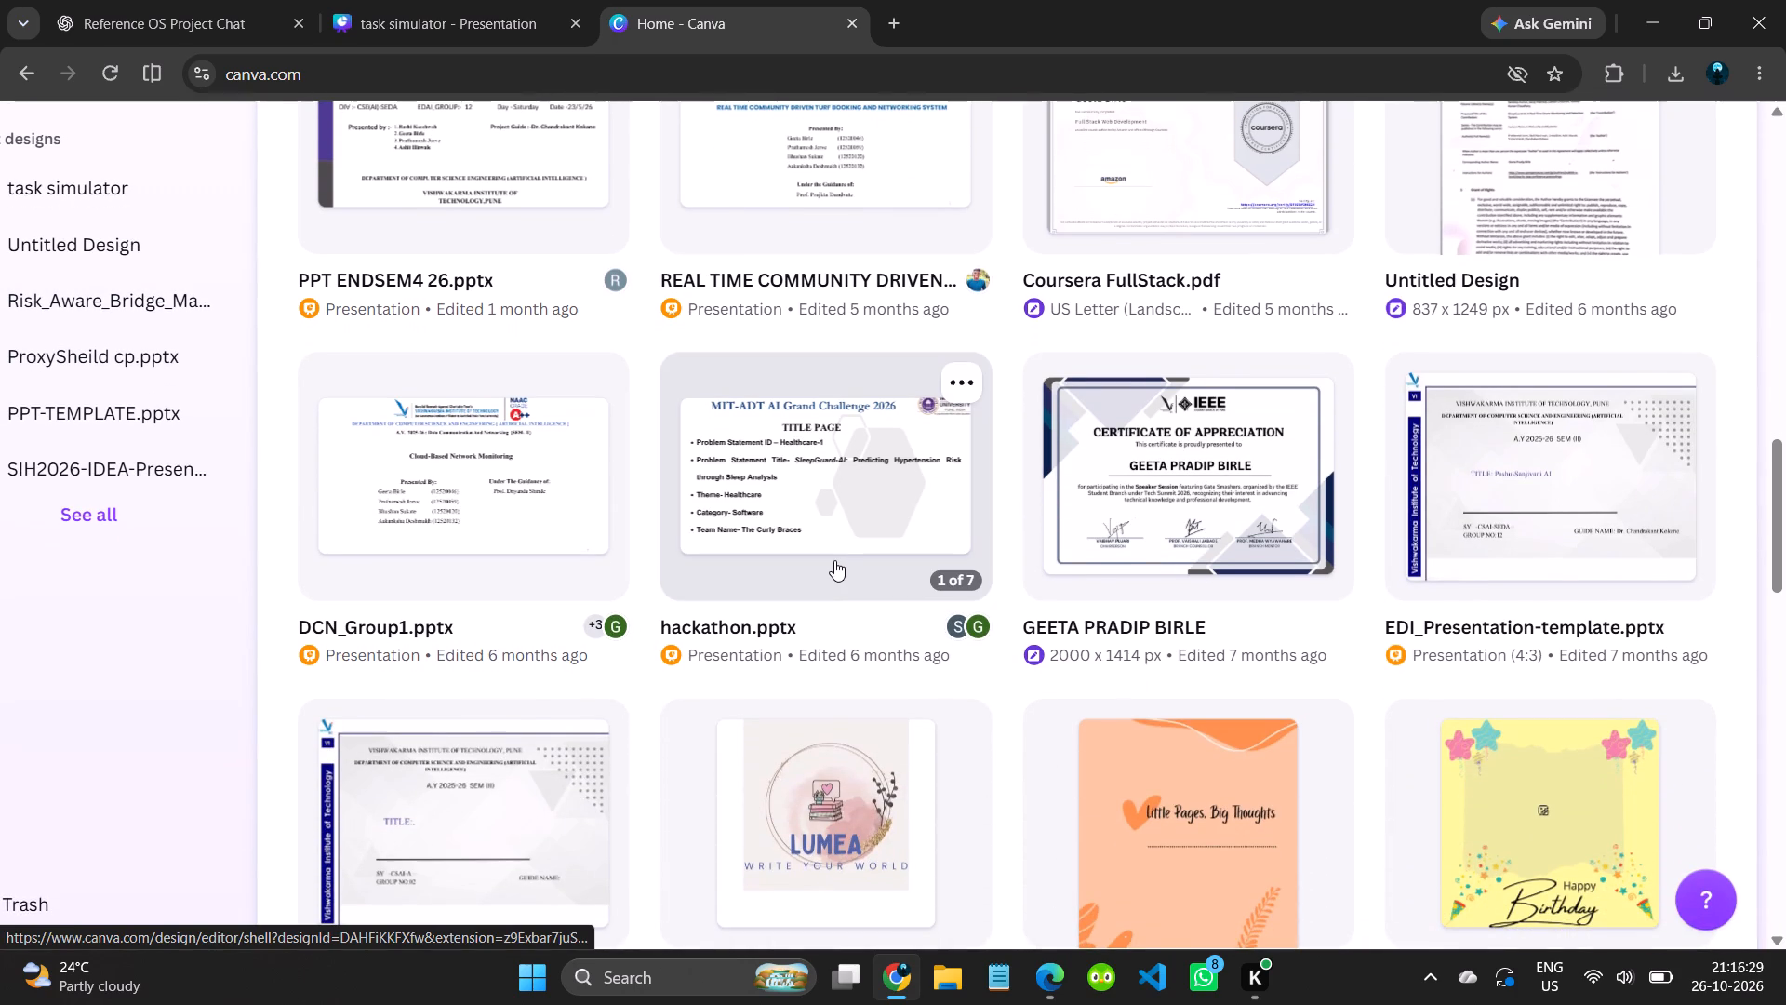
pyautogui.scroll(-2, 834, 560)
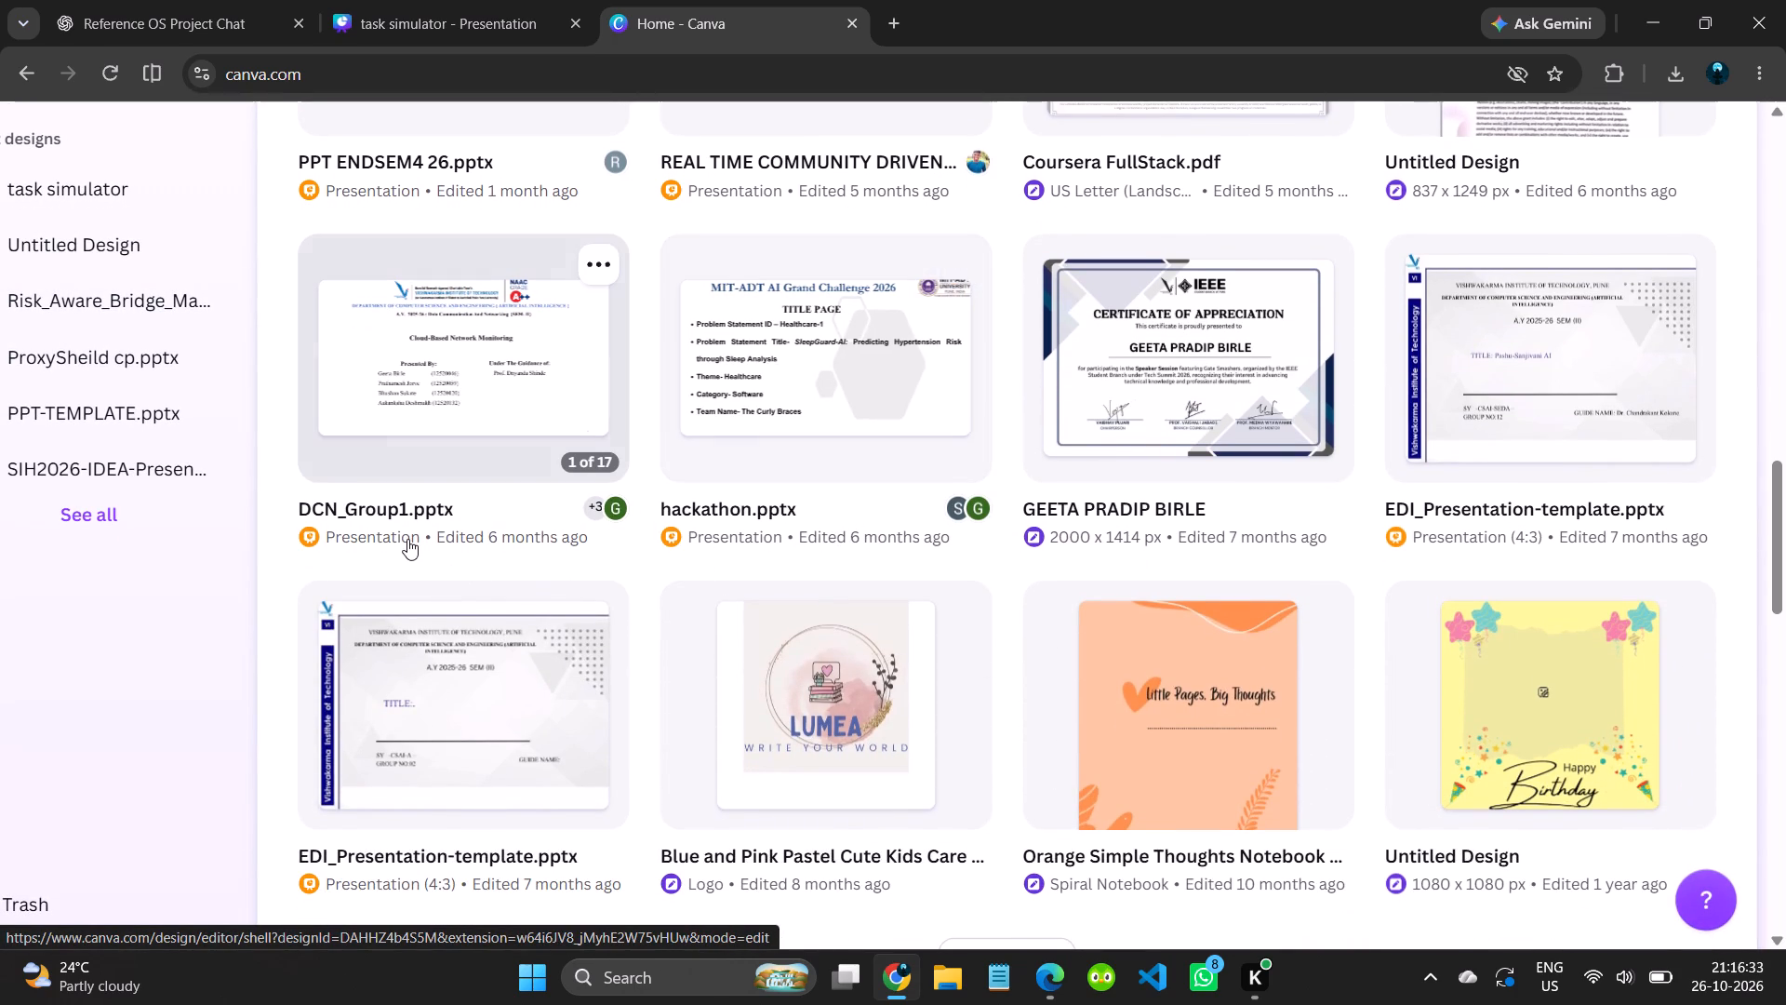
pyautogui.click(488, 382)
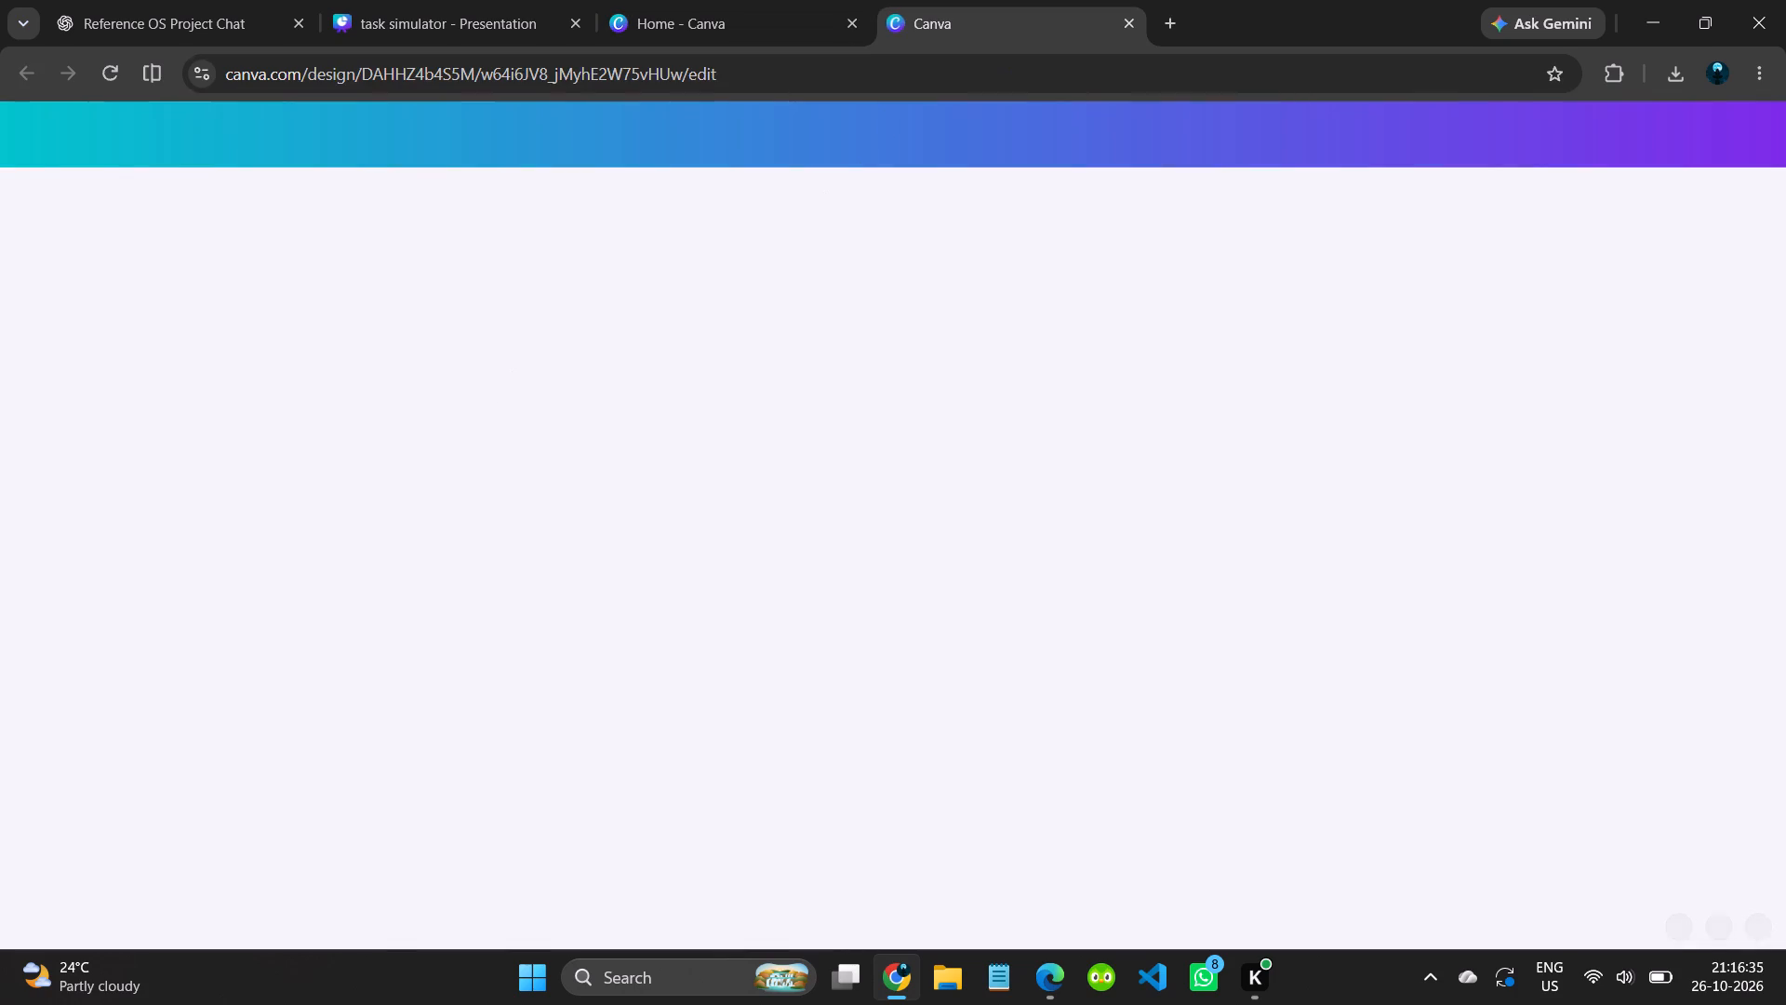
# Return to the Canva home page, examine the remaining recent designs, and show another batch to look through.
pyautogui.click(794, 0)
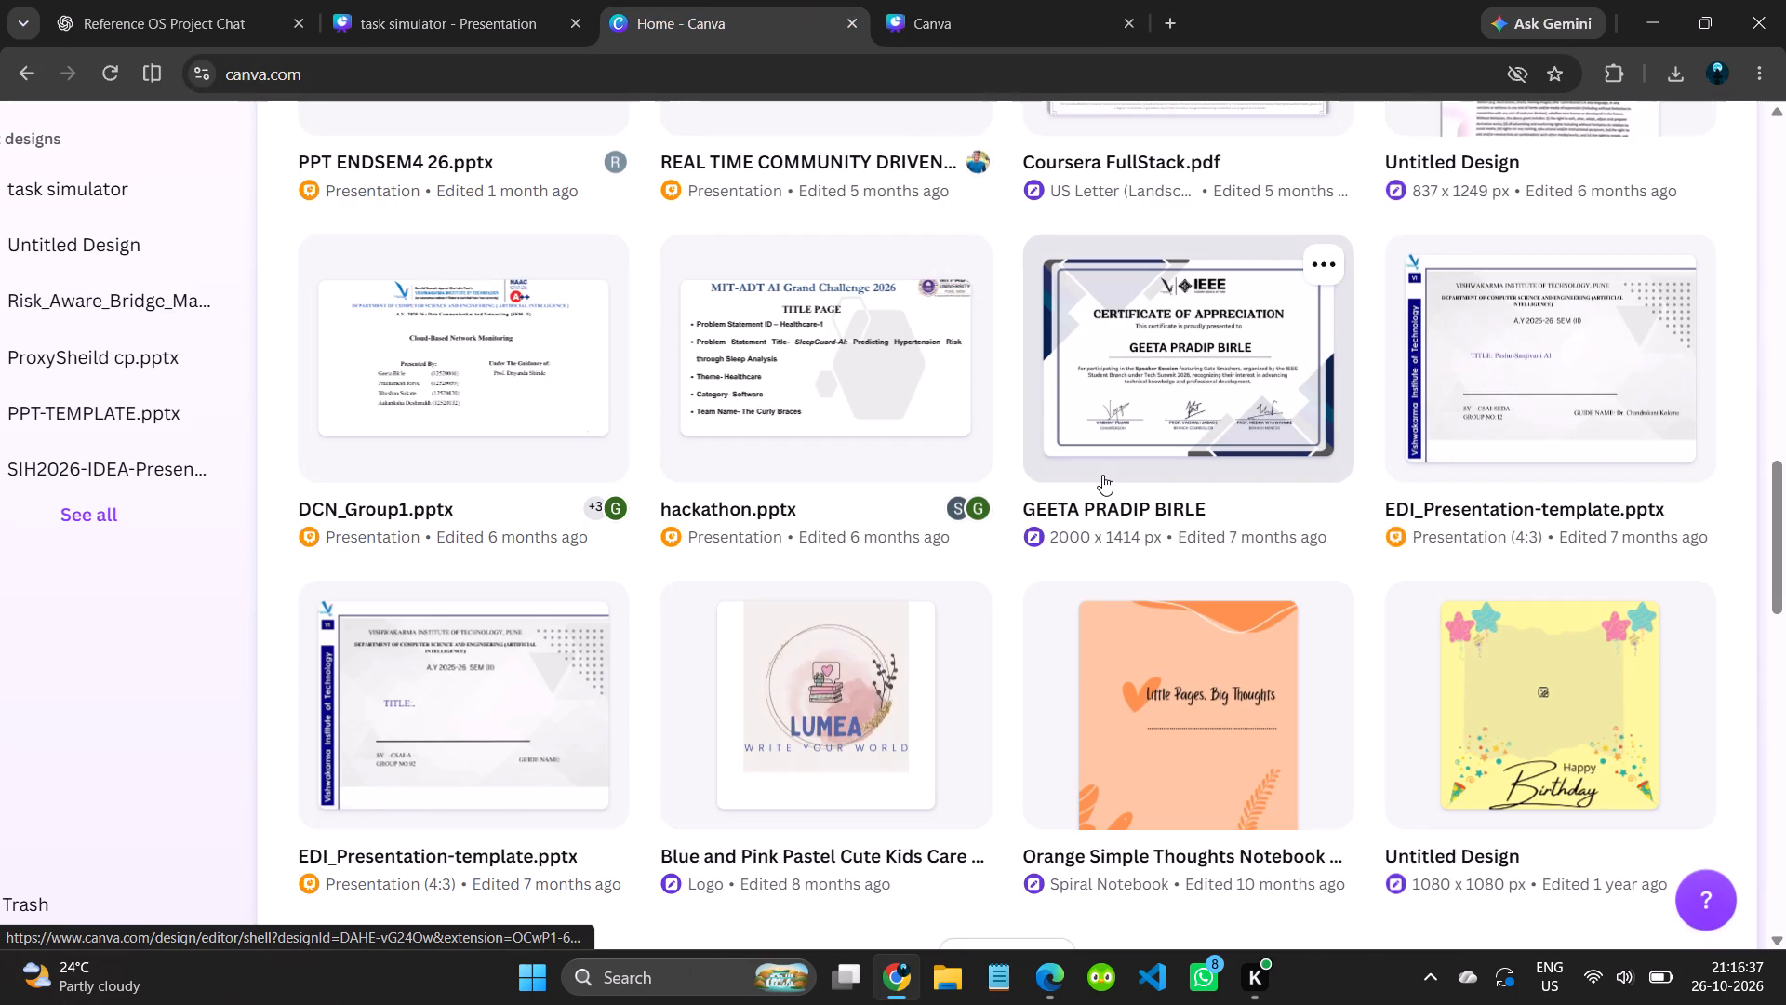
pyautogui.hscroll(-3, 1102, 475)
pyautogui.scroll(-1, 1106, 475)
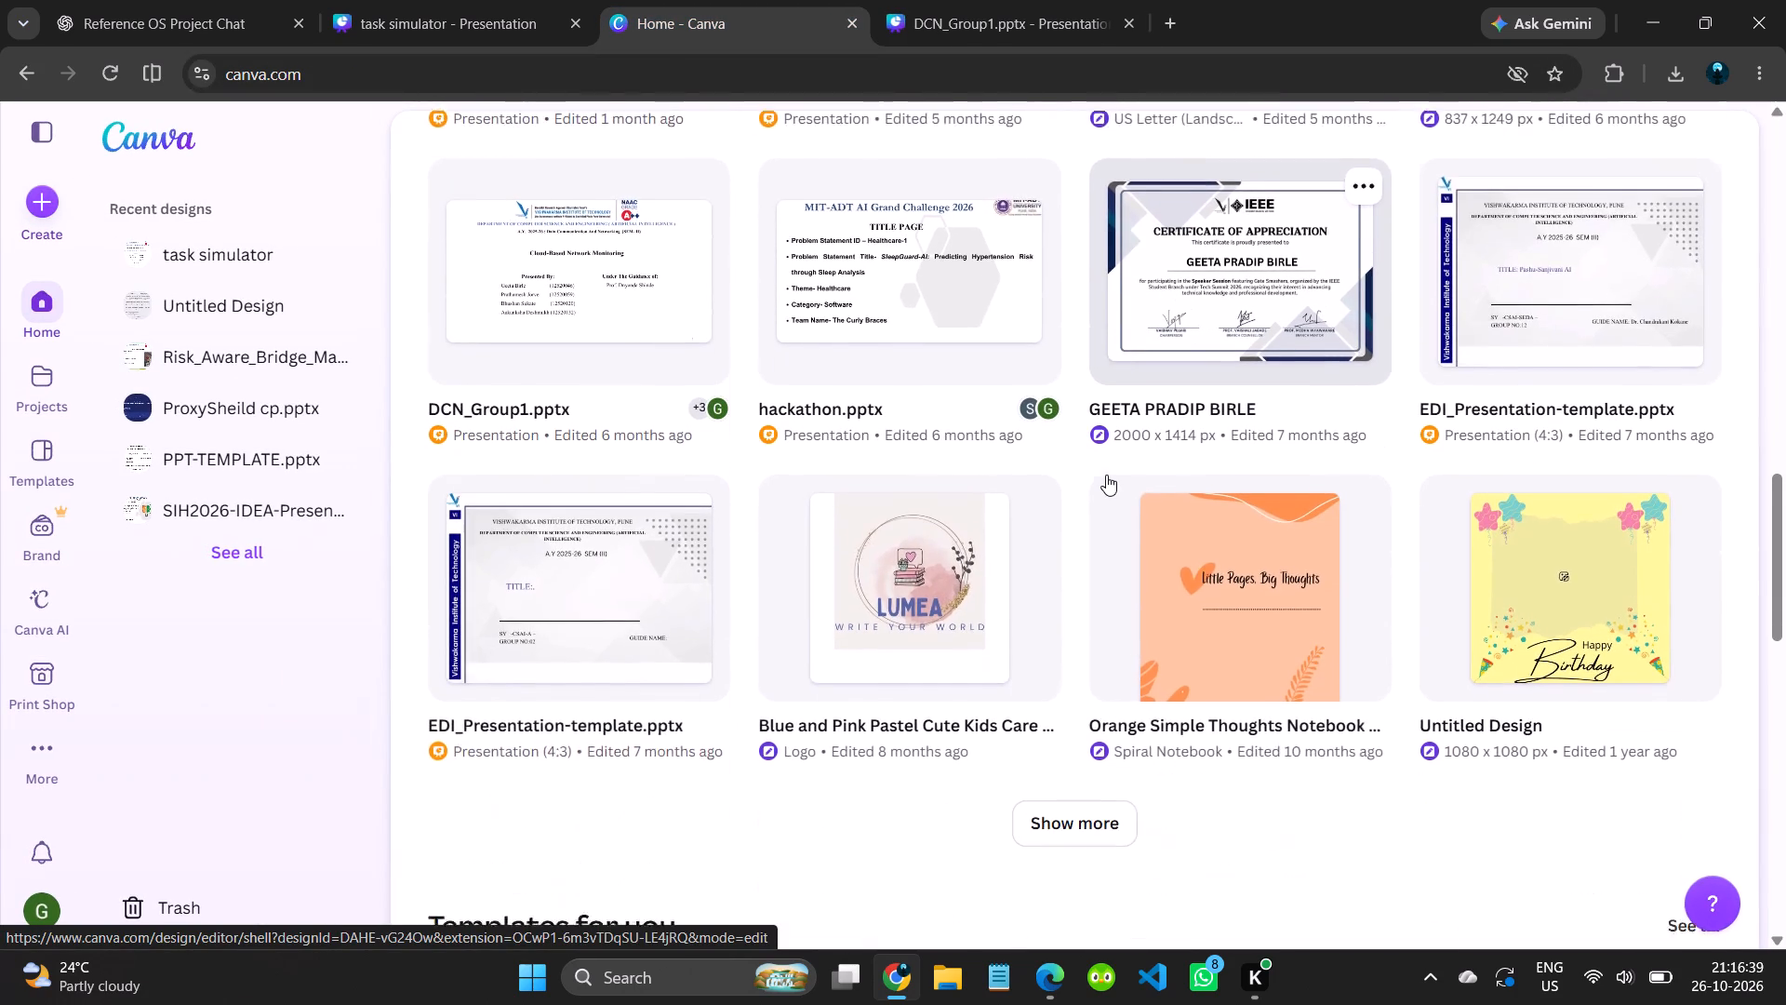
pyautogui.scroll(-2, 1106, 475)
pyautogui.scroll(-1, 1037, 618)
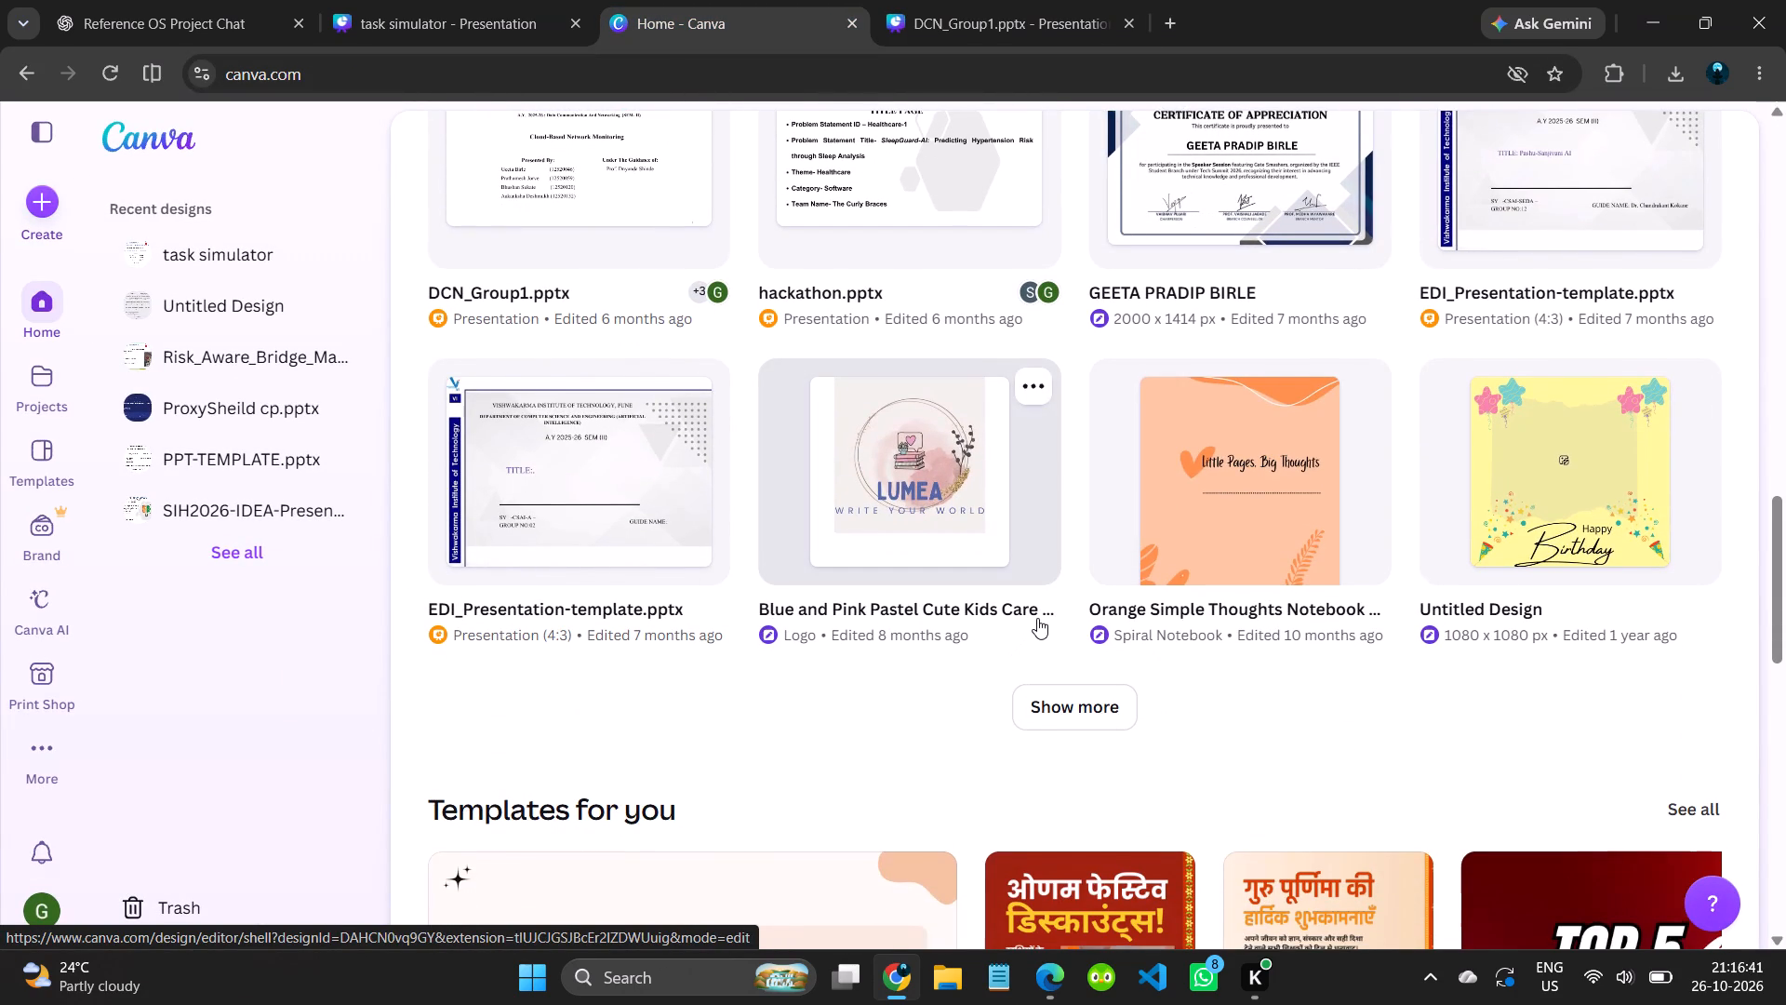
pyautogui.scroll(-1, 1037, 618)
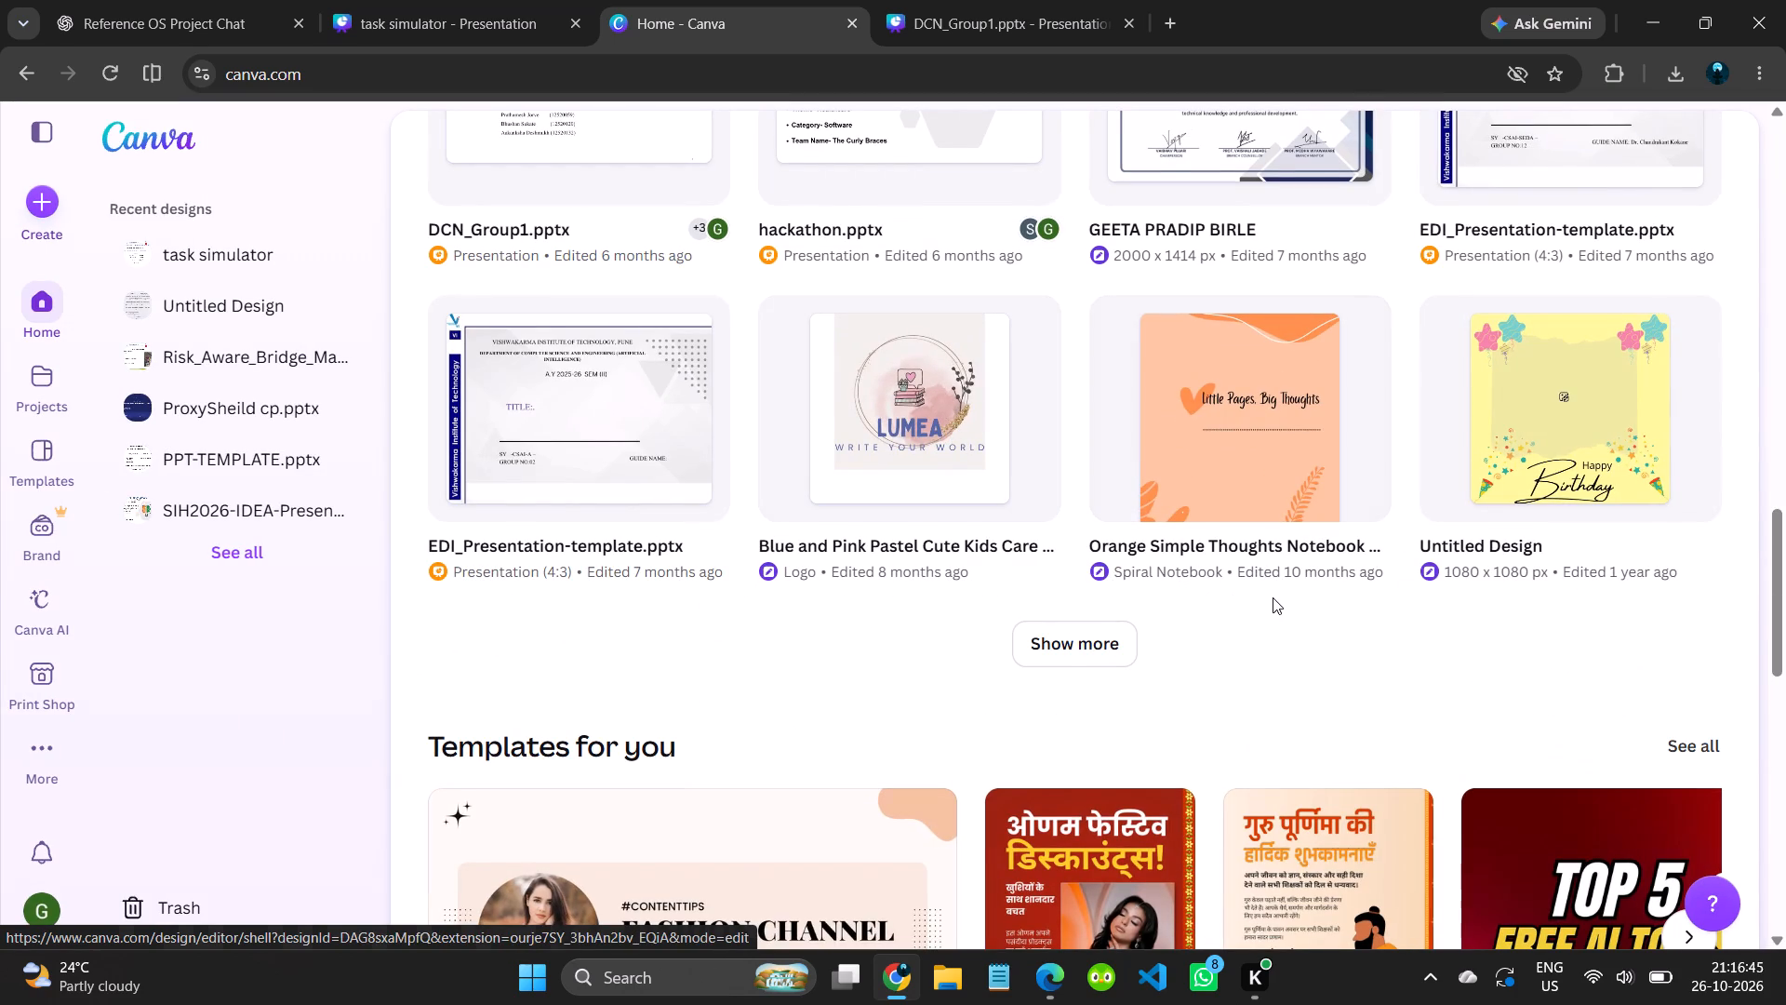
pyautogui.scroll(-1, 1274, 597)
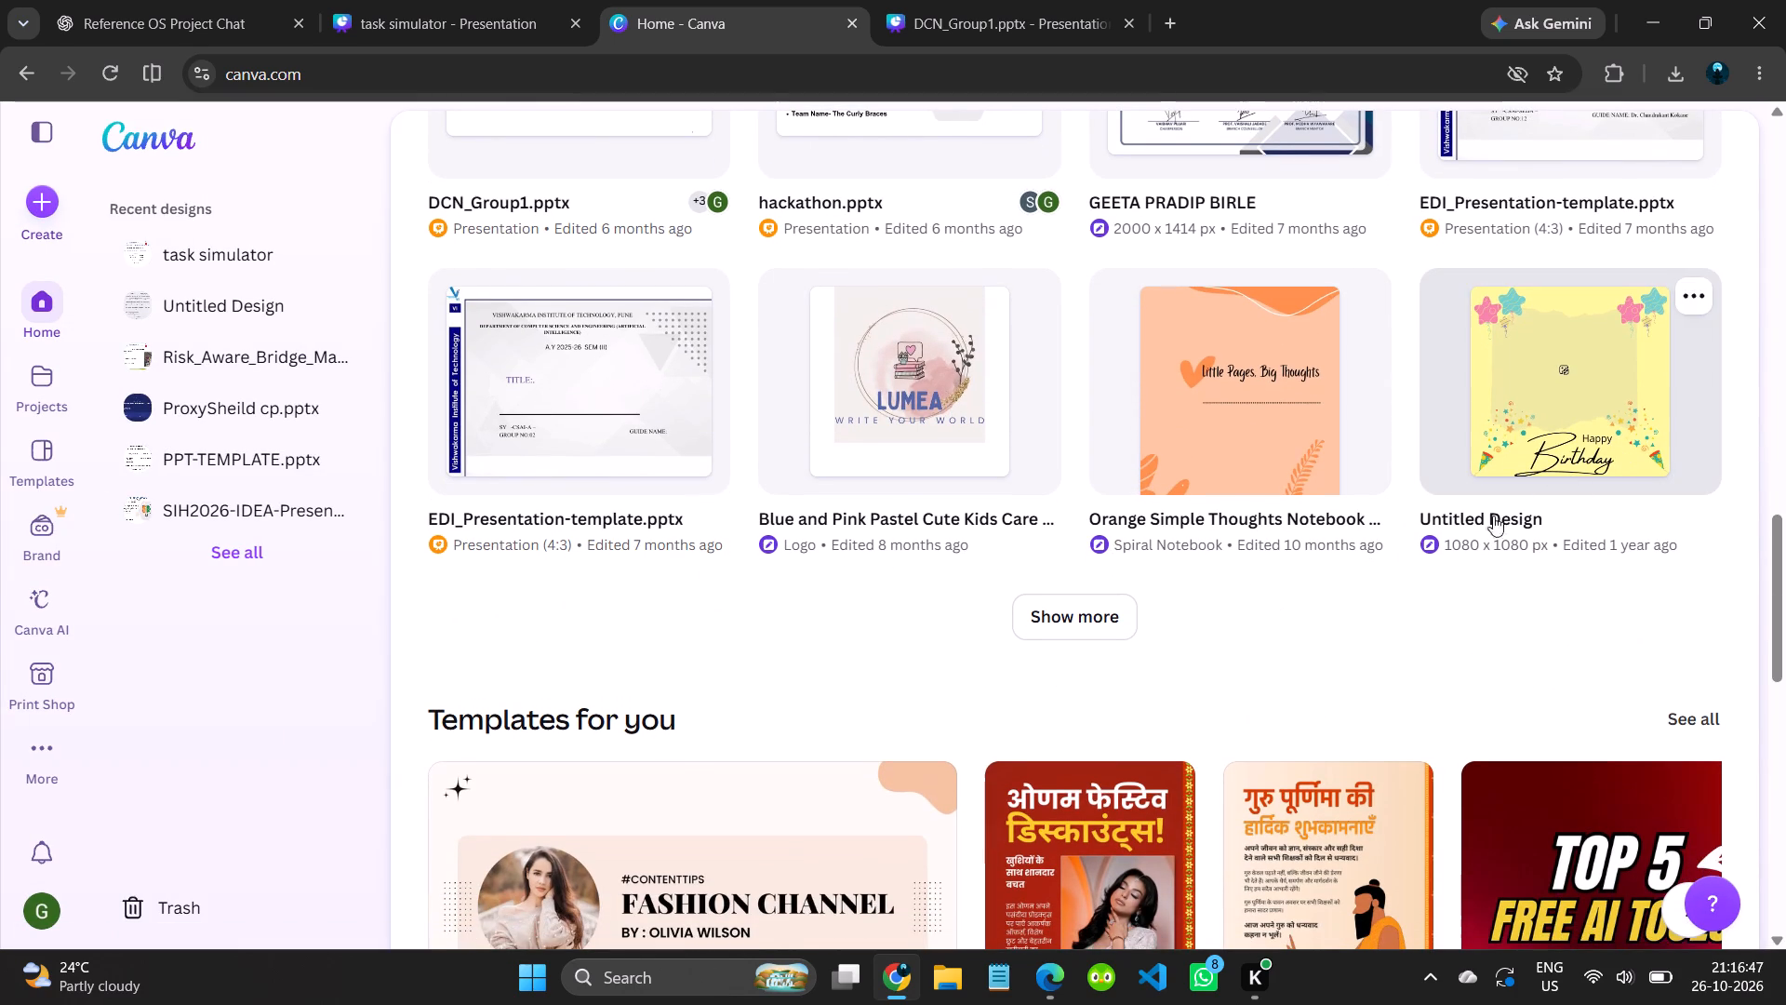
pyautogui.click(1113, 608)
pyautogui.scroll(-1, 1113, 608)
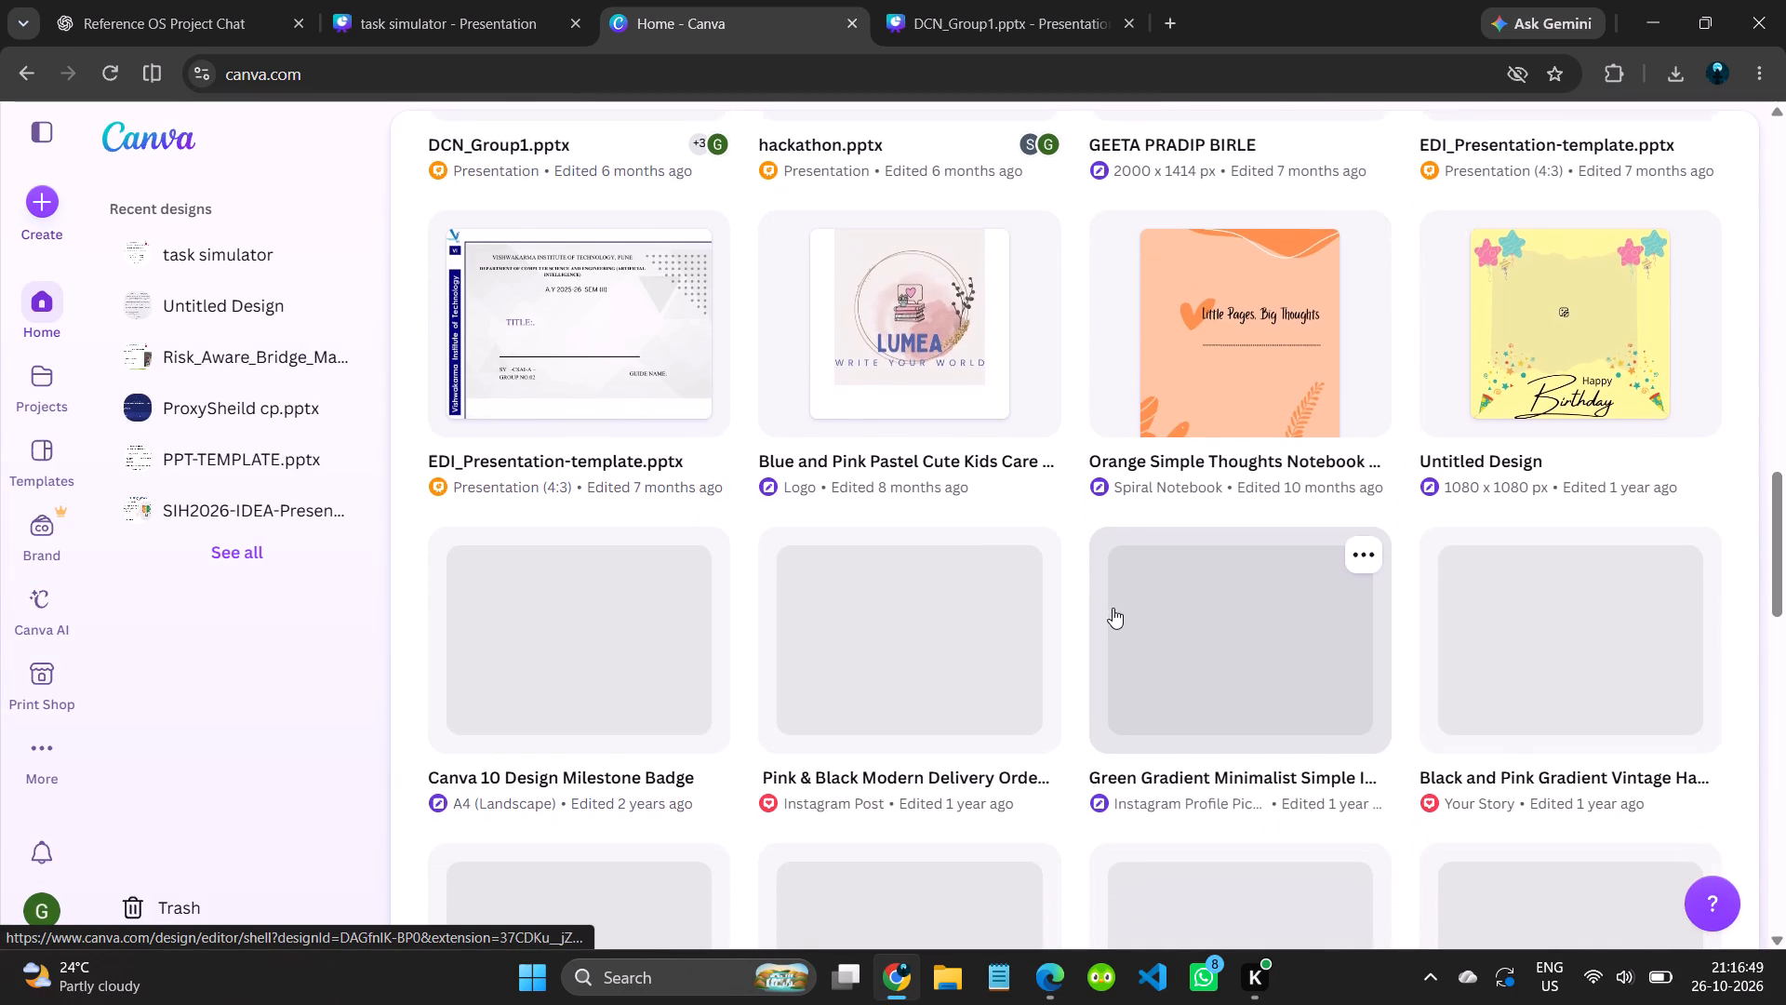
pyautogui.scroll(-1, 1113, 608)
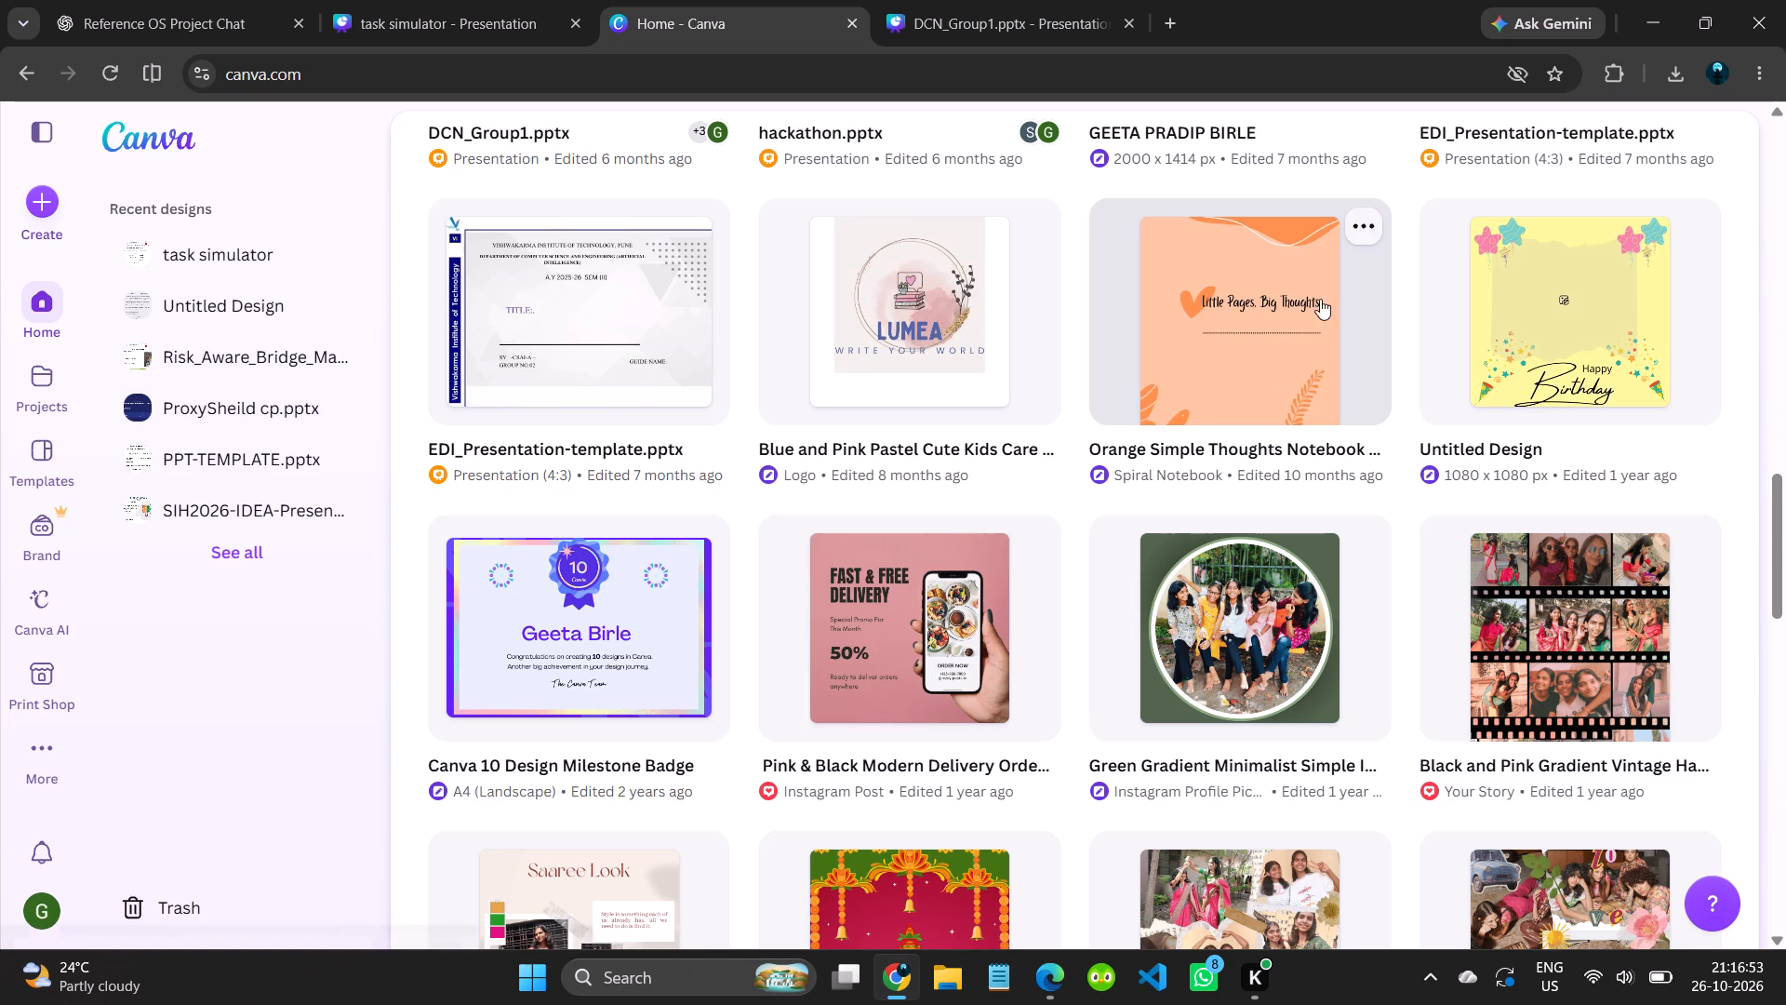
pyautogui.scroll(-3, 1185, 481)
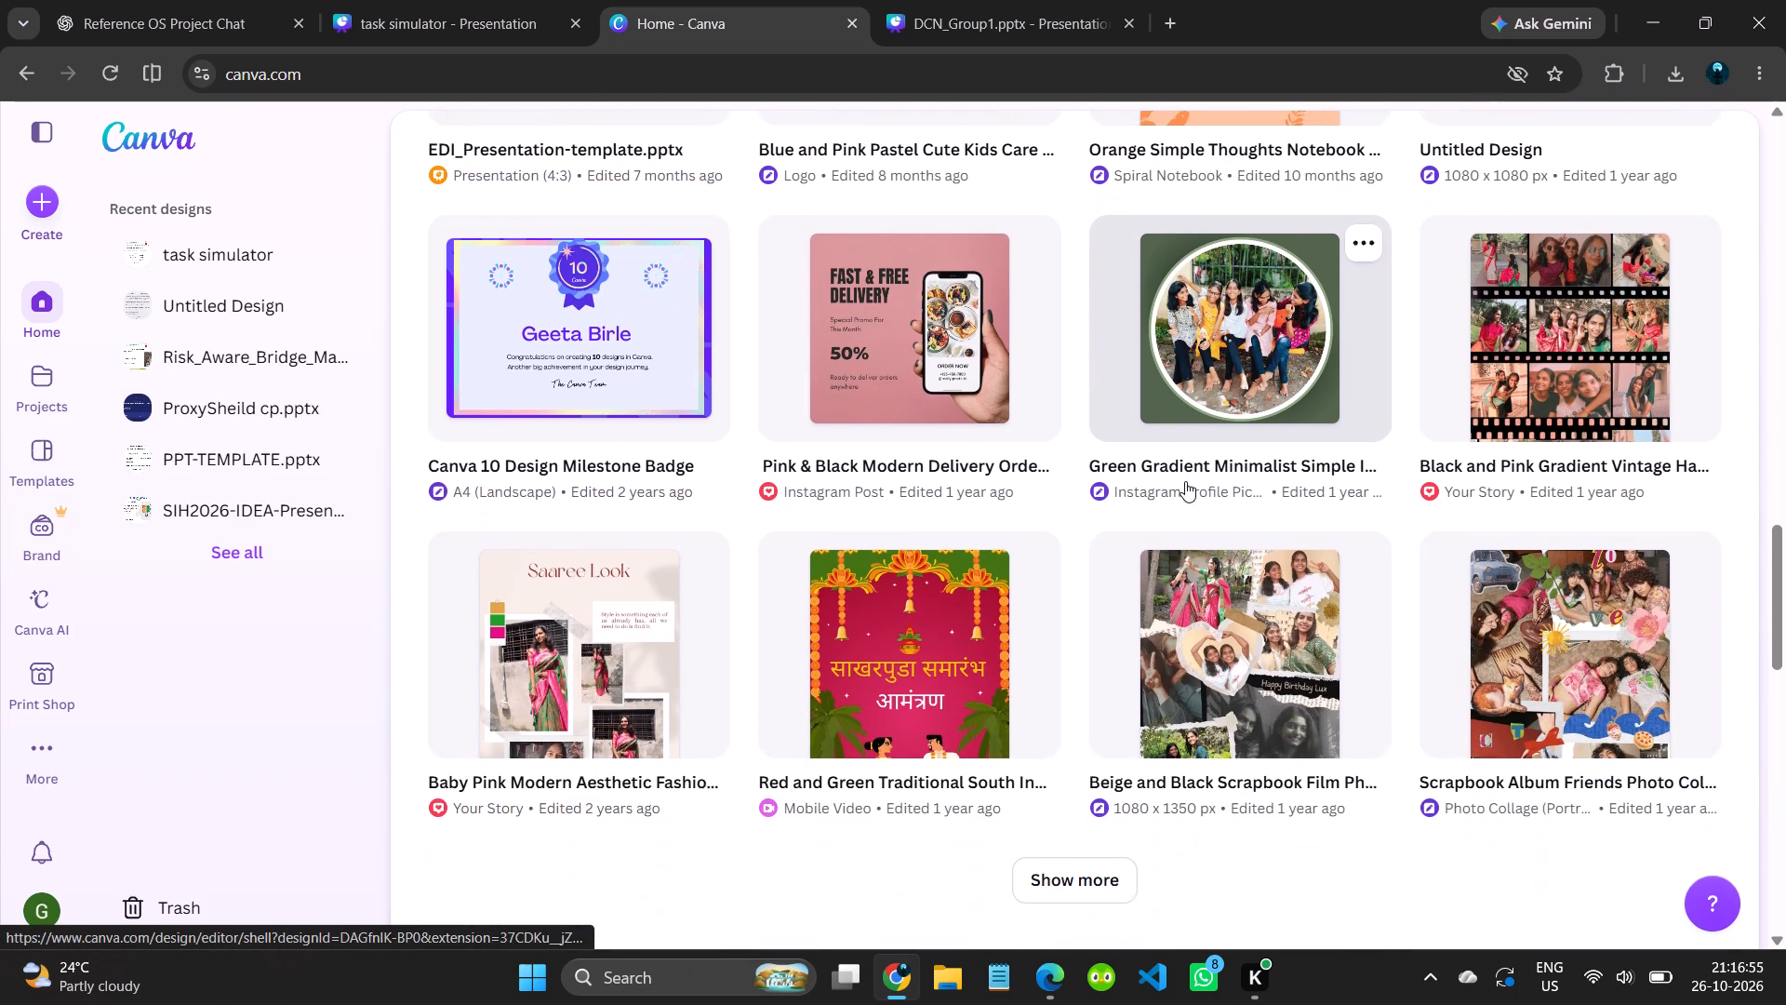
pyautogui.scroll(-1, 1185, 481)
# Open the "REAL TIME COMMUNITY DRIVEN..." presentation from the recent designs and close the Canva home page.
pyautogui.scroll(1, 1100, 732)
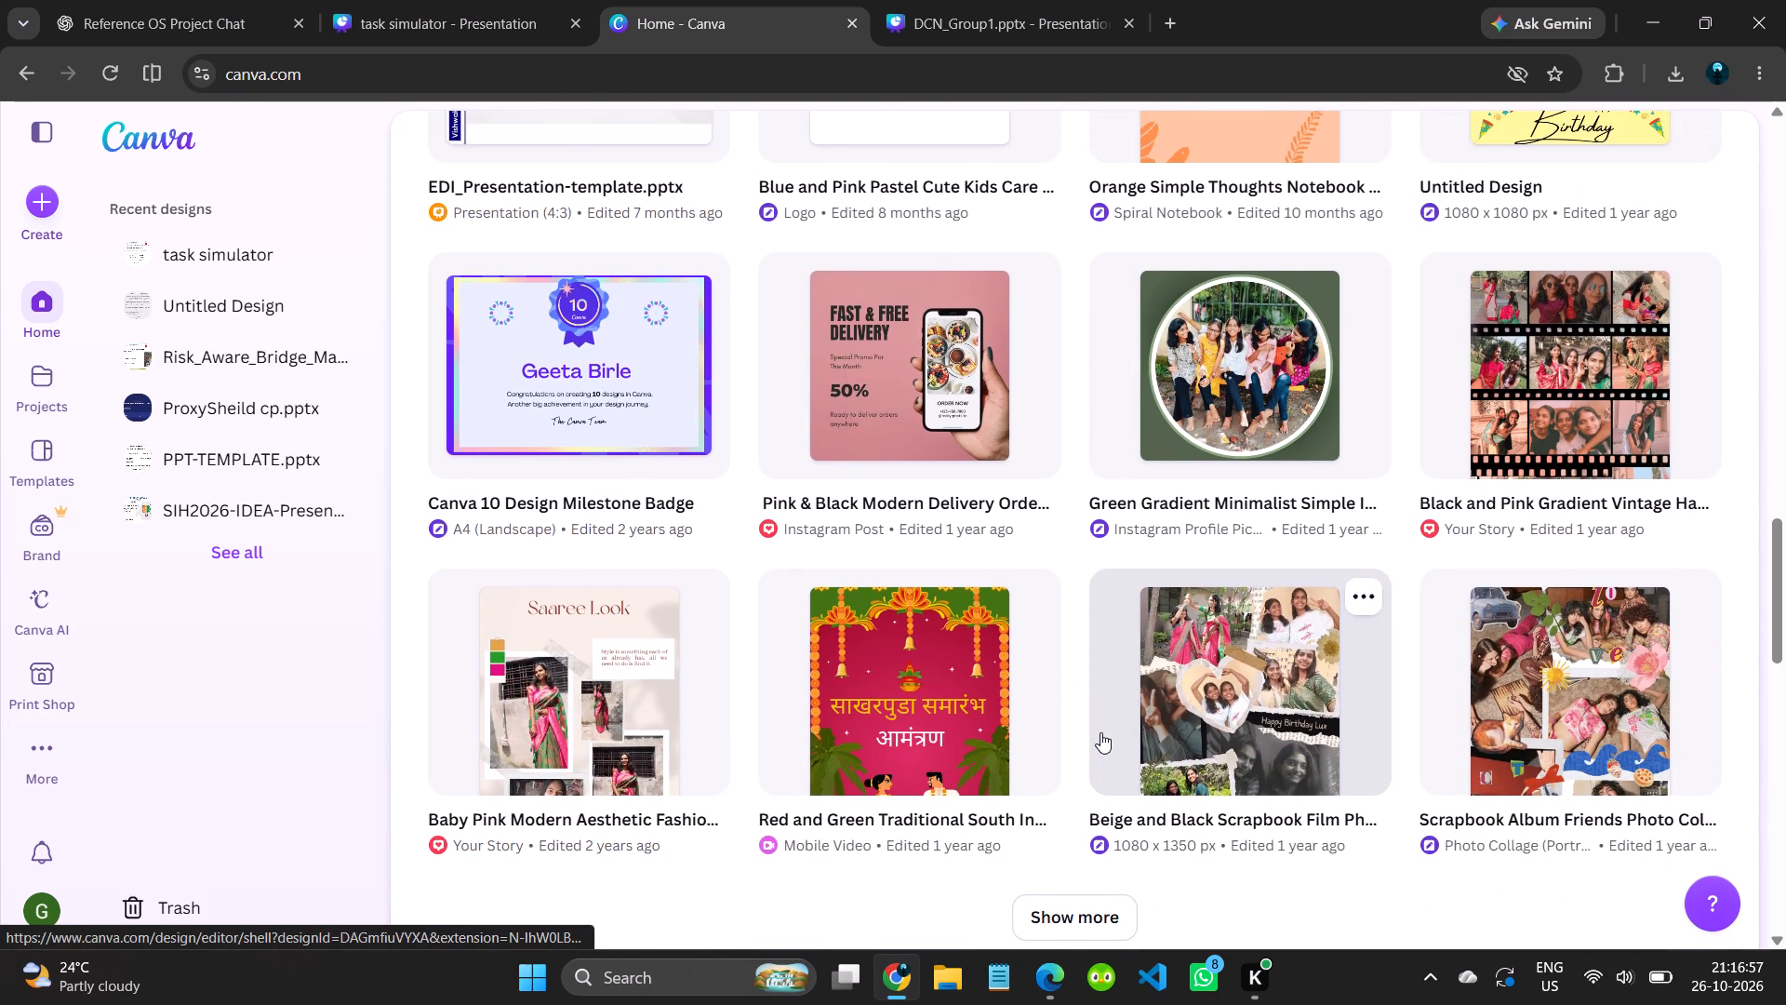
pyautogui.scroll(4, 1100, 732)
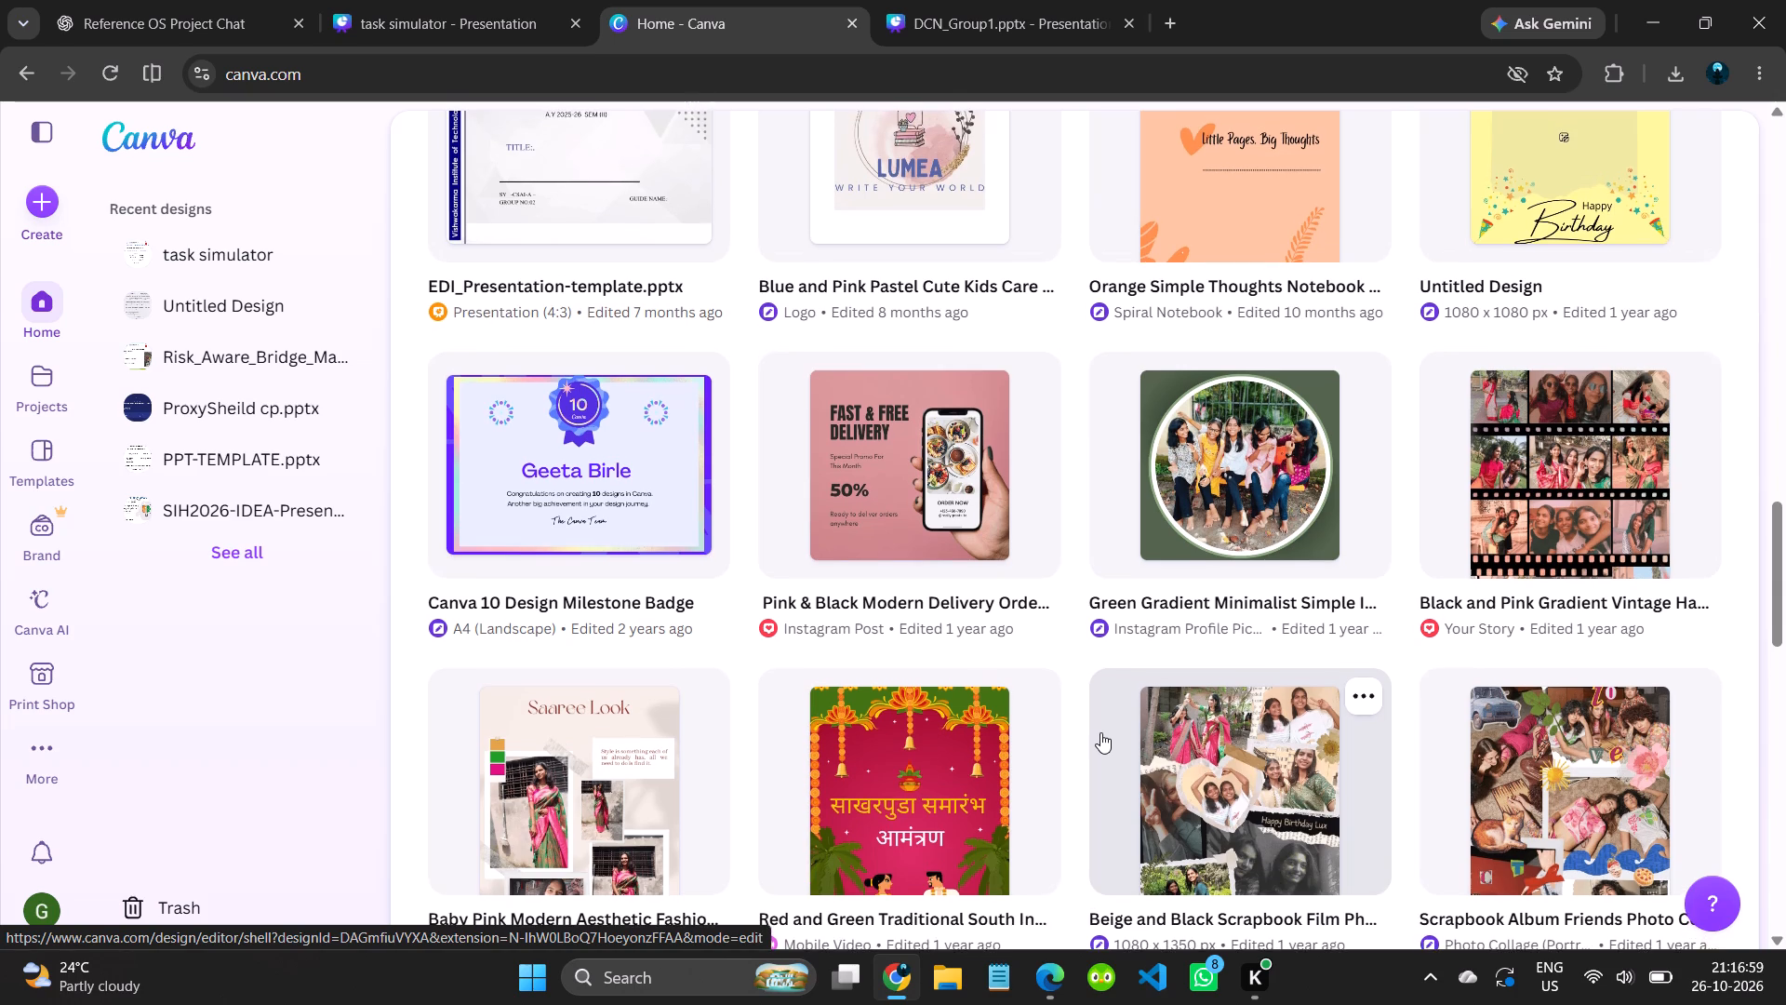
pyautogui.scroll(4, 1100, 732)
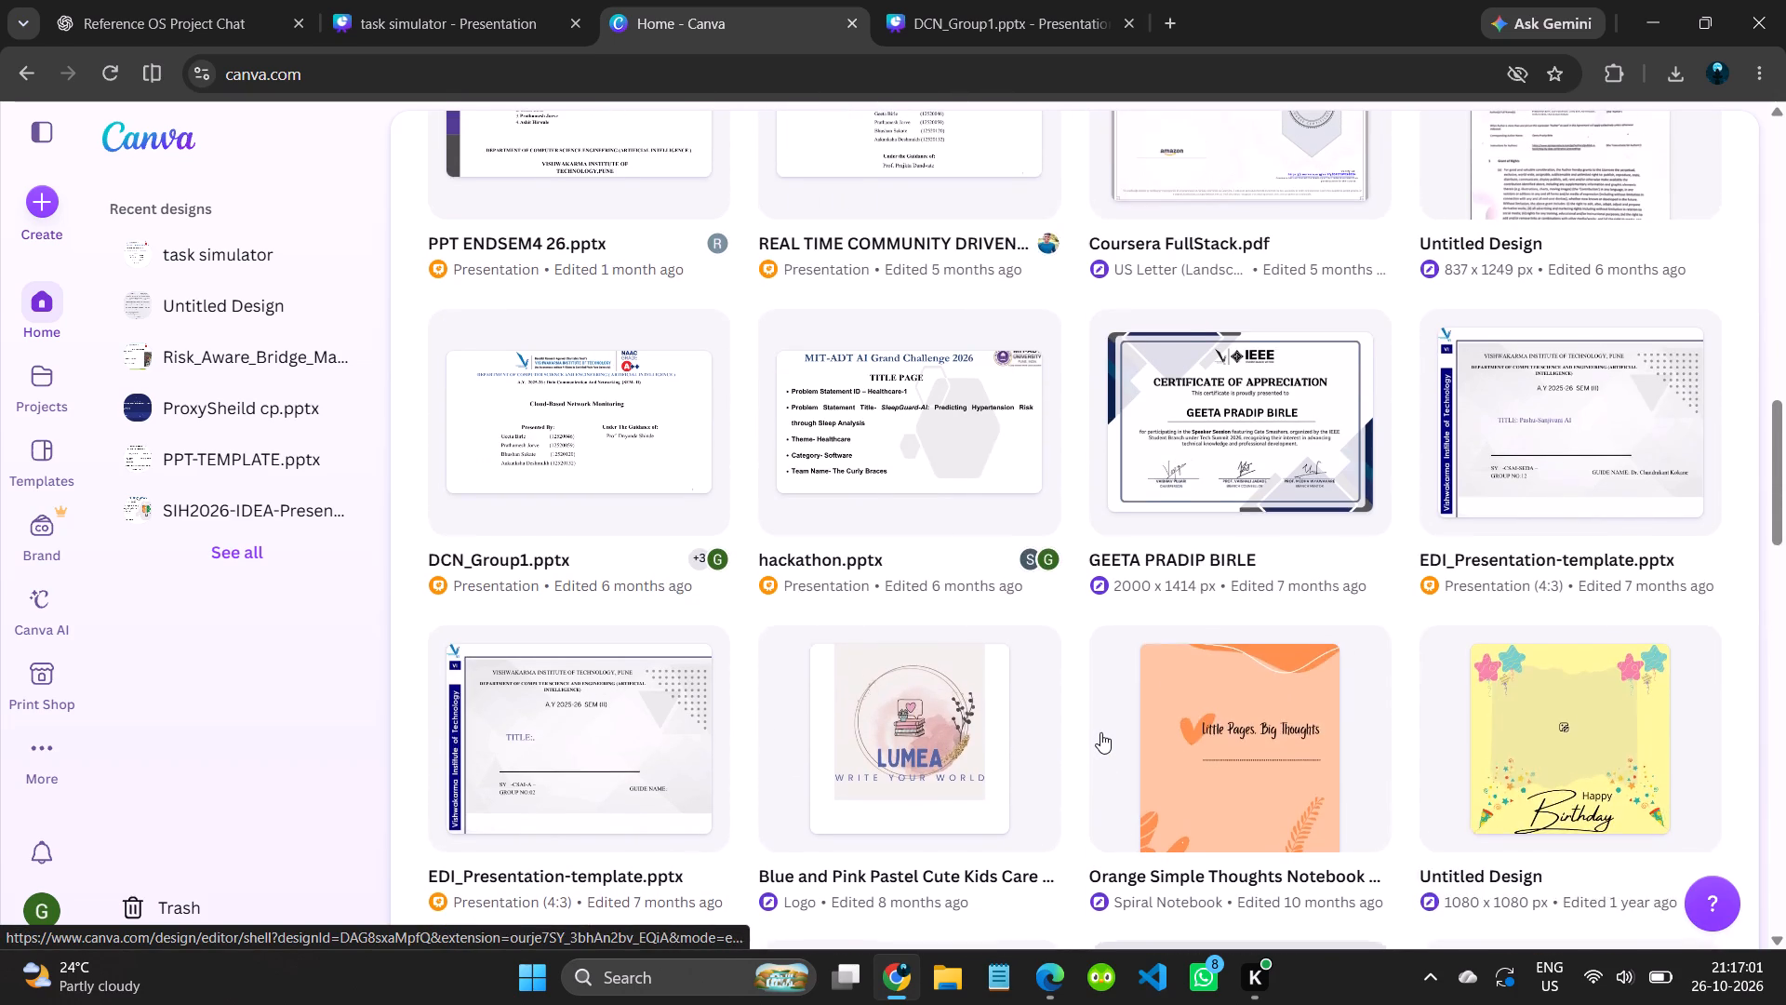
pyautogui.scroll(2, 1100, 732)
pyautogui.scroll(4, 899, 598)
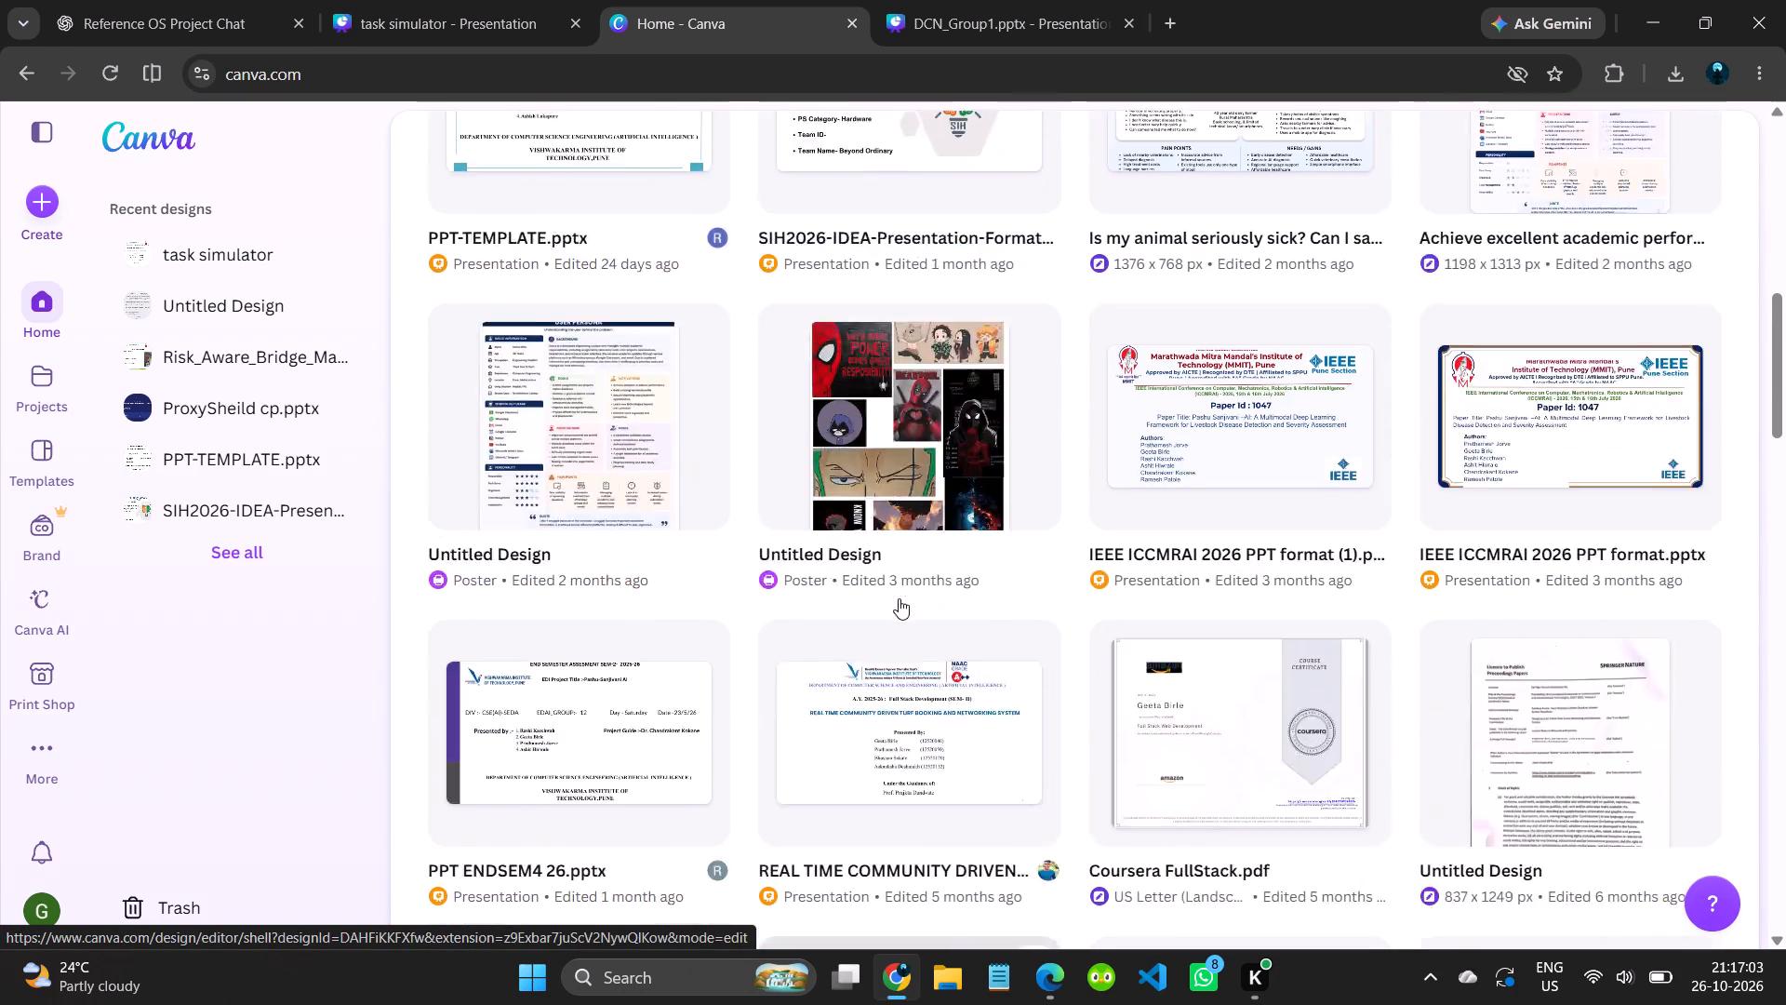
pyautogui.scroll(-4, 899, 598)
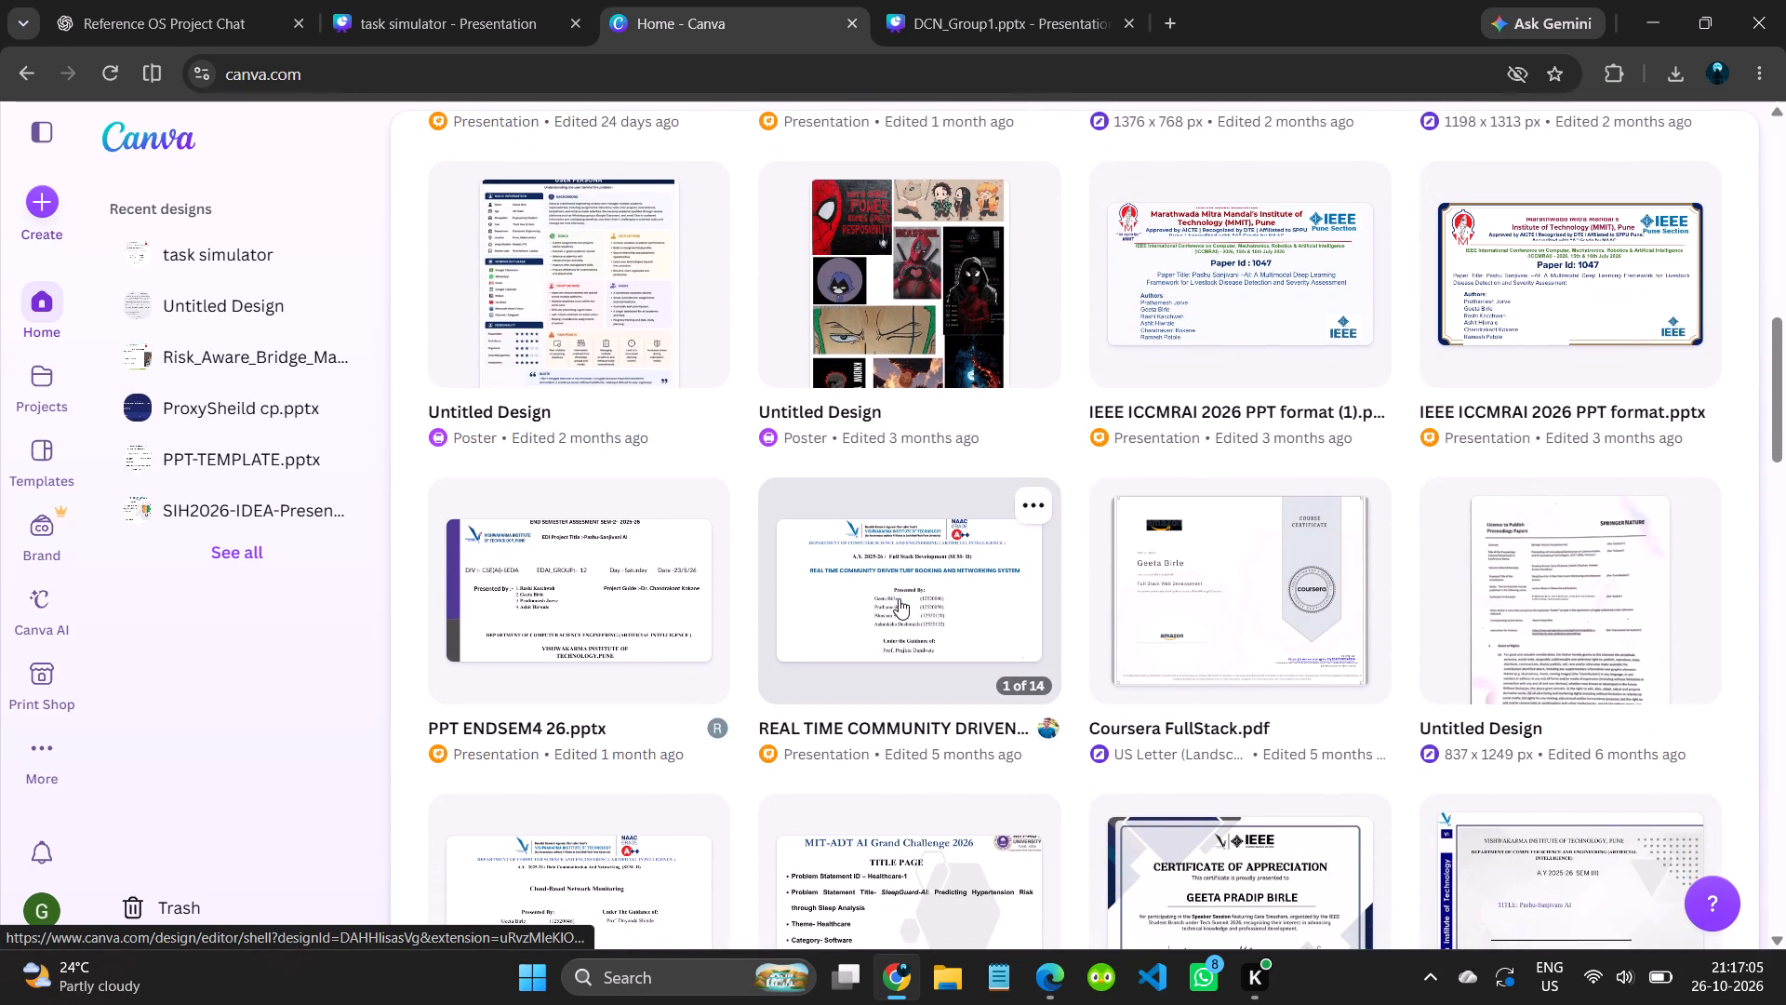
pyautogui.scroll(-4, 899, 598)
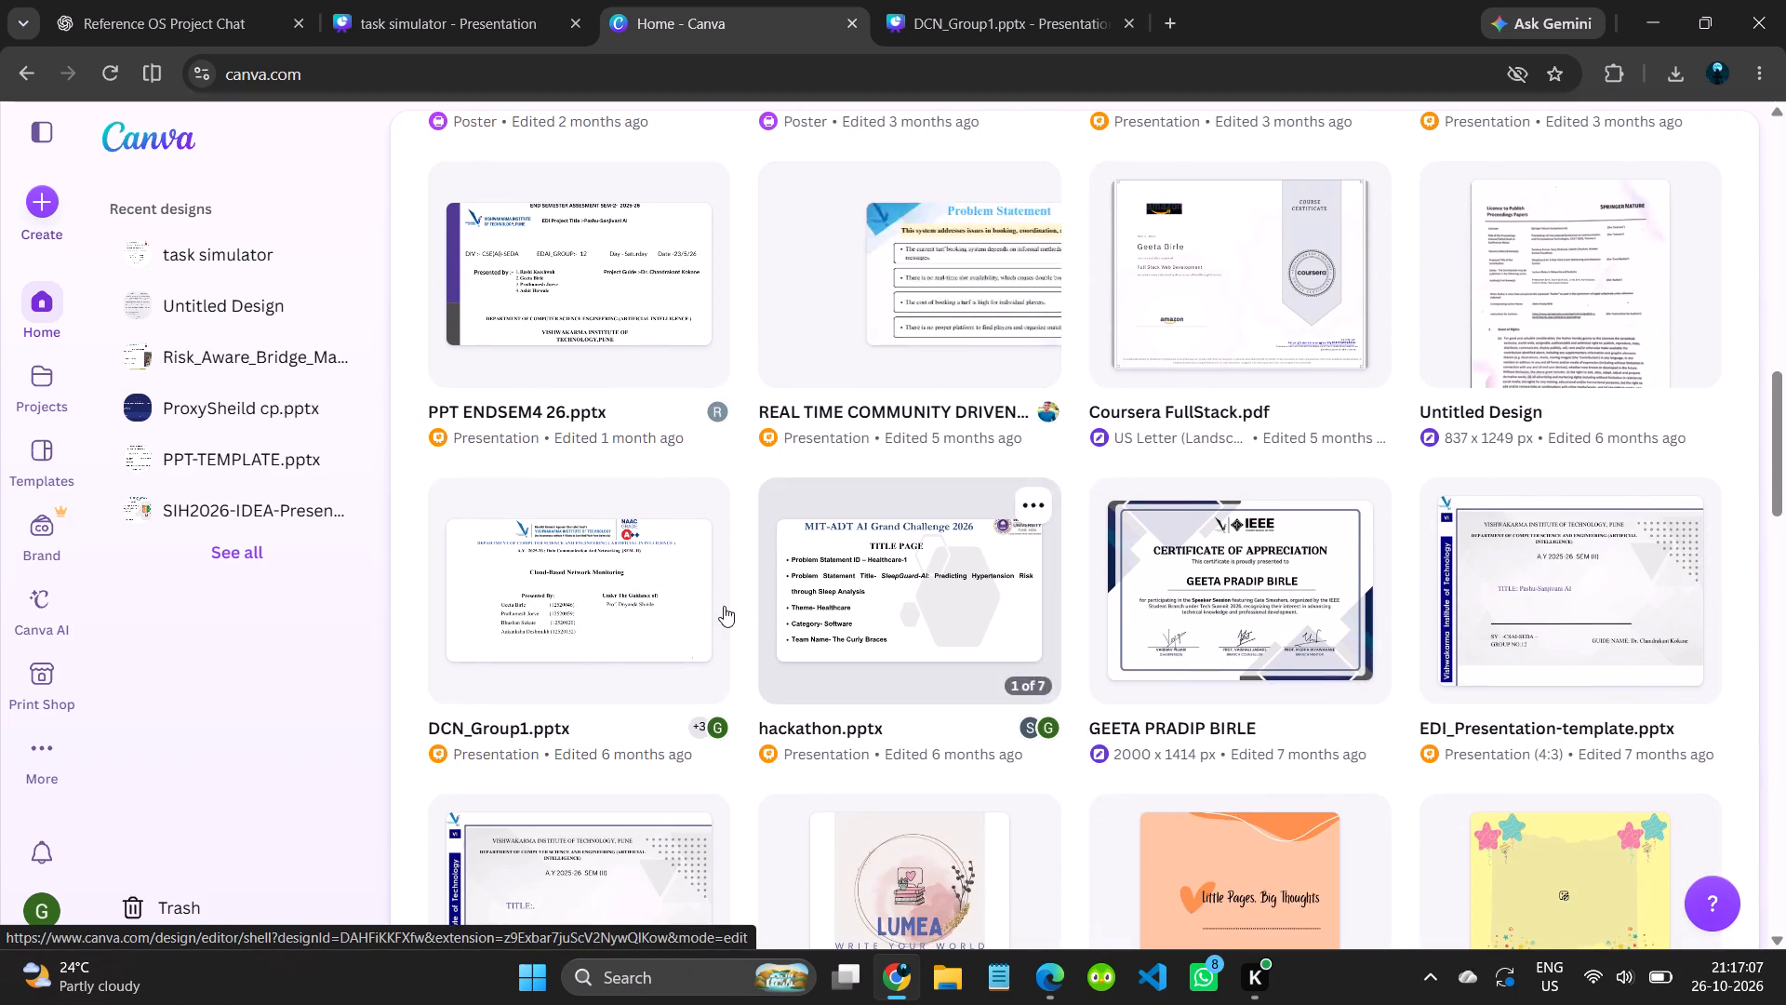
pyautogui.scroll(3, 975, 607)
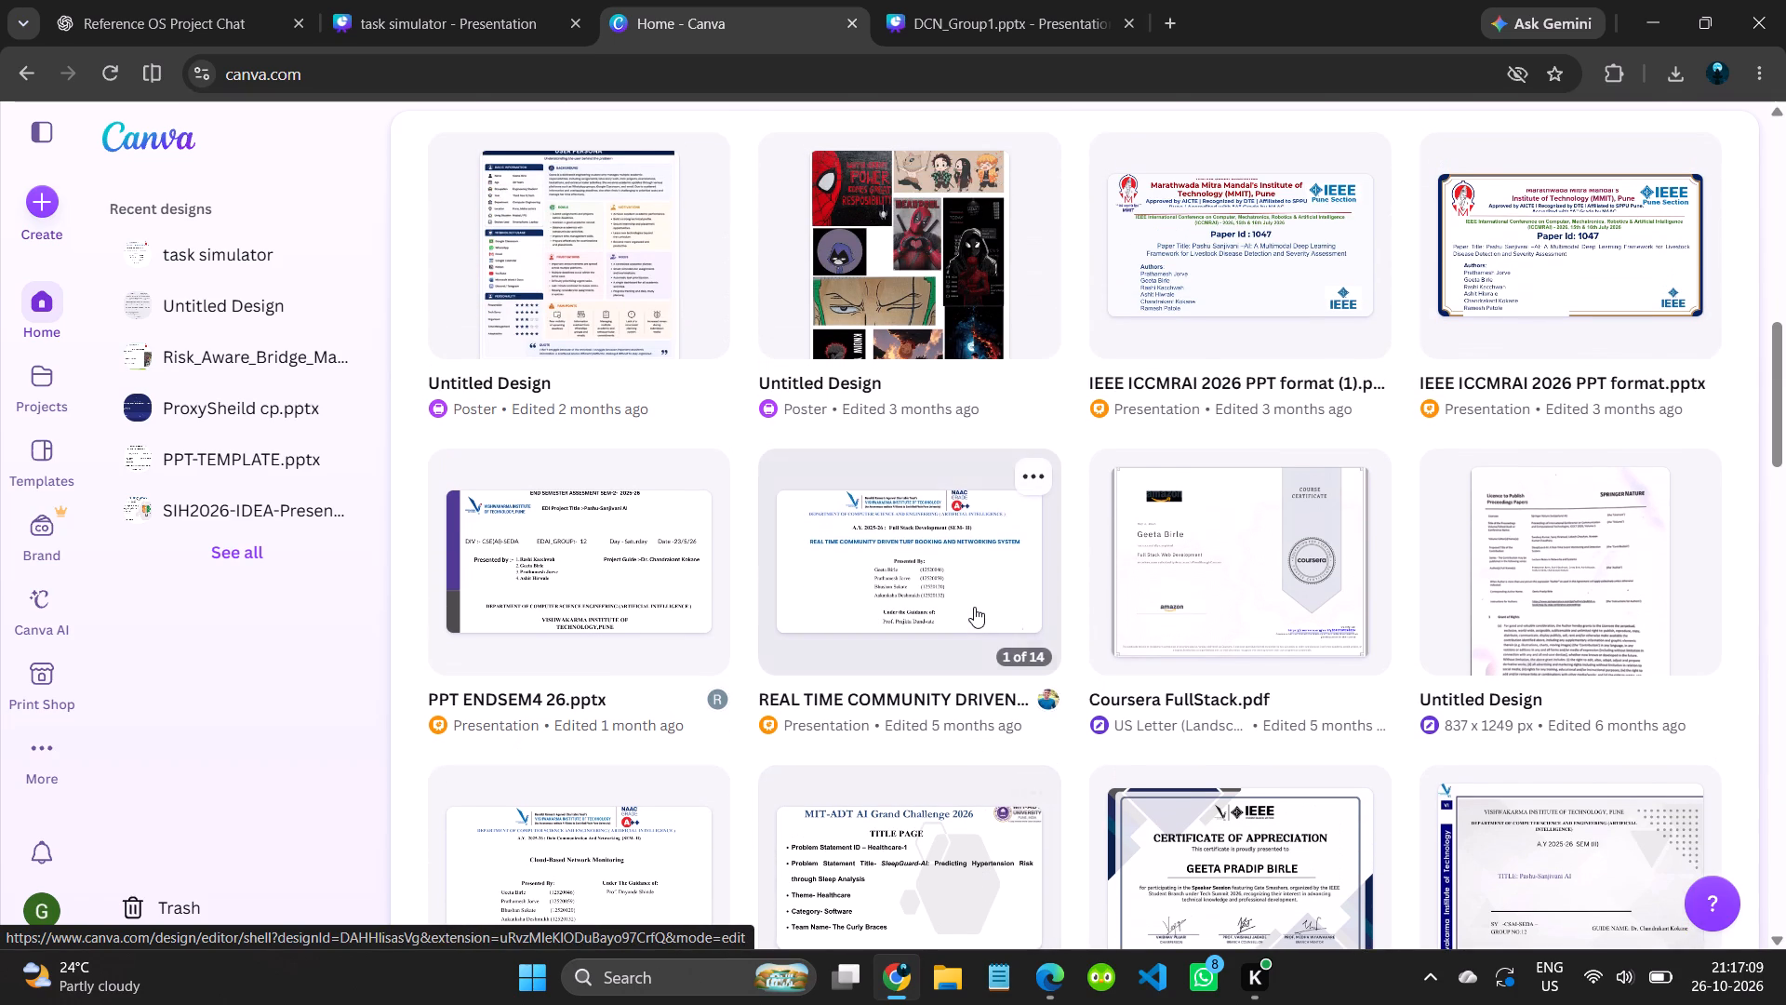
pyautogui.click(953, 587)
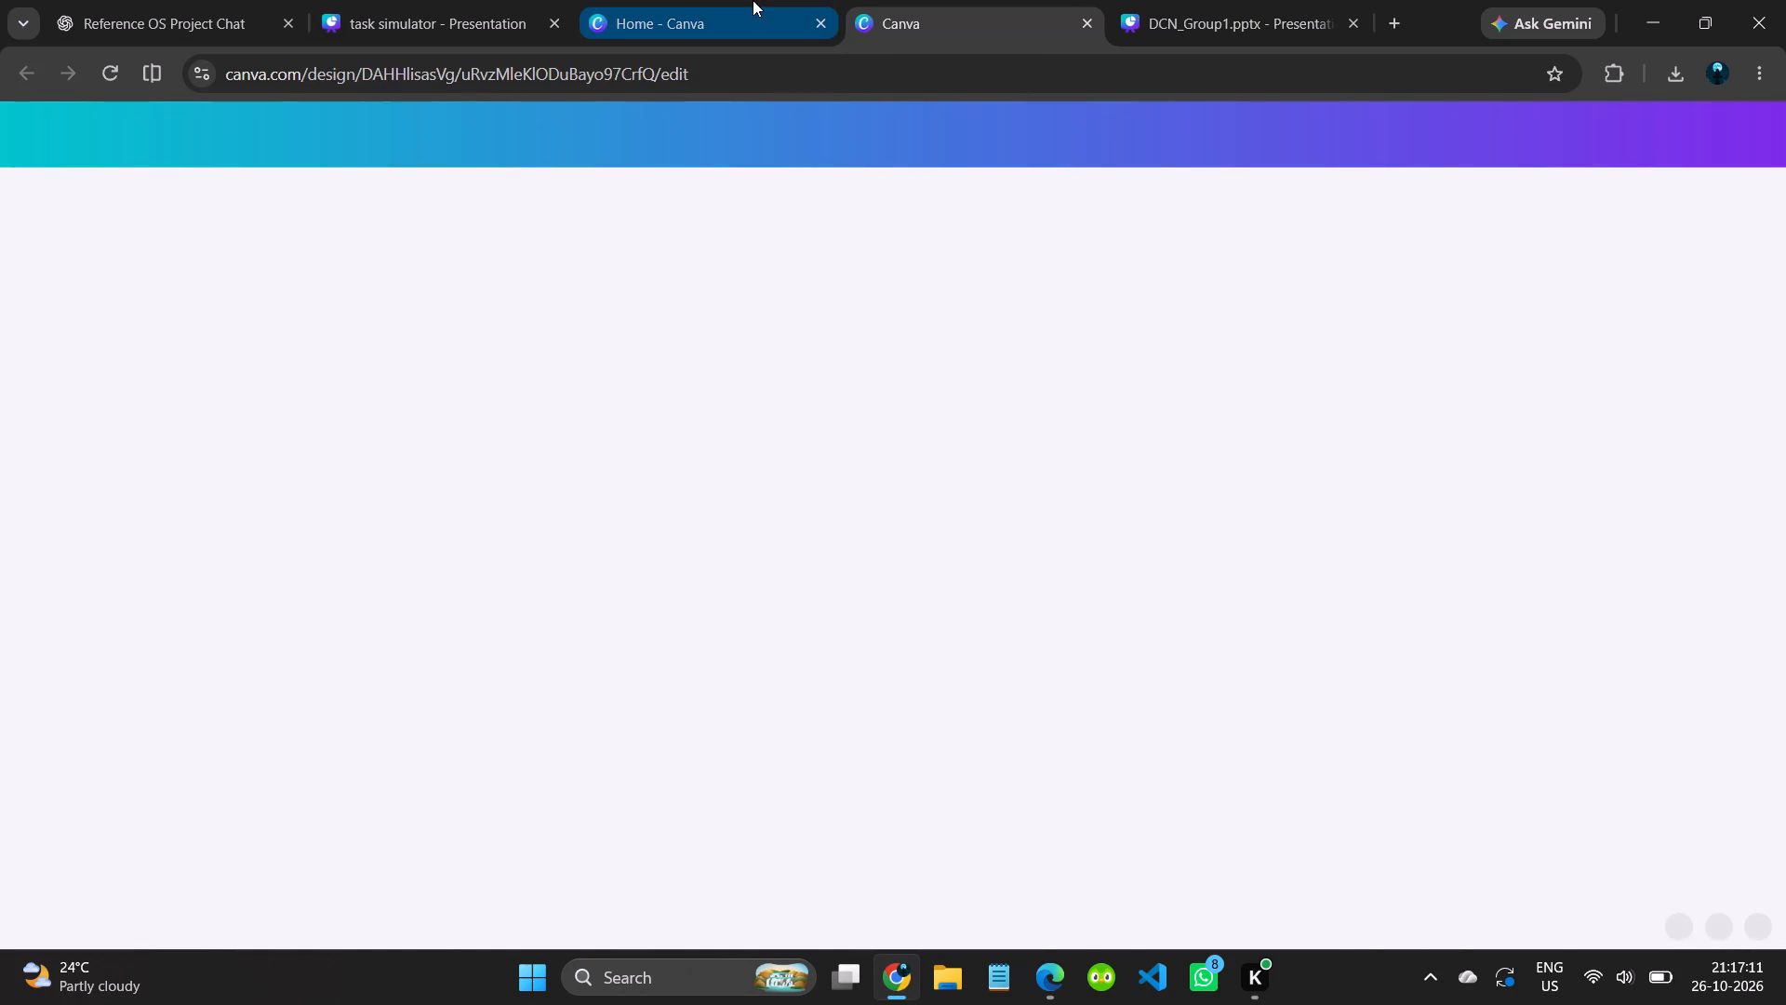
pyautogui.click(753, 0)
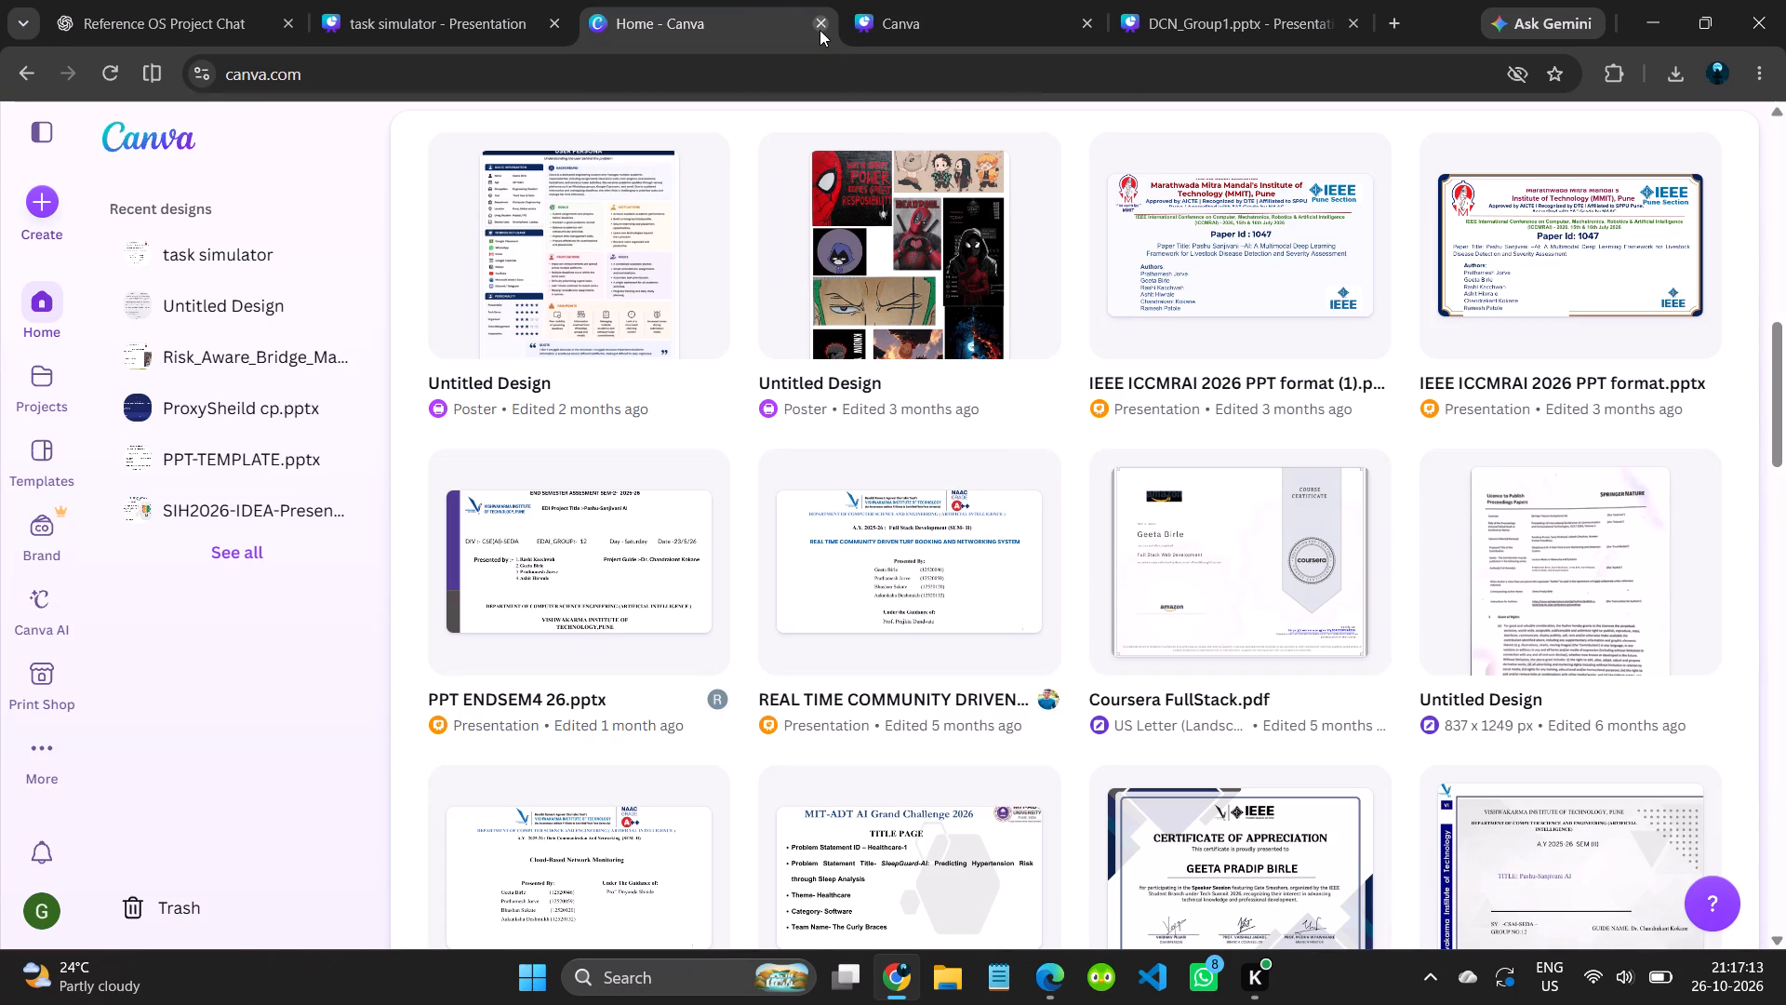
pyautogui.click(820, 20)
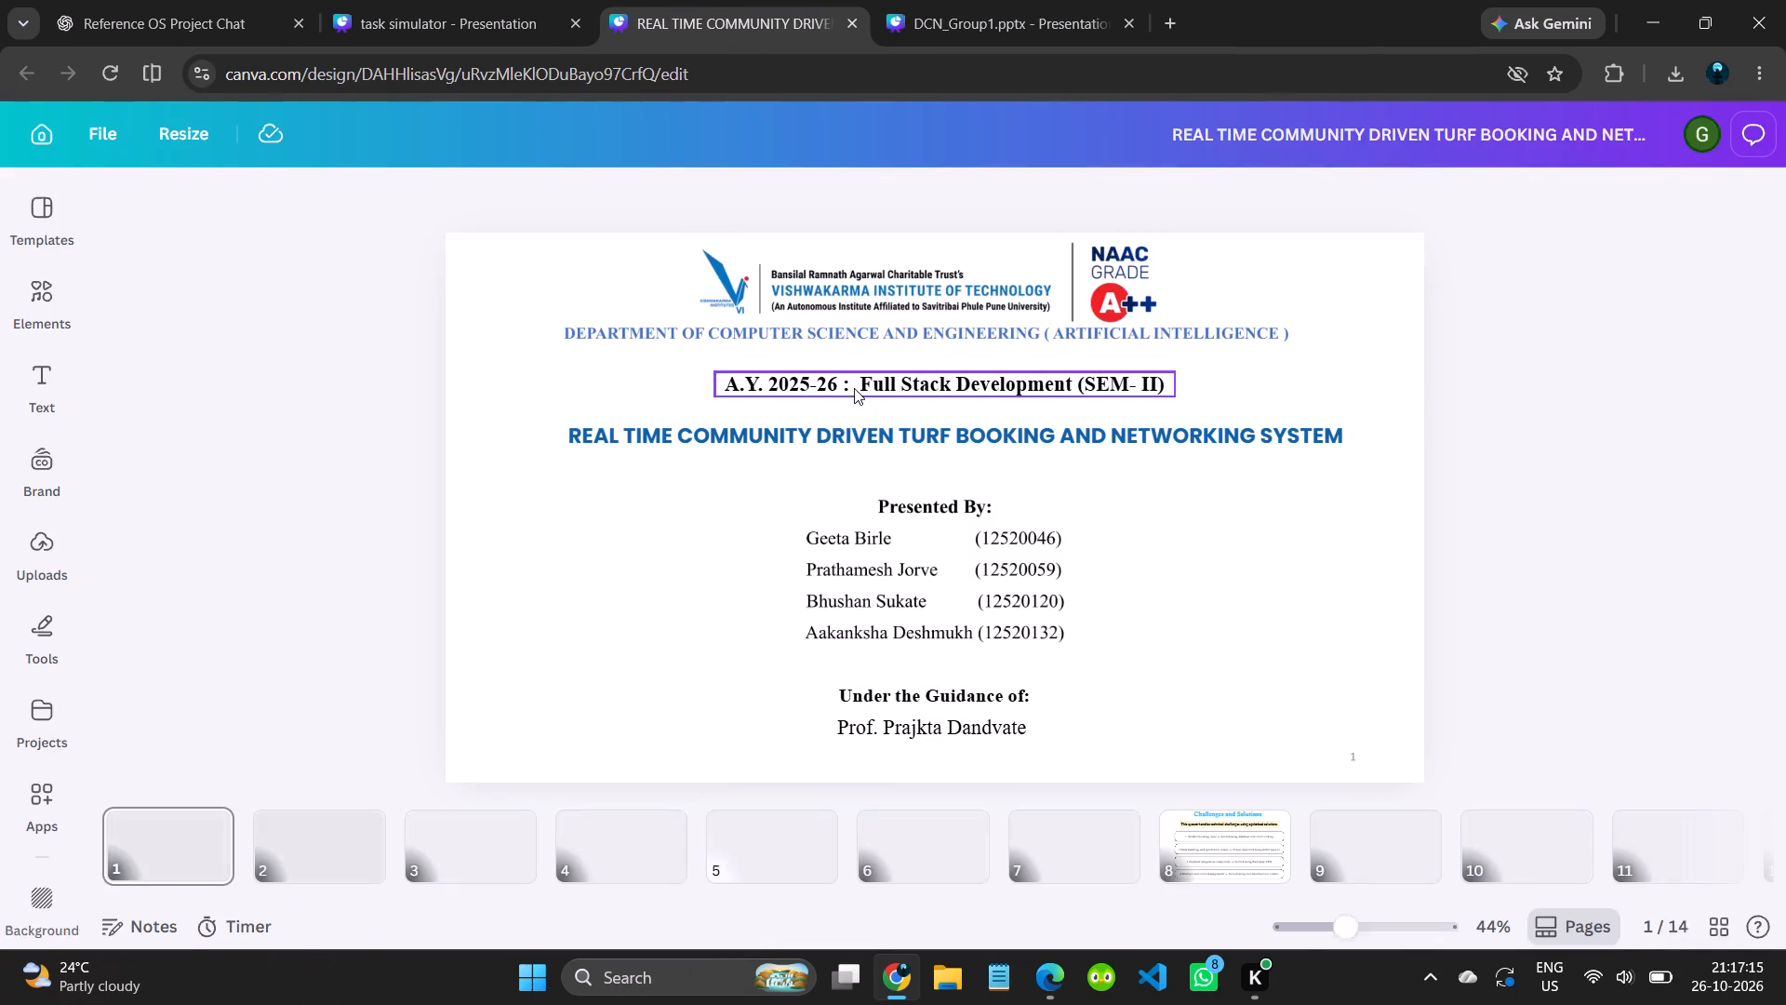
# Compare the slides of the "REAL TIME COMMUNITY DRIVEN...", DCN_Group1.pptx and "task simulator" presentations as a base for the project.
pyautogui.scroll(-2, 854, 388)
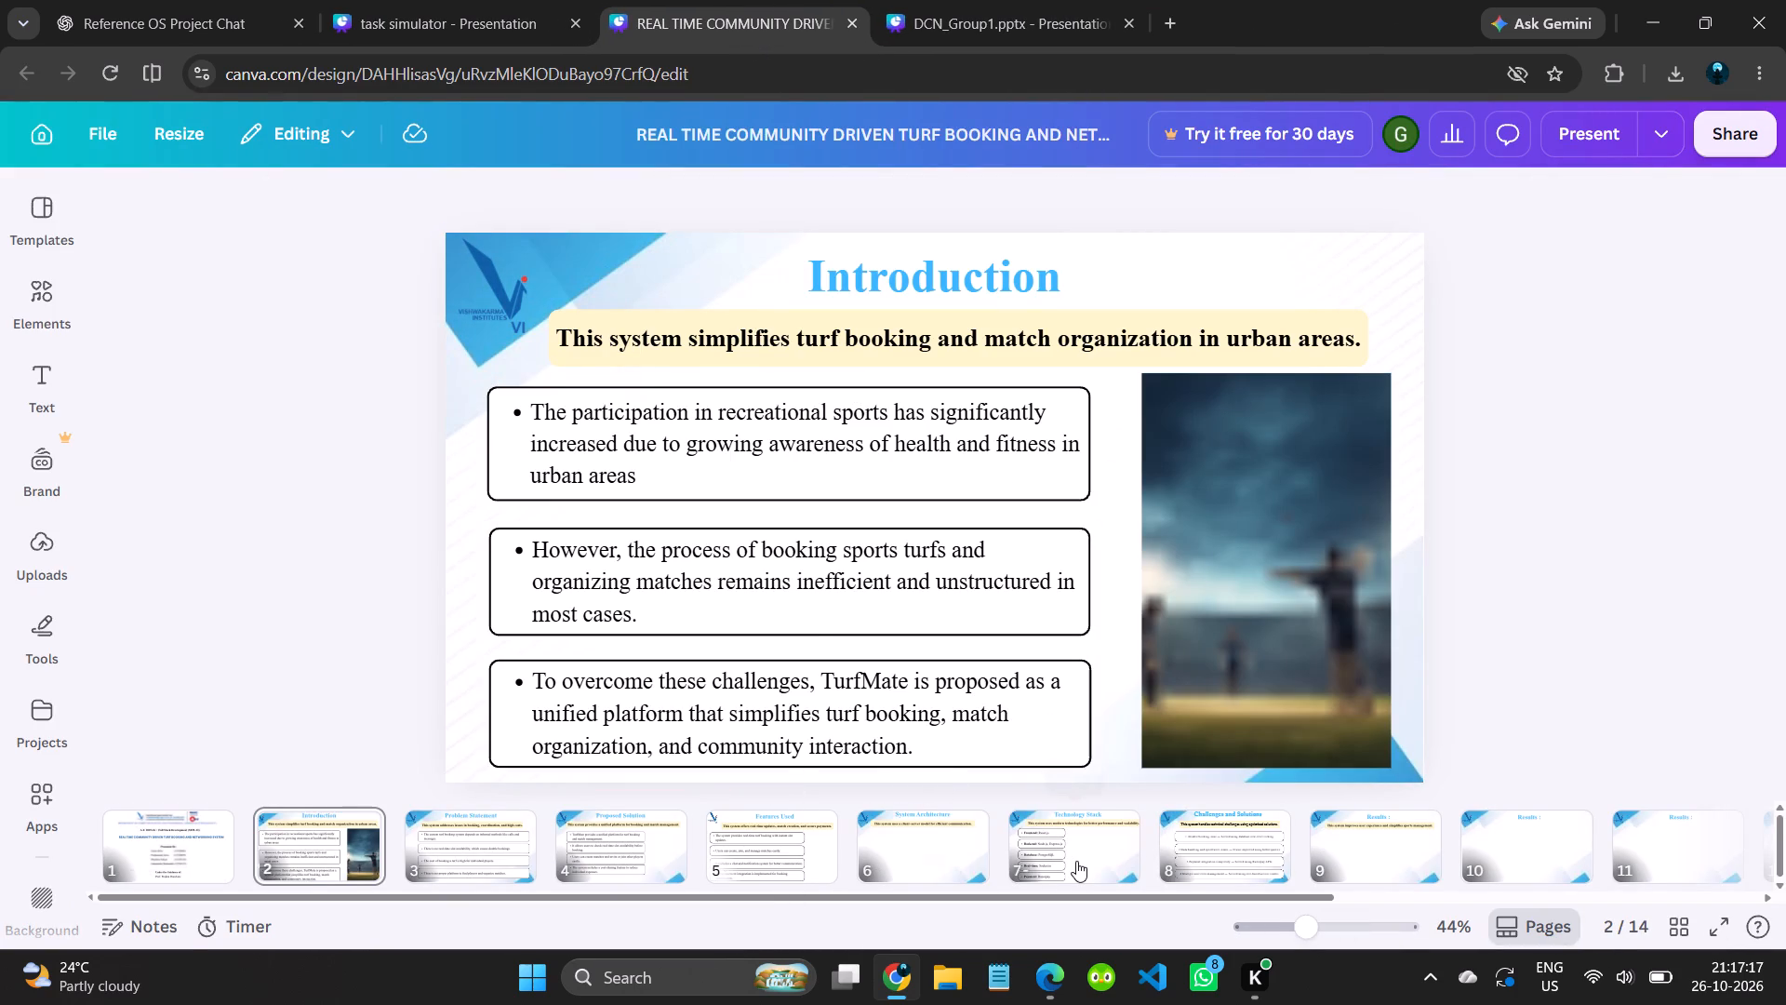
pyautogui.click(979, 0)
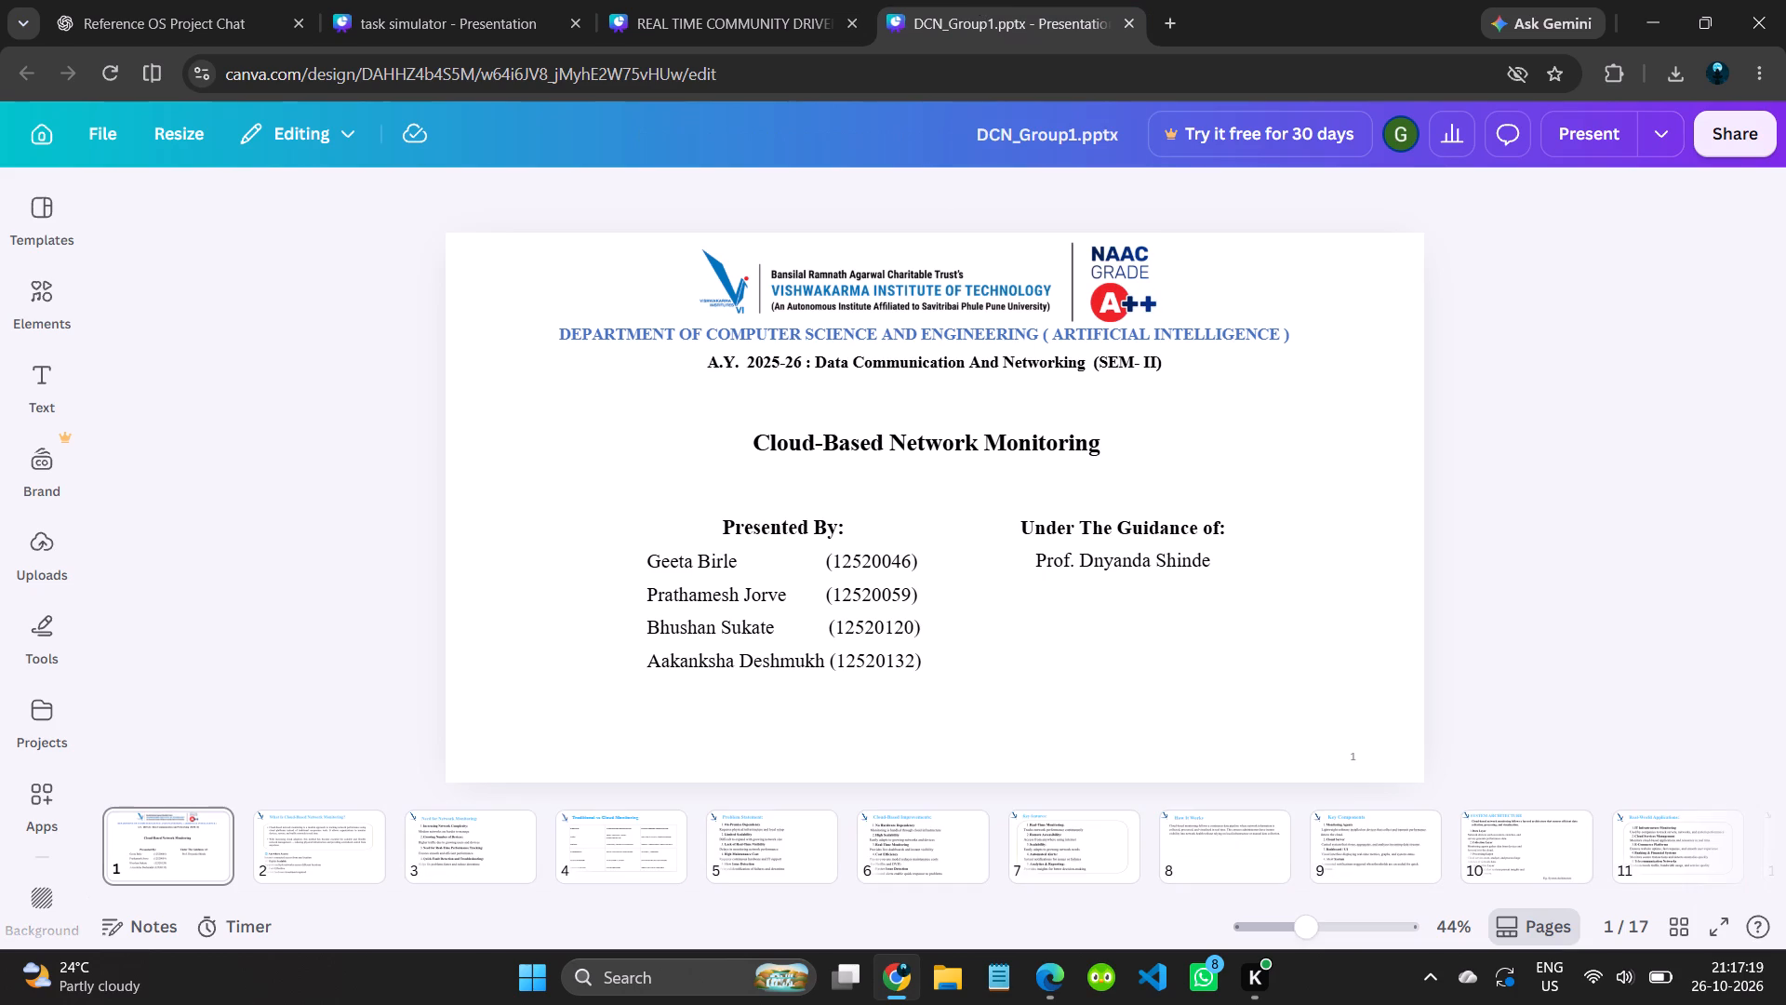
pyautogui.click(740, 817)
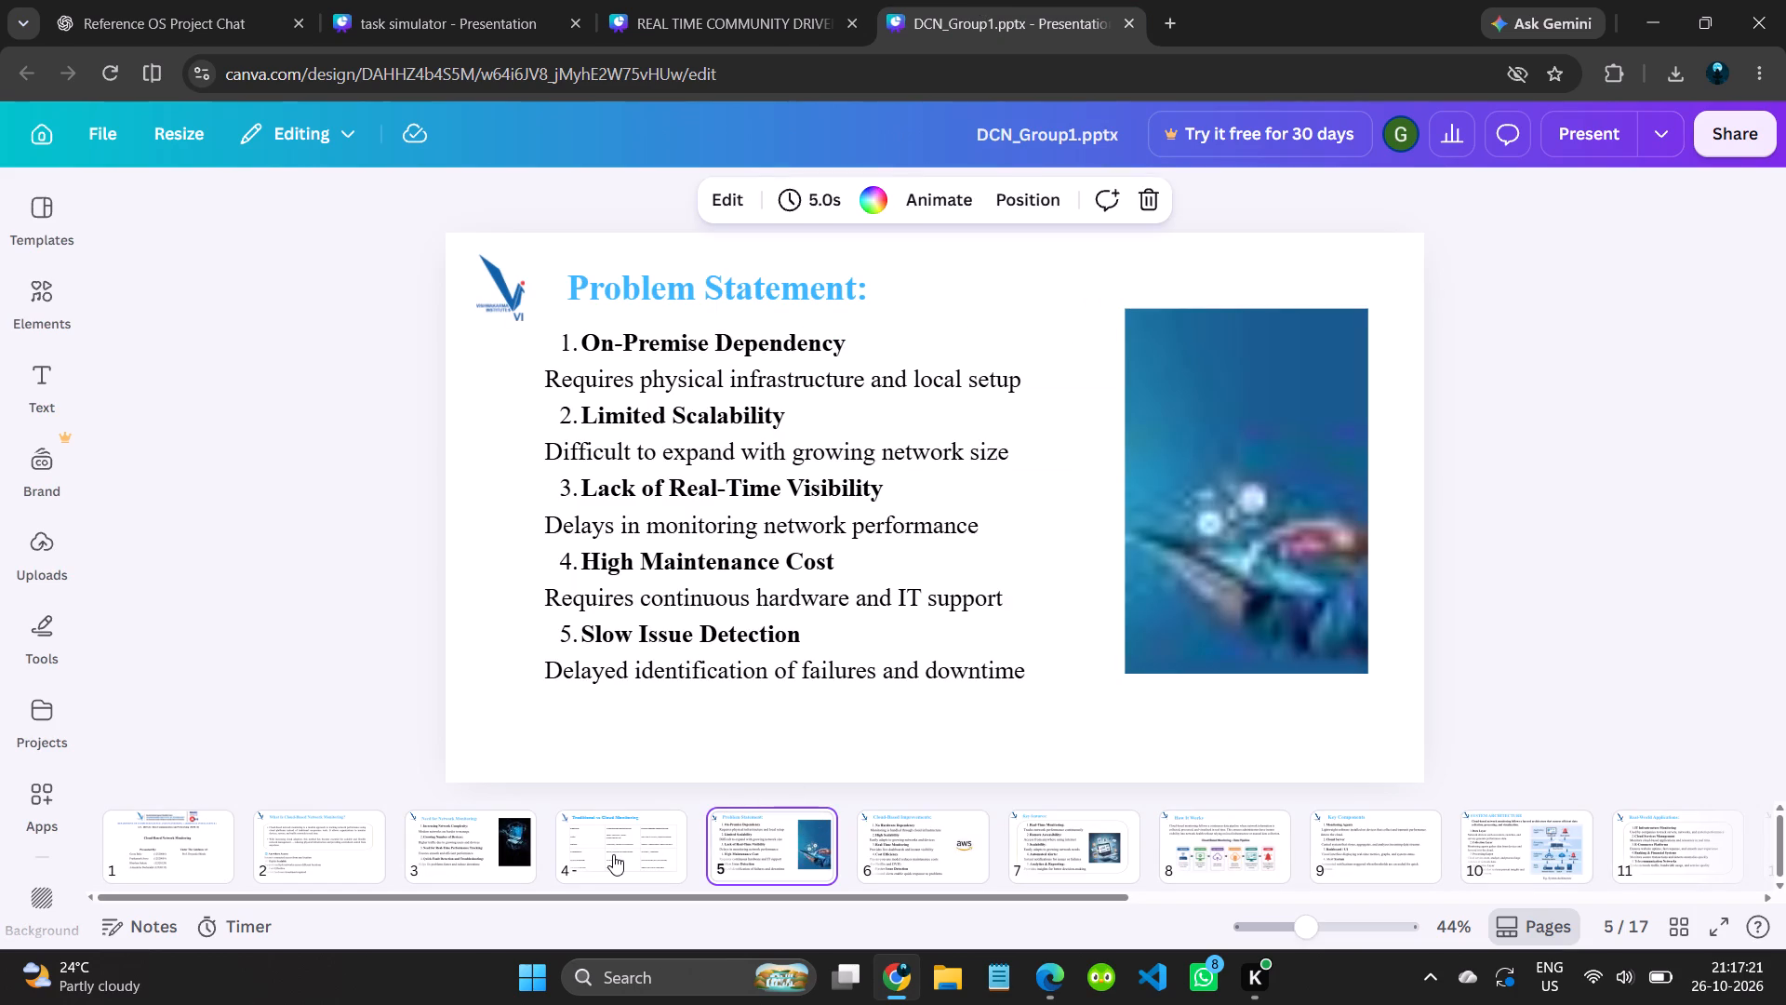
pyautogui.click(608, 854)
pyautogui.press('Left')
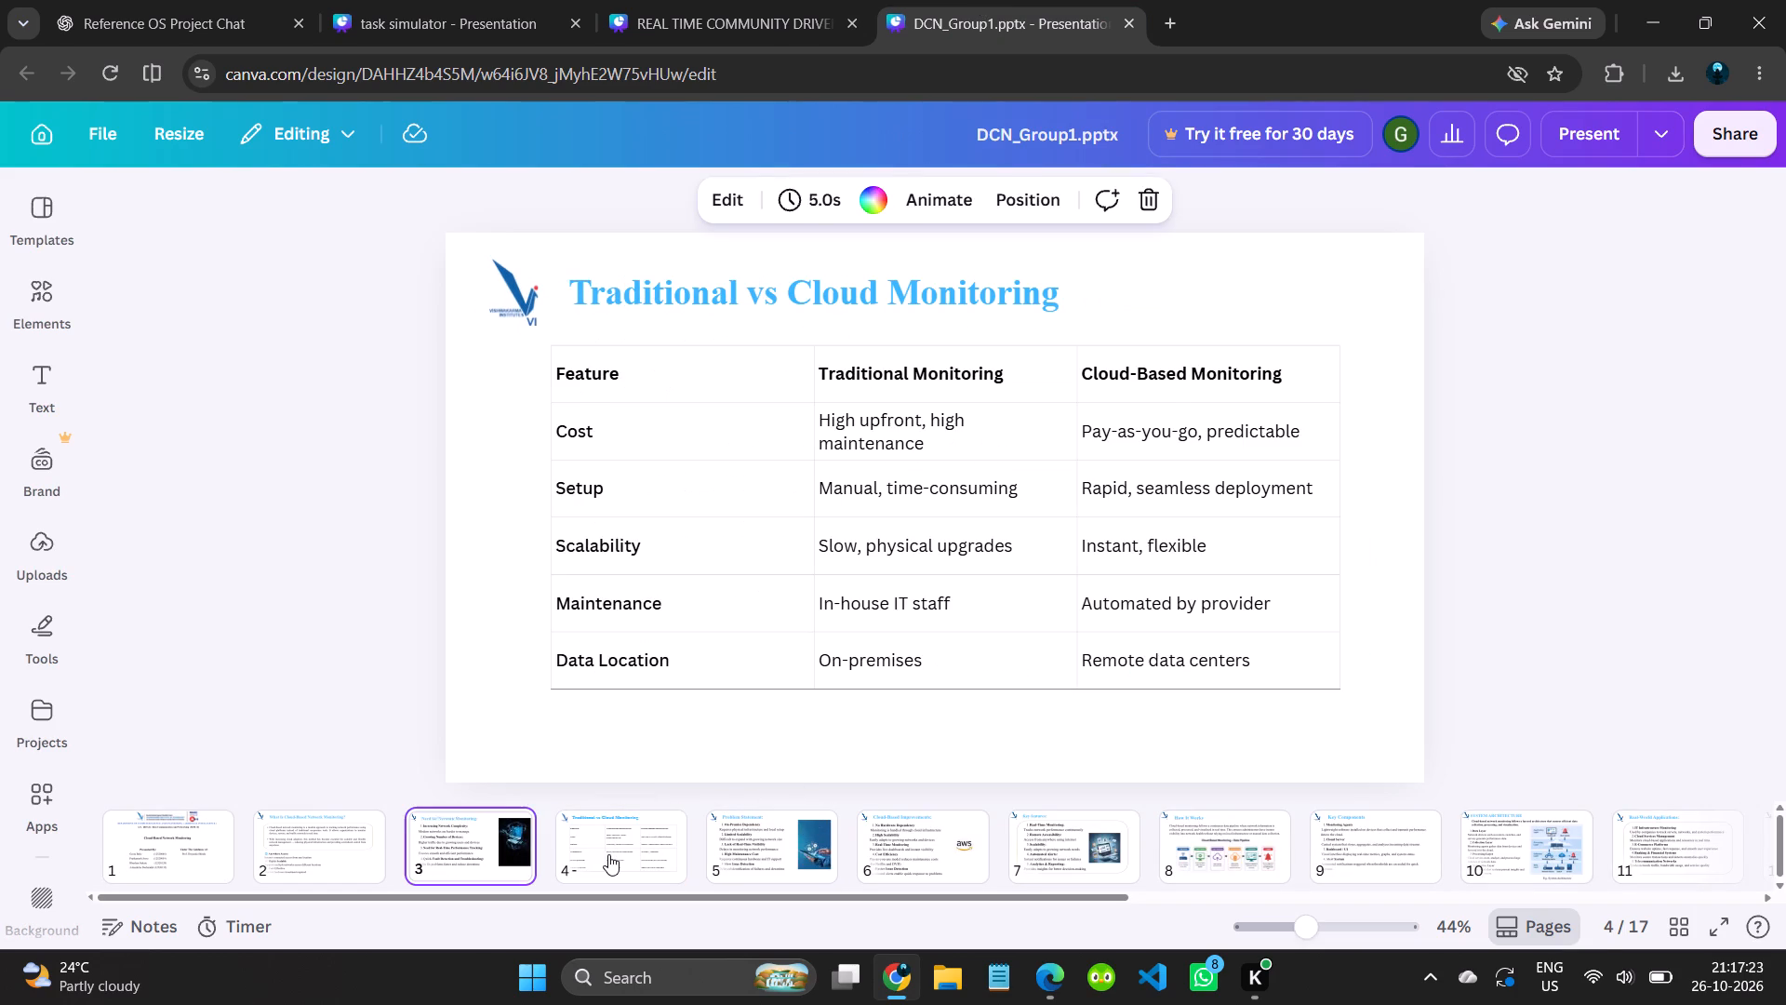
pyautogui.press('Left')
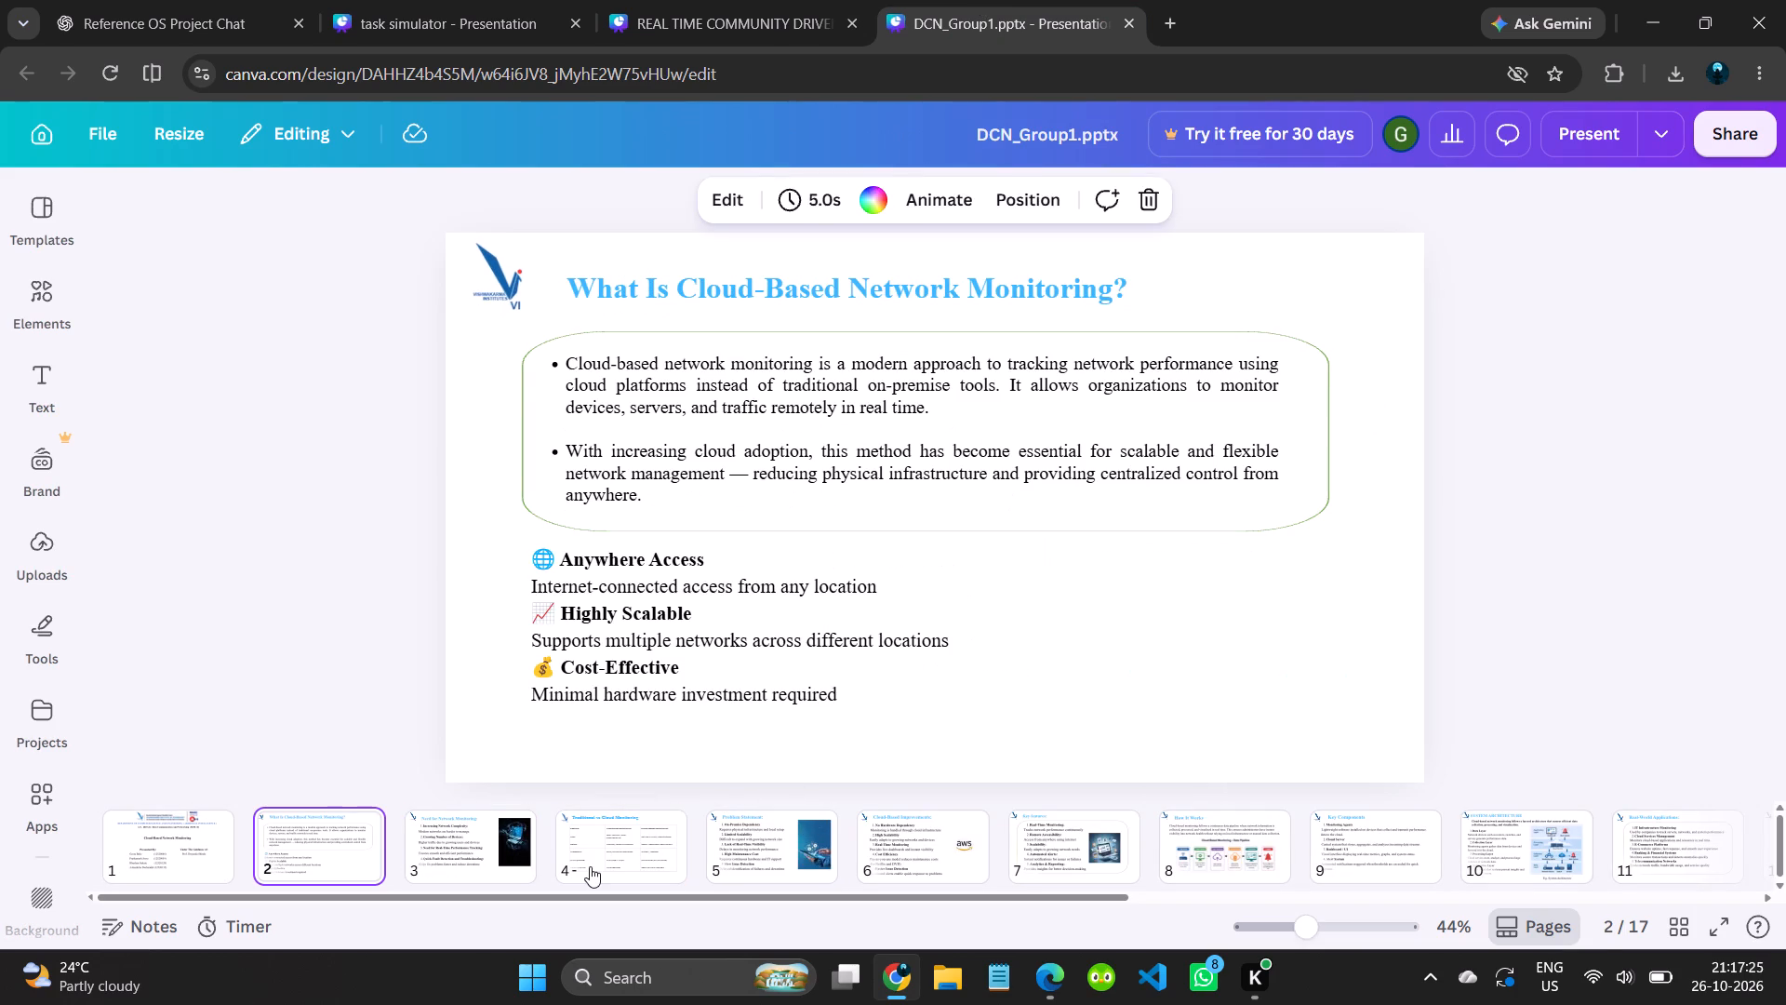
pyautogui.click(439, 0)
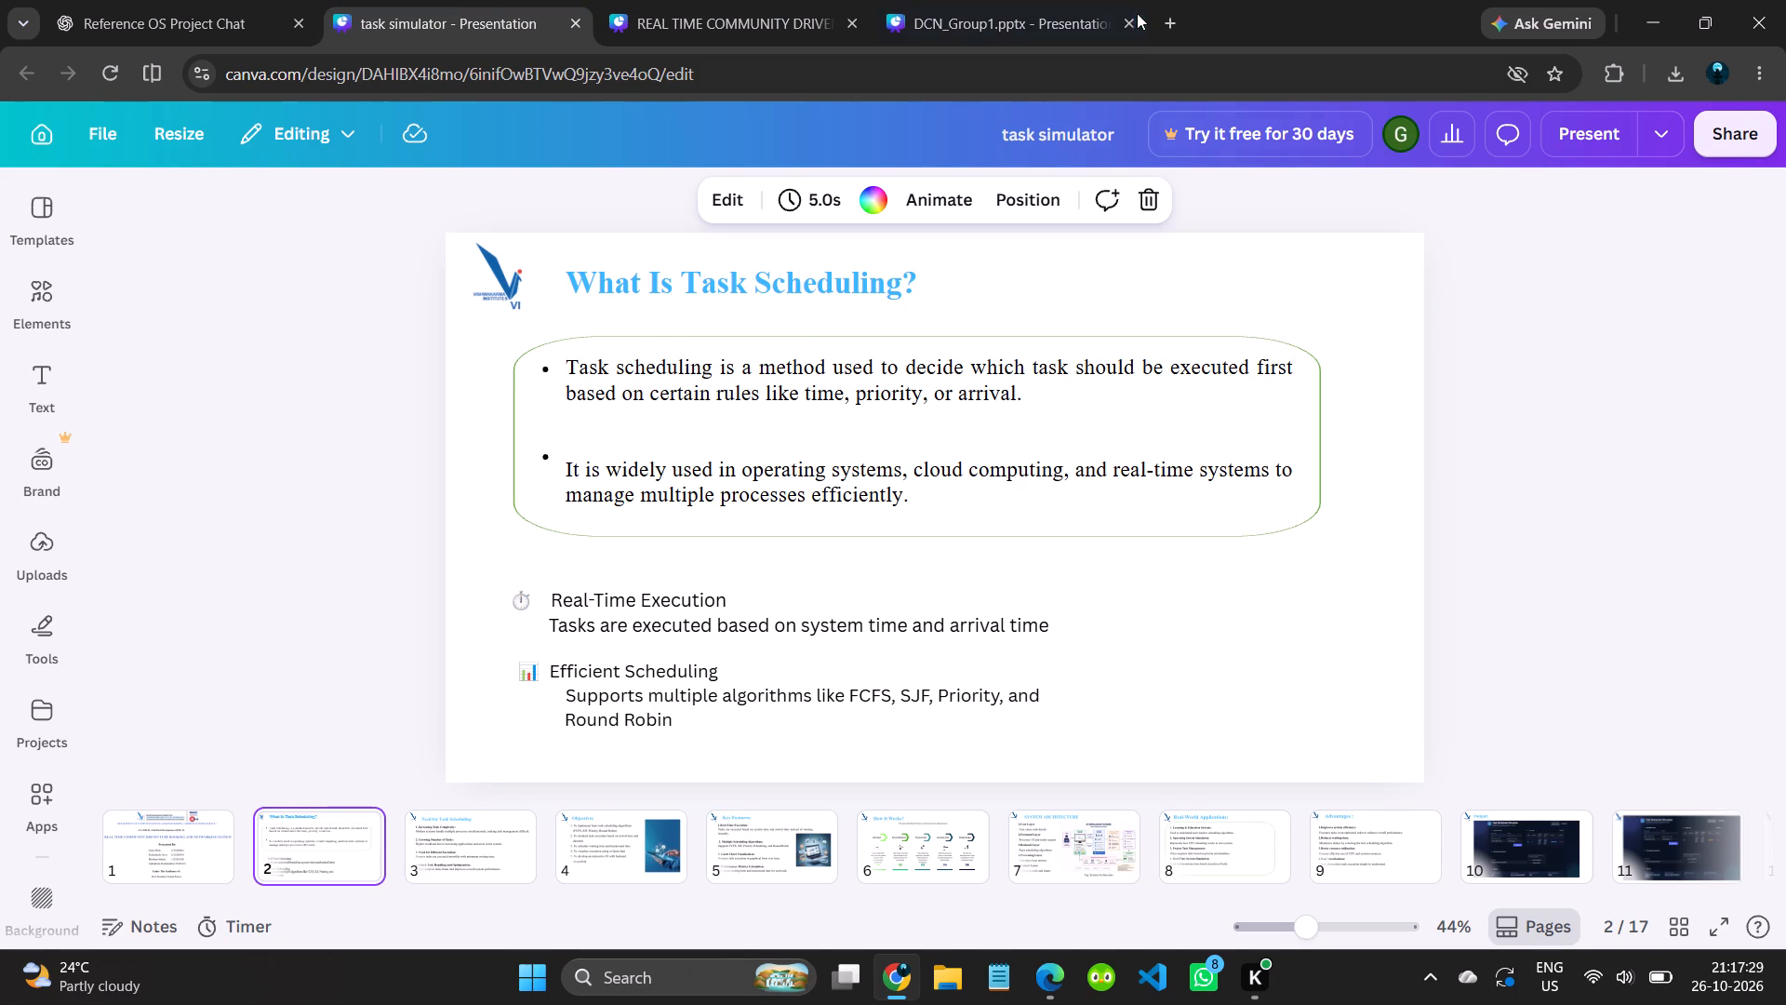
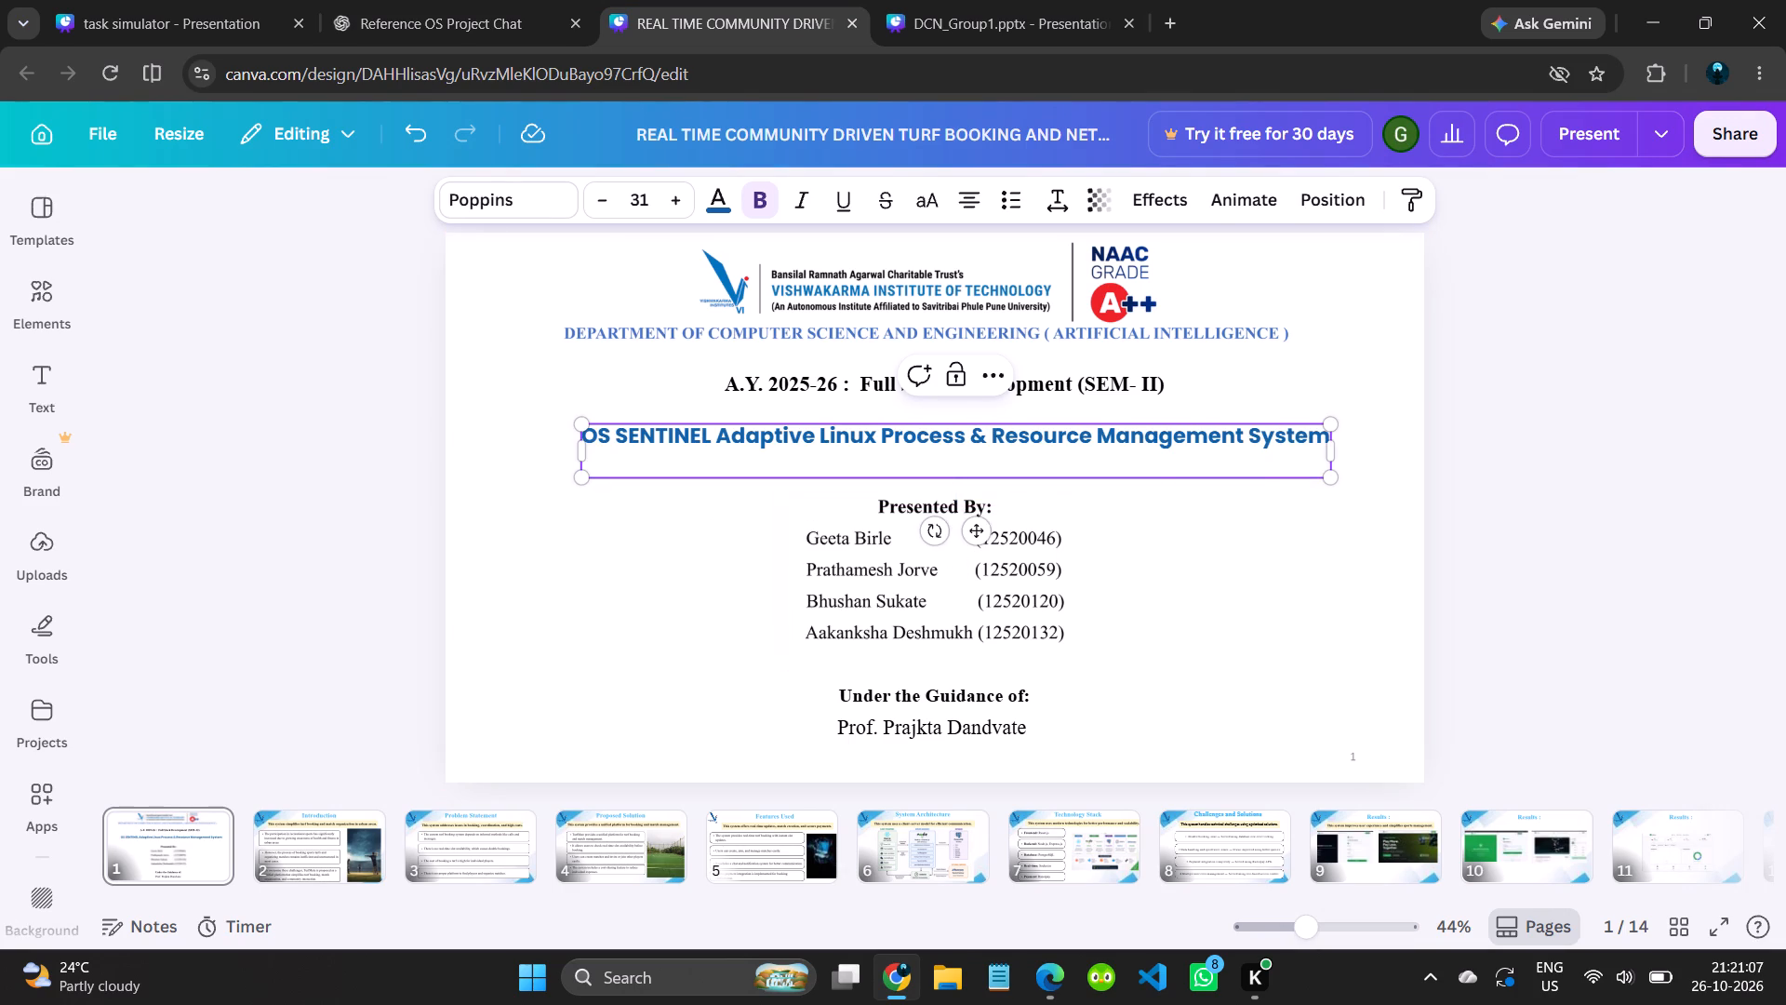
pyautogui.press('BackSpace')
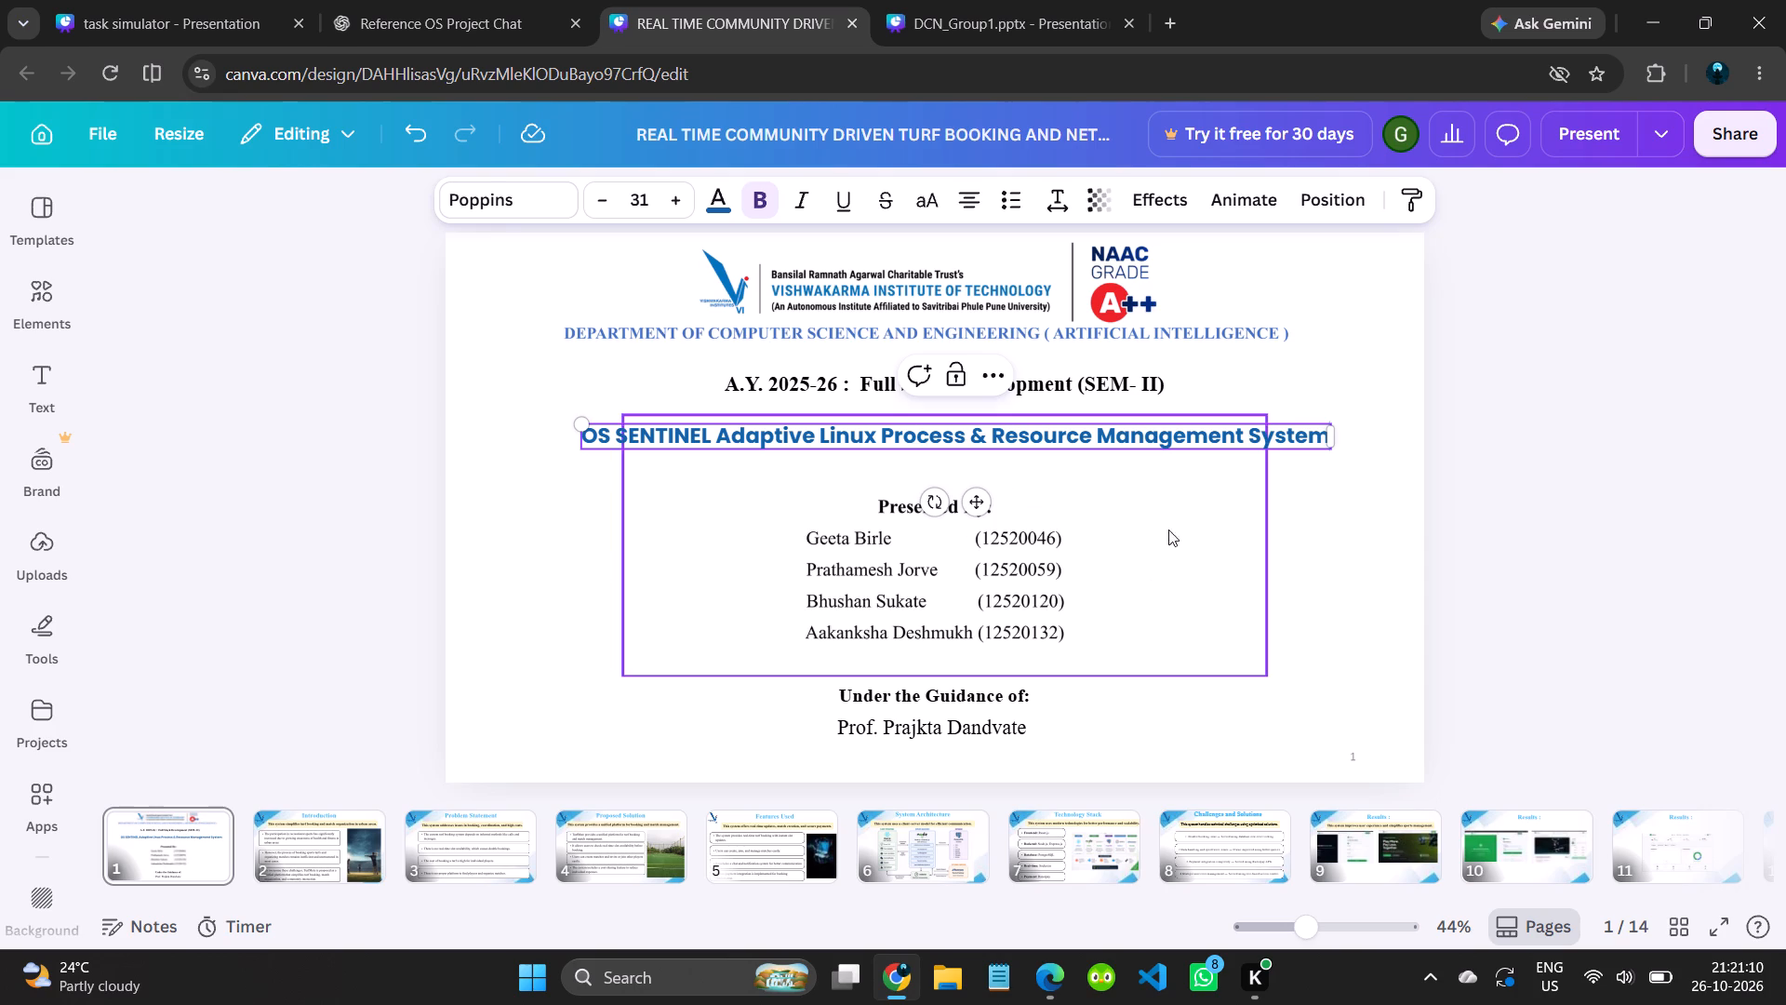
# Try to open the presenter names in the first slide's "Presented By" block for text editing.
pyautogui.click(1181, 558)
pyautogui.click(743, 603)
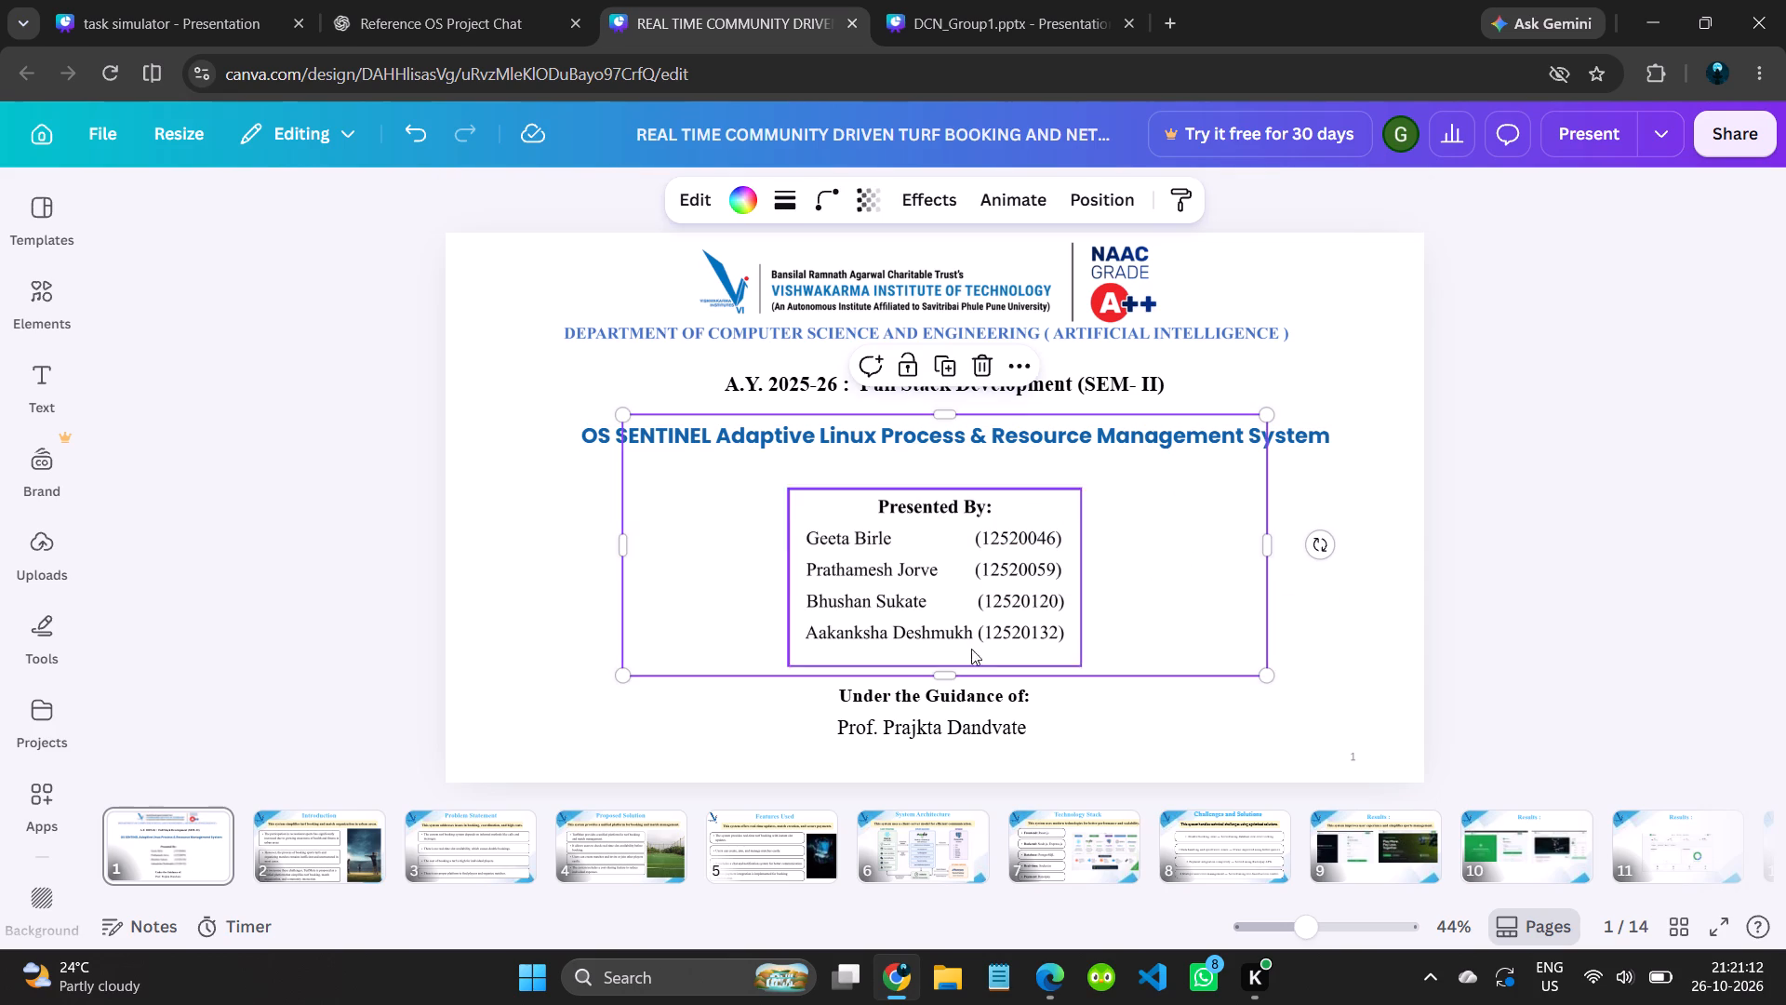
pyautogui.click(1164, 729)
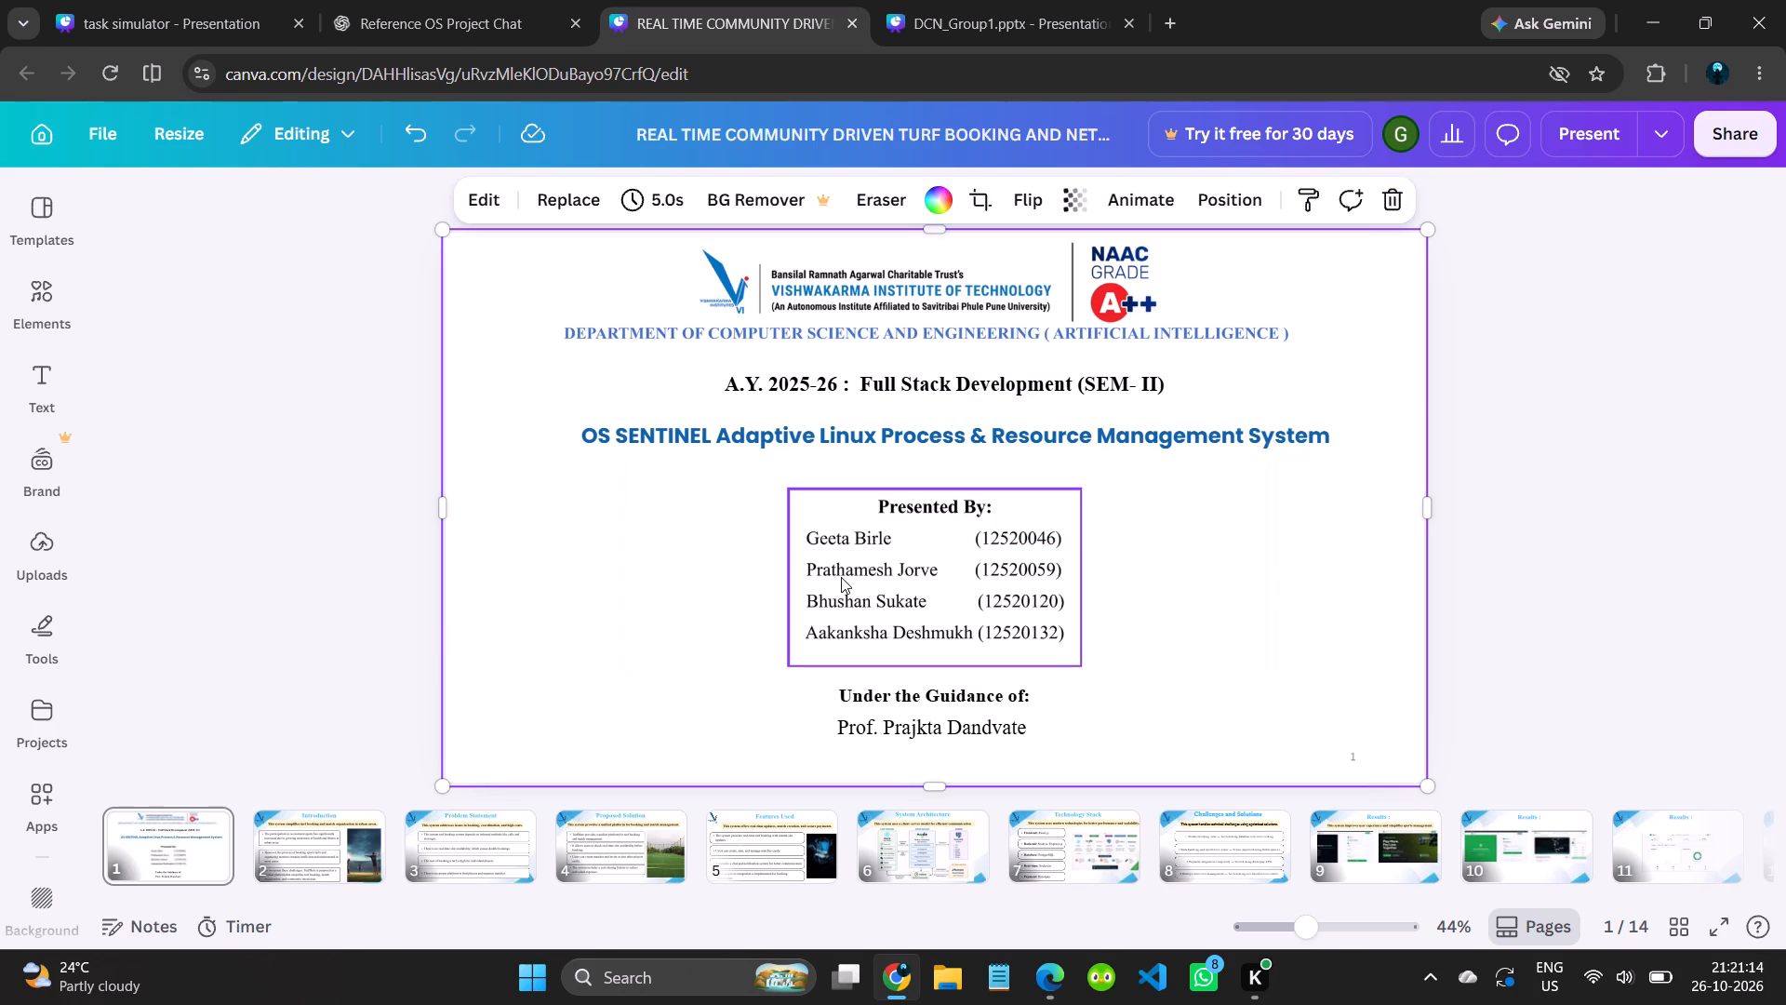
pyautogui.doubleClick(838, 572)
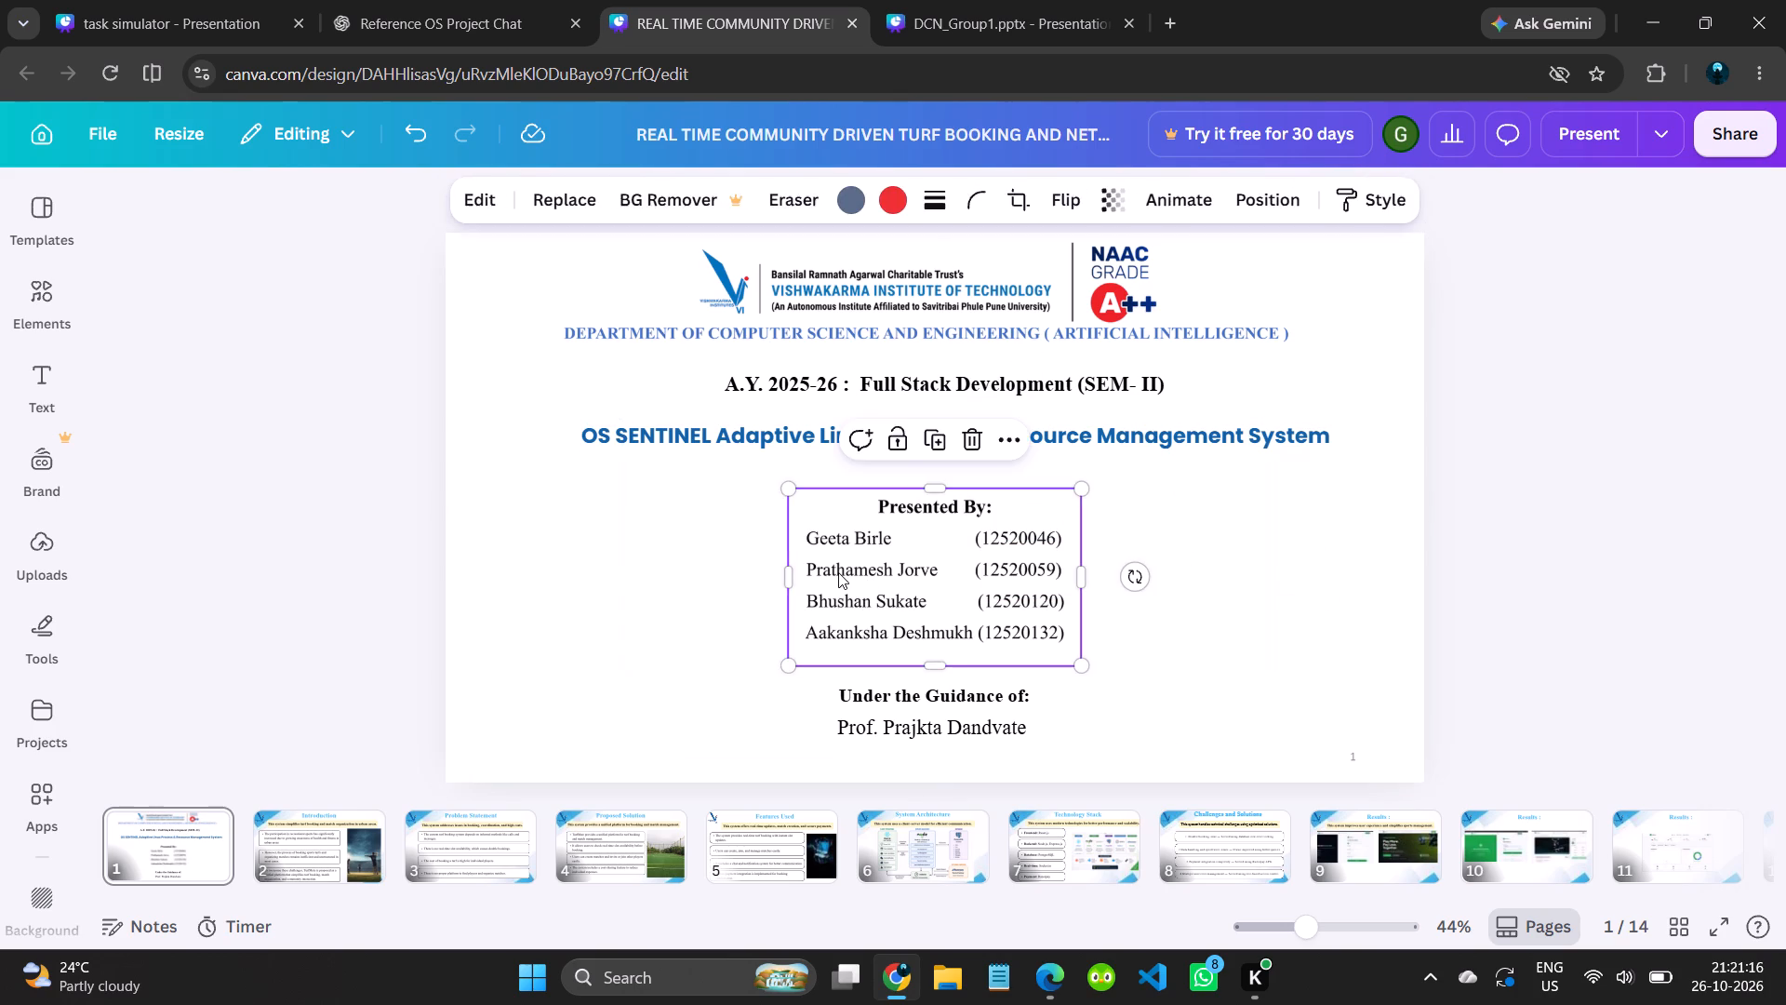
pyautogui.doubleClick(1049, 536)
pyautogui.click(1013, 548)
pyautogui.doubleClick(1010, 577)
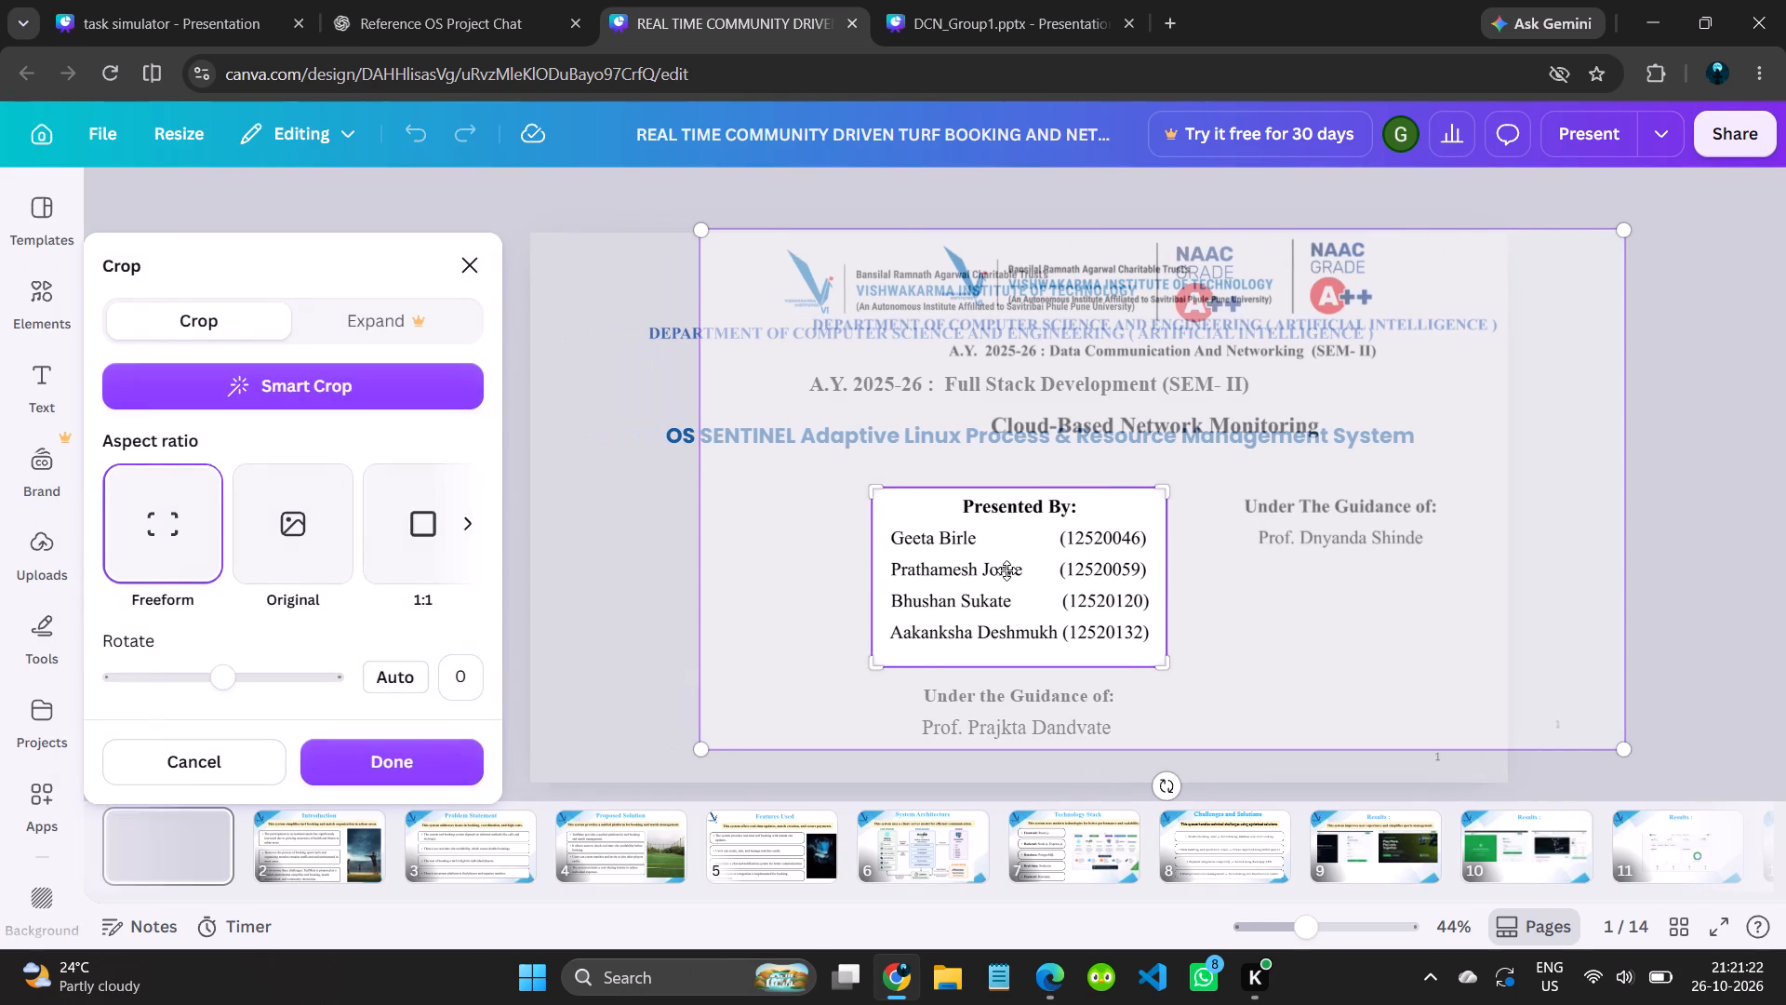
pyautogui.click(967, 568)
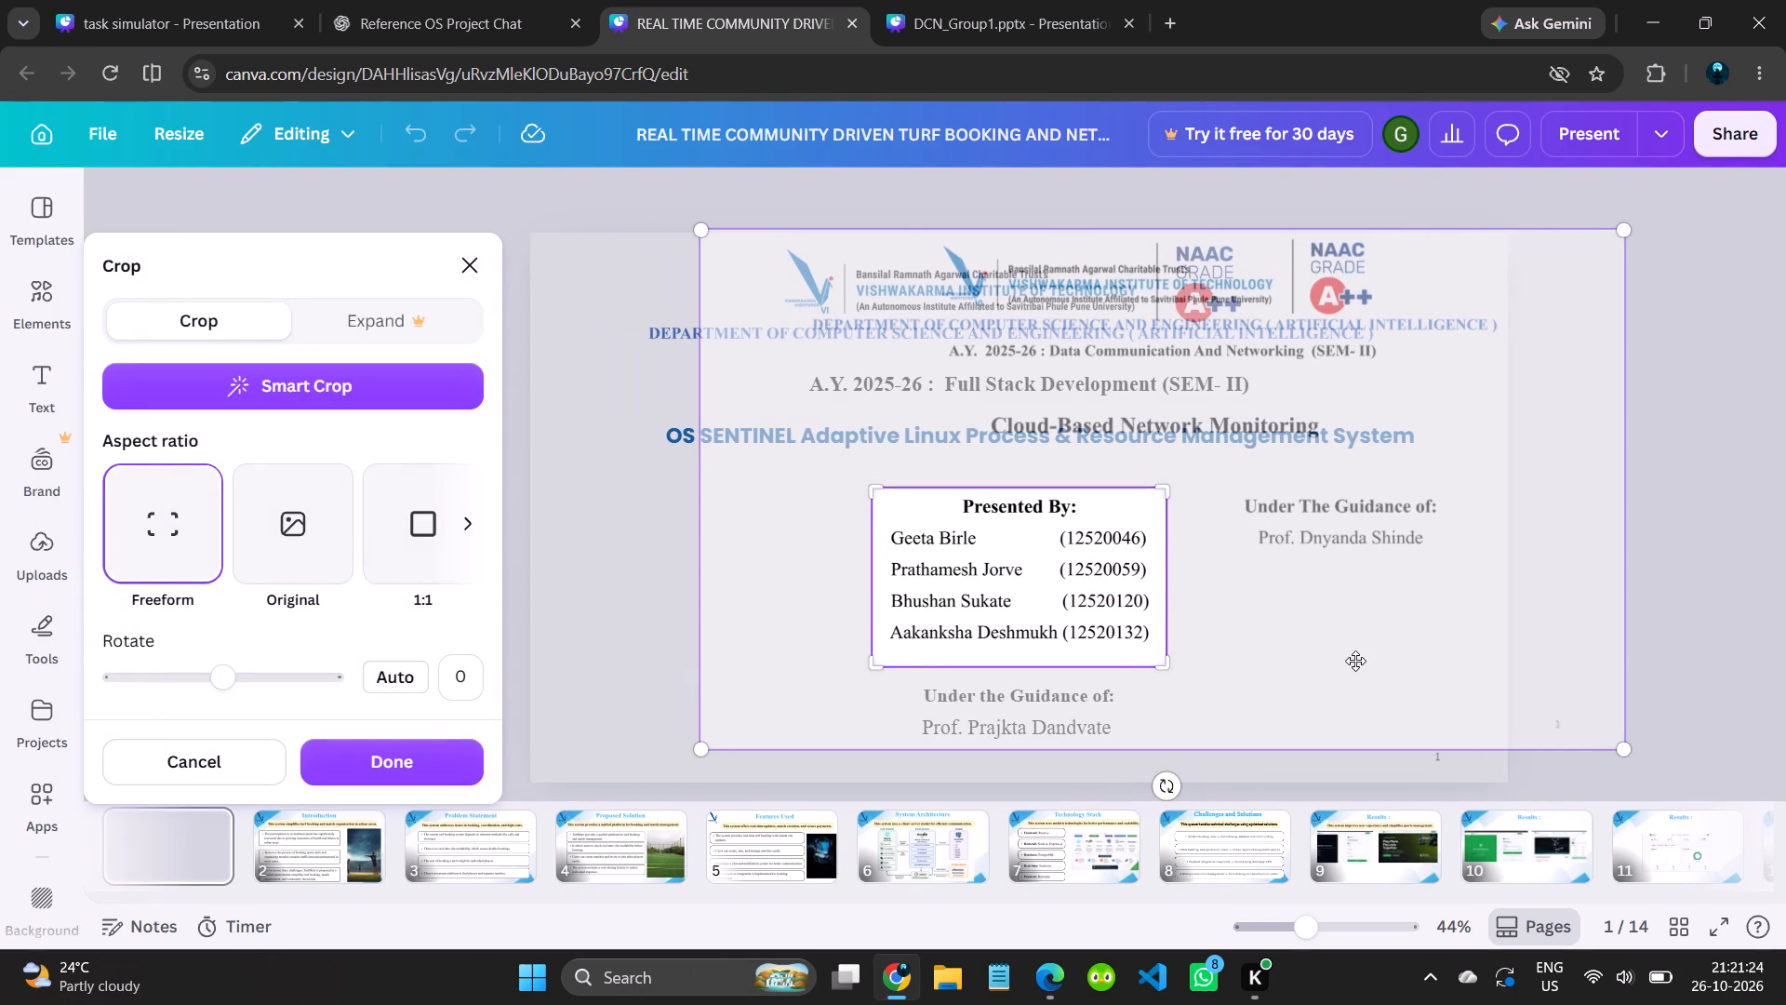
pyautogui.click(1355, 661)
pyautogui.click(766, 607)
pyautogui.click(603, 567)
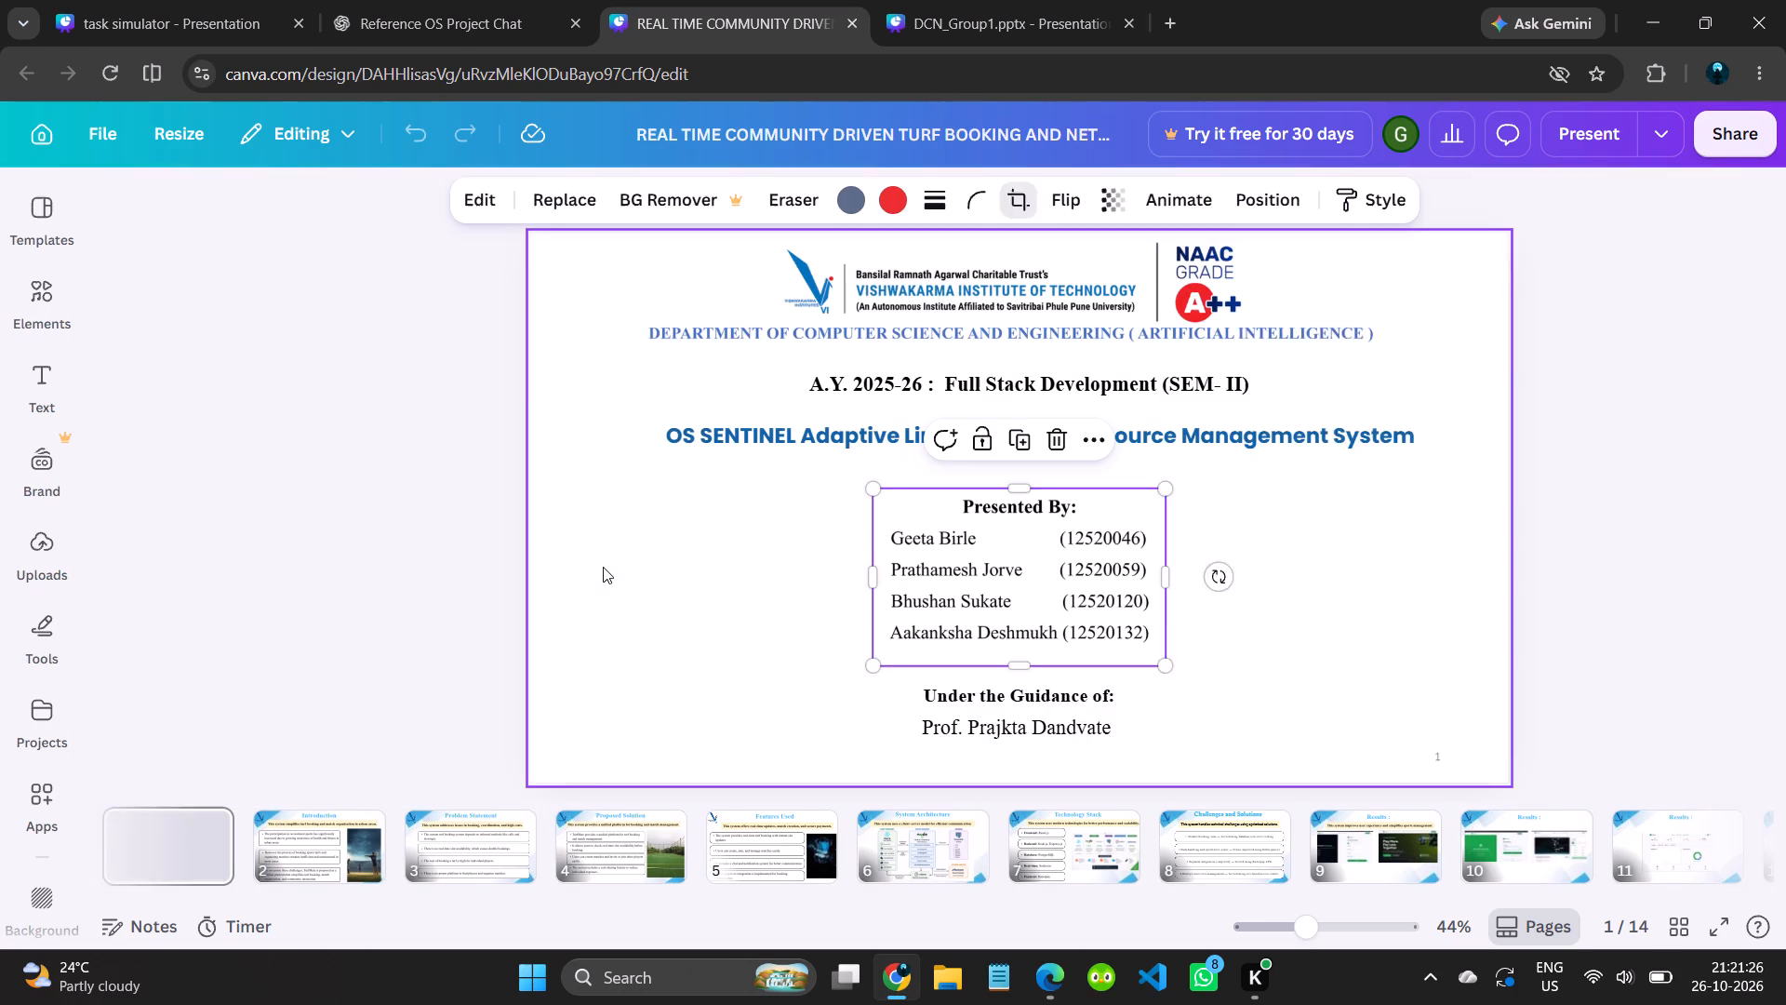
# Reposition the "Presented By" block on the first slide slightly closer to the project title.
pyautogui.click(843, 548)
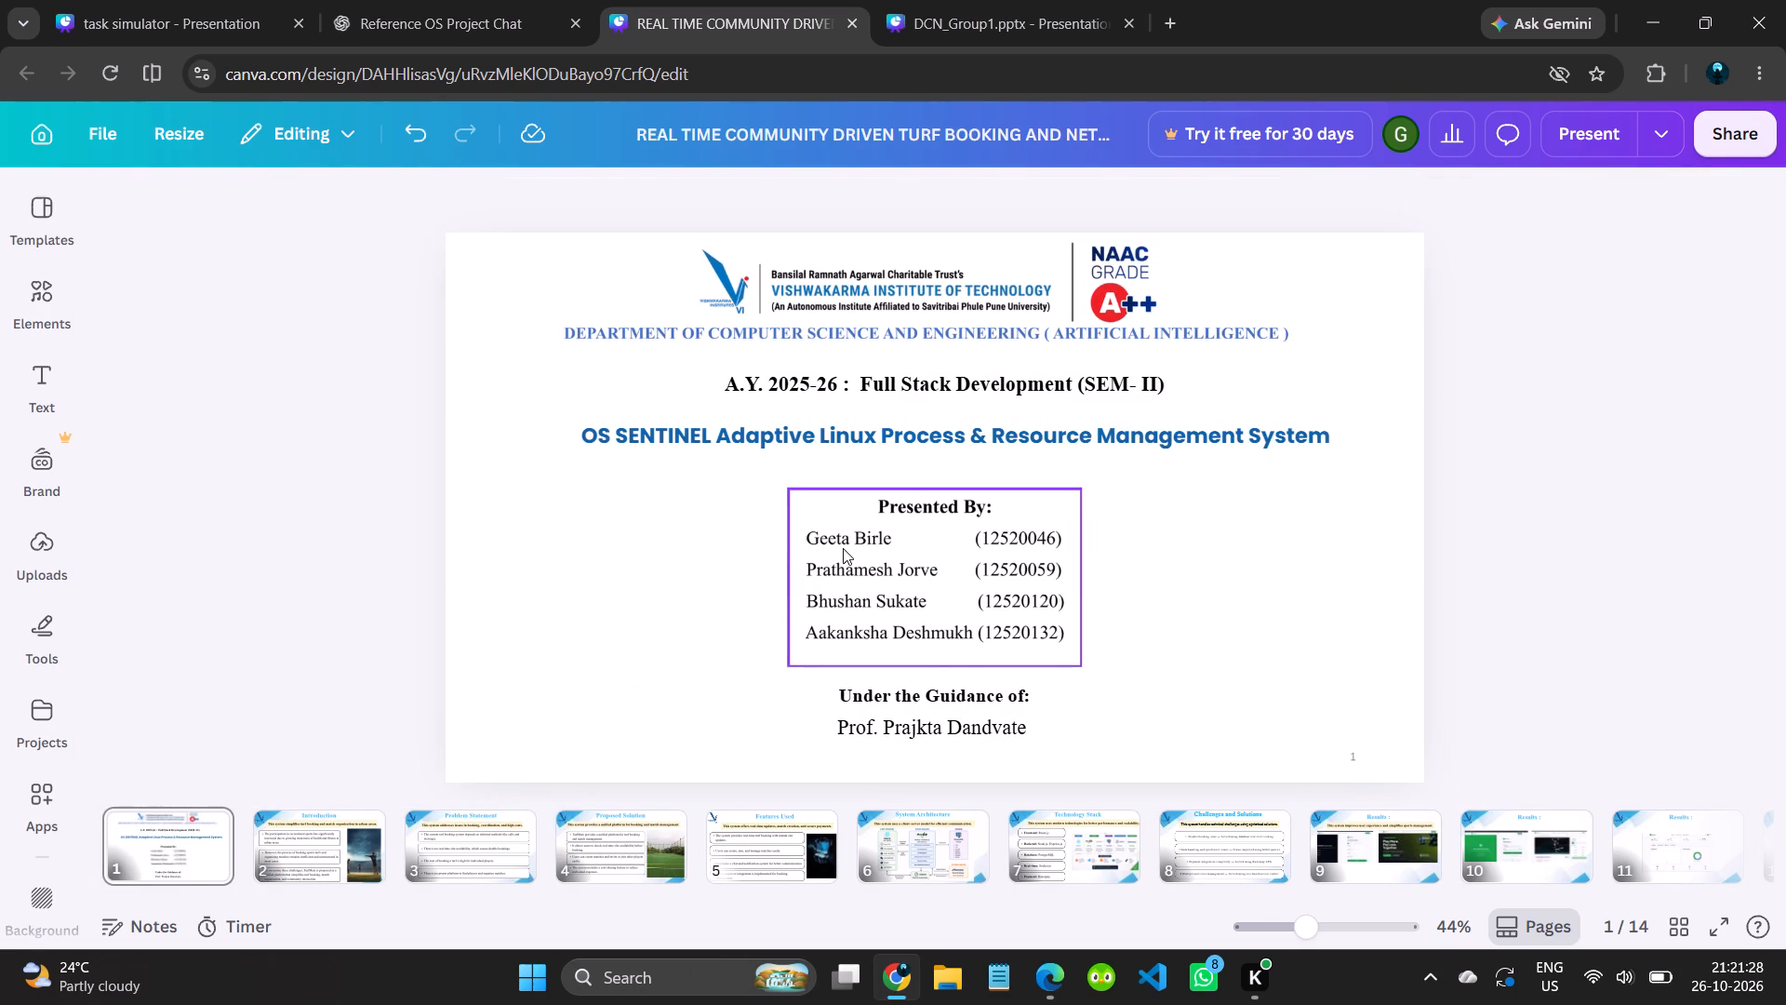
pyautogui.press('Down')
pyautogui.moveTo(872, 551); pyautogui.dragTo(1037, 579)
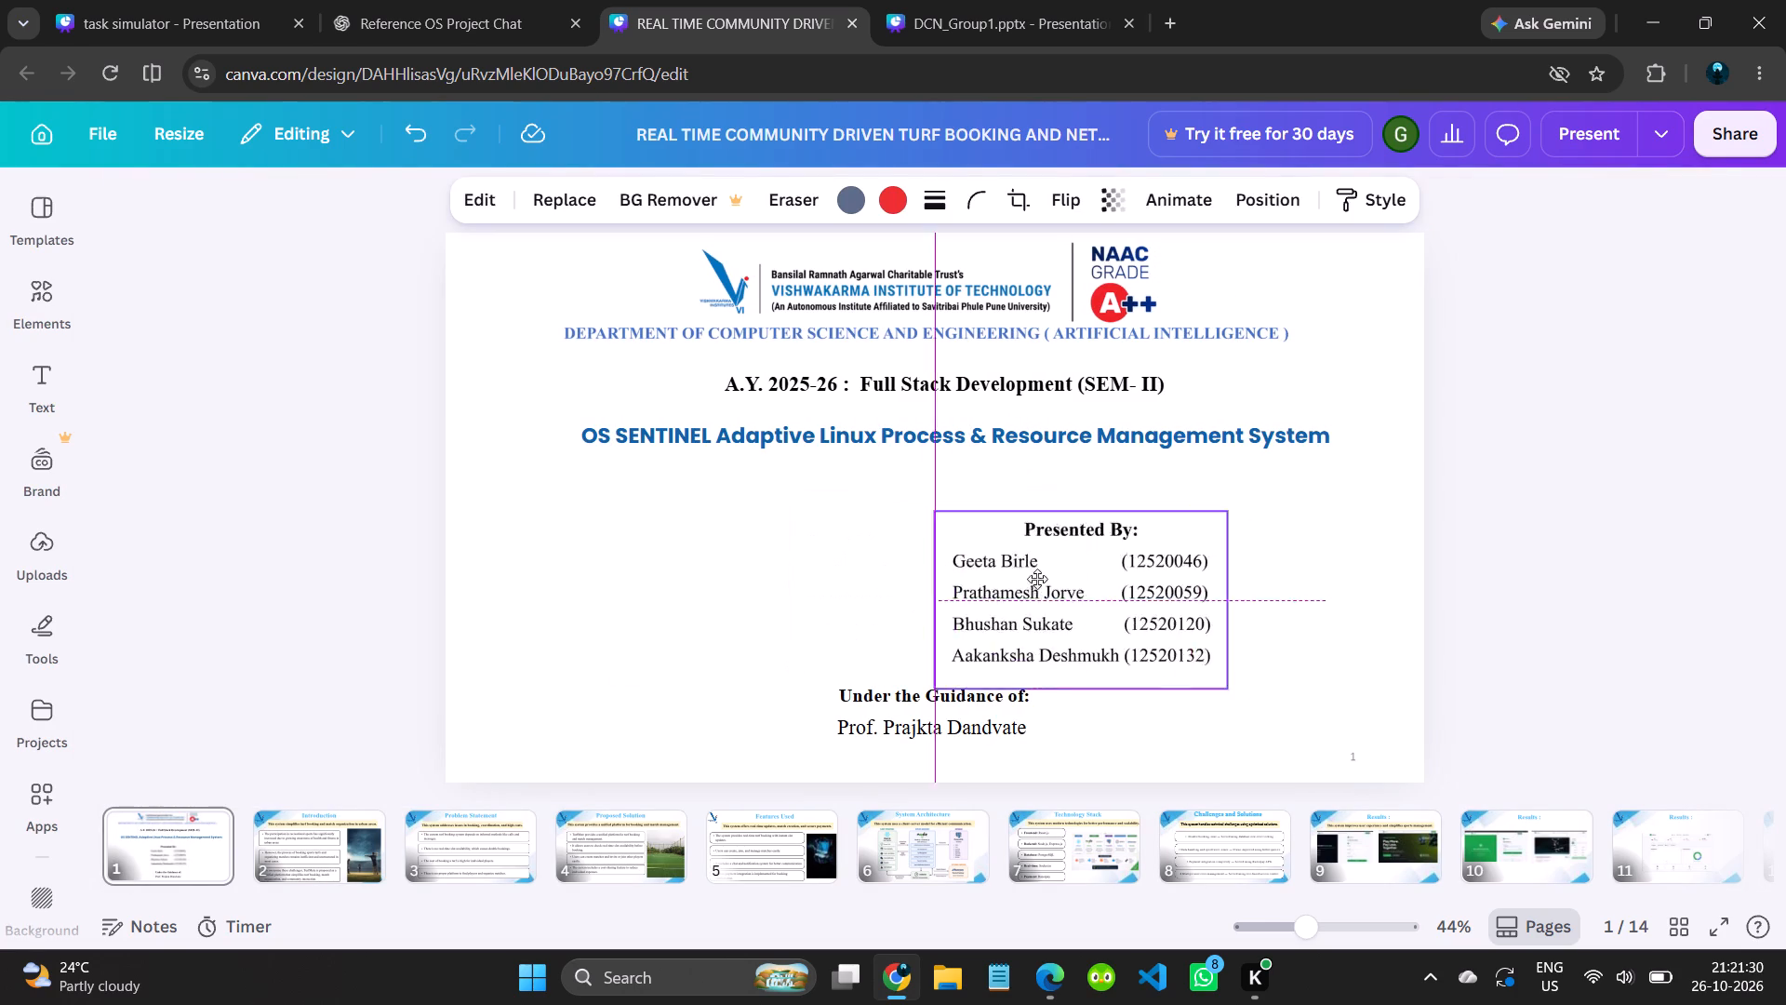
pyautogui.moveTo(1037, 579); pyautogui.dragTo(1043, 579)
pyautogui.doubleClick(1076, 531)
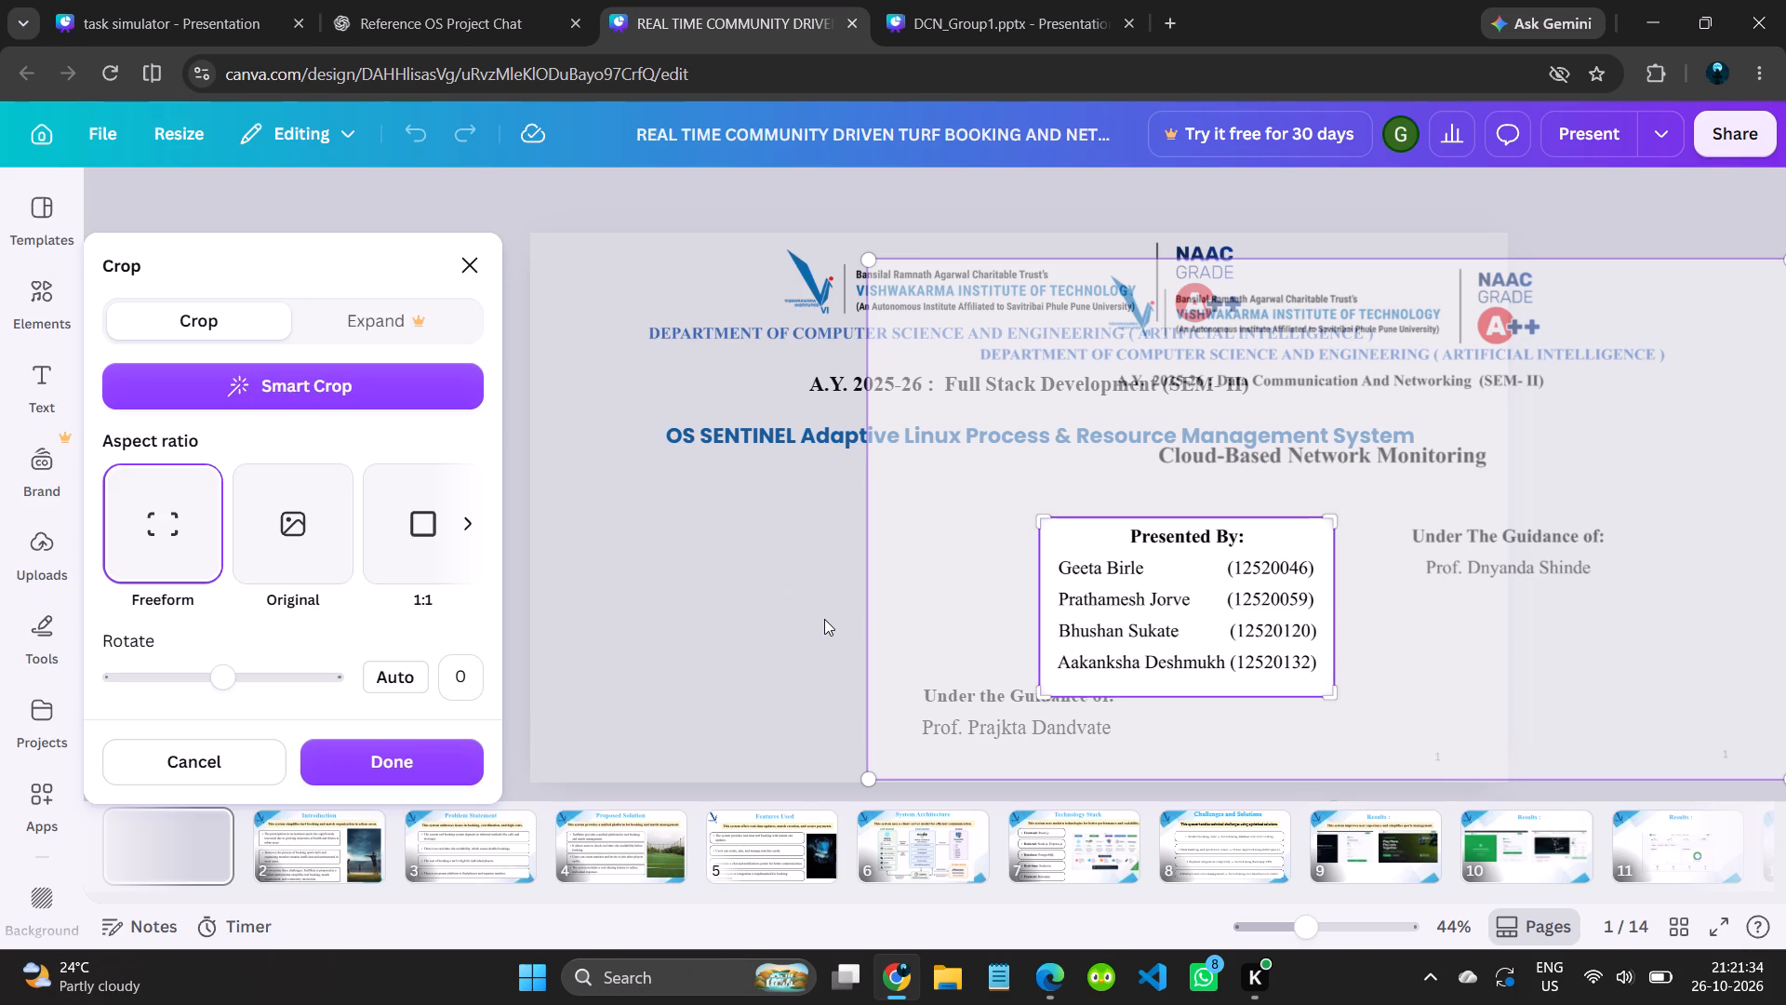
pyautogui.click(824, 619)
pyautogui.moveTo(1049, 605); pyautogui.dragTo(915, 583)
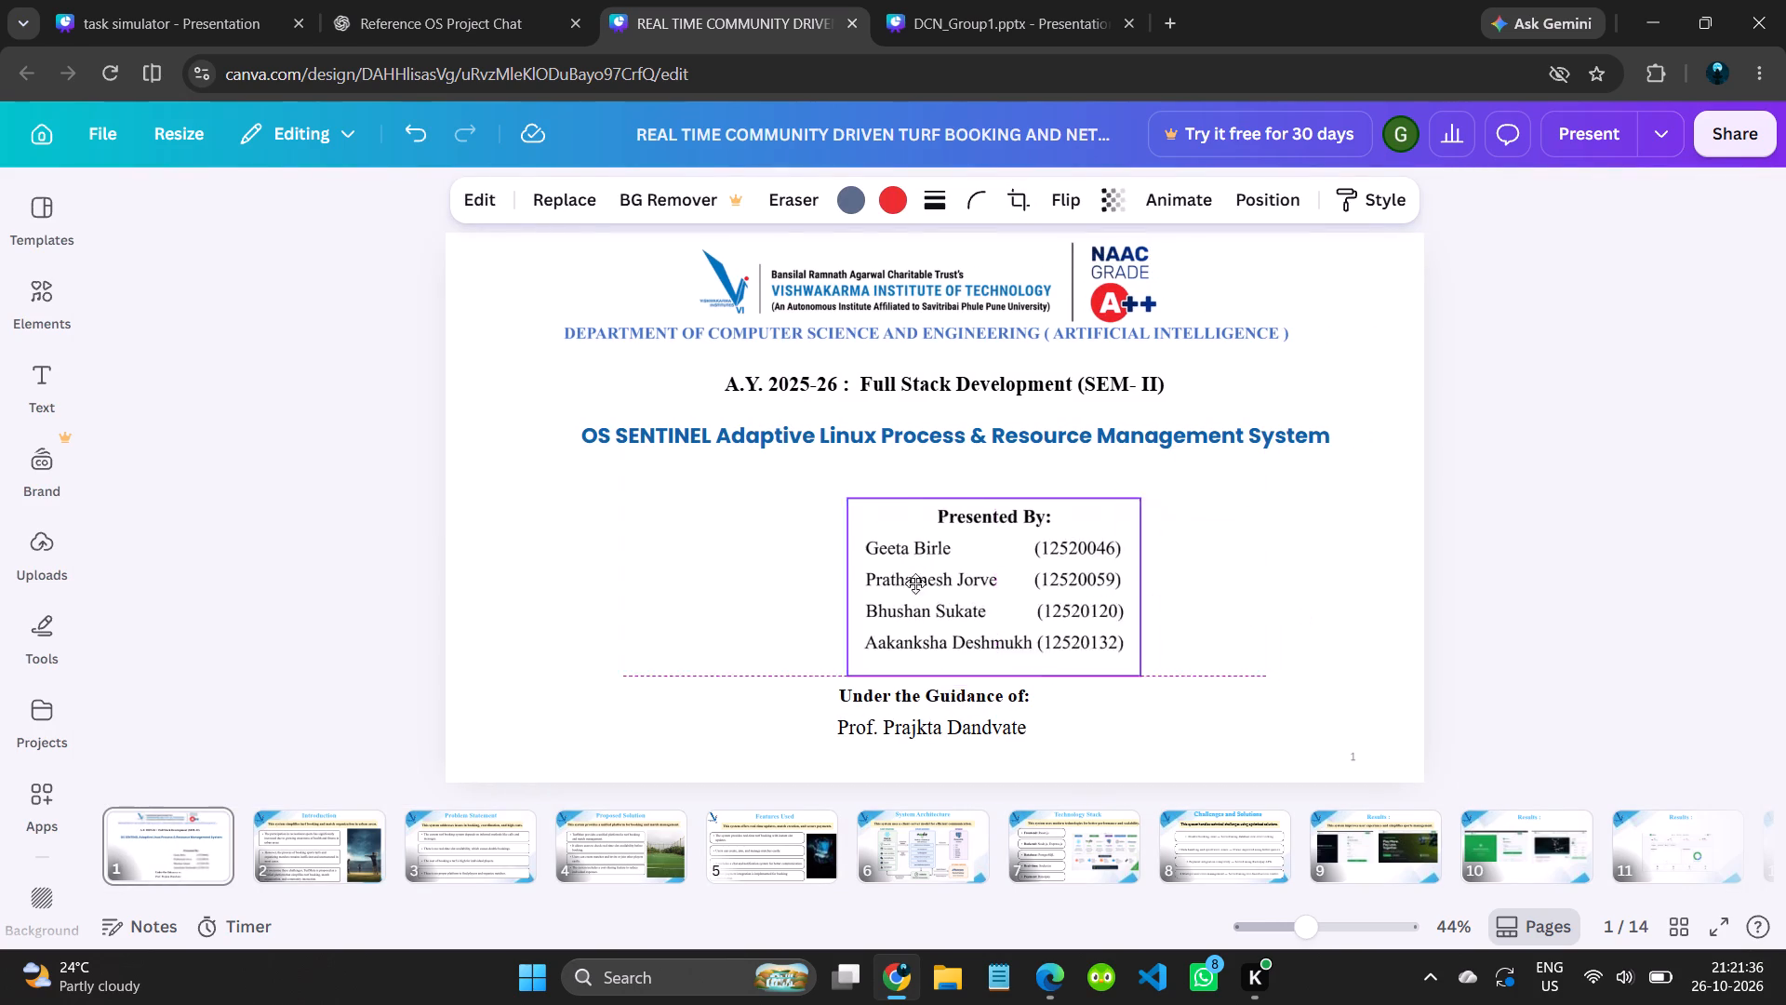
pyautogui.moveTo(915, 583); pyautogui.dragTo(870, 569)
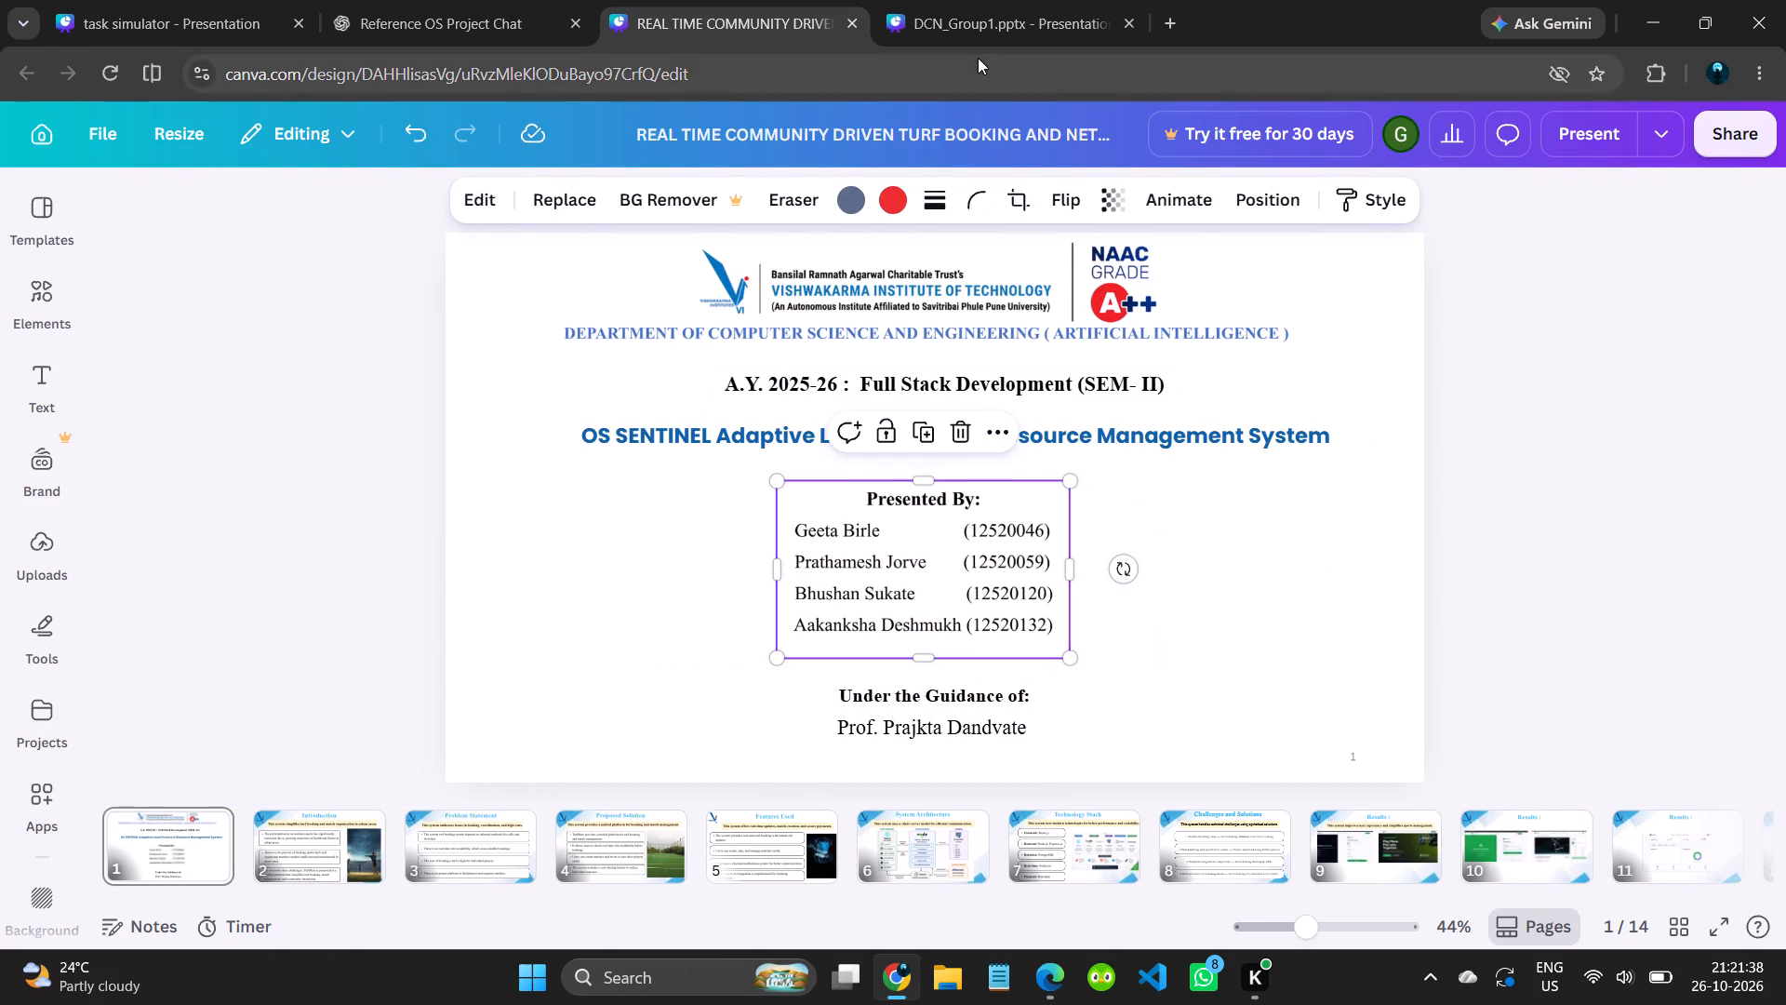
# Copy the first two presenter lines, names with roll numbers, from the "Presented By" text on the first slide of DCN_Group1.pptx.
pyautogui.click(965, 8)
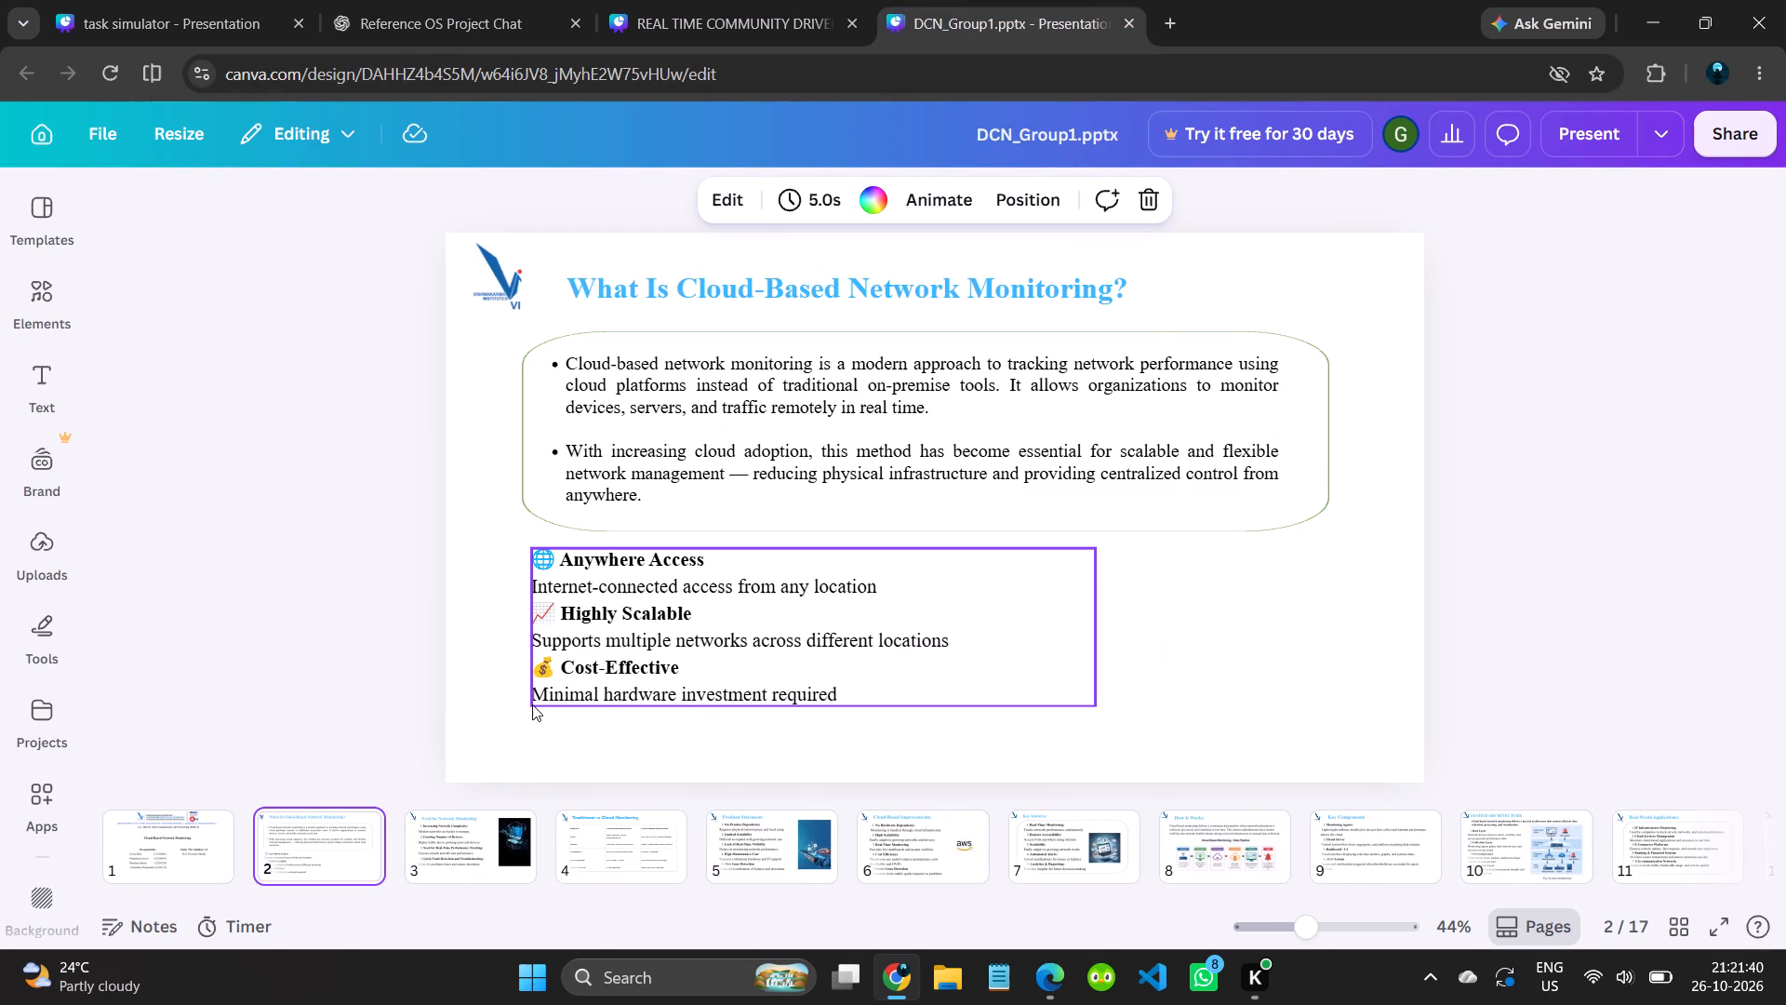
pyautogui.press('Left')
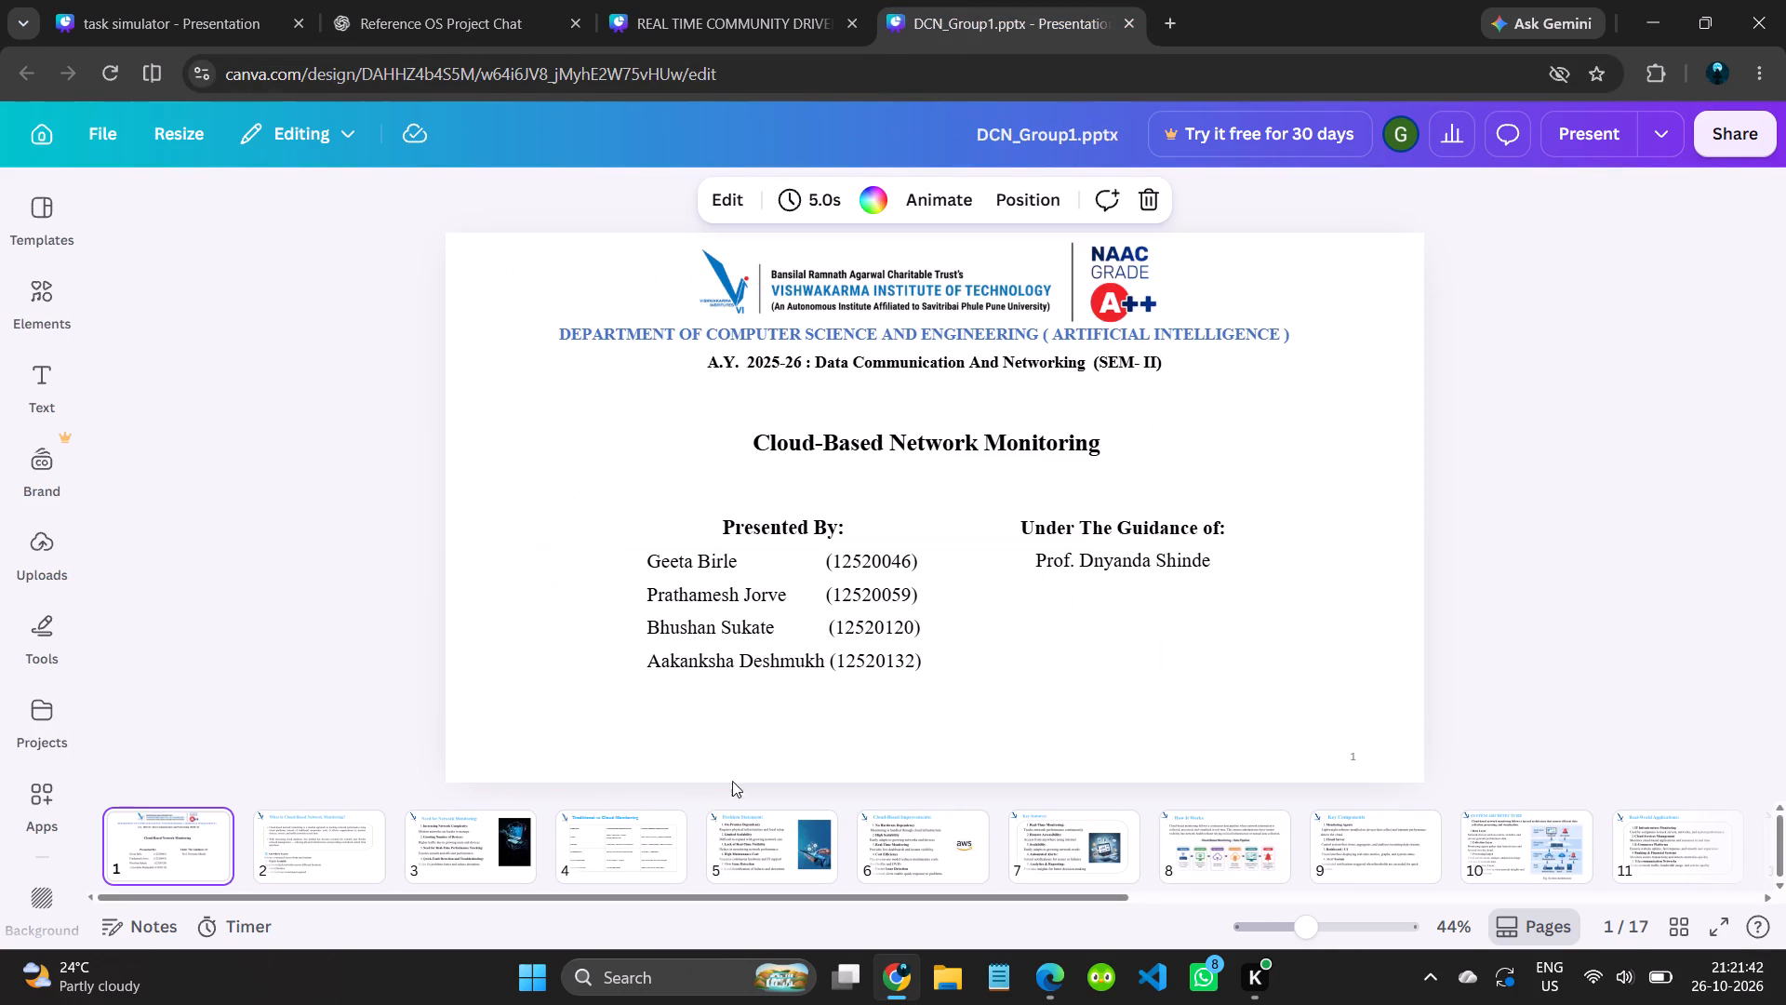
pyautogui.doubleClick(767, 672)
pyautogui.doubleClick(731, 616)
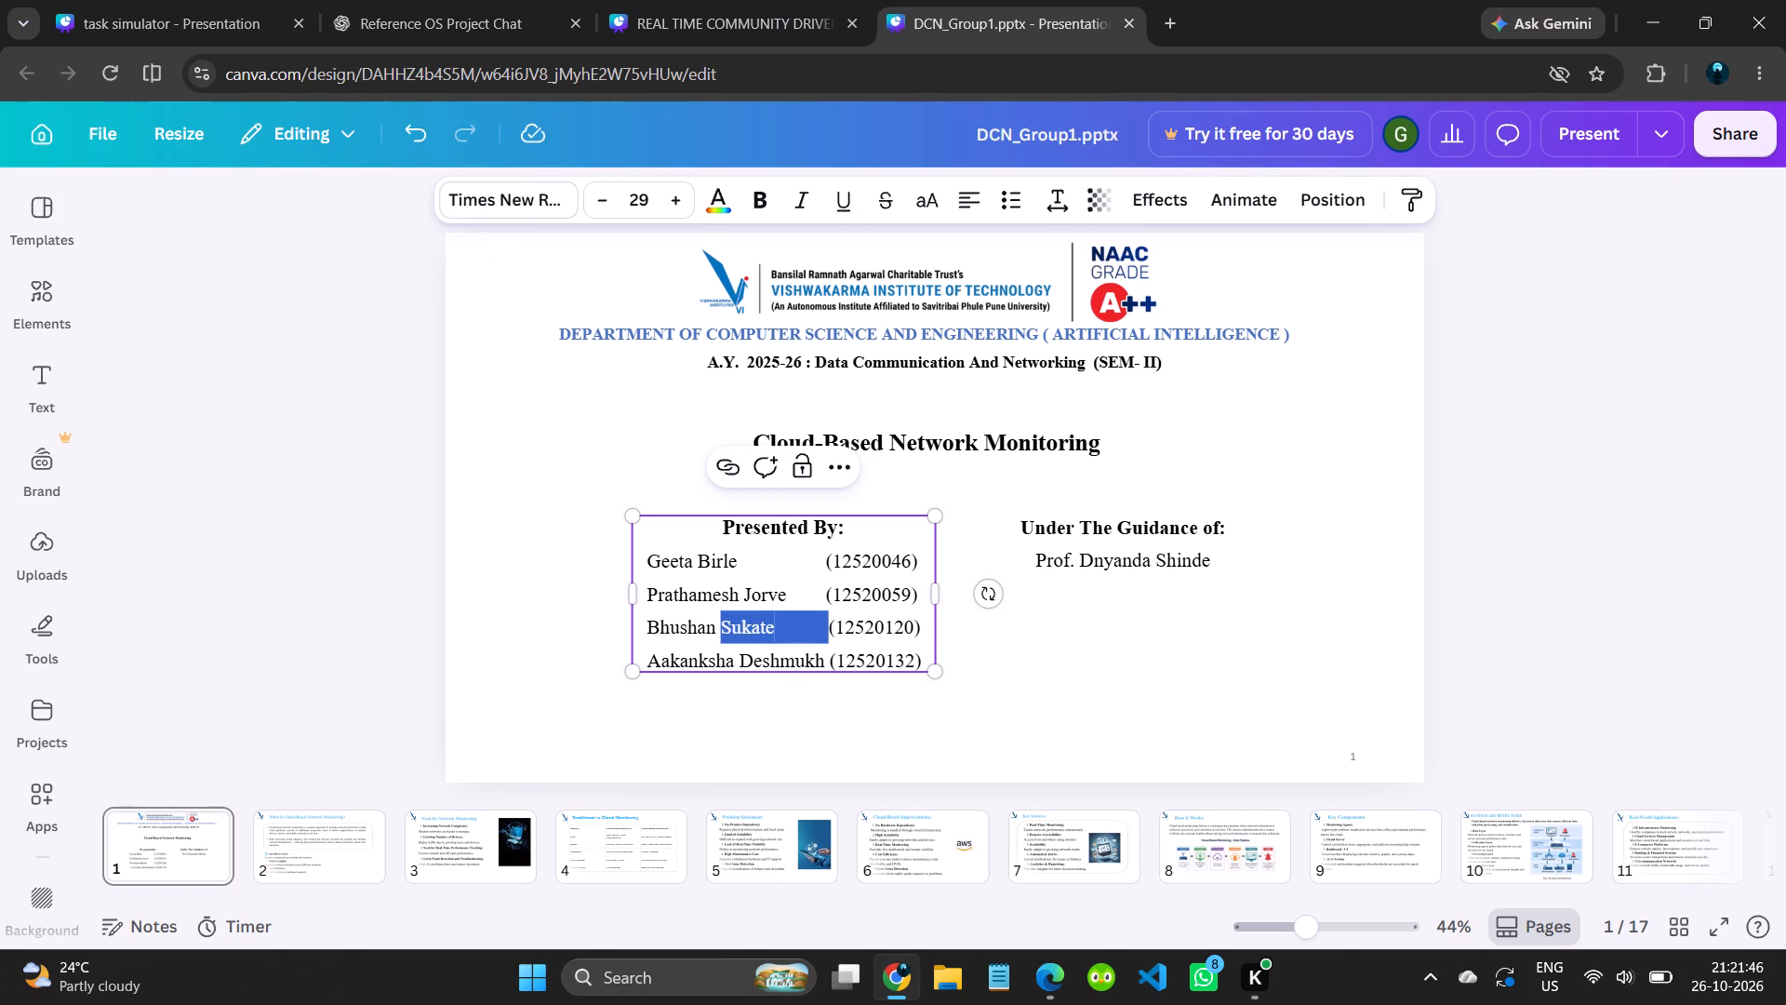
pyautogui.moveTo(641, 564); pyautogui.dragTo(890, 610)
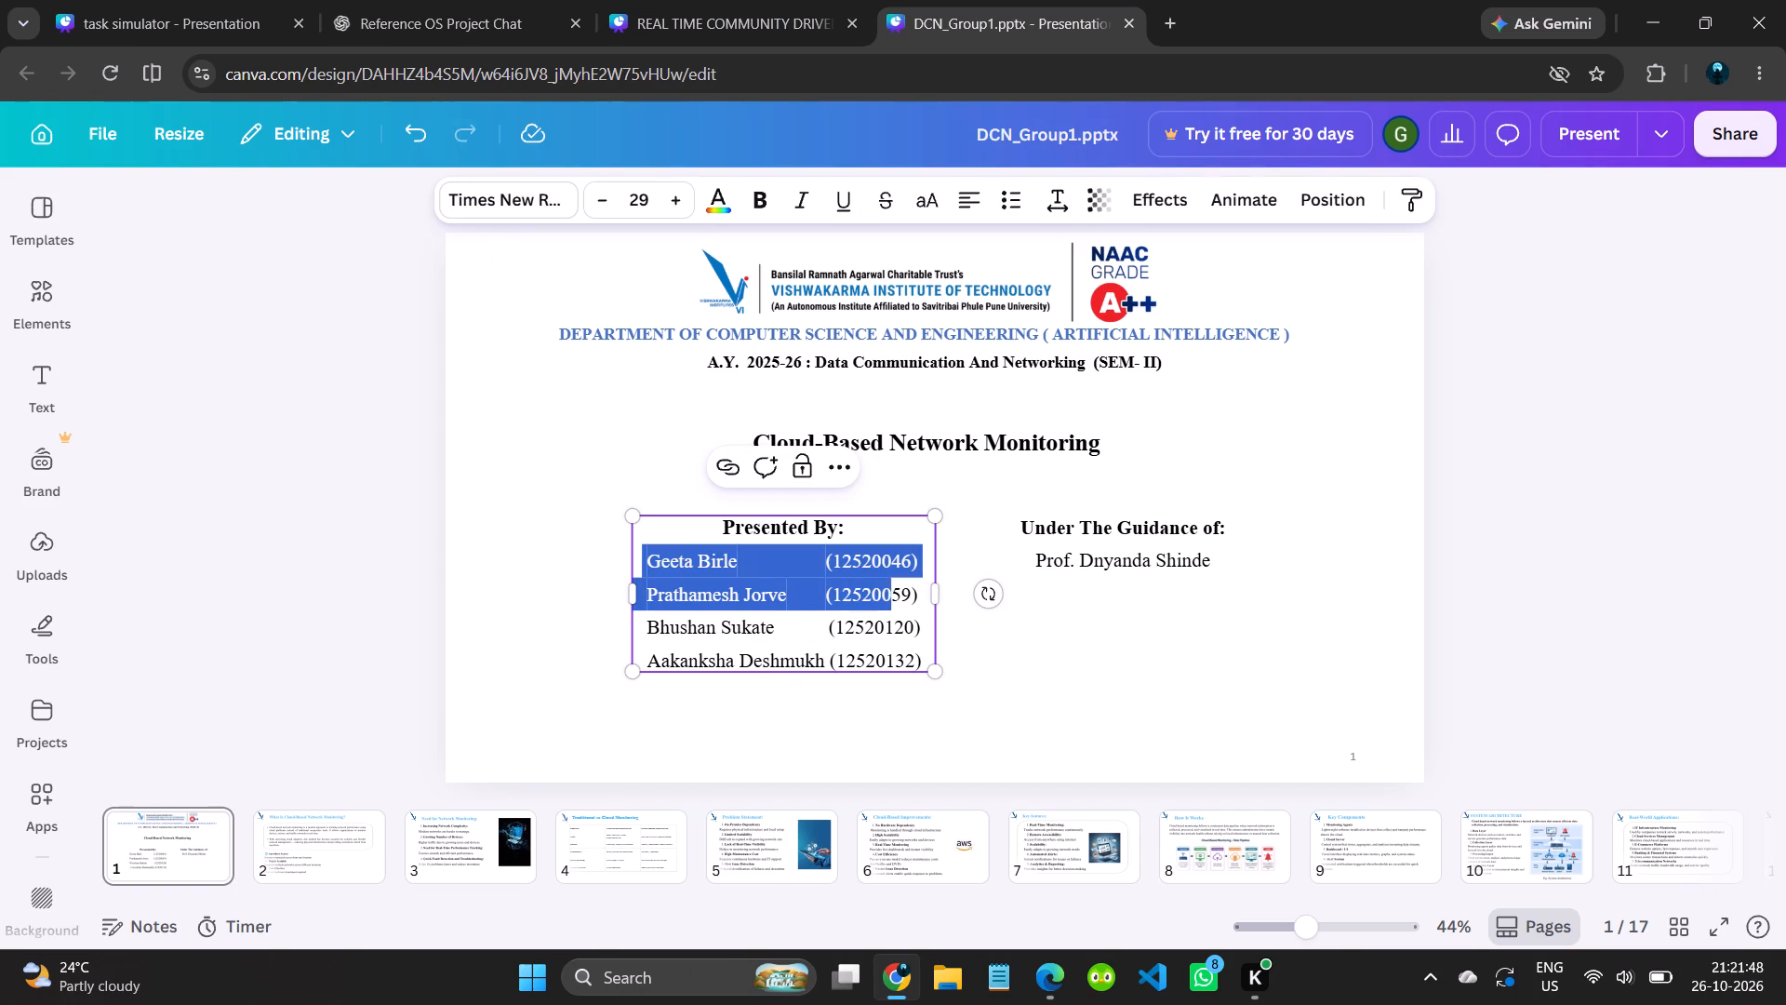
pyautogui.moveTo(890, 610); pyautogui.dragTo(926, 599)
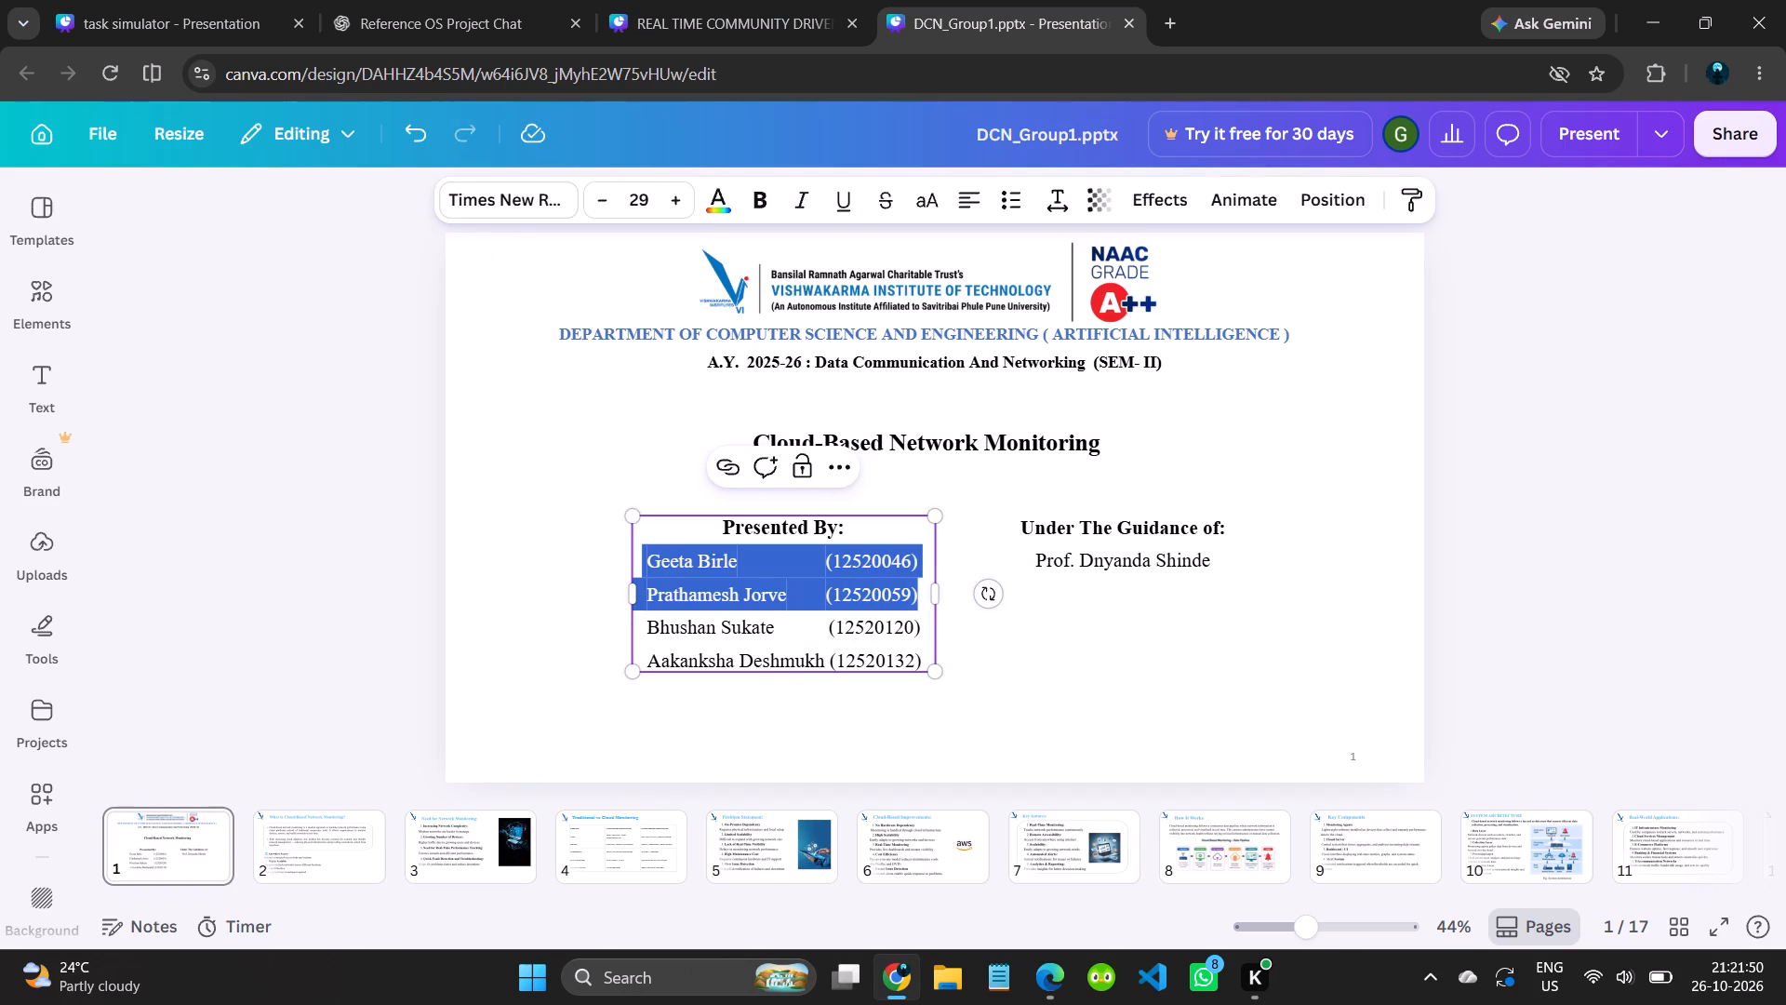
pyautogui.click(923, 595)
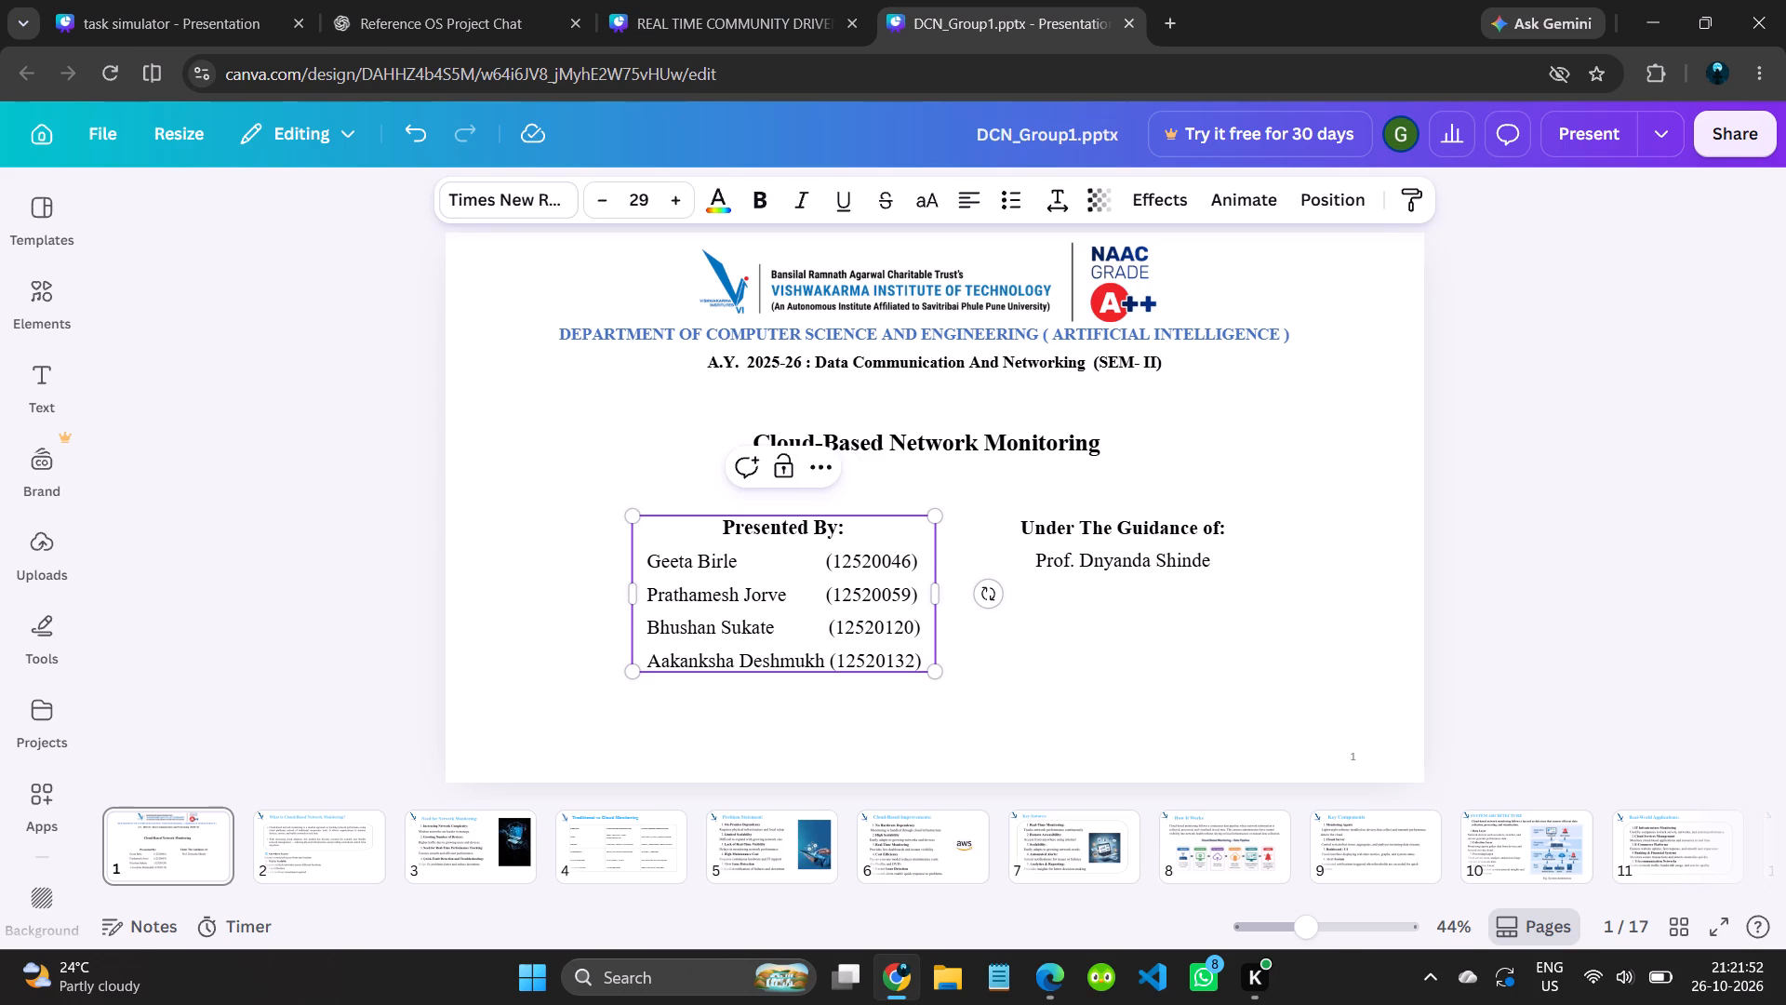
pyautogui.moveTo(923, 595); pyautogui.dragTo(835, 583)
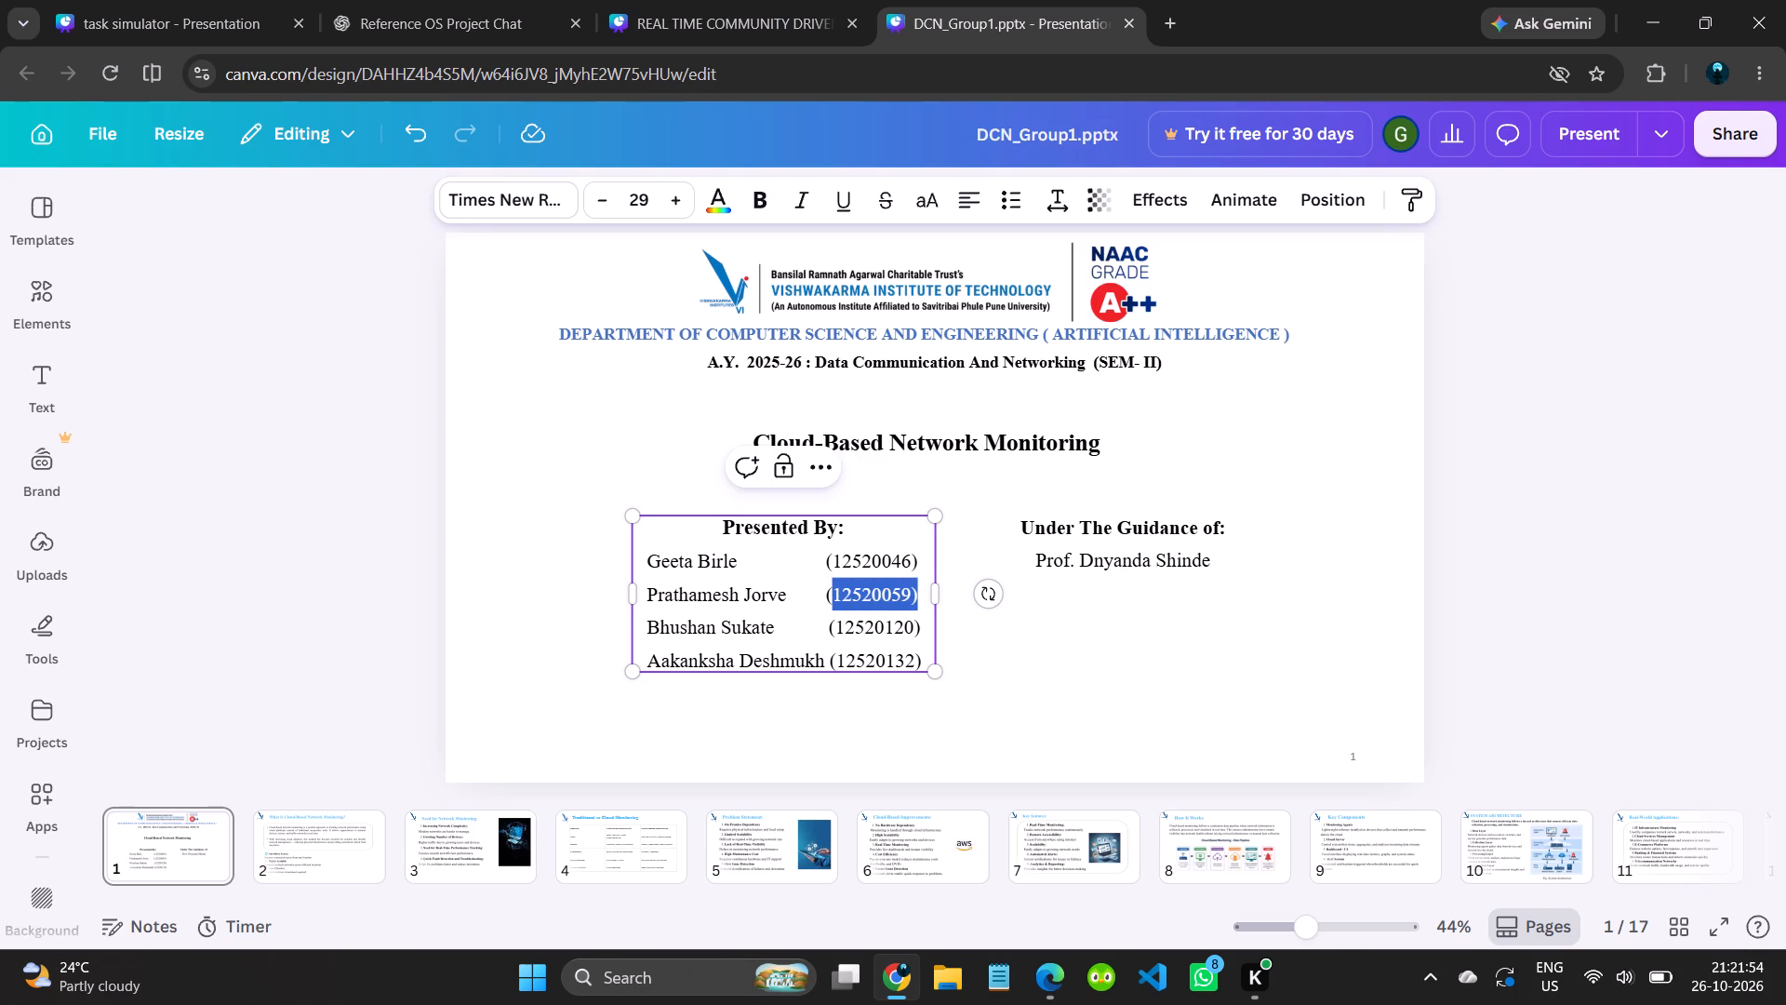
pyautogui.moveTo(835, 583); pyautogui.dragTo(623, 564)
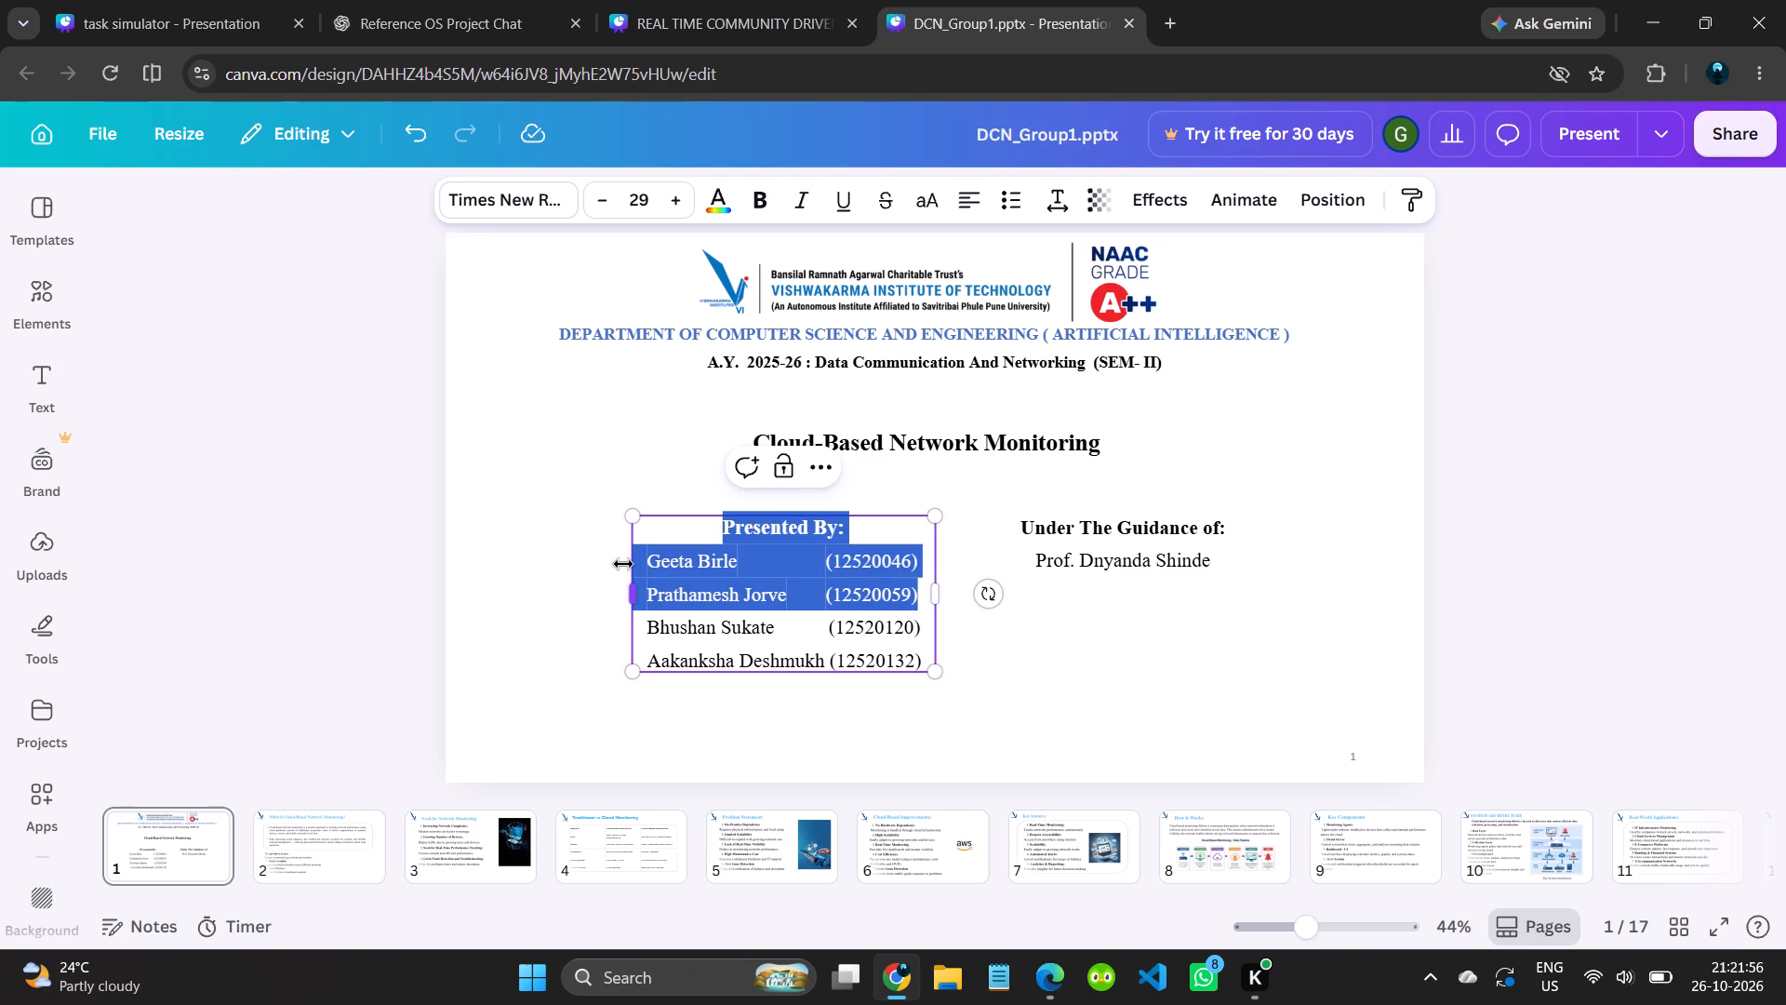
pyautogui.moveTo(623, 564); pyautogui.dragTo(634, 568)
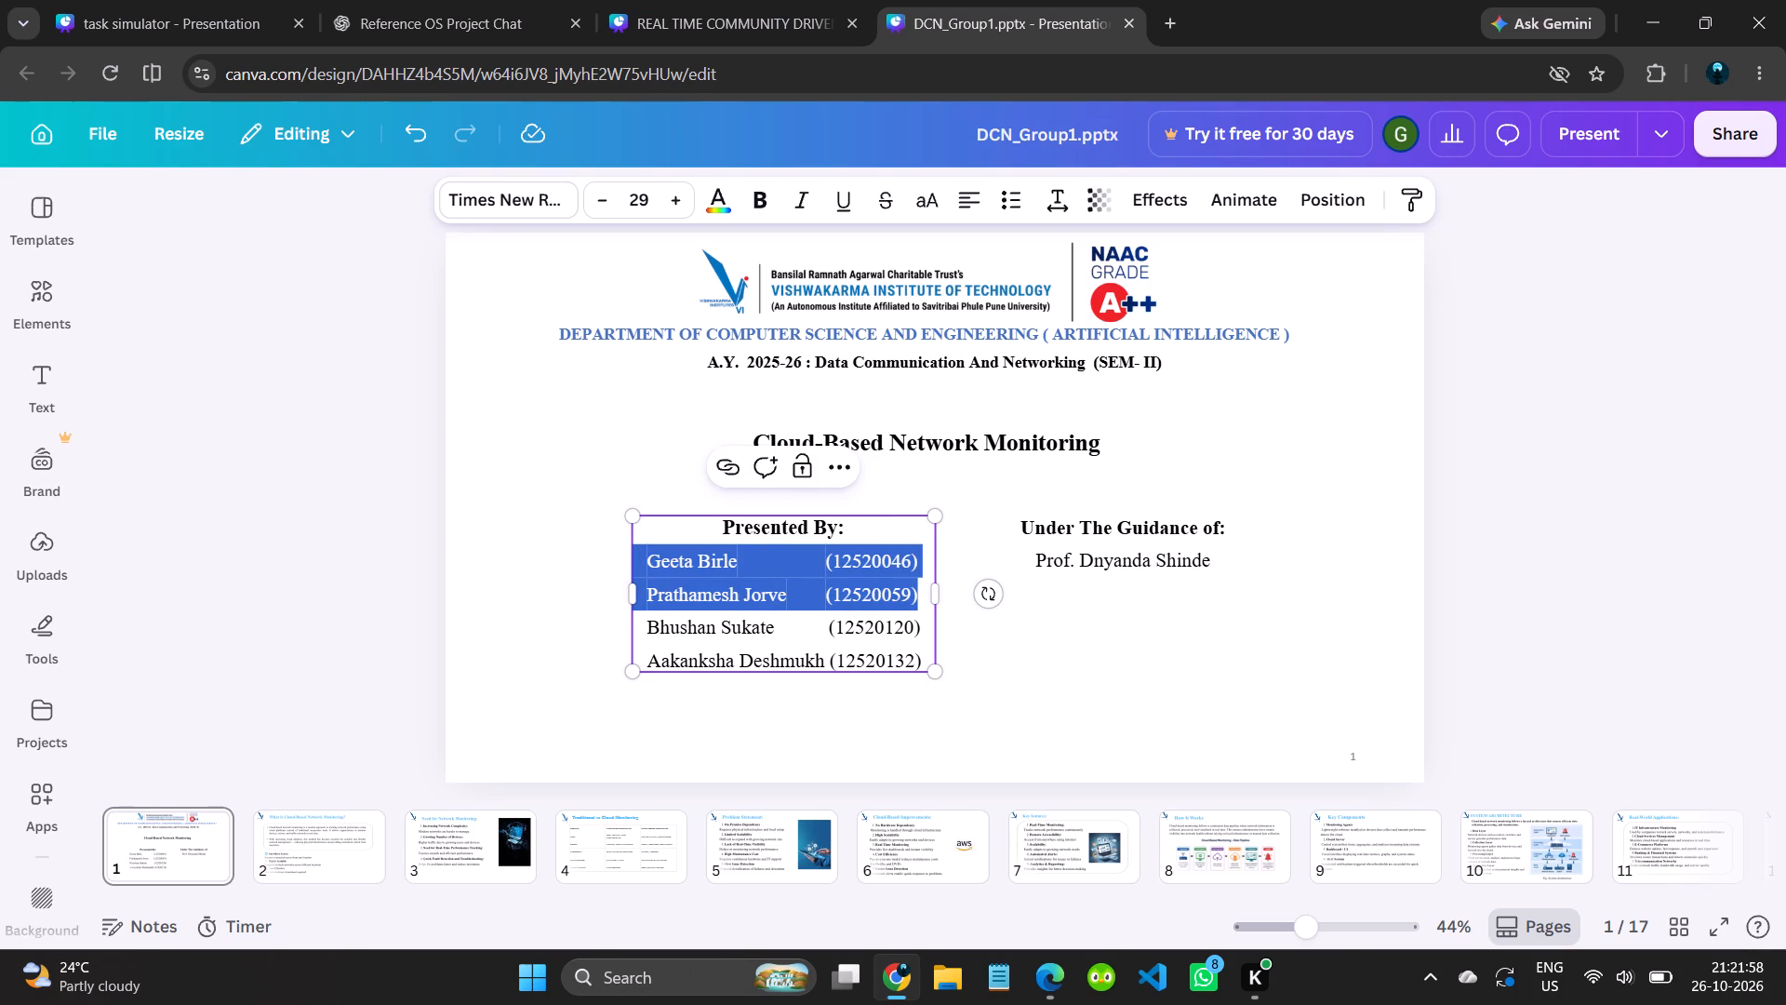
pyautogui.hotkey('ctrl', 'c')
pyautogui.hotkey('ctrl', 'c')
# Delete the "Presented By" image block from the first slide of the "REAL TIME COMMUNITY DRIVEN..." presentation.
pyautogui.click(521, 17)
pyautogui.click(713, 0)
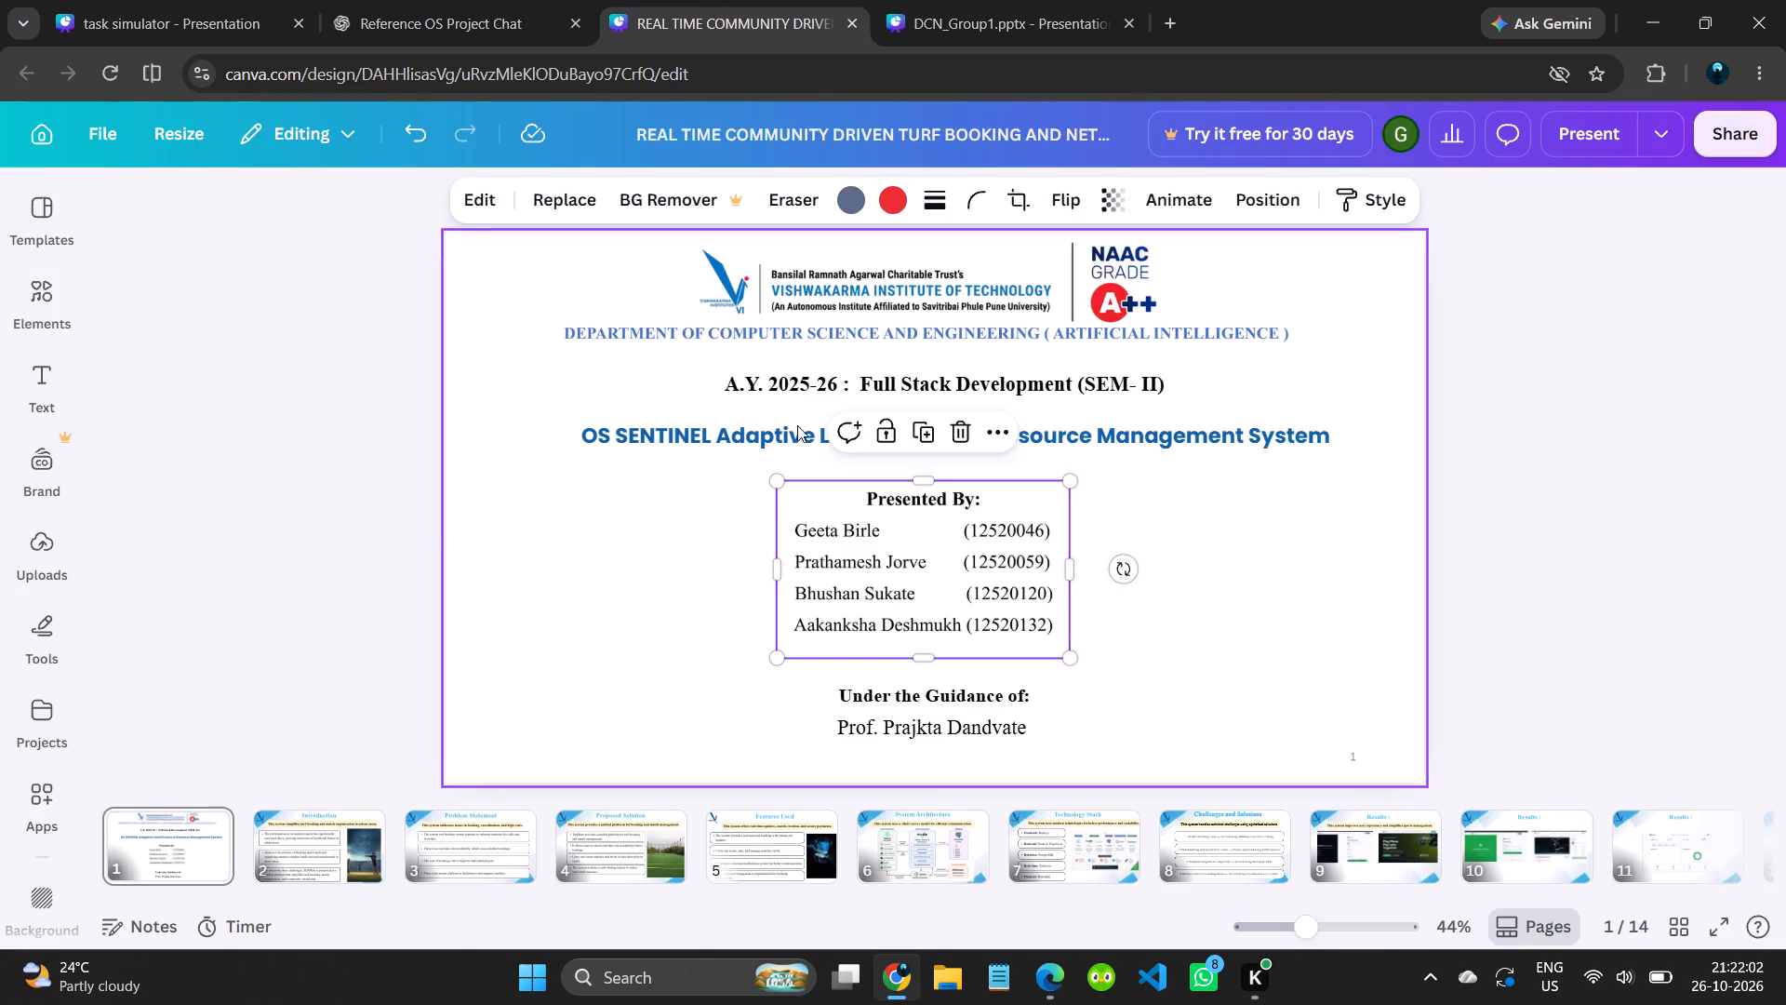
pyautogui.click(917, 571)
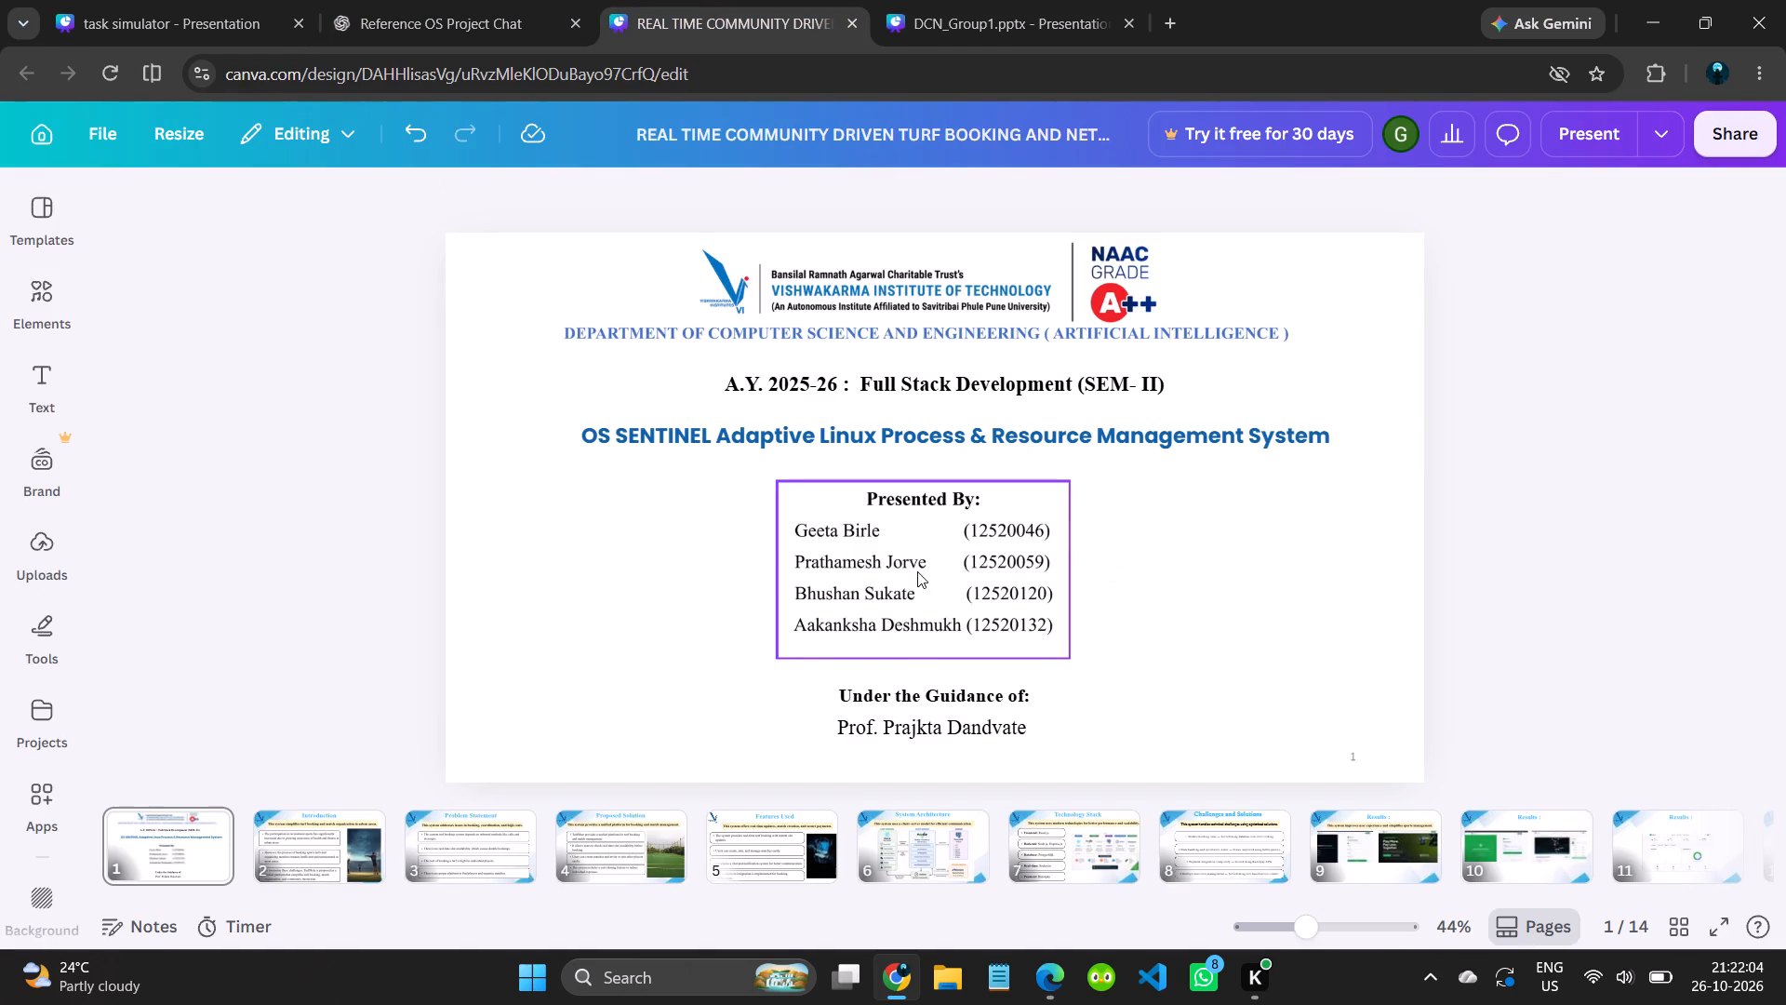
pyautogui.press('BackSpace')
pyautogui.click(914, 626)
pyautogui.press('Delete')
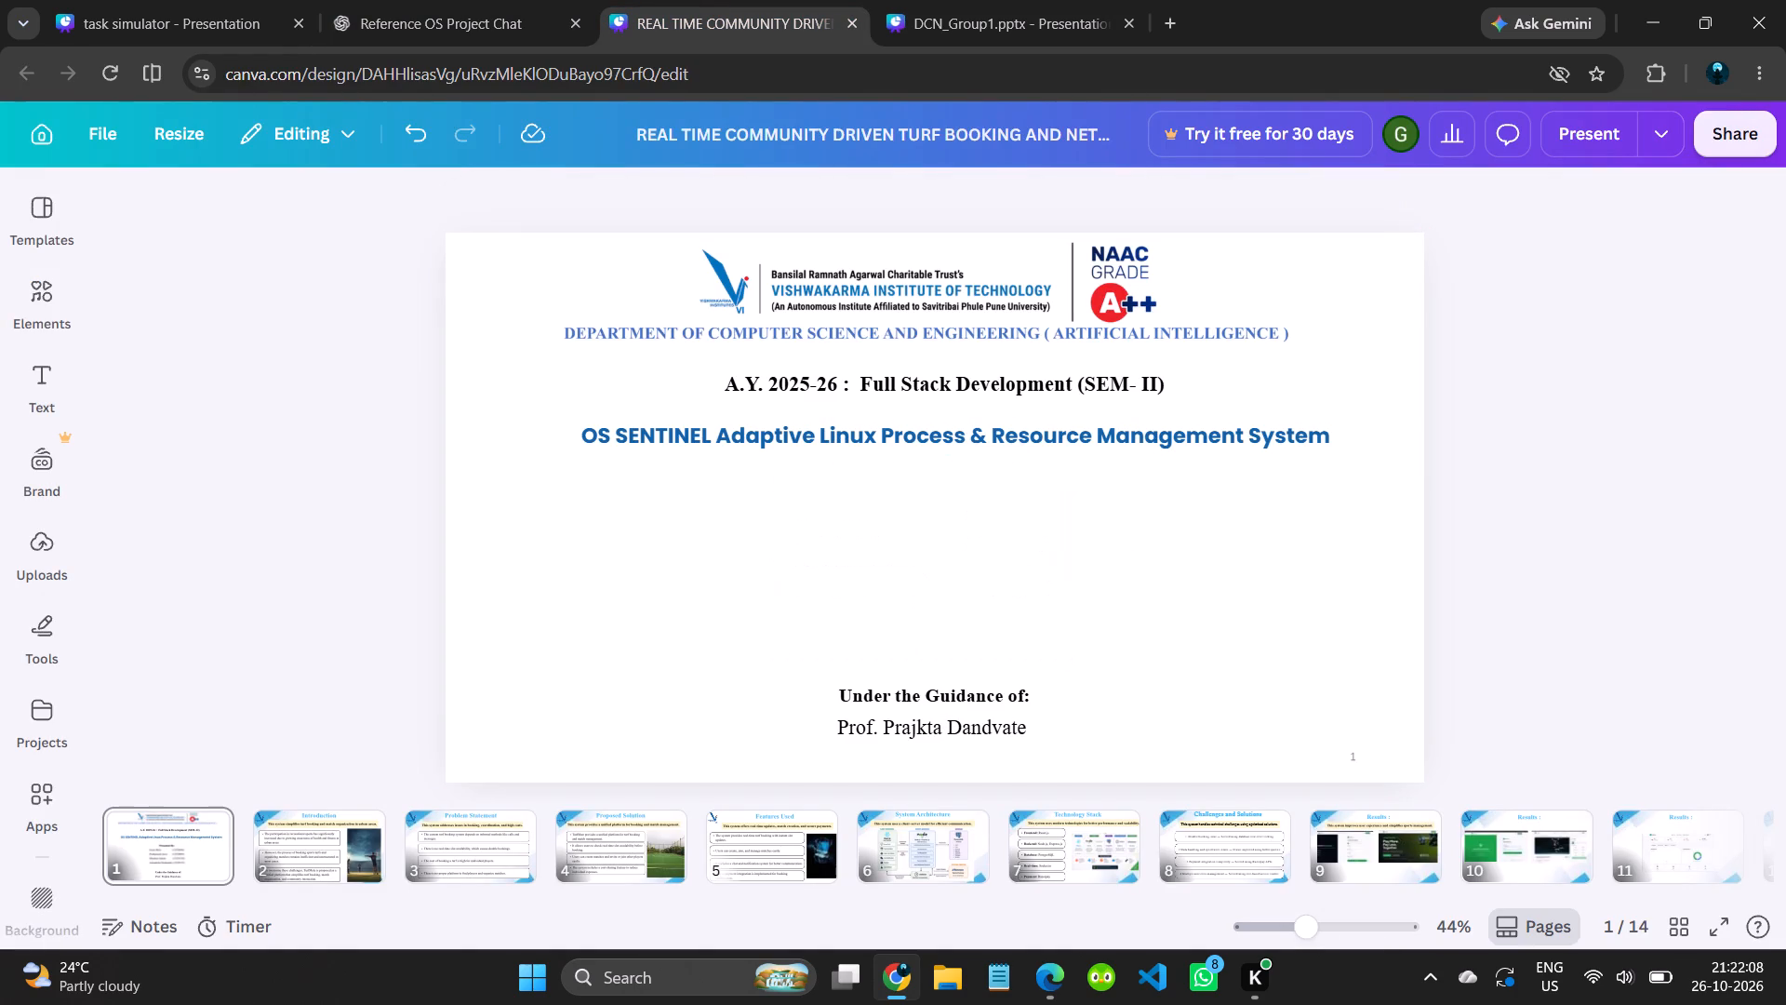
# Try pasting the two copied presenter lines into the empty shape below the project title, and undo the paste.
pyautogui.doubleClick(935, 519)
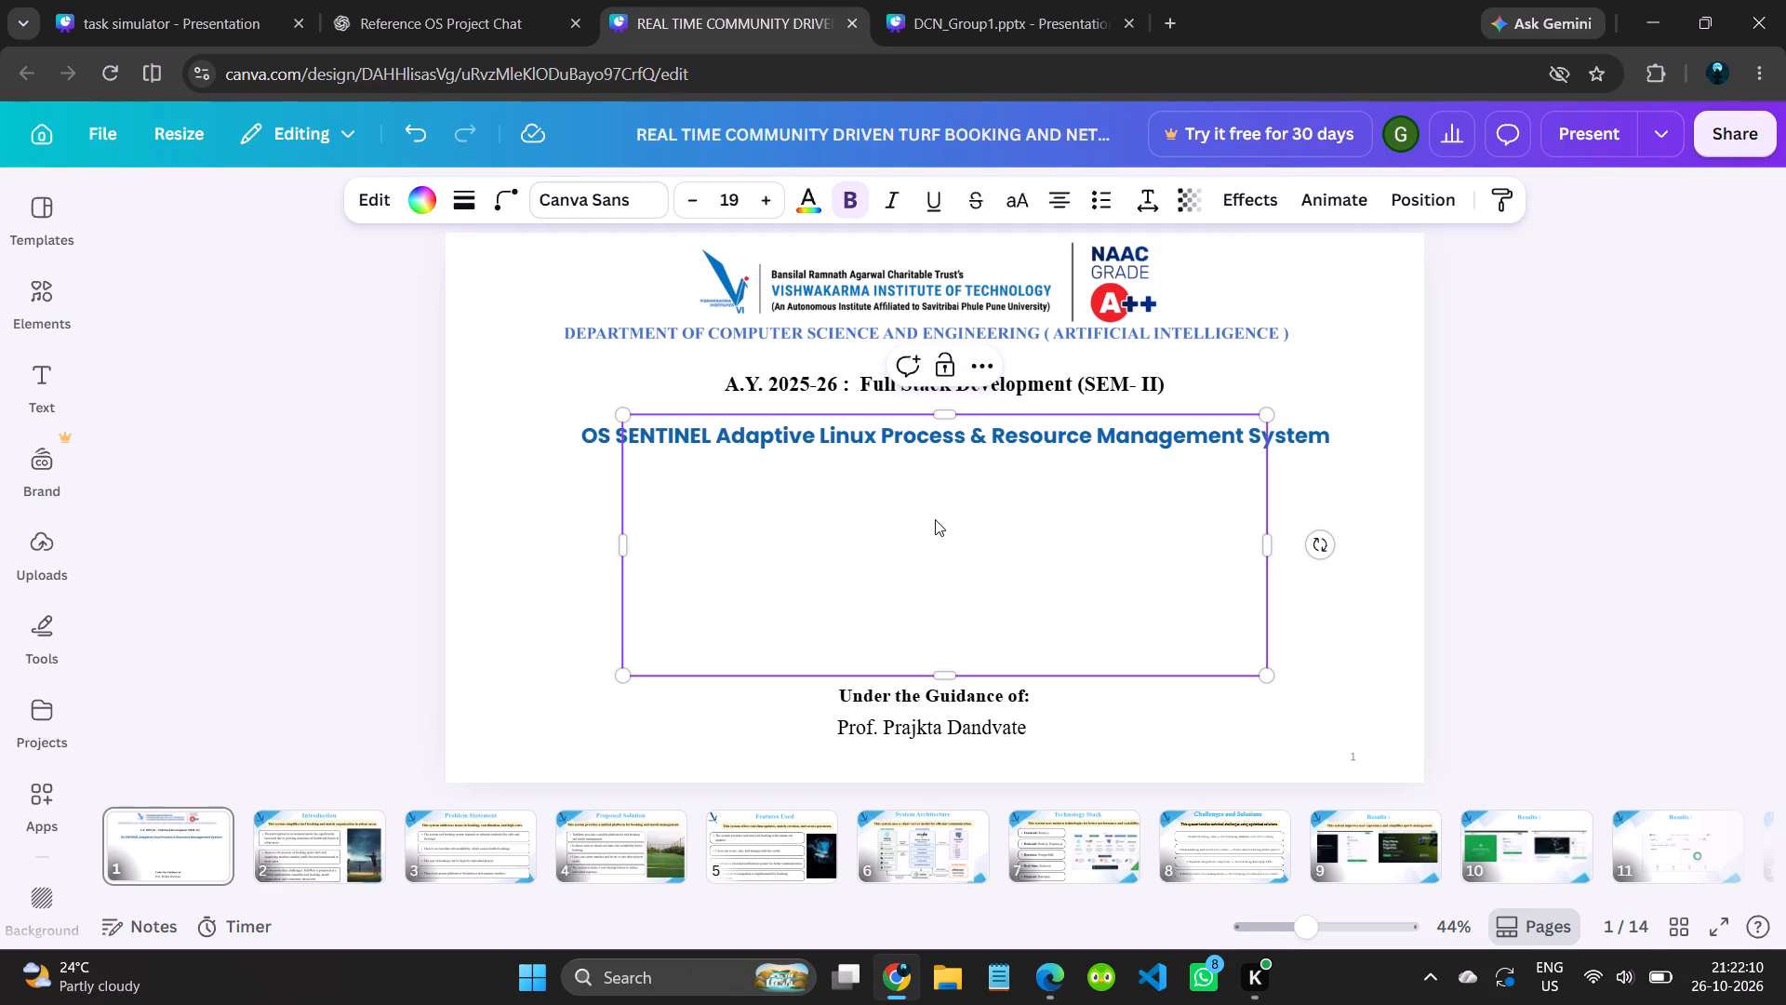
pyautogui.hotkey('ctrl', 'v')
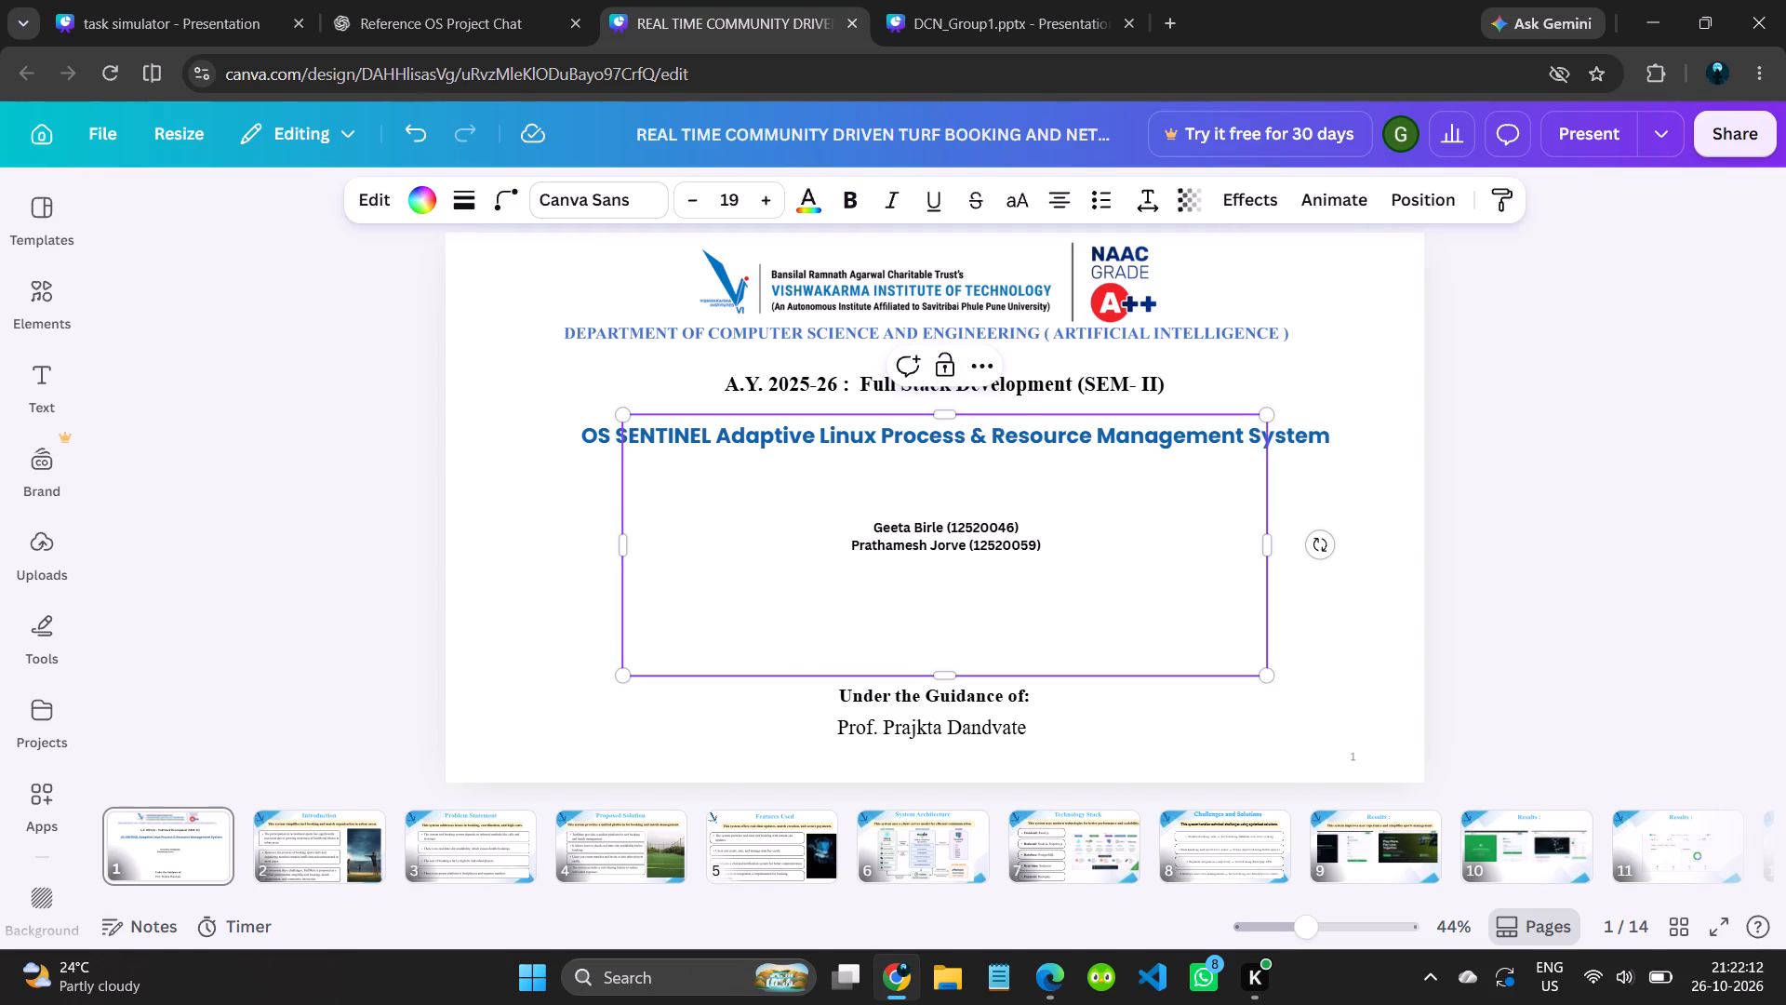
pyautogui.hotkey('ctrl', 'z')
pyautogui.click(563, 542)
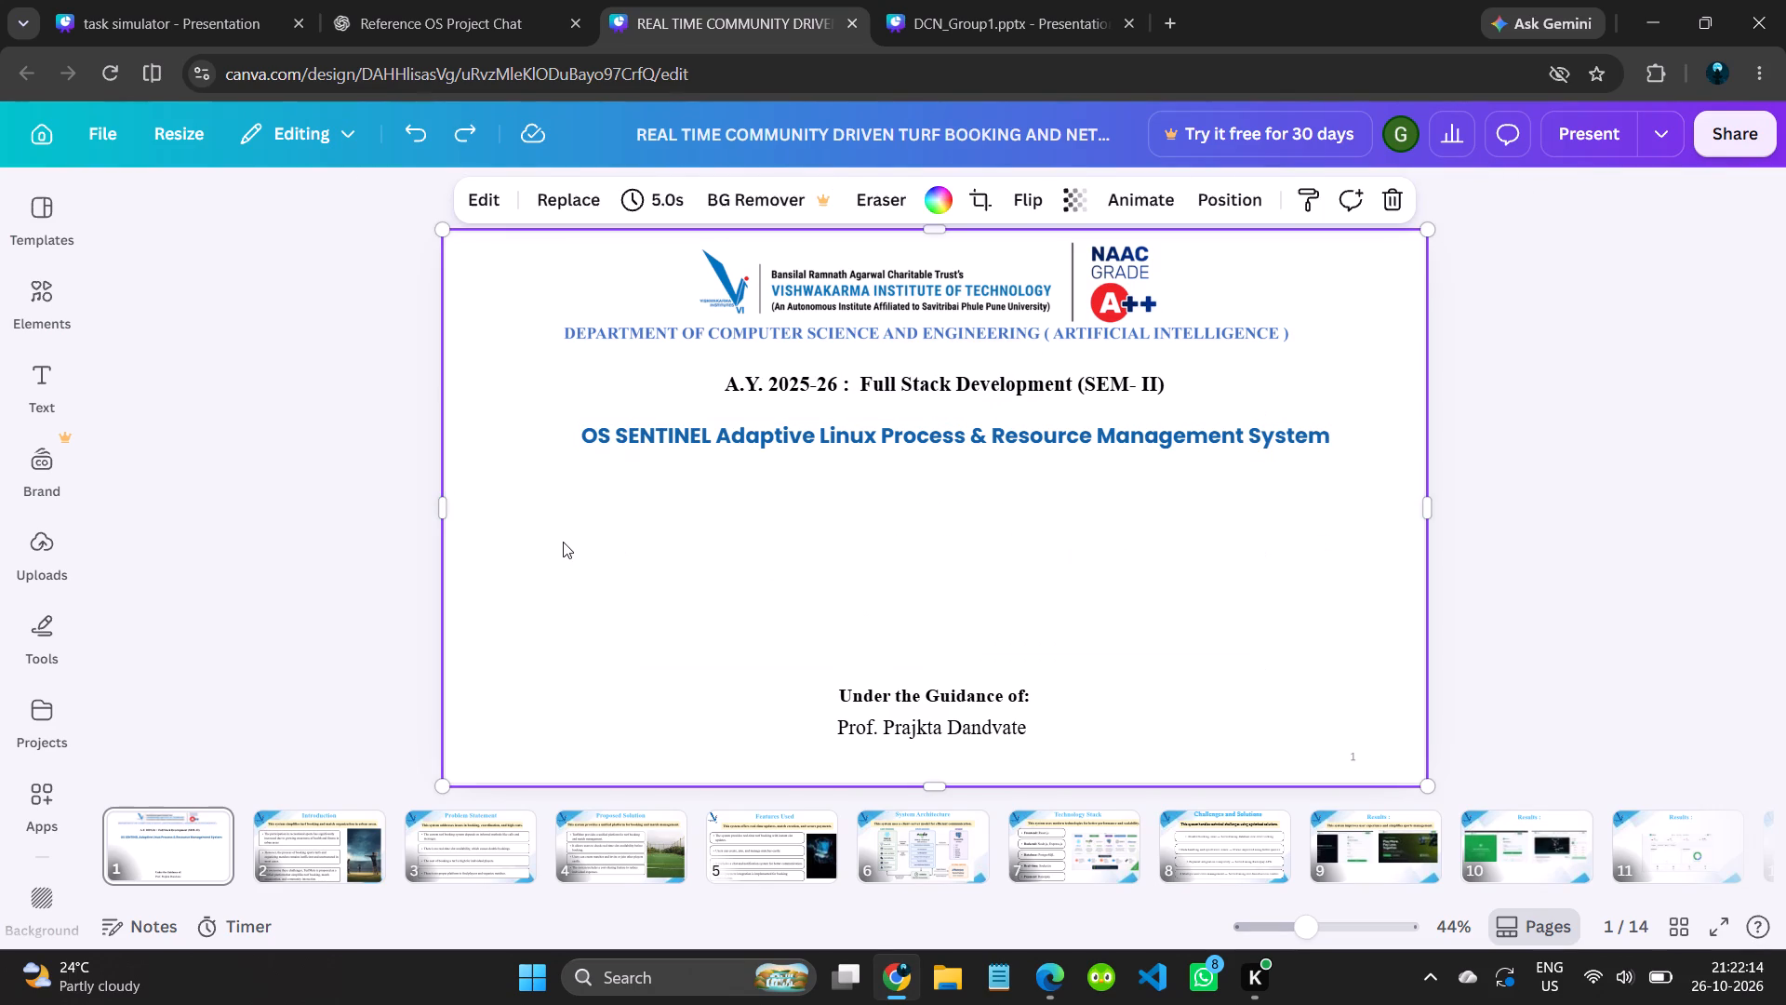
# Paste the two copied presenter lines as a separate text block below the project title on the first slide.
pyautogui.hotkey('ctrl', 'v')
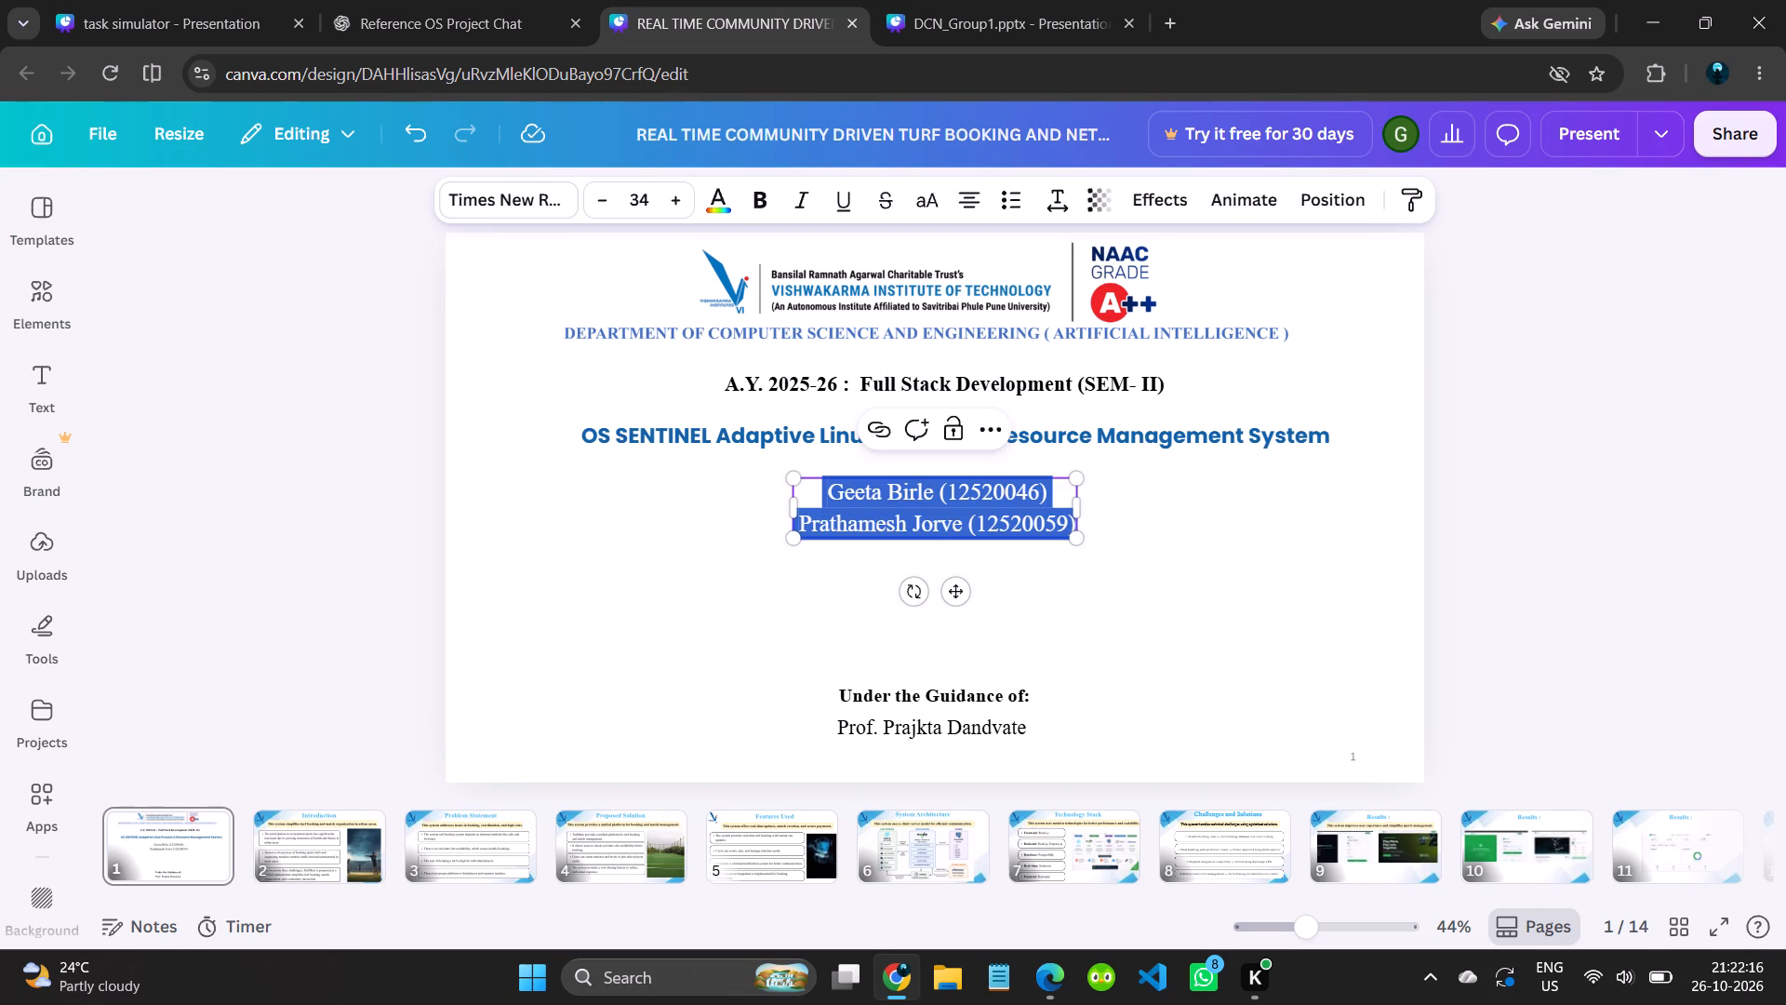
# Copy the "Presented By:" heading from the first slide of DCN_Group1.pptx and insert it above the presenter lines in the OS SENTINEL slide.
pyautogui.click(967, 0)
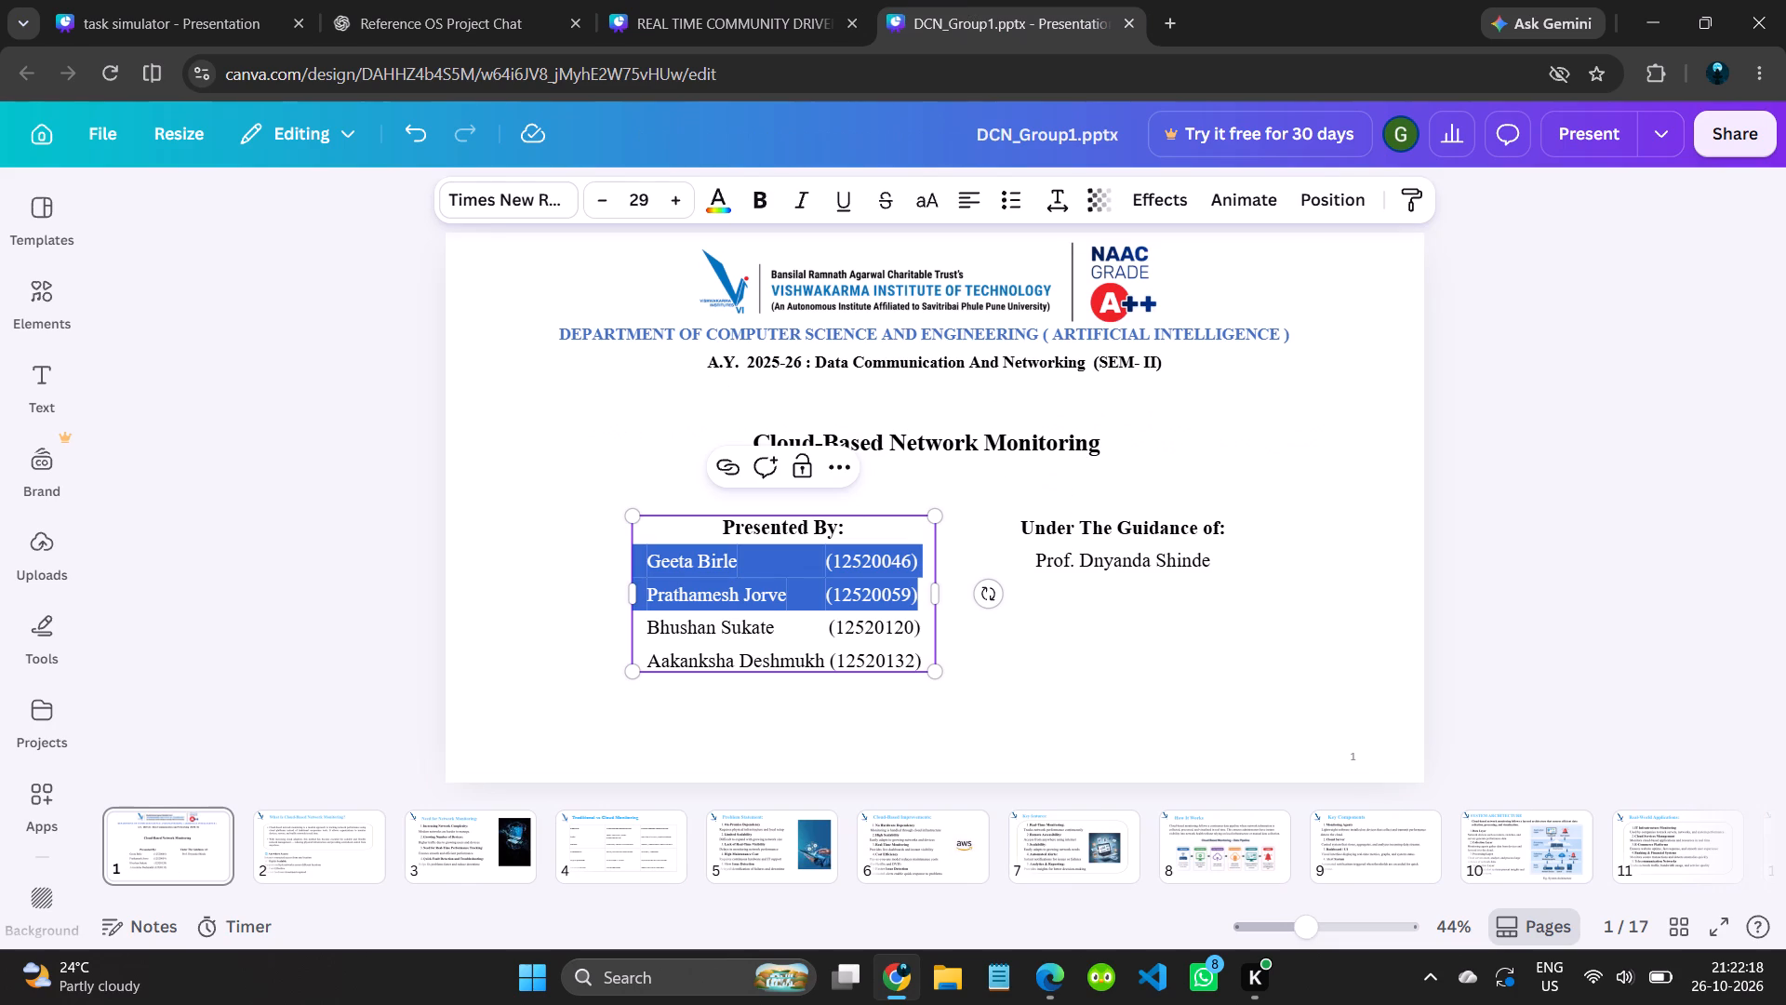
pyautogui.tripleClick(751, 521)
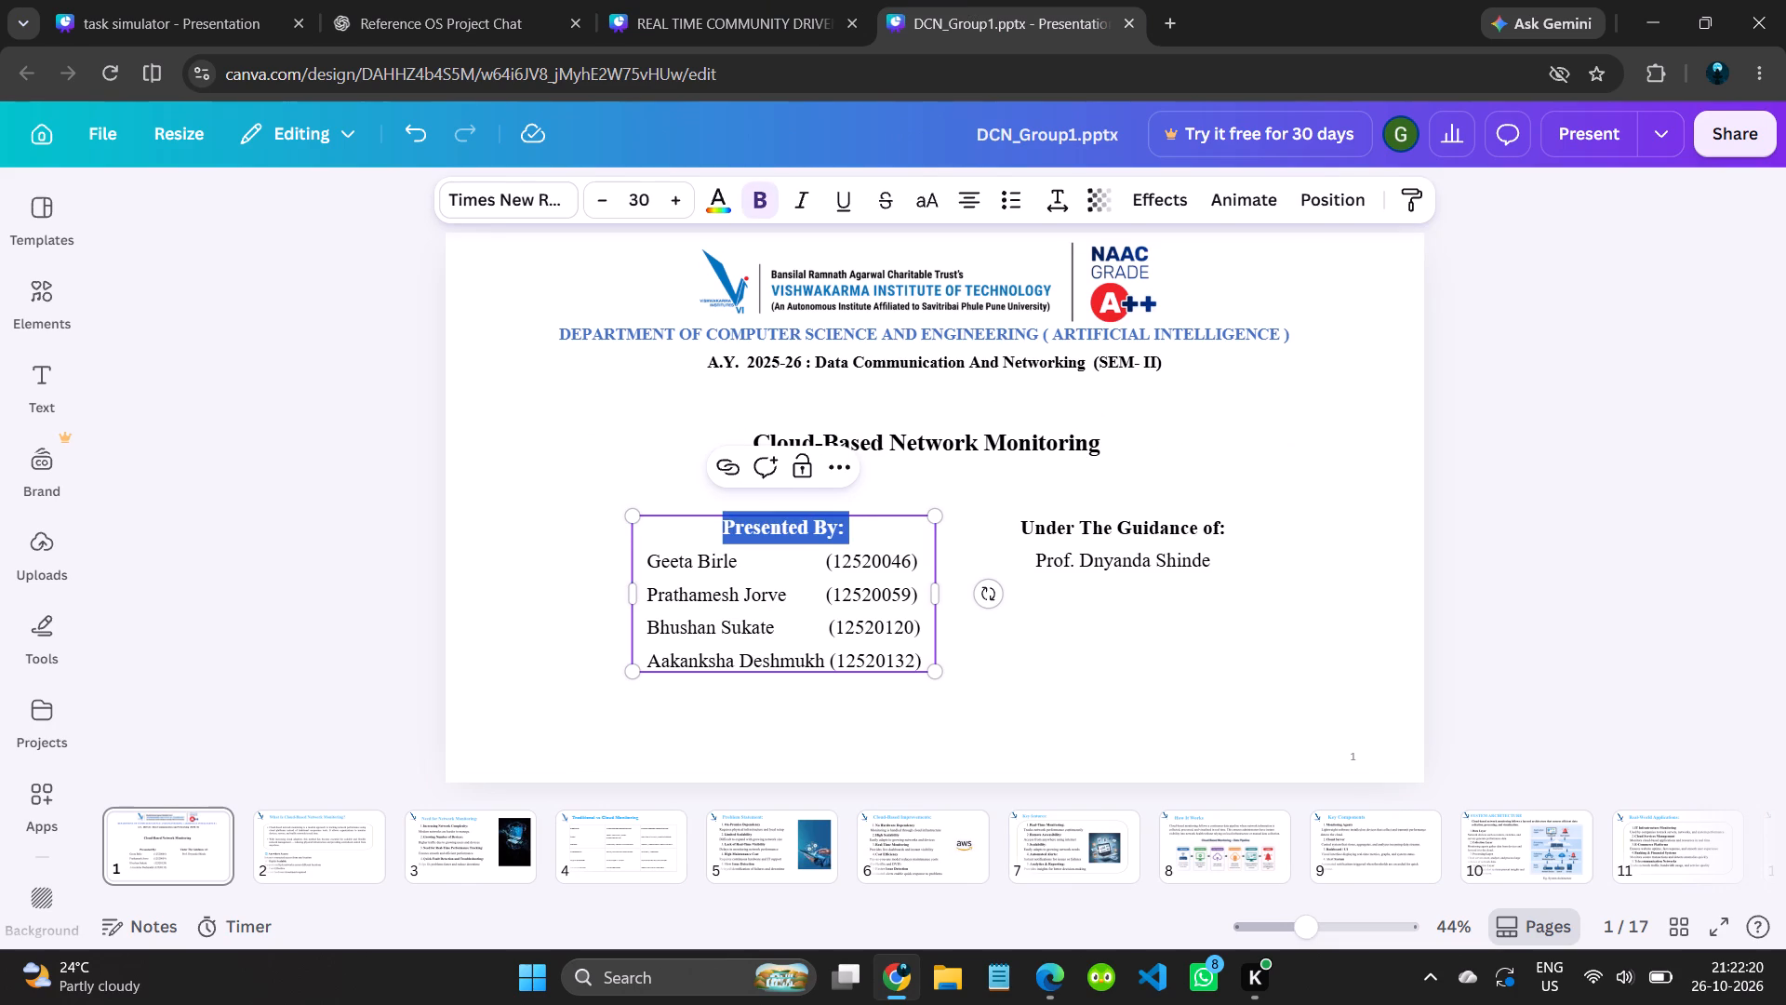
pyautogui.hotkey('ctrl', 'c')
pyautogui.hotkey('ctrl', 'c')
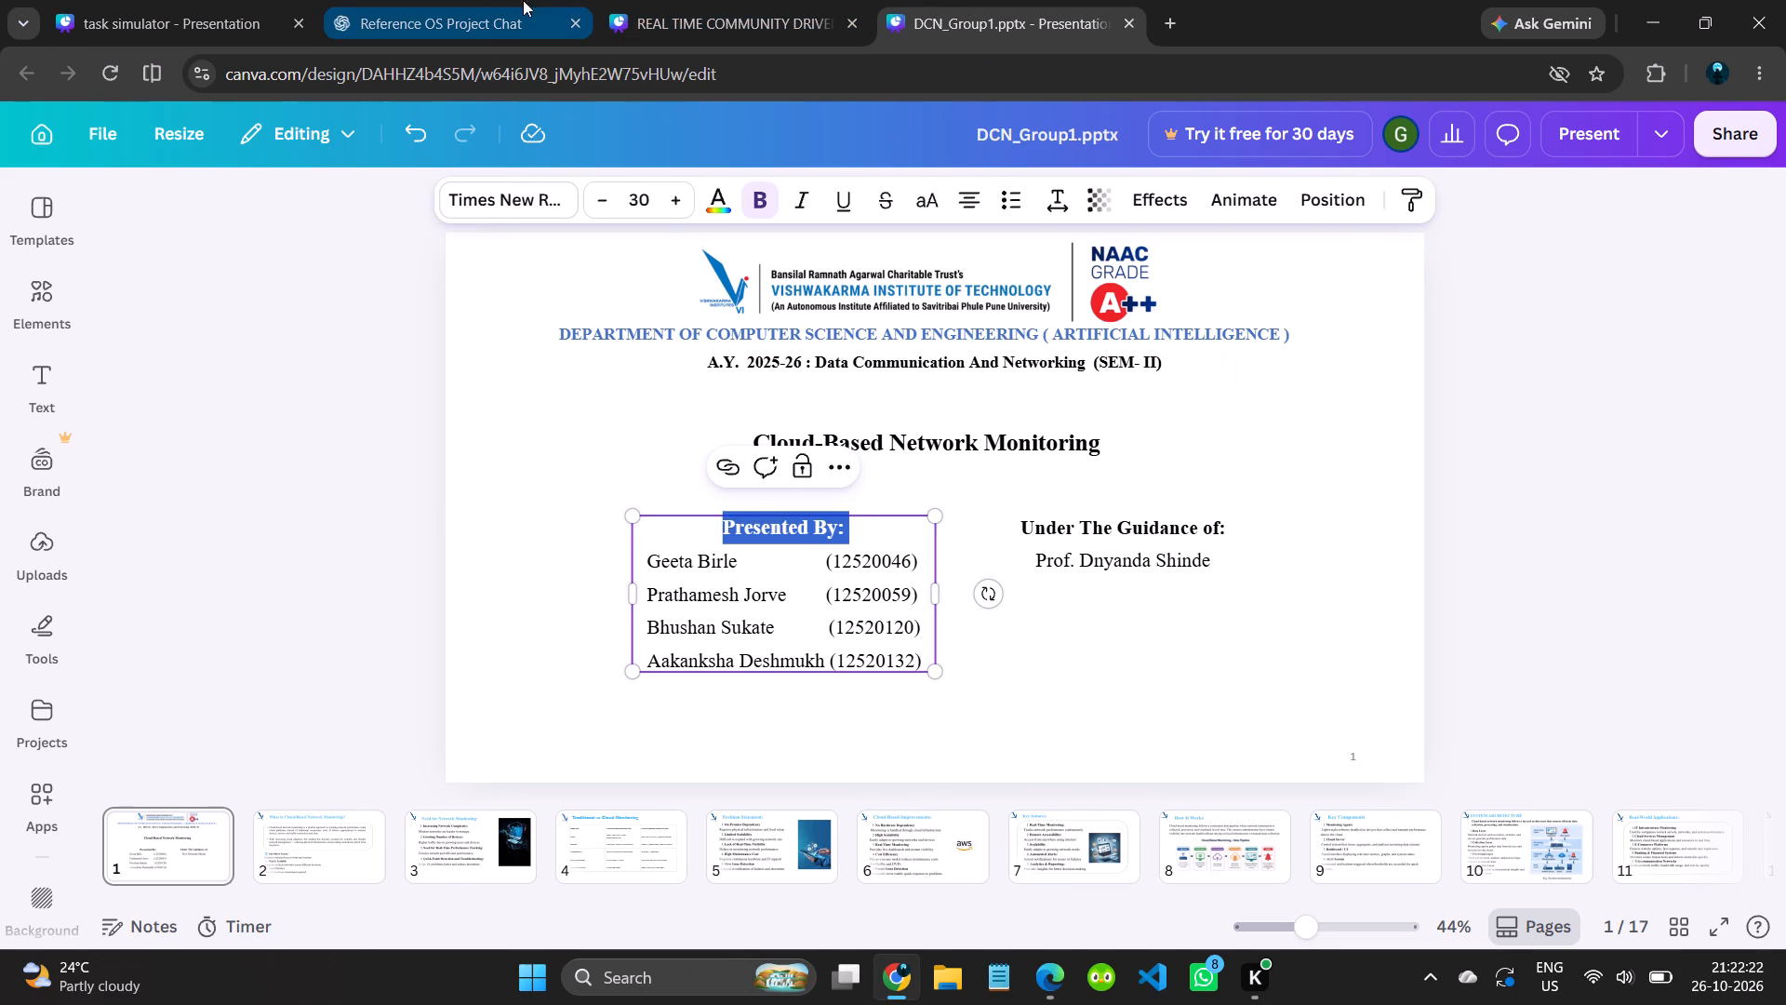
pyautogui.click(498, 0)
pyautogui.click(784, 0)
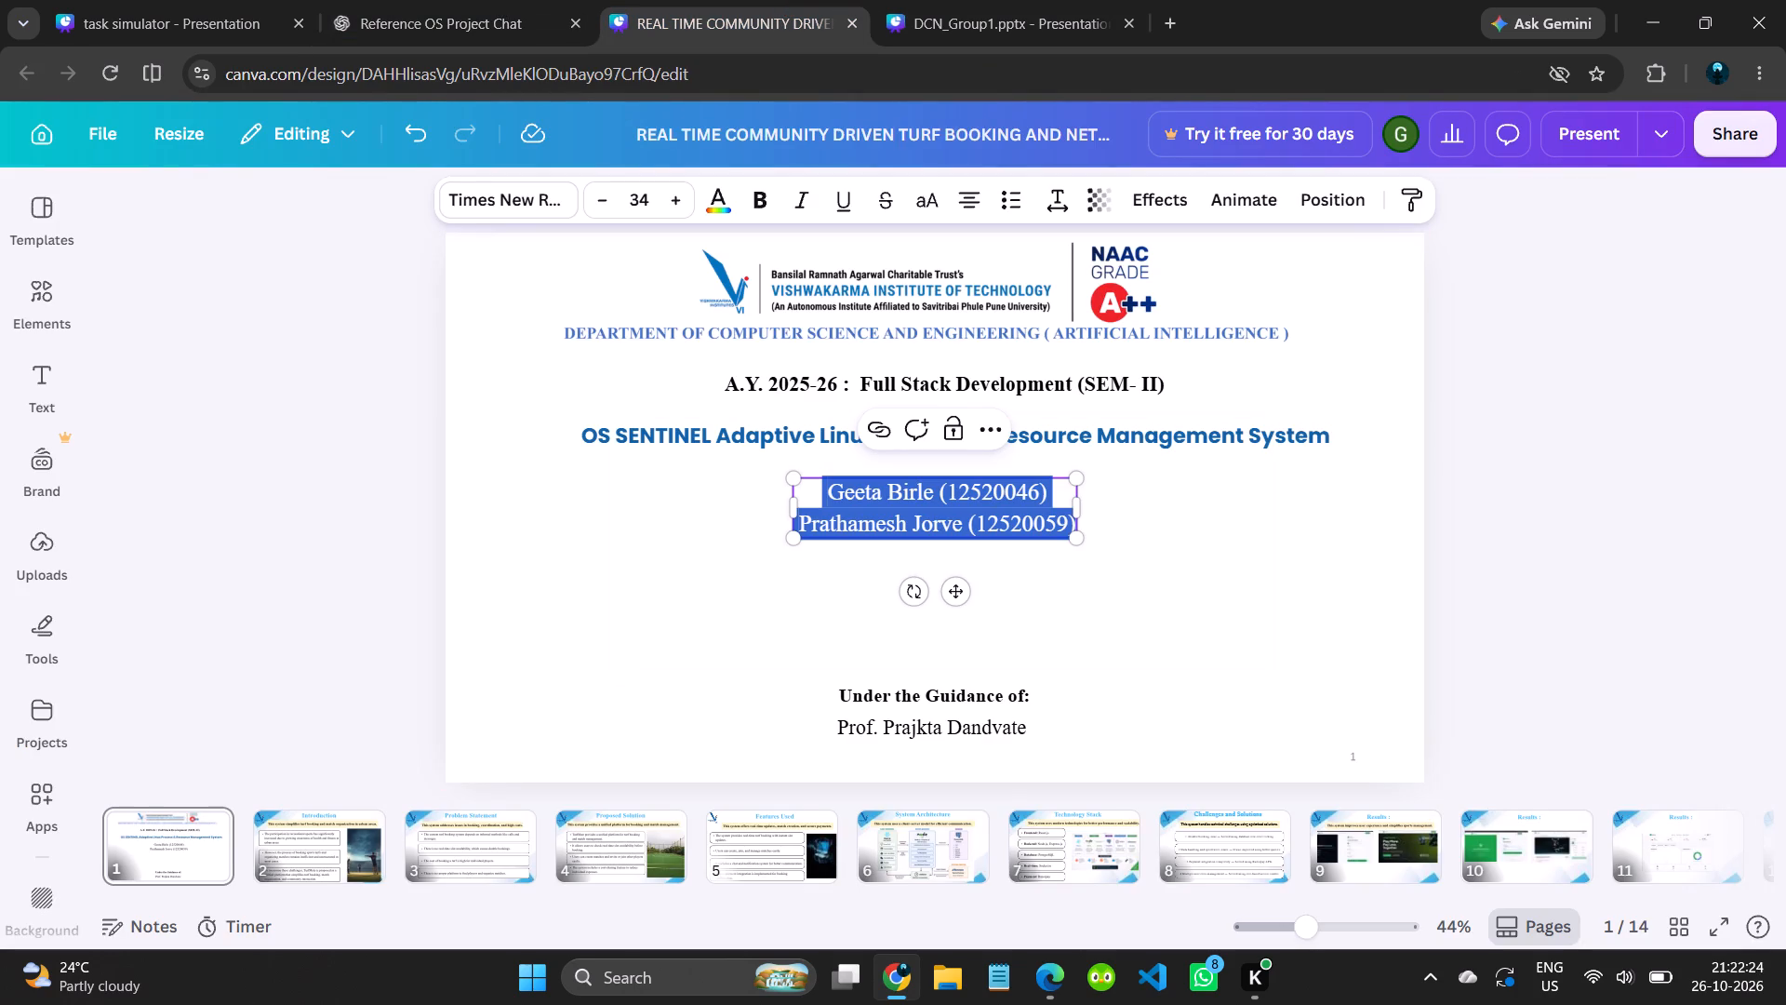
pyautogui.click(836, 494)
pyautogui.press('Left')
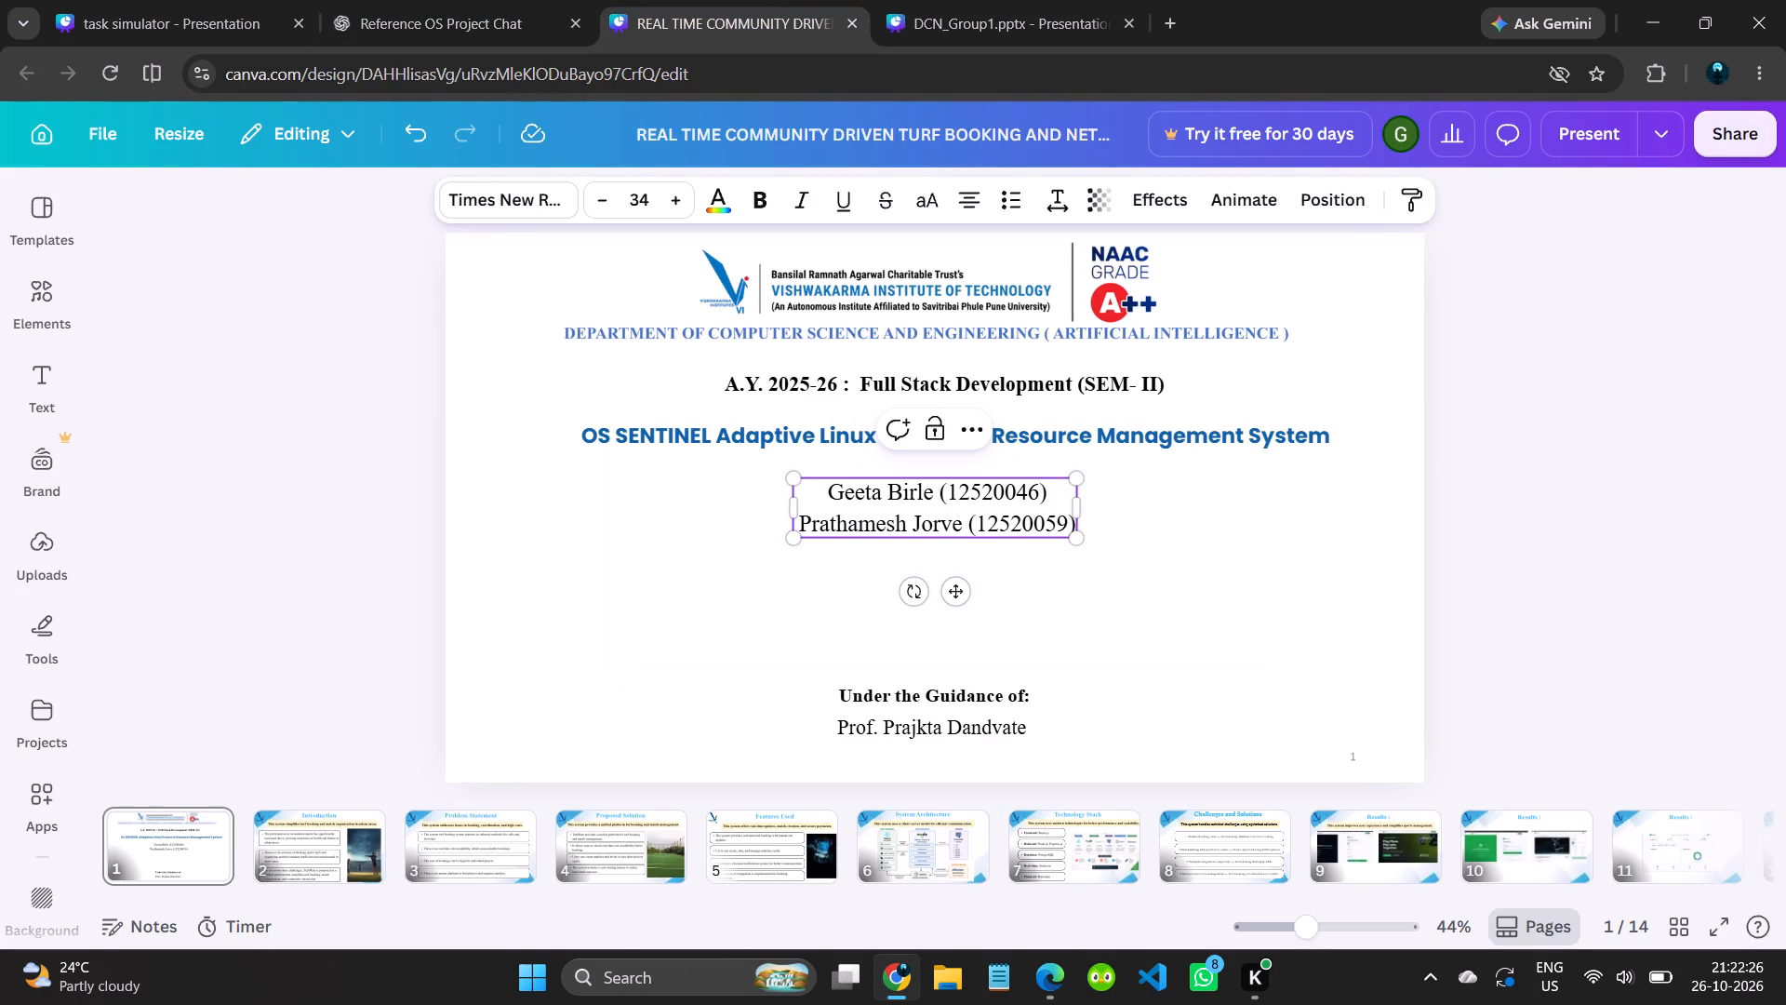
pyautogui.press('Return')
pyautogui.press('Up')
pyautogui.hotkey('ctrl', 'v')
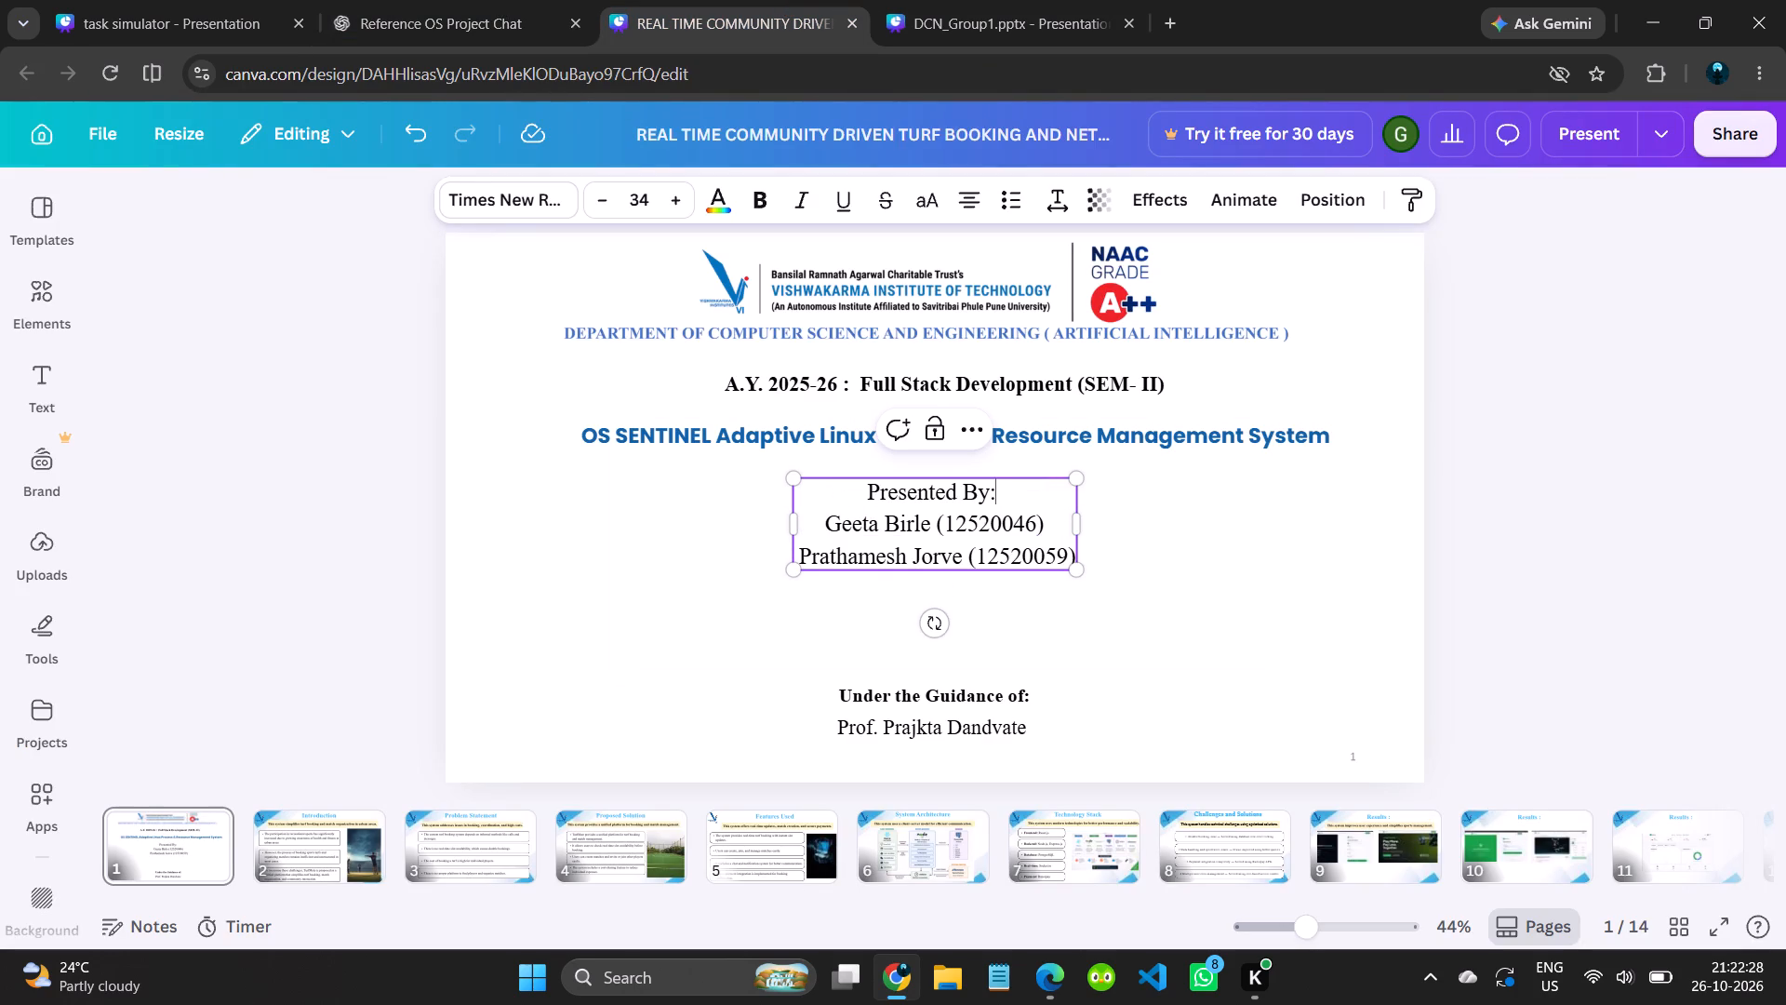
# Add another presenter's line between the two existing presenters, with the name and the beginning of the roll number in parentheses.
pyautogui.click(1040, 521)
pyautogui.press('Right')
pyautogui.press('Return')
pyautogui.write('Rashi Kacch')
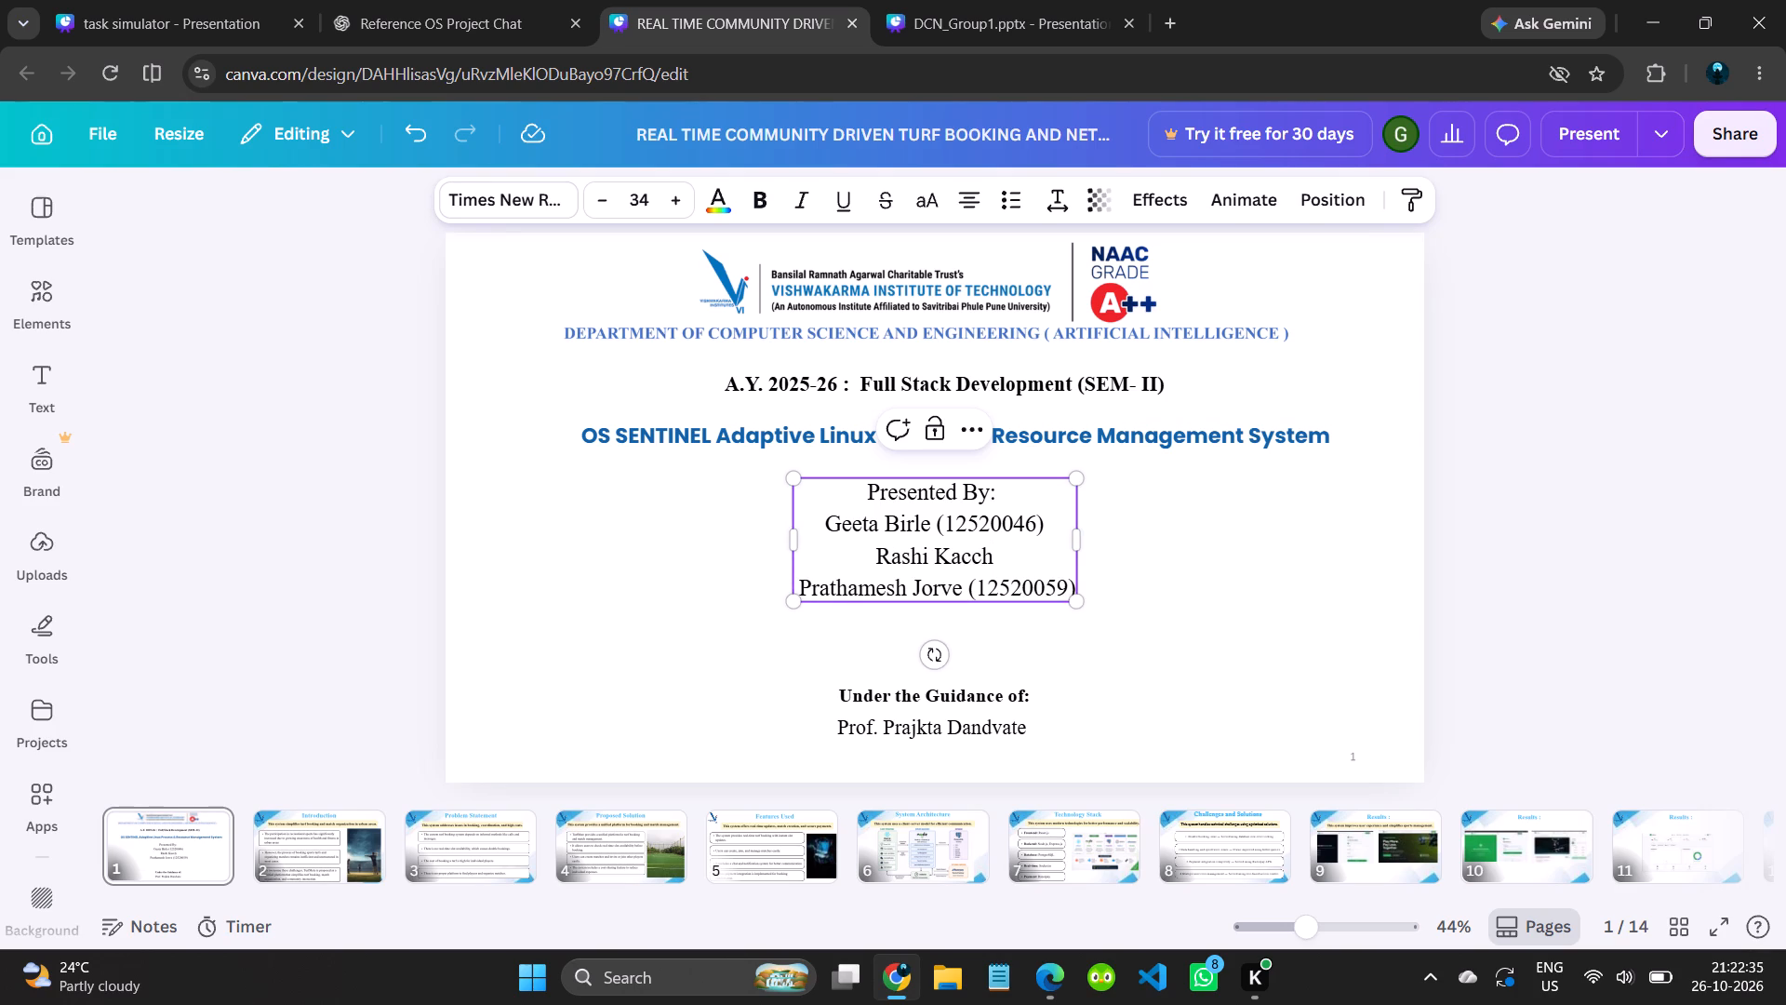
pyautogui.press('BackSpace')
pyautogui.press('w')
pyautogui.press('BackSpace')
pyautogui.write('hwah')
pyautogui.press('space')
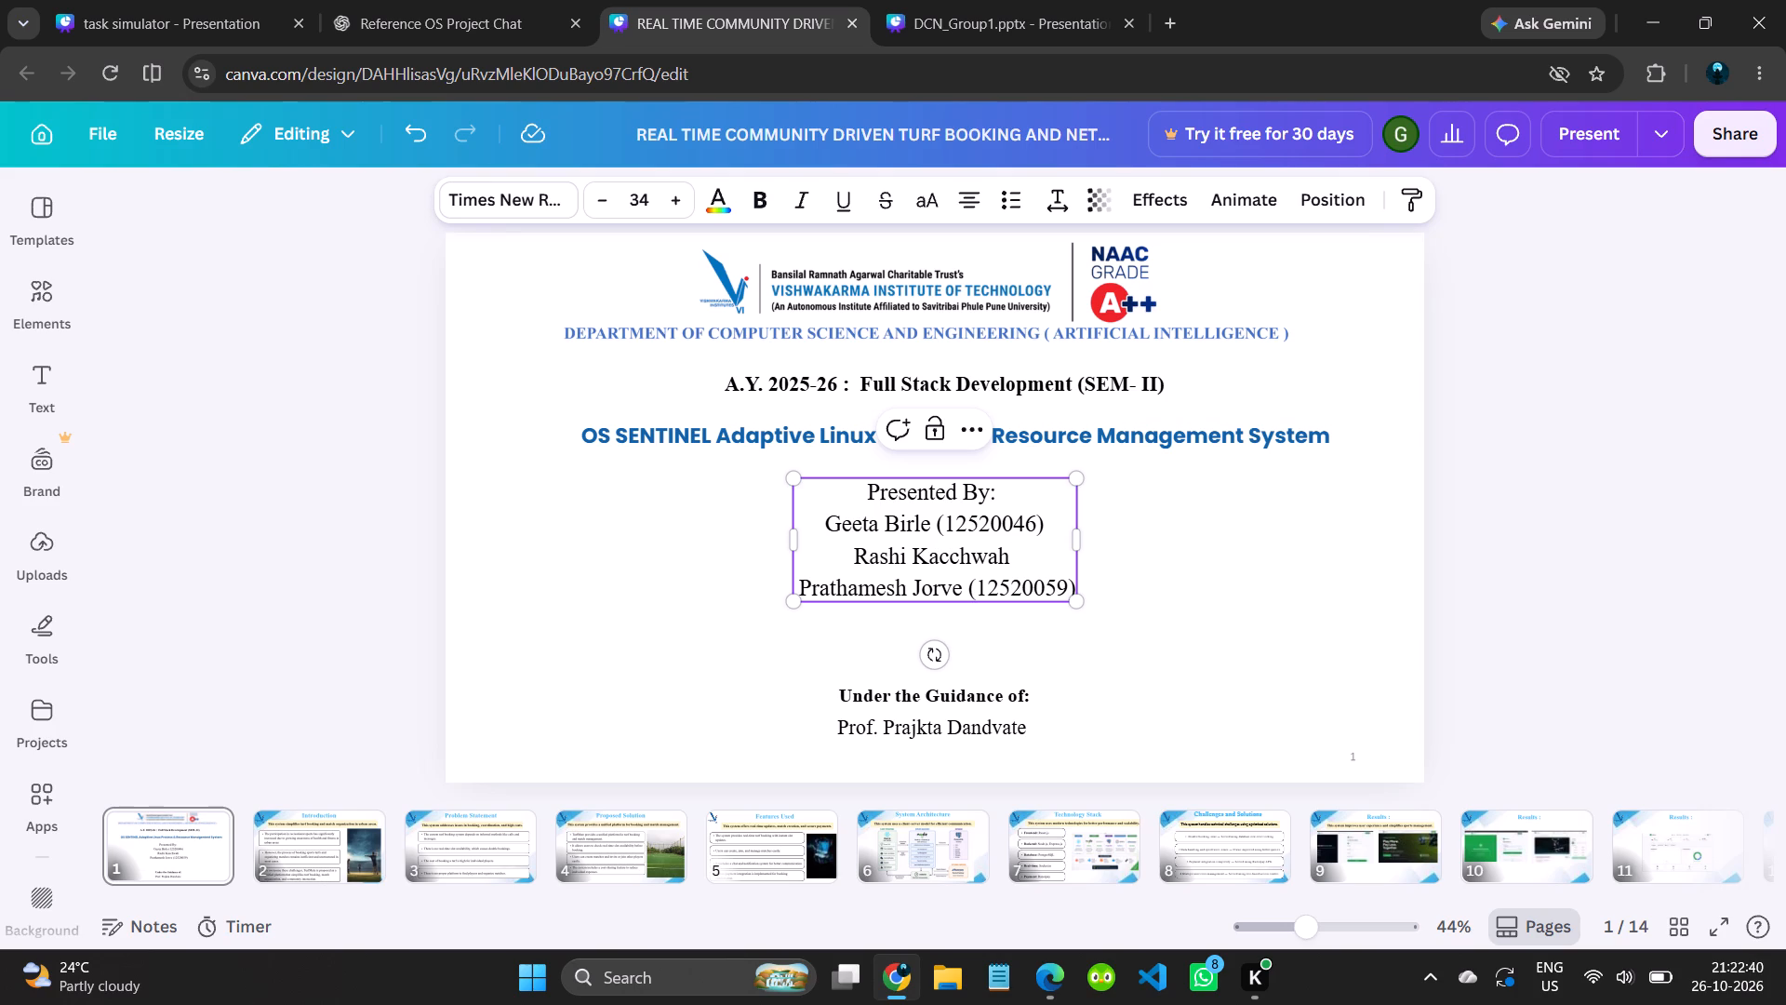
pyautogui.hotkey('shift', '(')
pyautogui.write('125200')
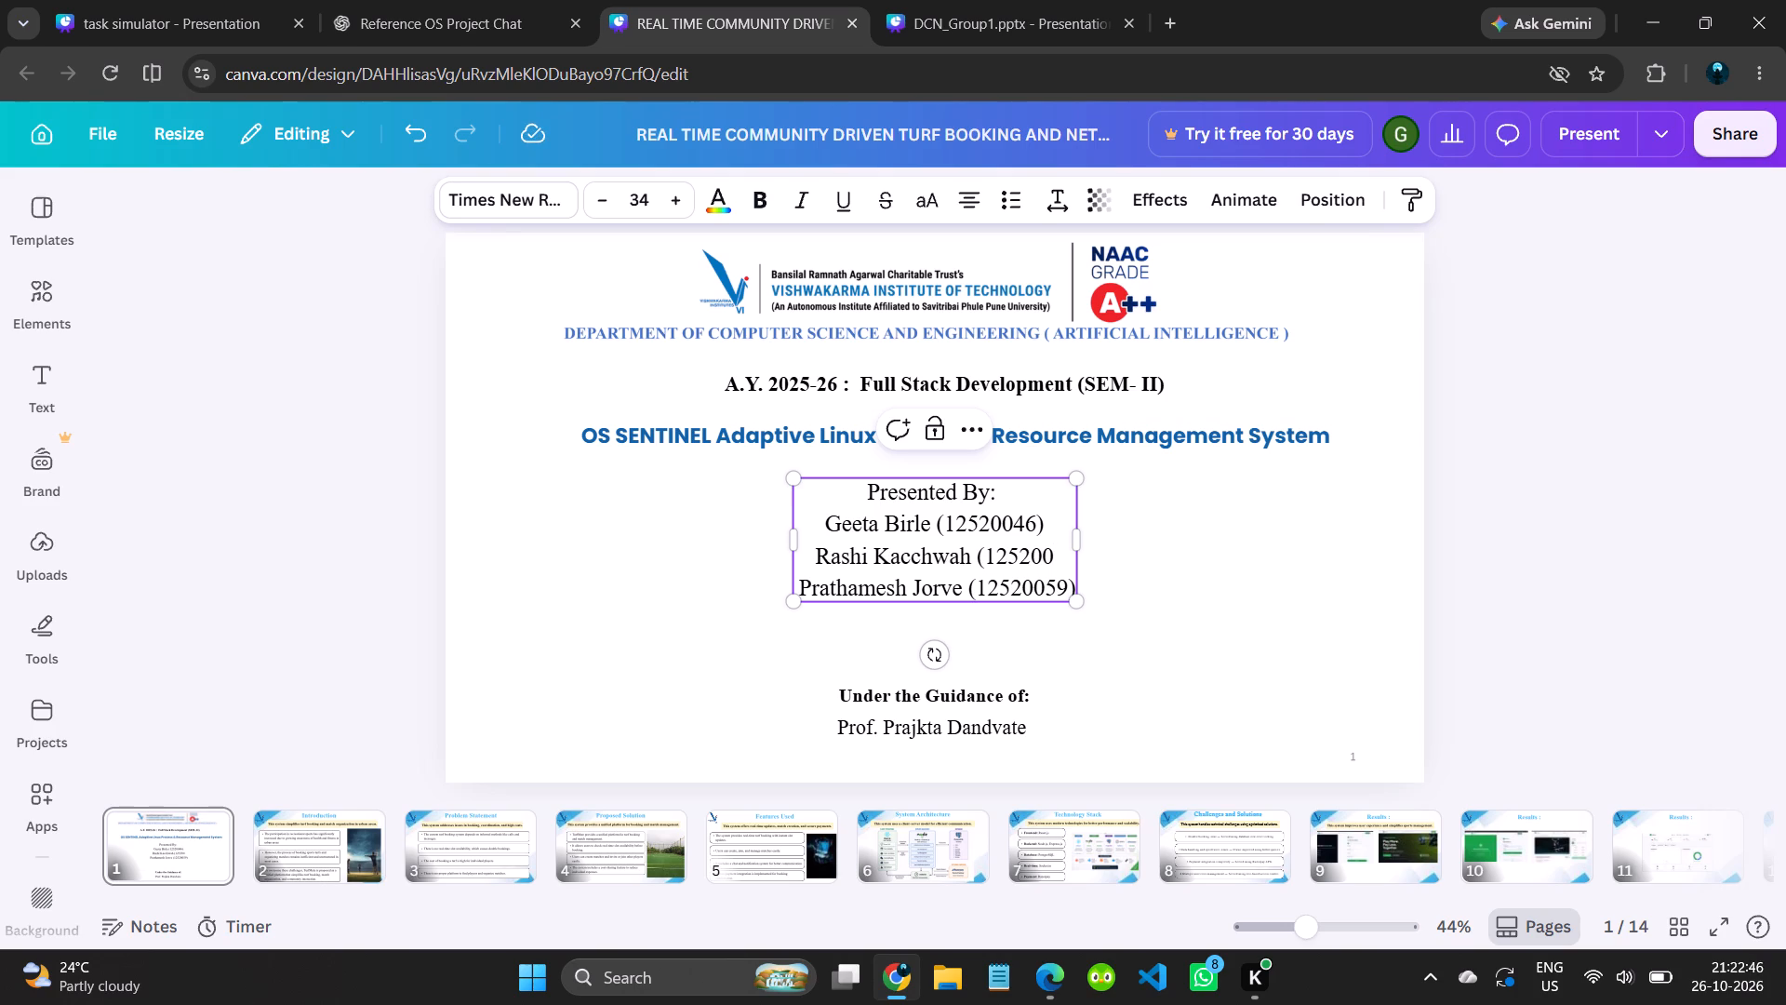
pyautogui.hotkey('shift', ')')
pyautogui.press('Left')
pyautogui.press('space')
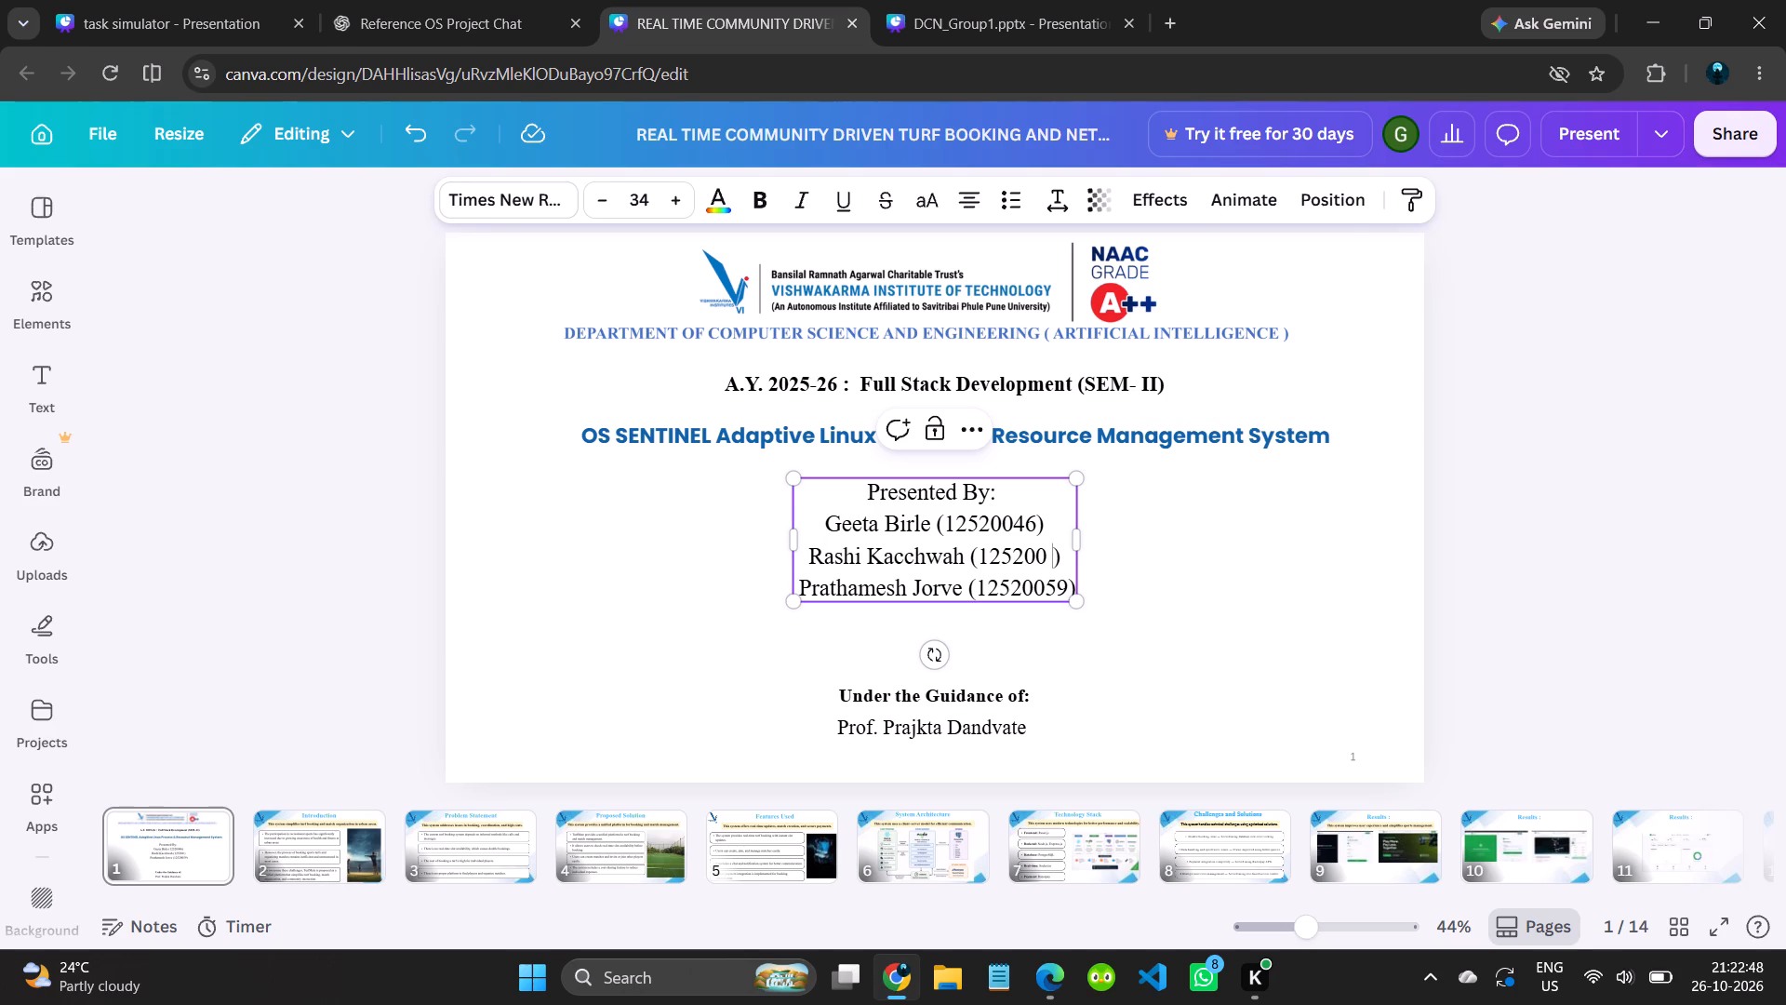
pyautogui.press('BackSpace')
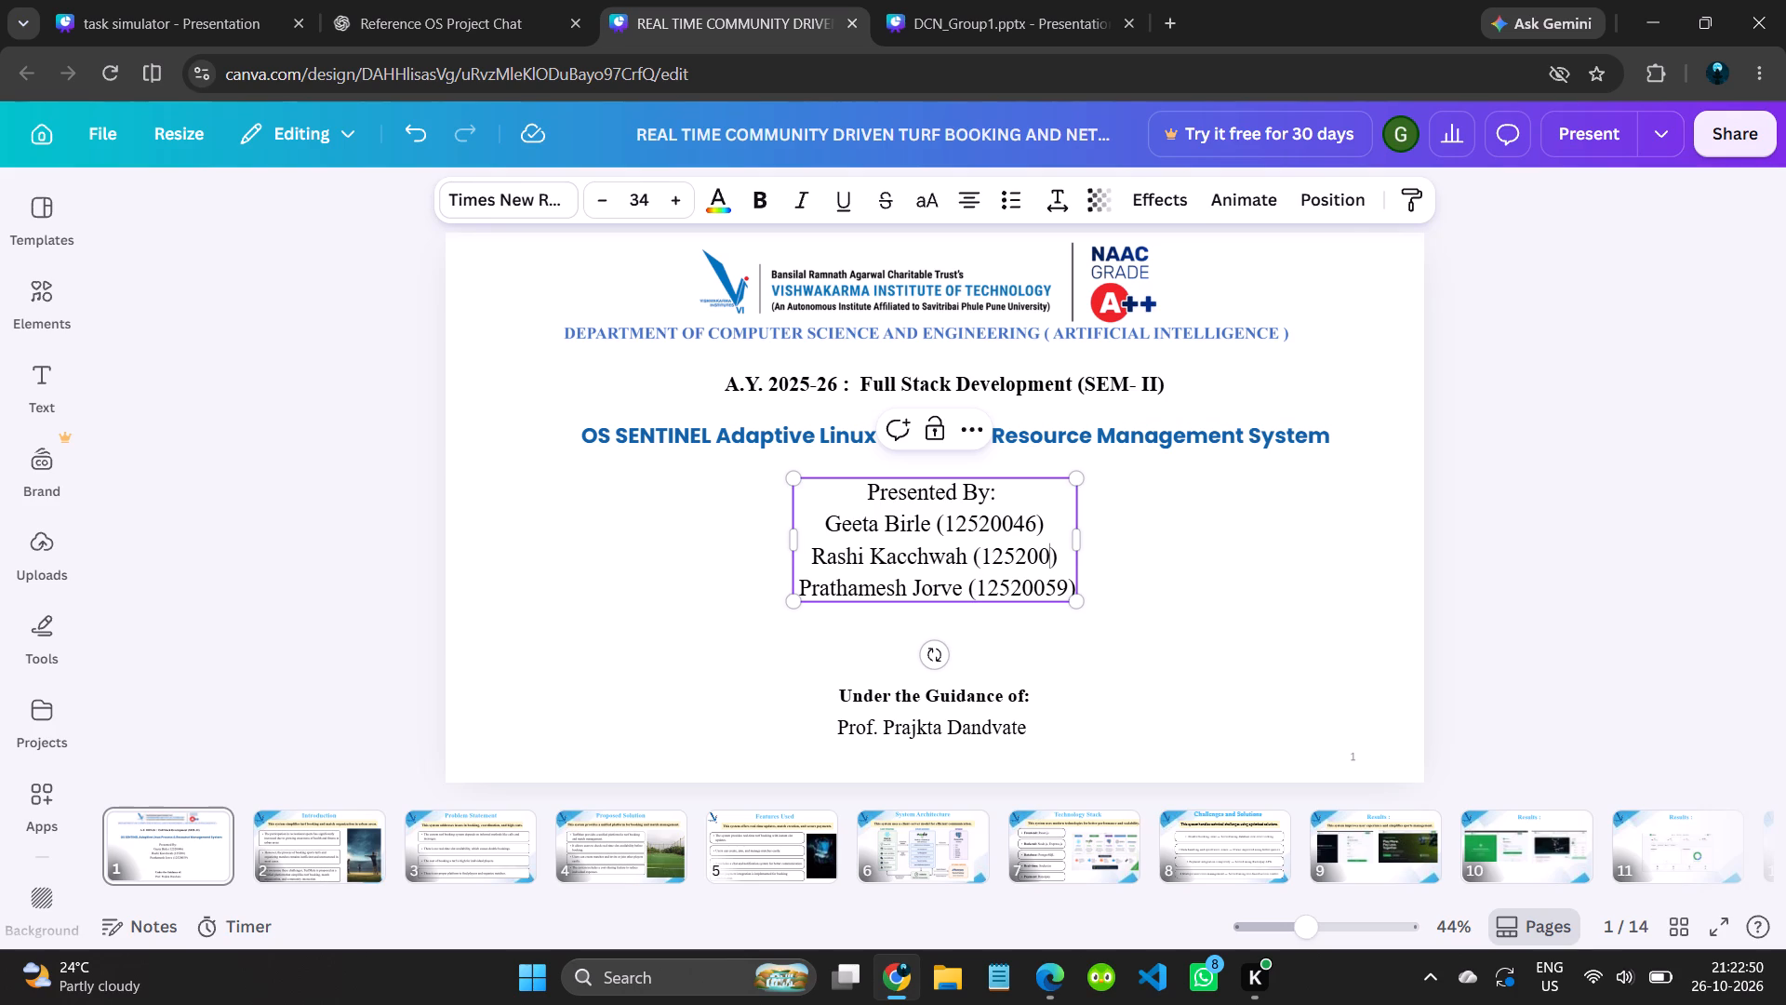
# Add an empty line after the last presenter in the "Presented By:" text block.
pyautogui.click(1071, 585)
pyautogui.press('Right')
pyautogui.press('Return')
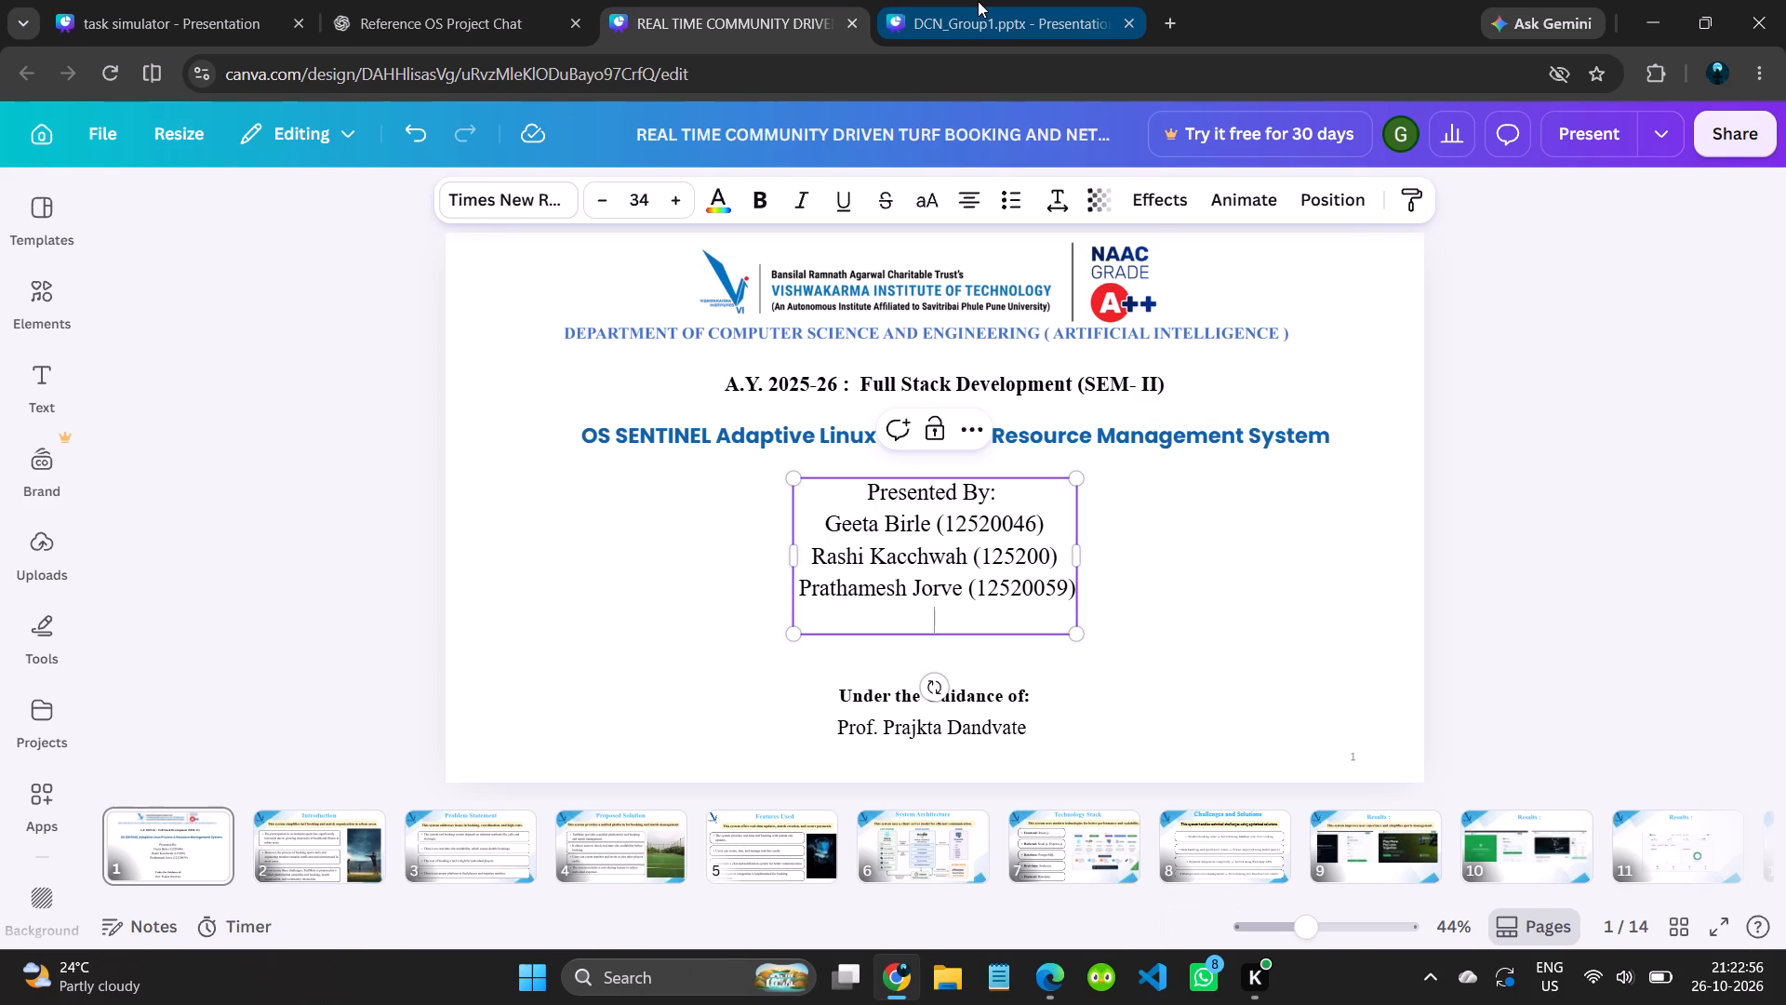
# Replace the professor's name under "Under the Guidance of:" with only the title "Prof.".
pyautogui.tripleClick(947, 725)
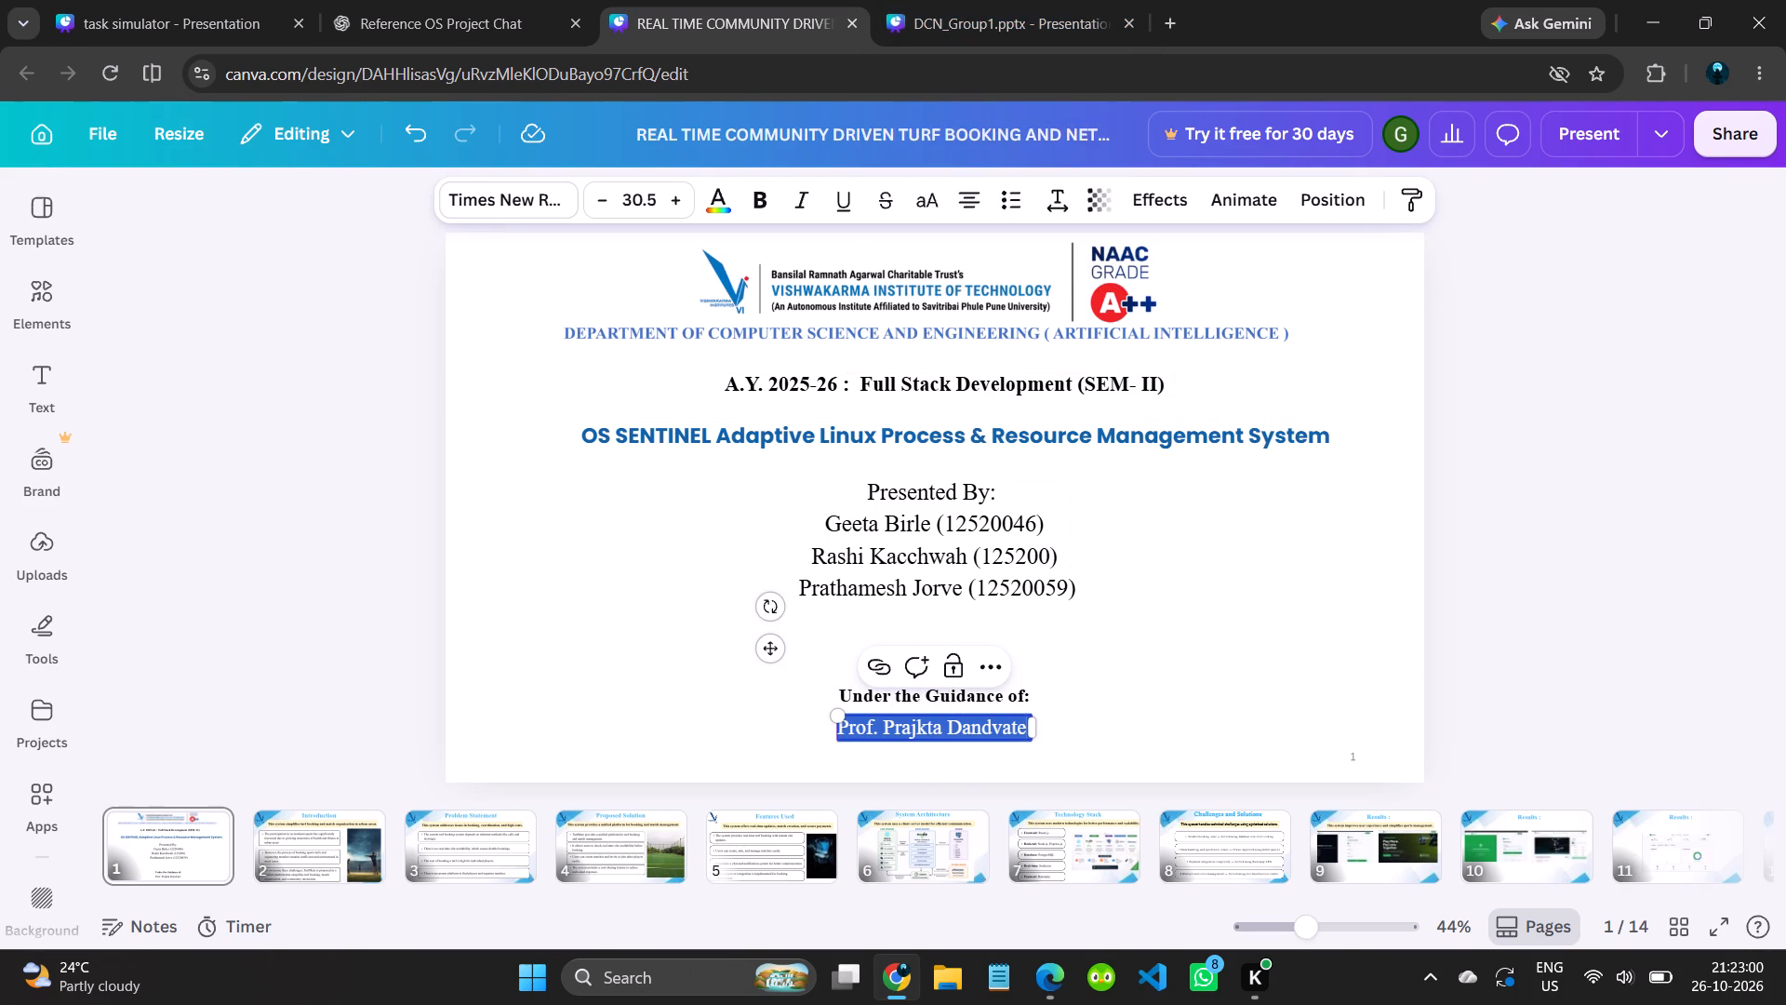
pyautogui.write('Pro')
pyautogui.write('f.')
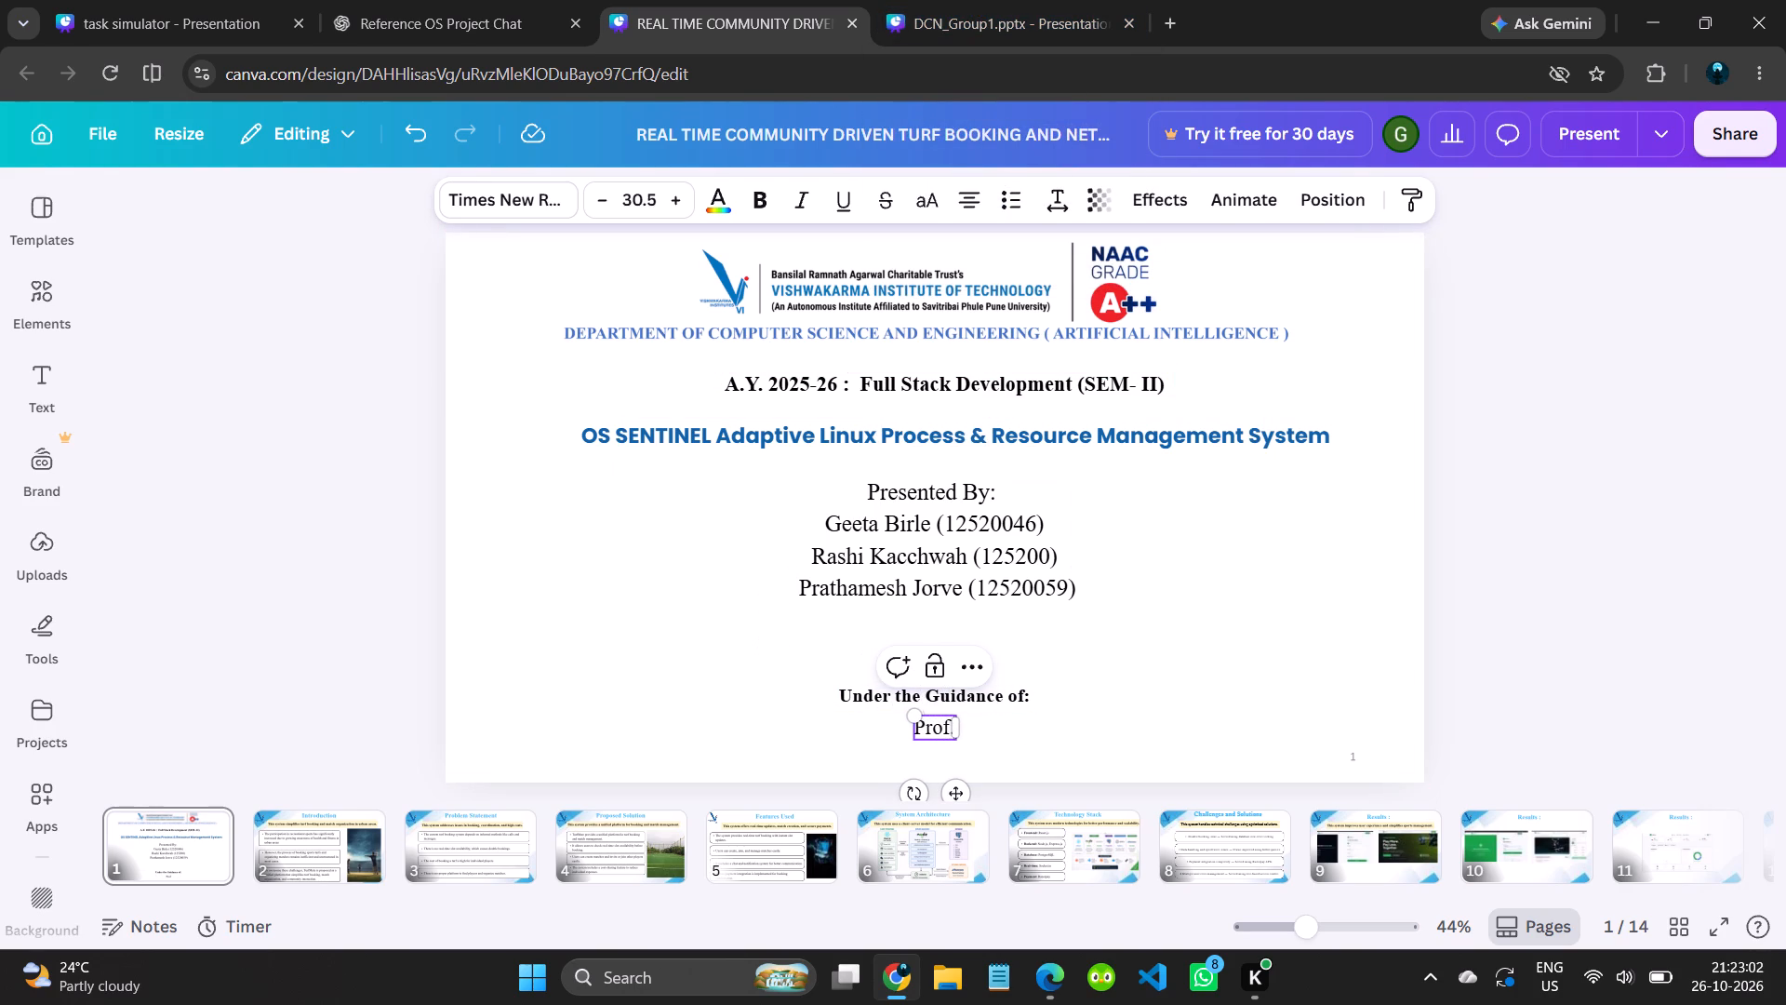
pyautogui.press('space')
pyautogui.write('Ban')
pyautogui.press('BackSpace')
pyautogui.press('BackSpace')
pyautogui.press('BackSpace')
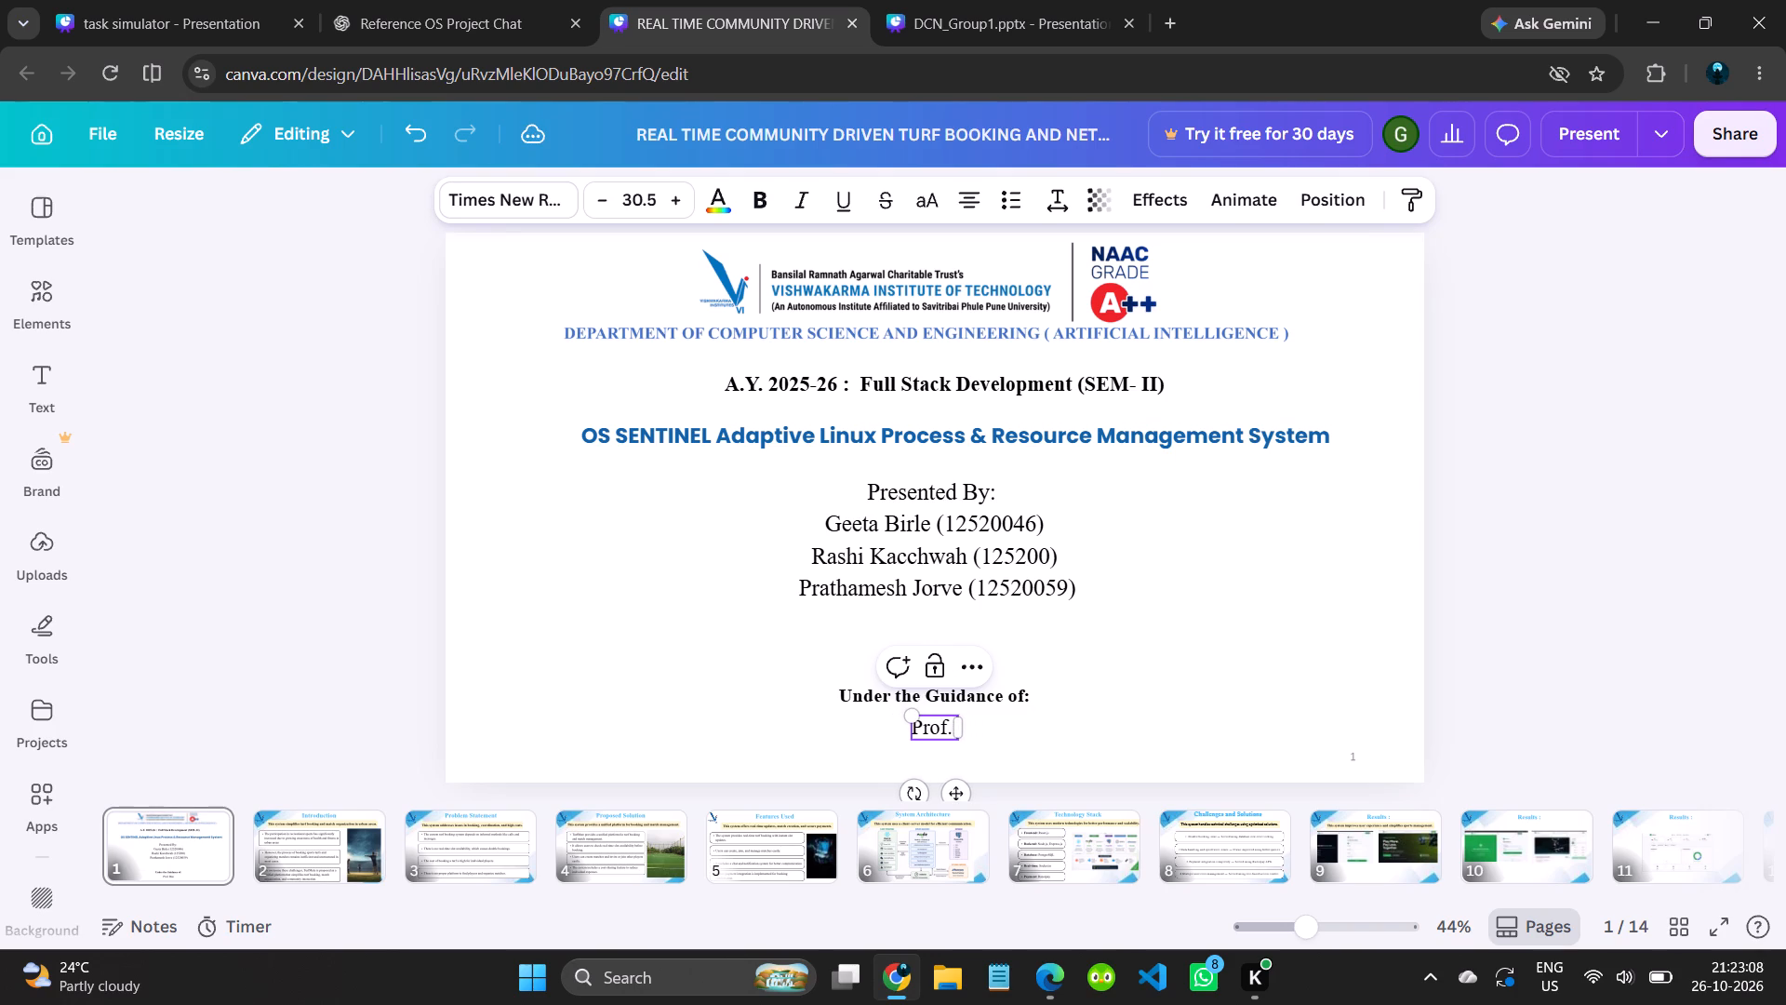
pyautogui.click(1118, 743)
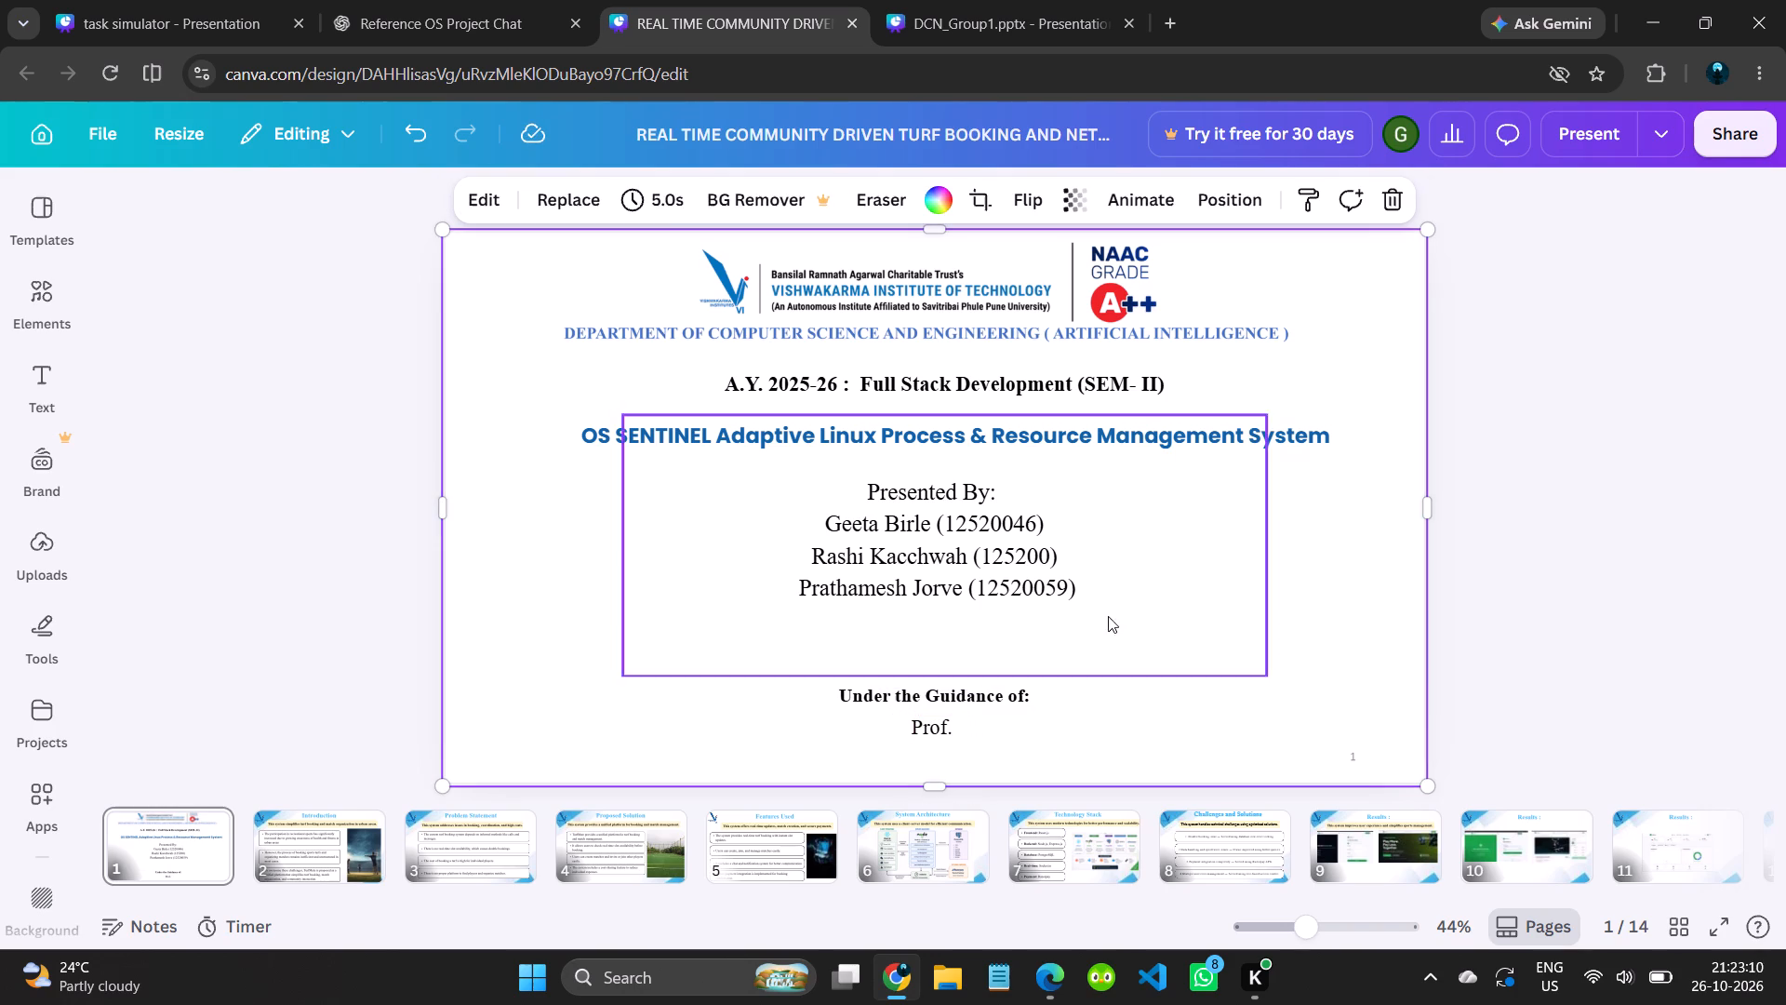
# Change the course name in the academic-year line of the first slide to "Operating Systems".
pyautogui.doubleClick(923, 388)
pyautogui.tripleClick(923, 388)
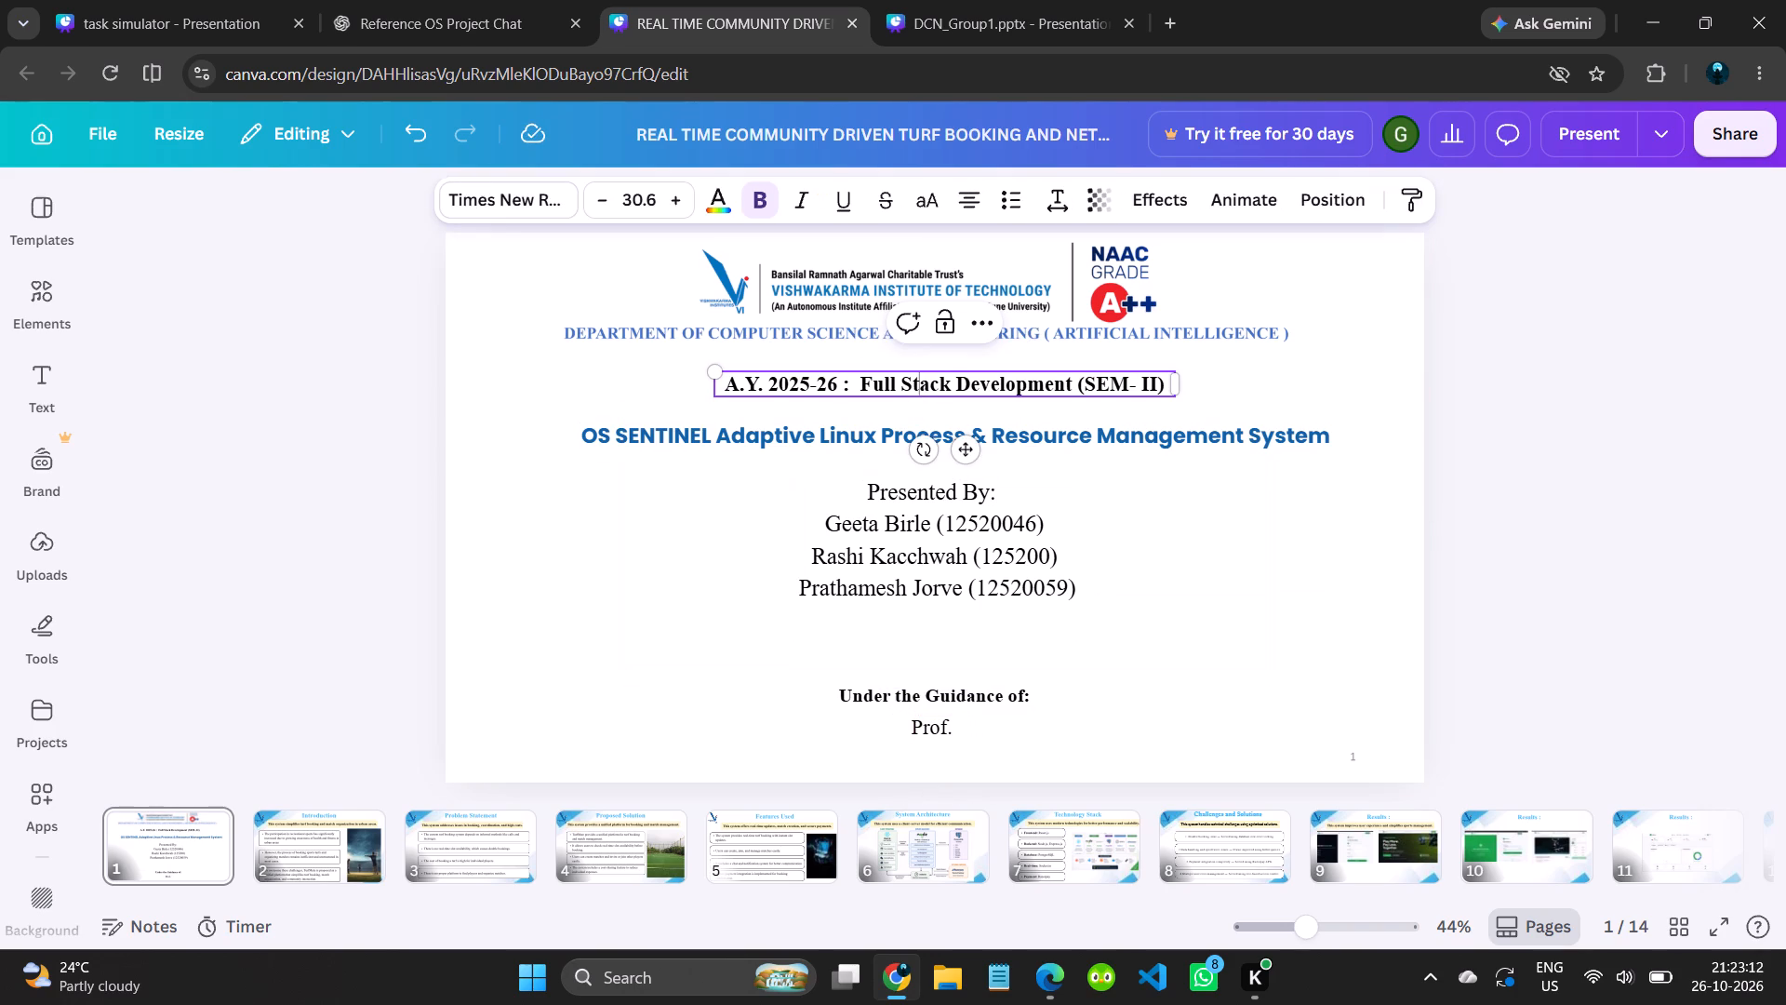
pyautogui.doubleClick(923, 388)
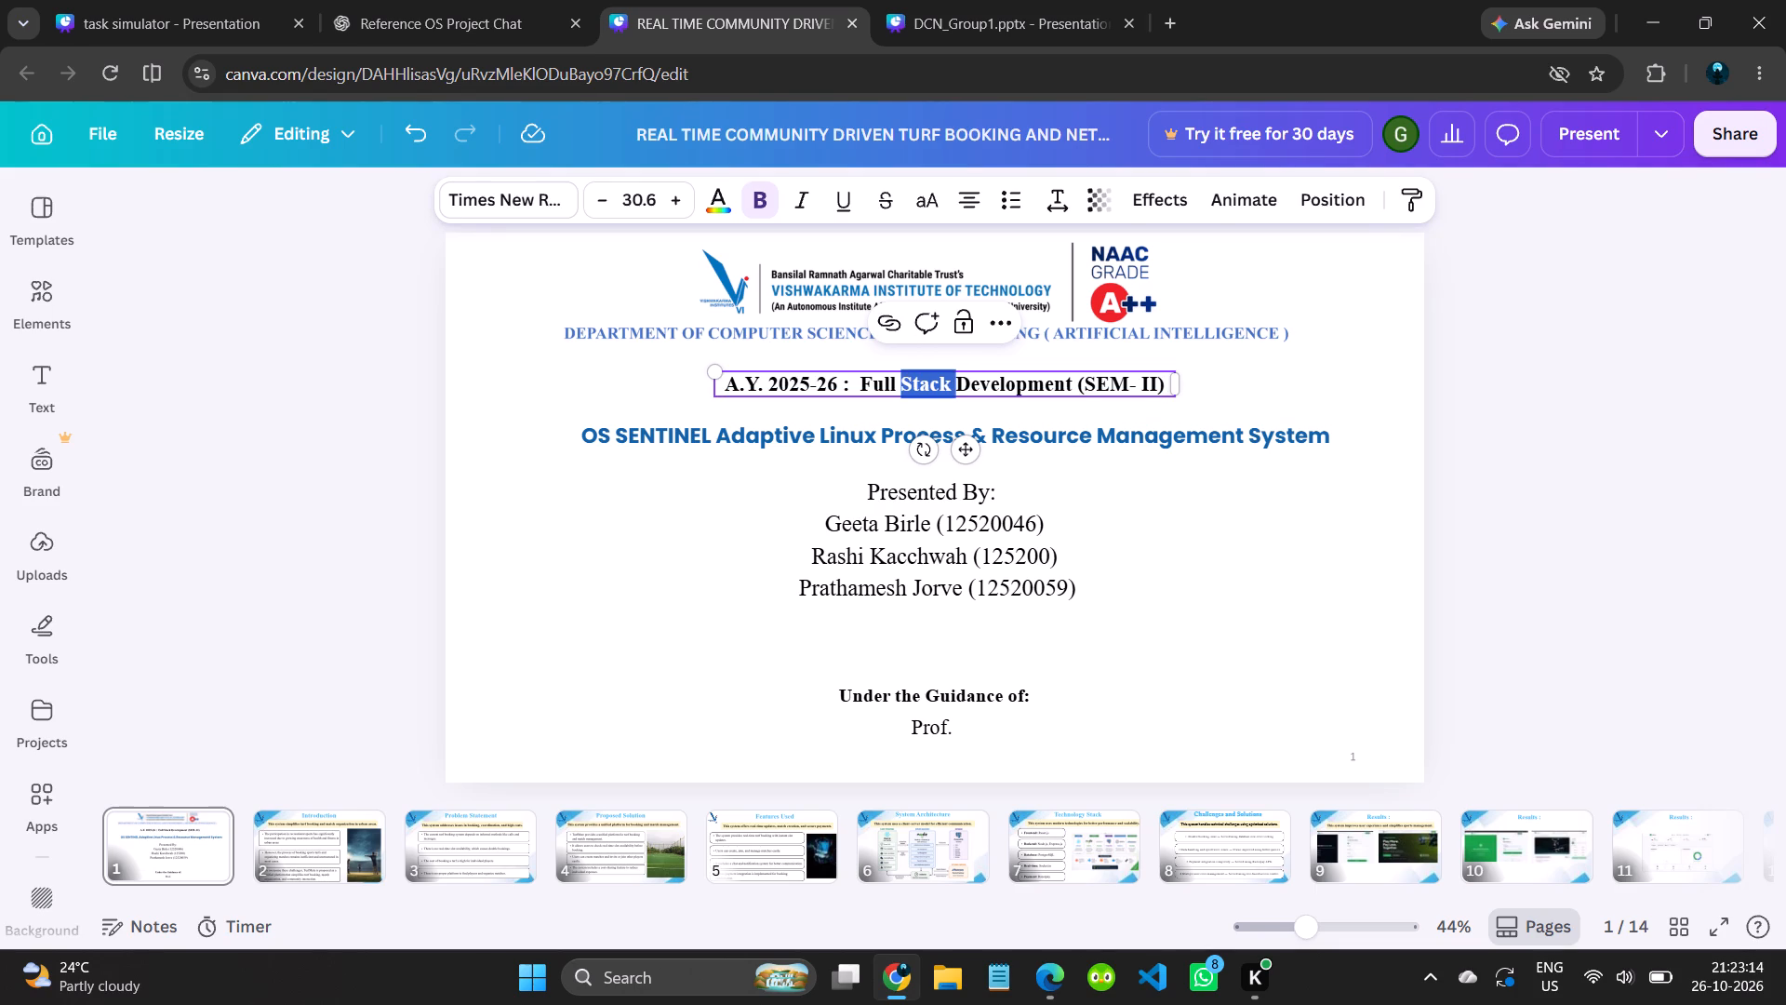
pyautogui.moveTo(861, 382); pyautogui.dragTo(1073, 381)
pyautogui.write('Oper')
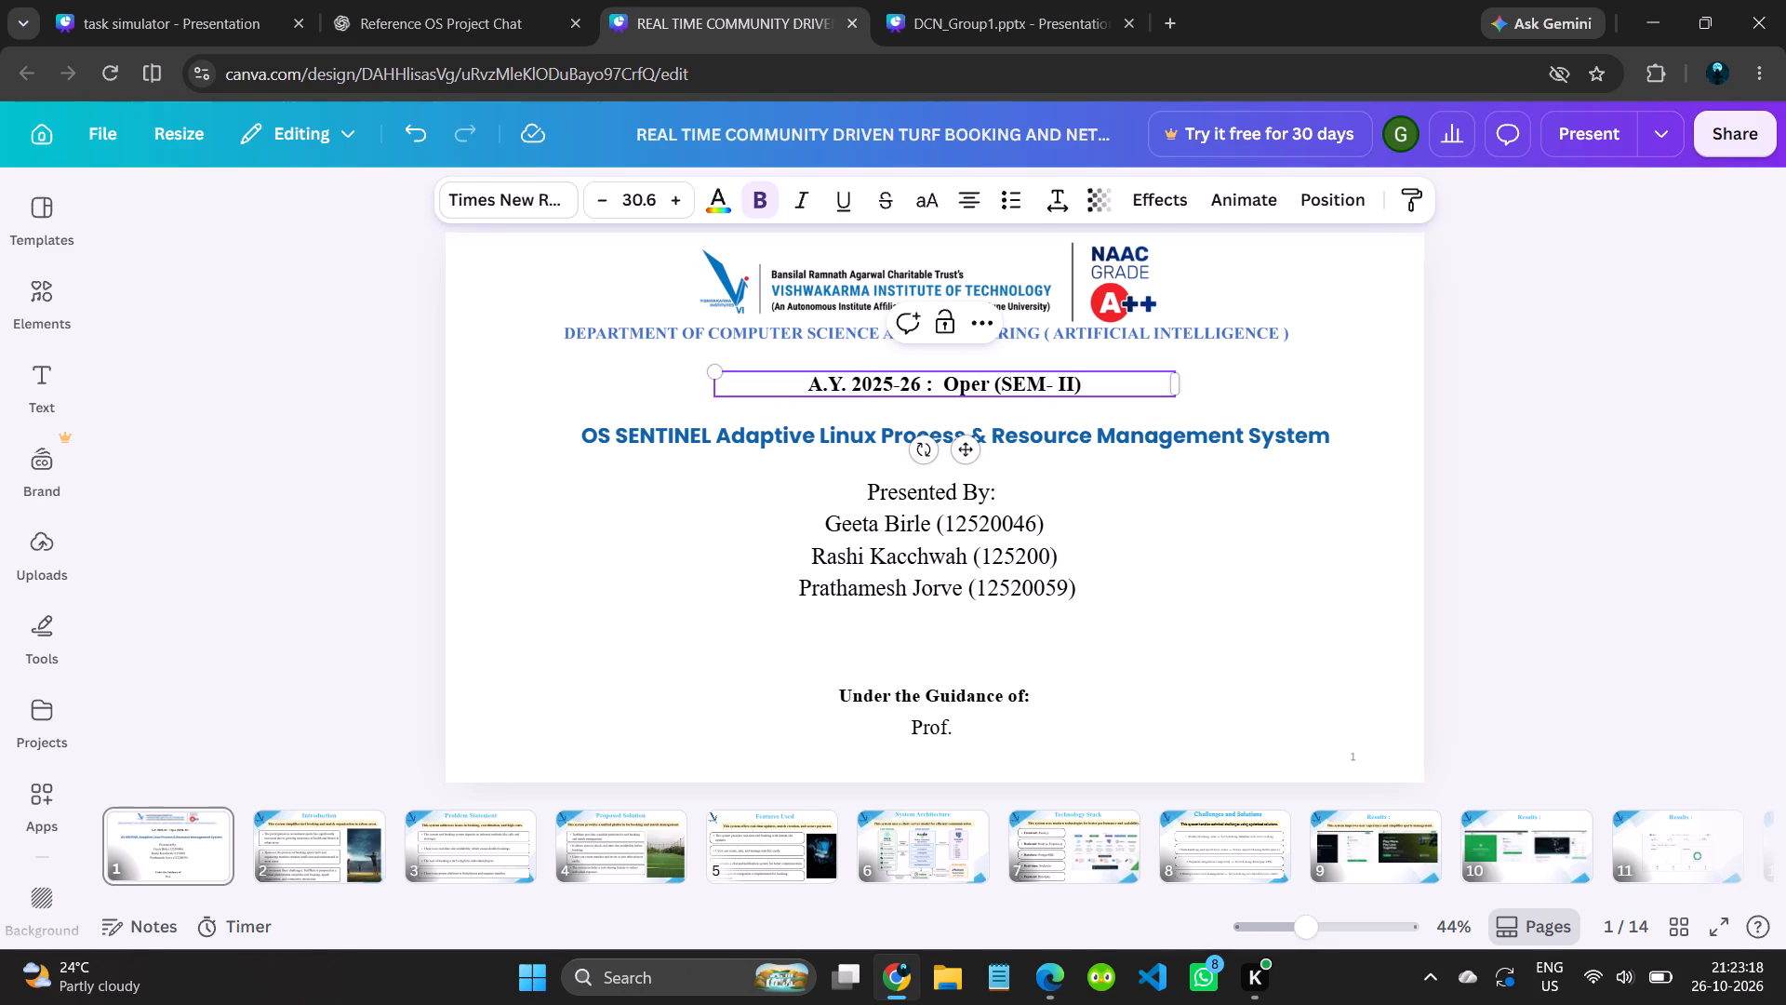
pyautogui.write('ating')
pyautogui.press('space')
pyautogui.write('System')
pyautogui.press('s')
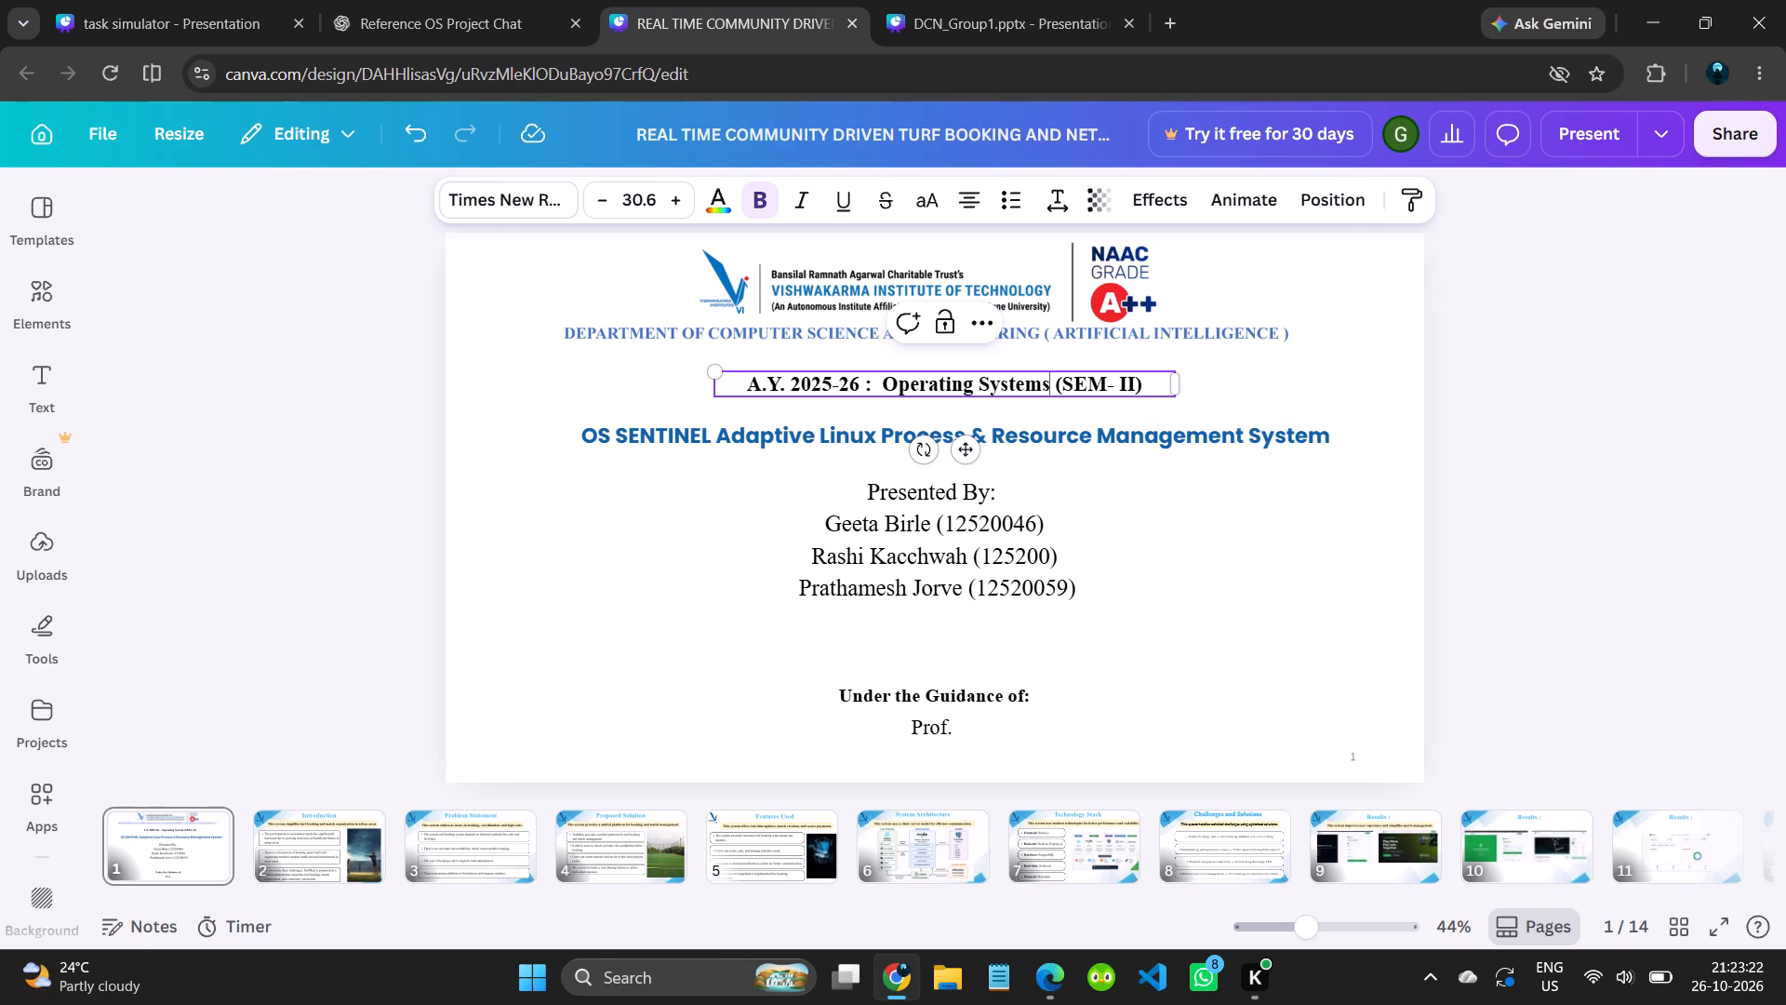
# Change the semester in the academic-year line to "SEM- V".
pyautogui.click(1118, 381)
pyautogui.press('Right')
pyautogui.press('Right')
pyautogui.press('BackSpace')
pyautogui.press('BackSpace')
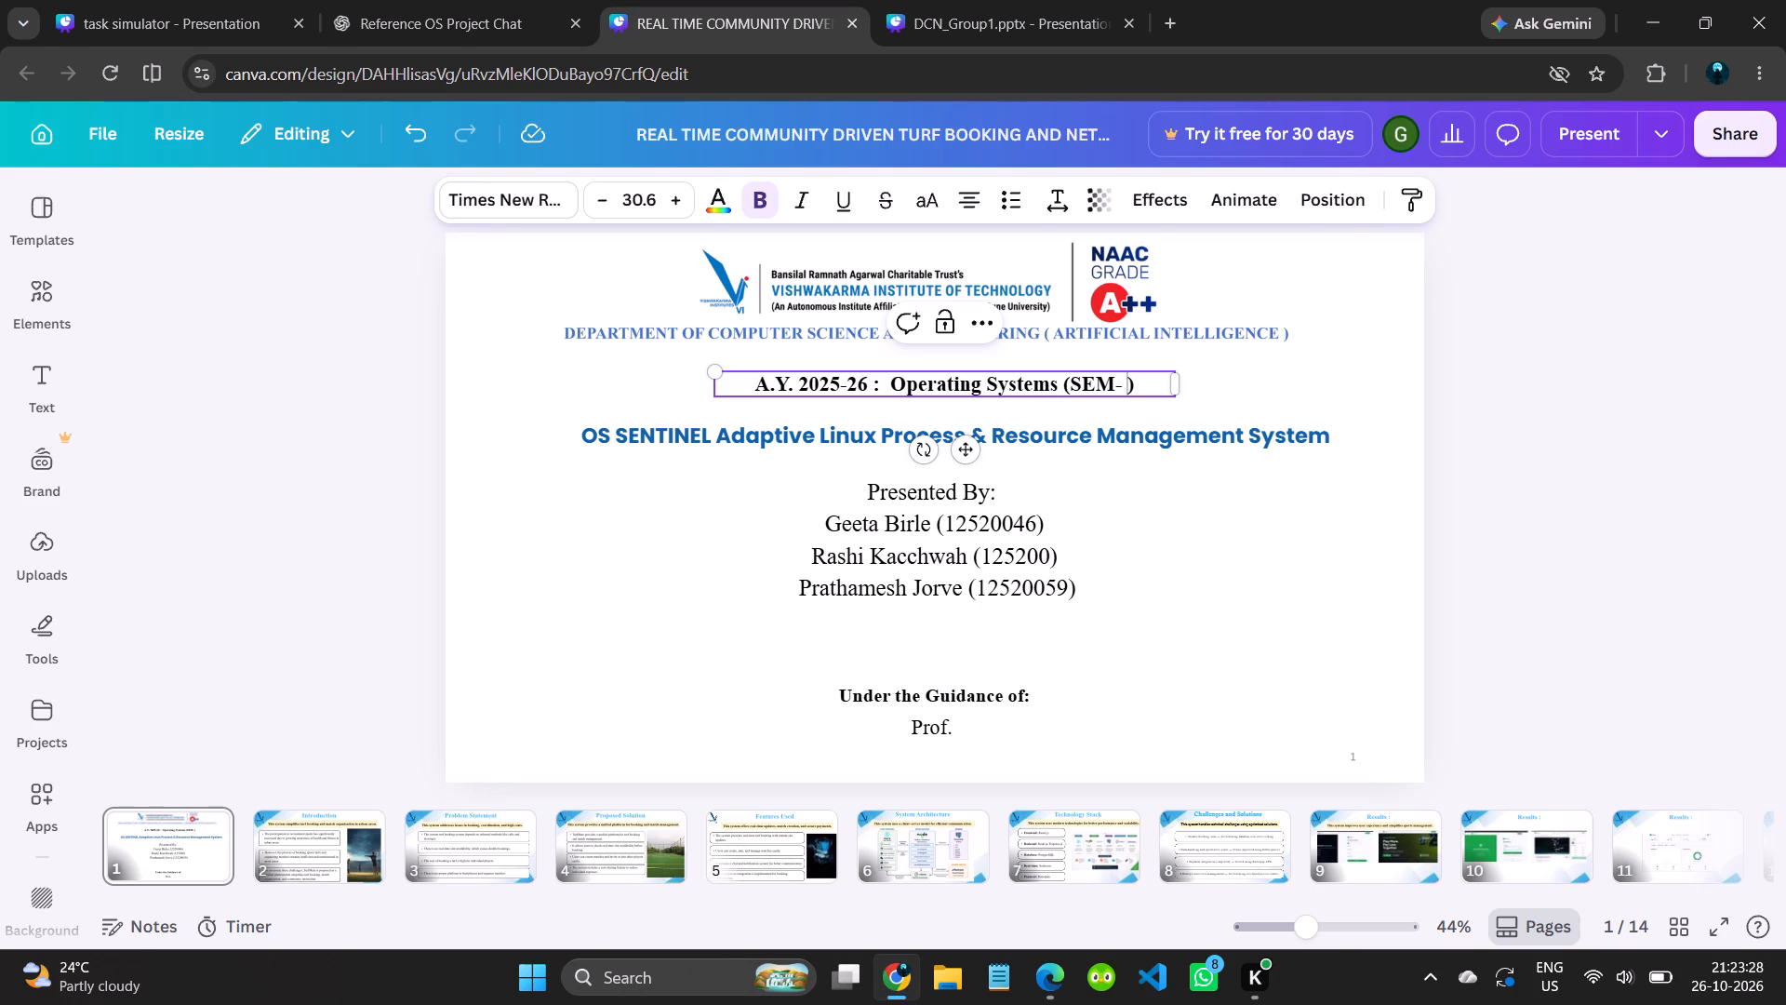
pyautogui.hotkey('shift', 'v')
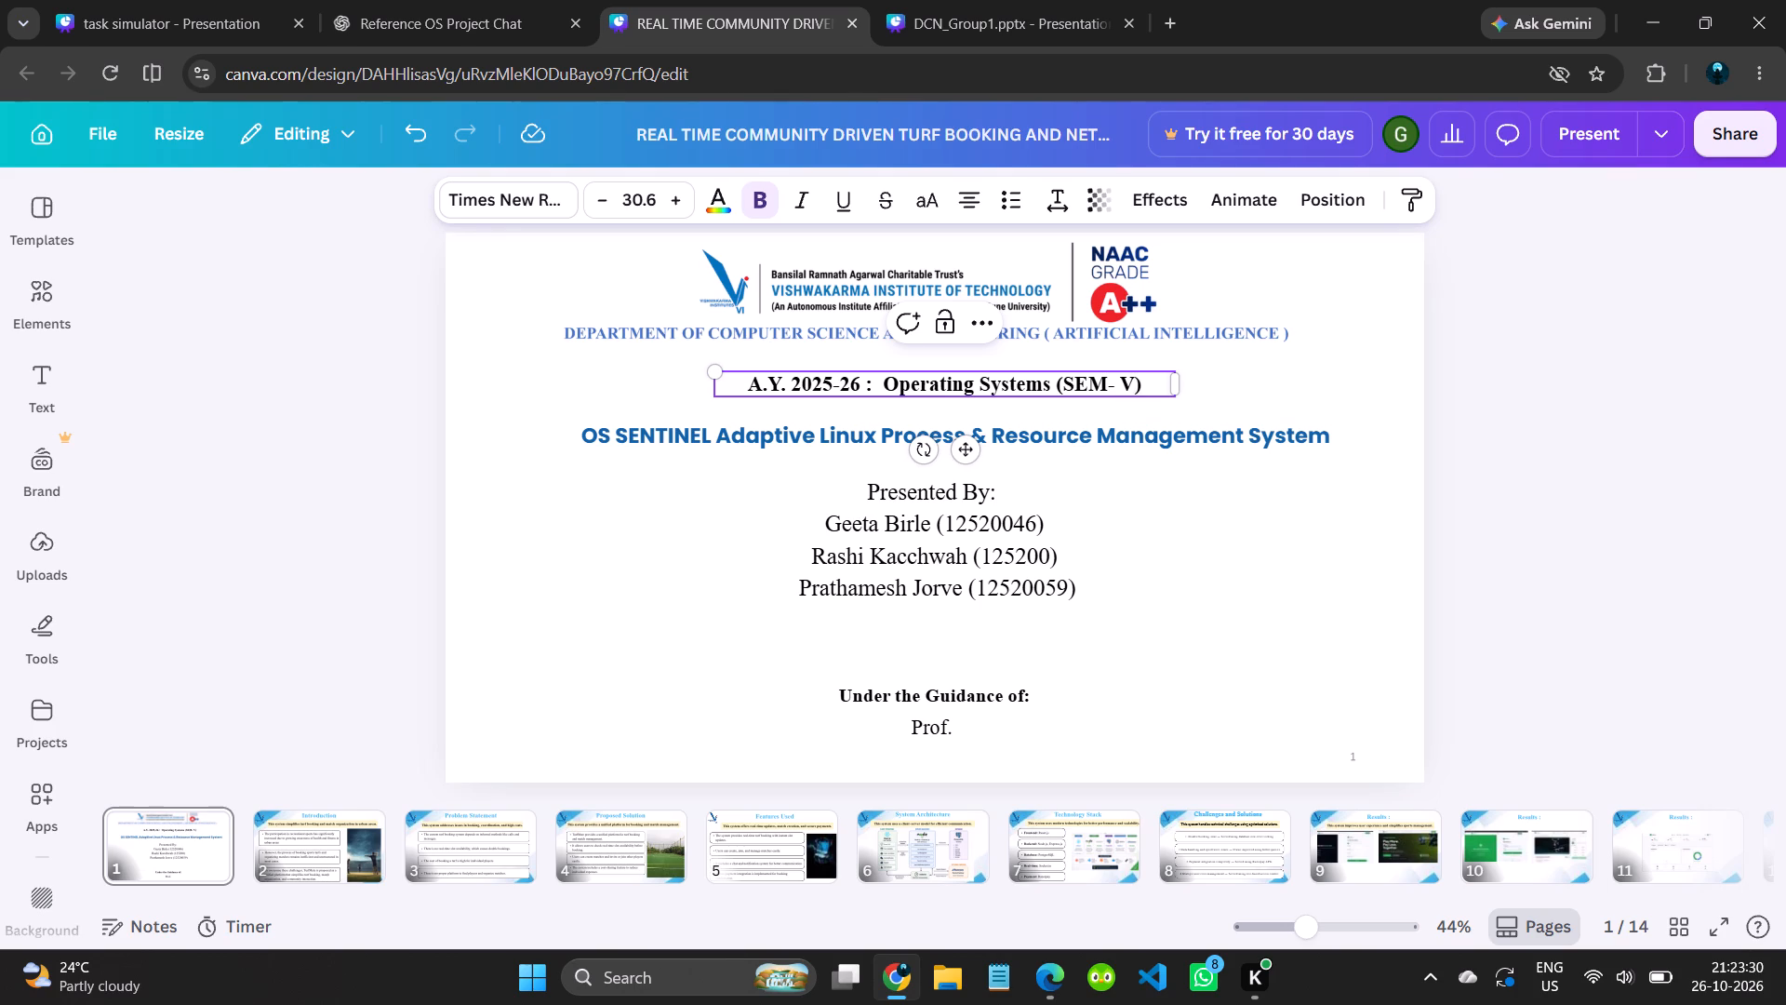
# Change the academic year on the first slide to "2026-27".
pyautogui.click(854, 384)
pyautogui.press('Right')
pyautogui.press('BackSpace')
pyautogui.press('BackSpace')
pyautogui.press('BackSpace')
pyautogui.press('BackSpace')
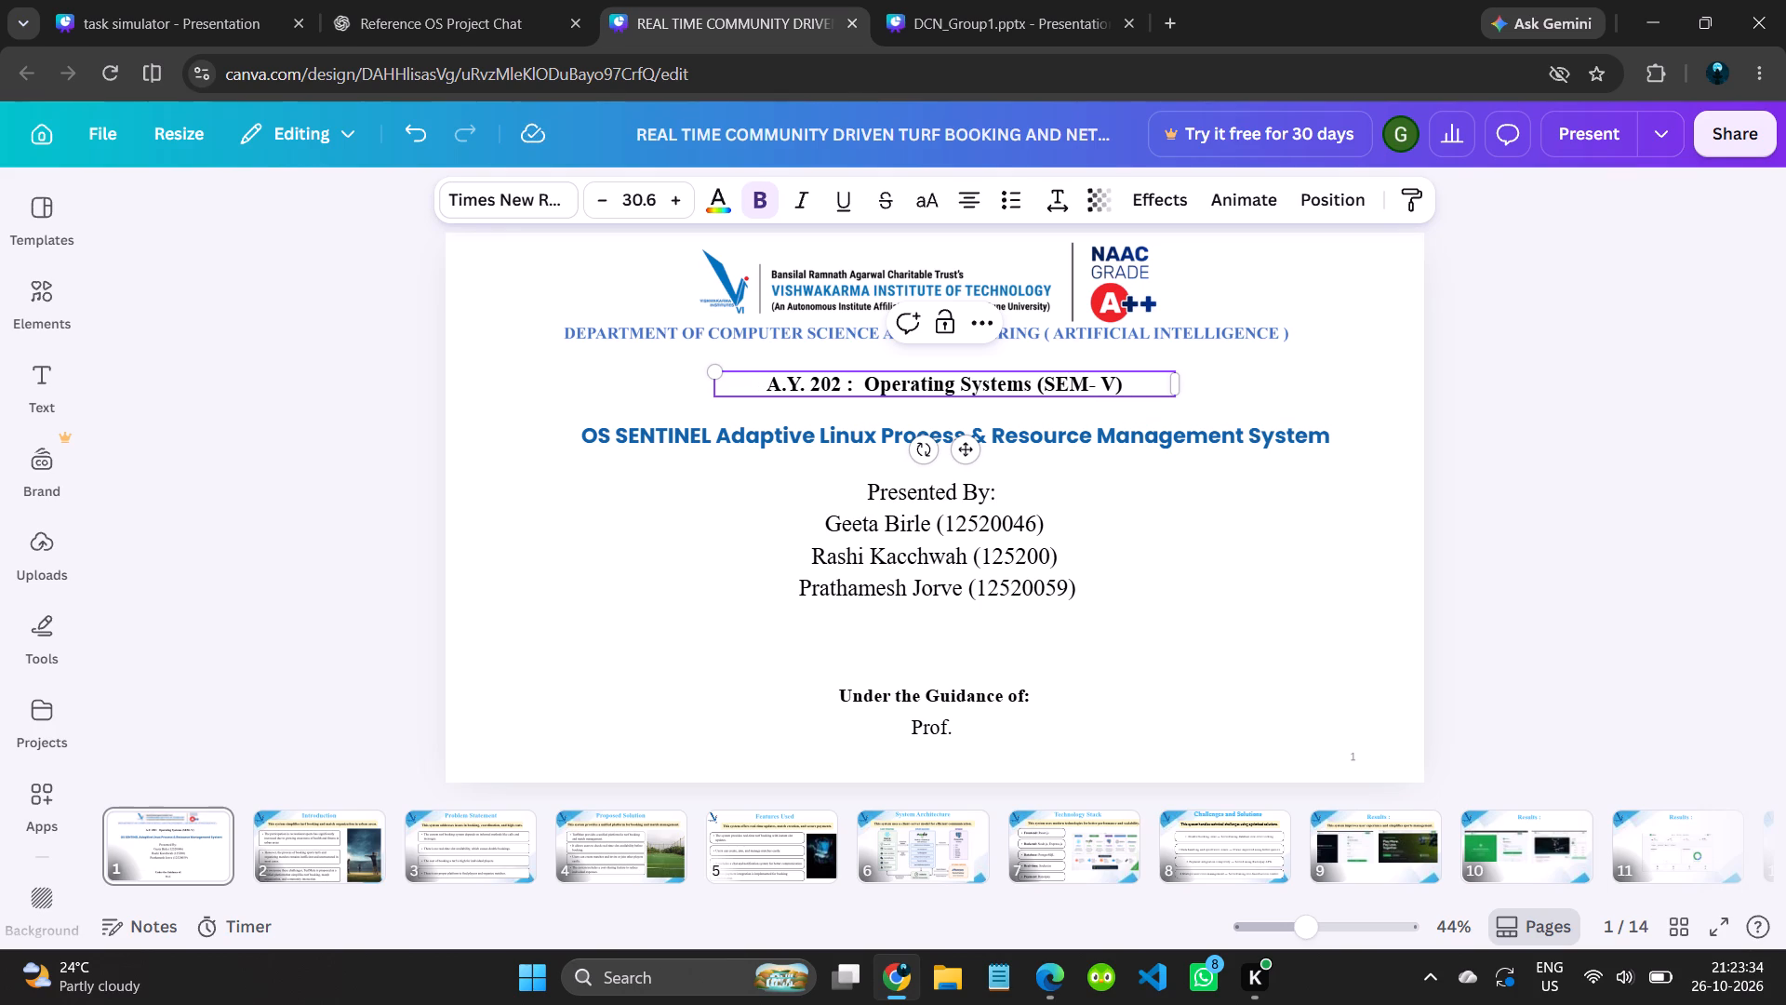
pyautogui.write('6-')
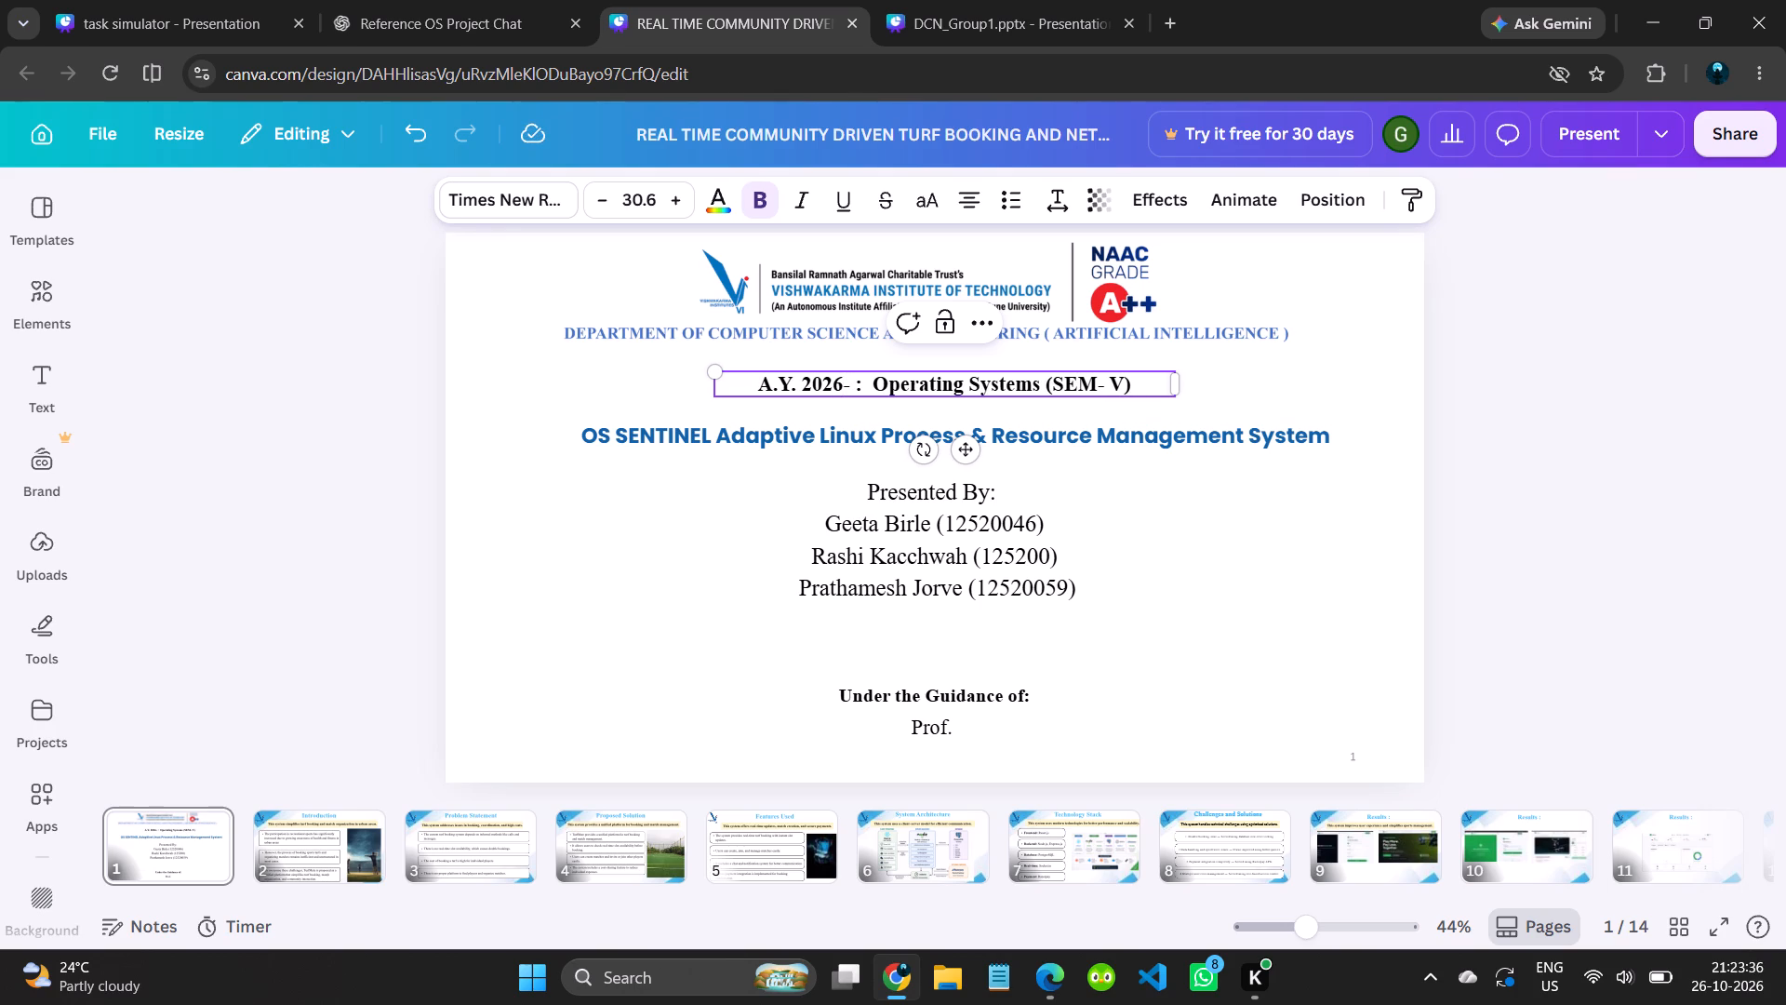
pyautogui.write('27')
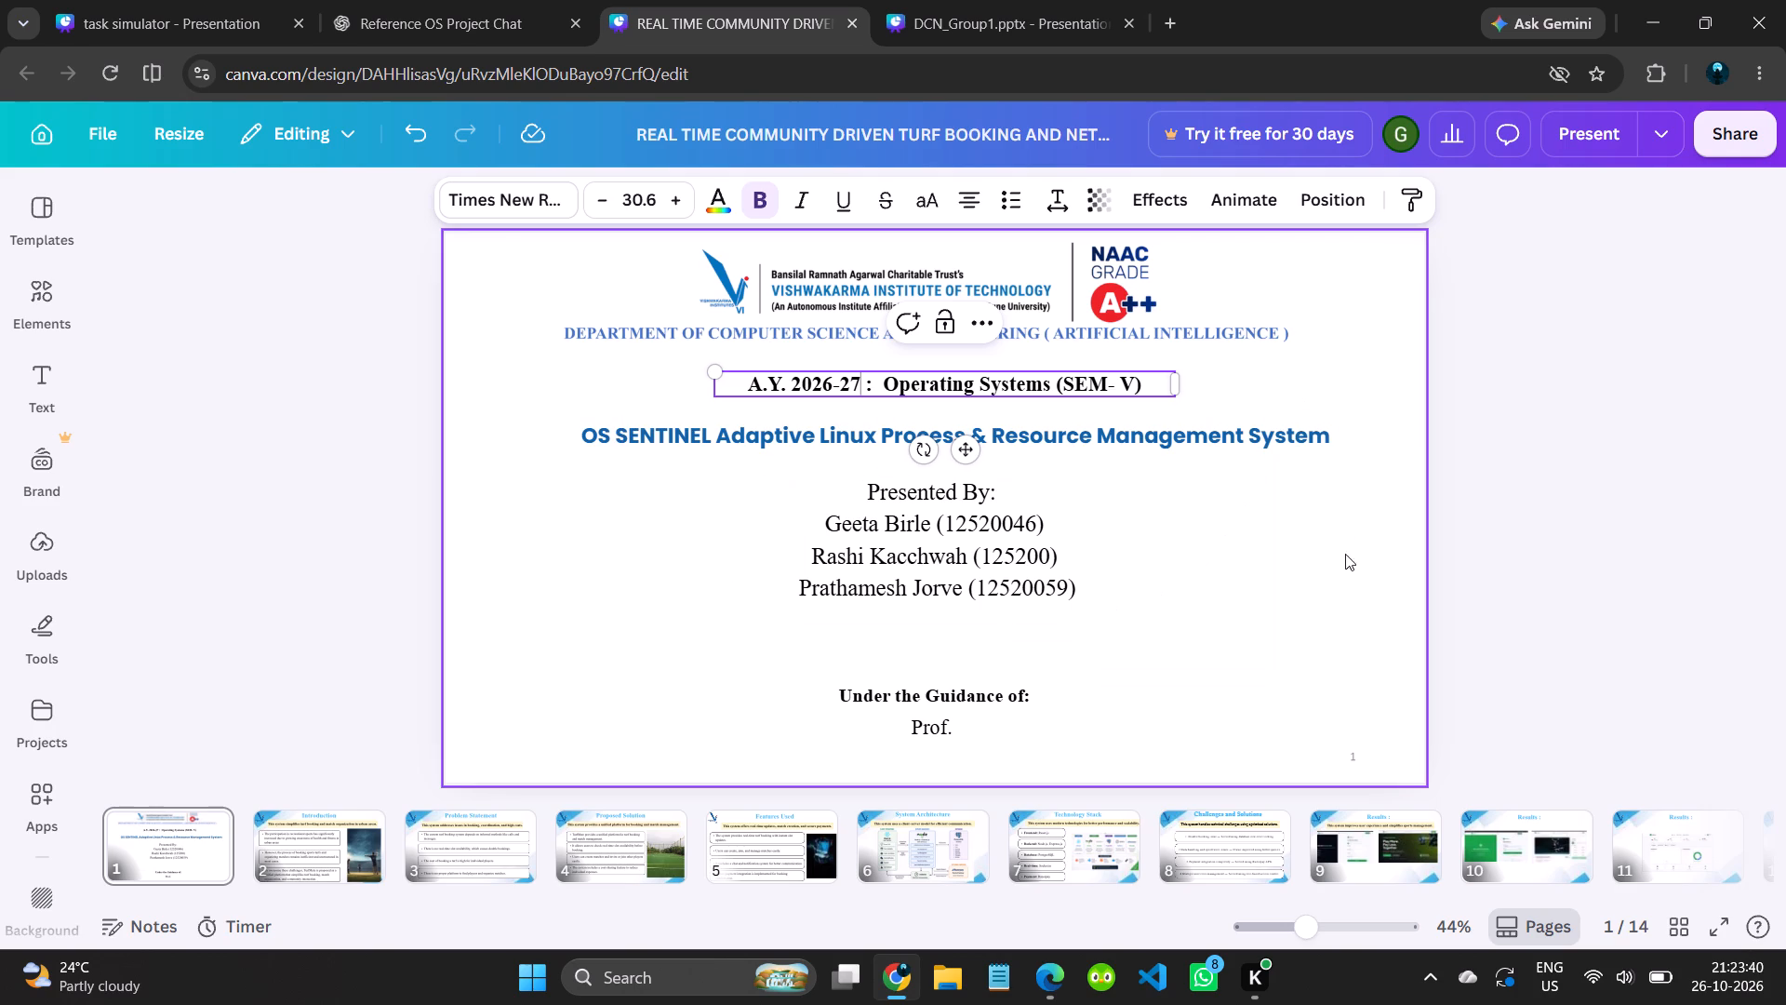
pyautogui.click(1356, 583)
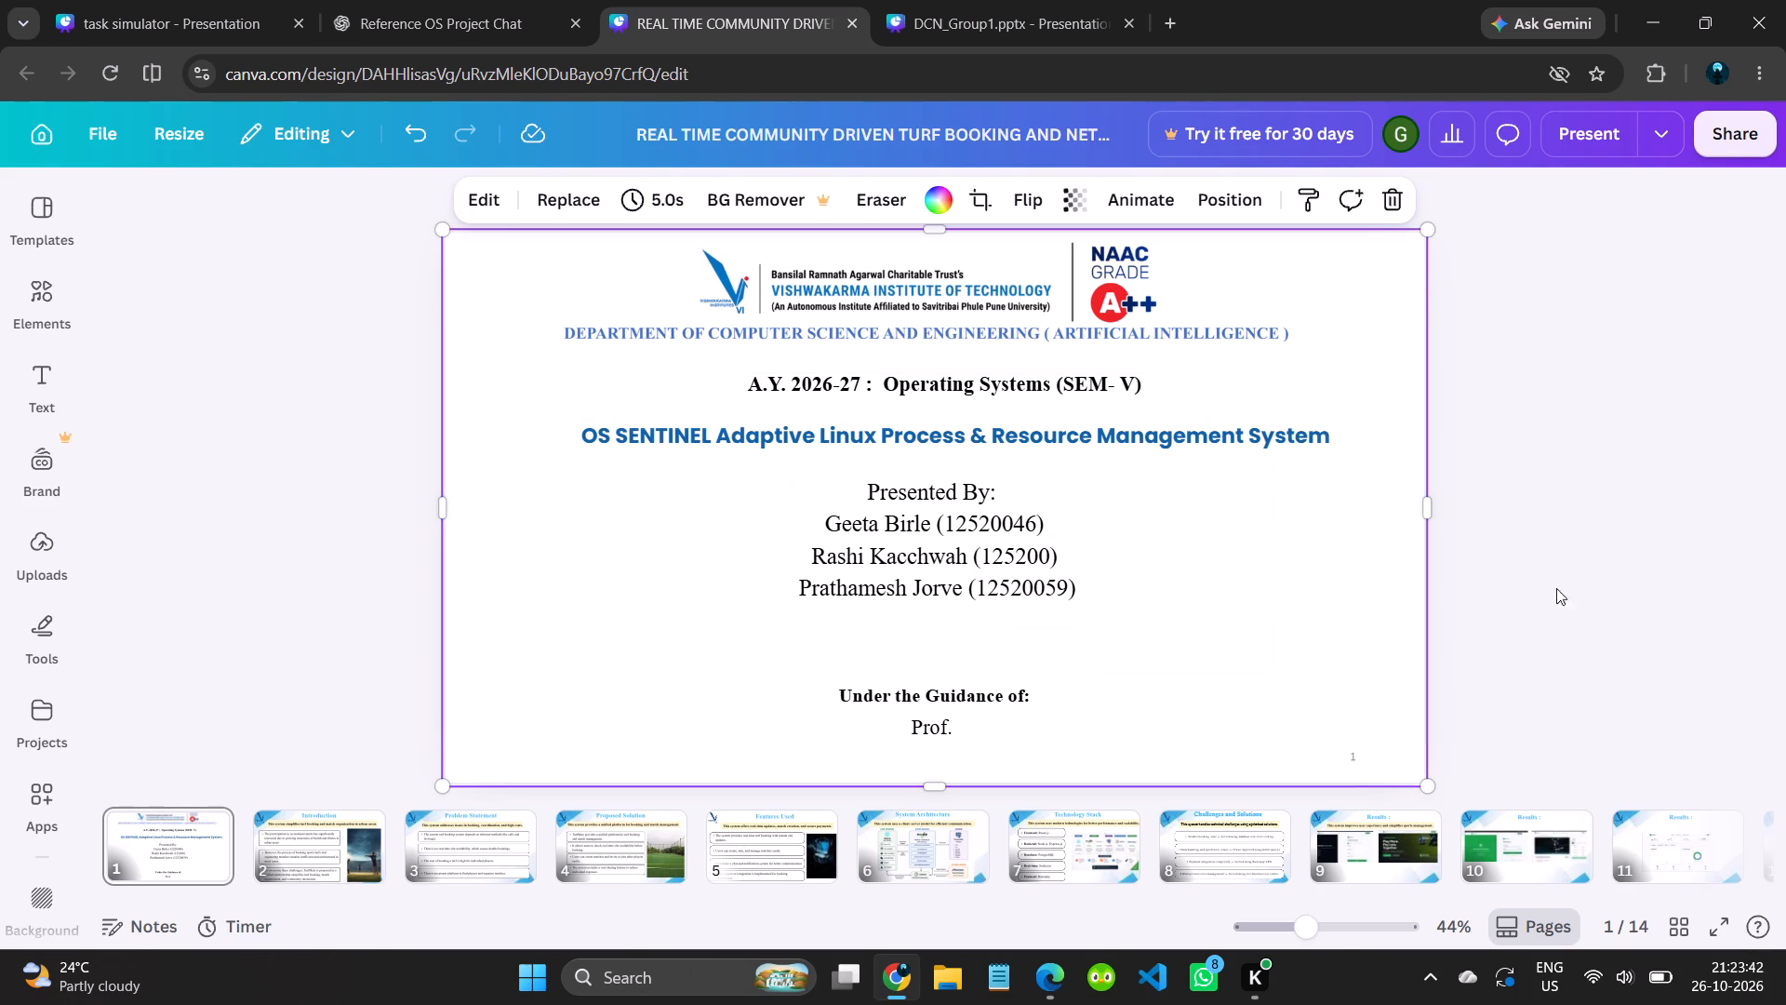
# Add a fourth presenter's name on a new line at the end of the "Presented By:" list, followed by an opening parenthesis.
pyautogui.click(1082, 591)
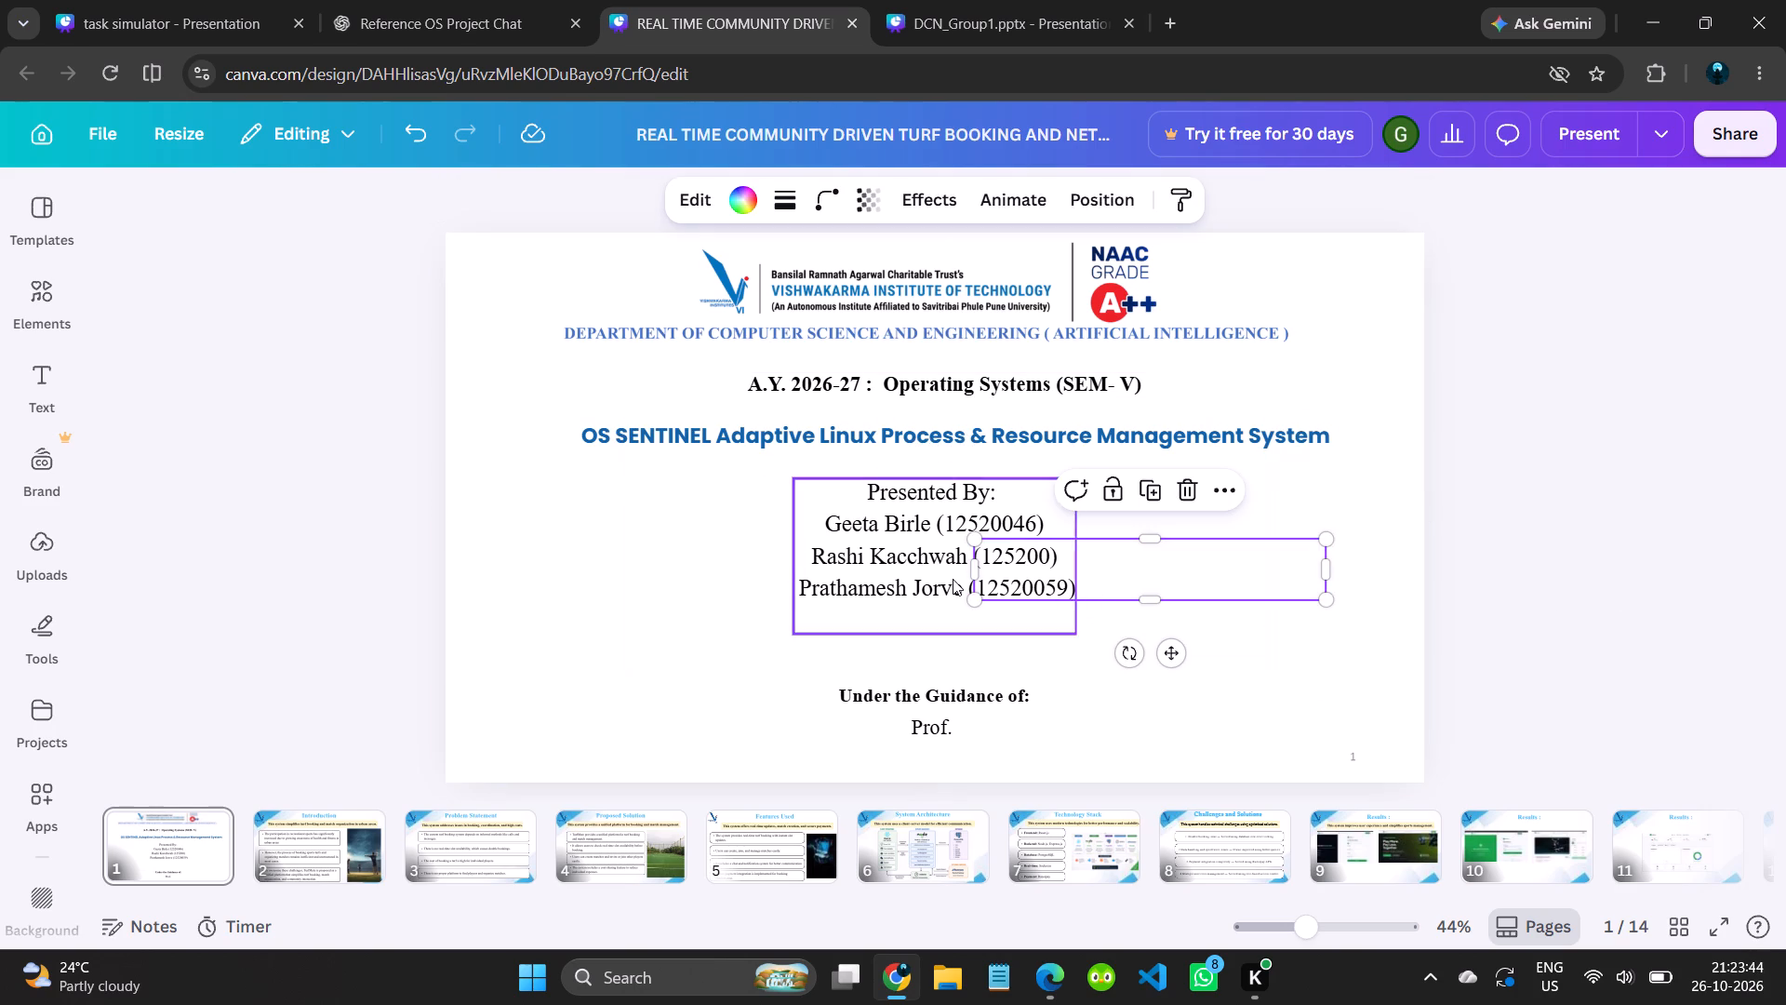
pyautogui.click(860, 568)
pyautogui.doubleClick(986, 593)
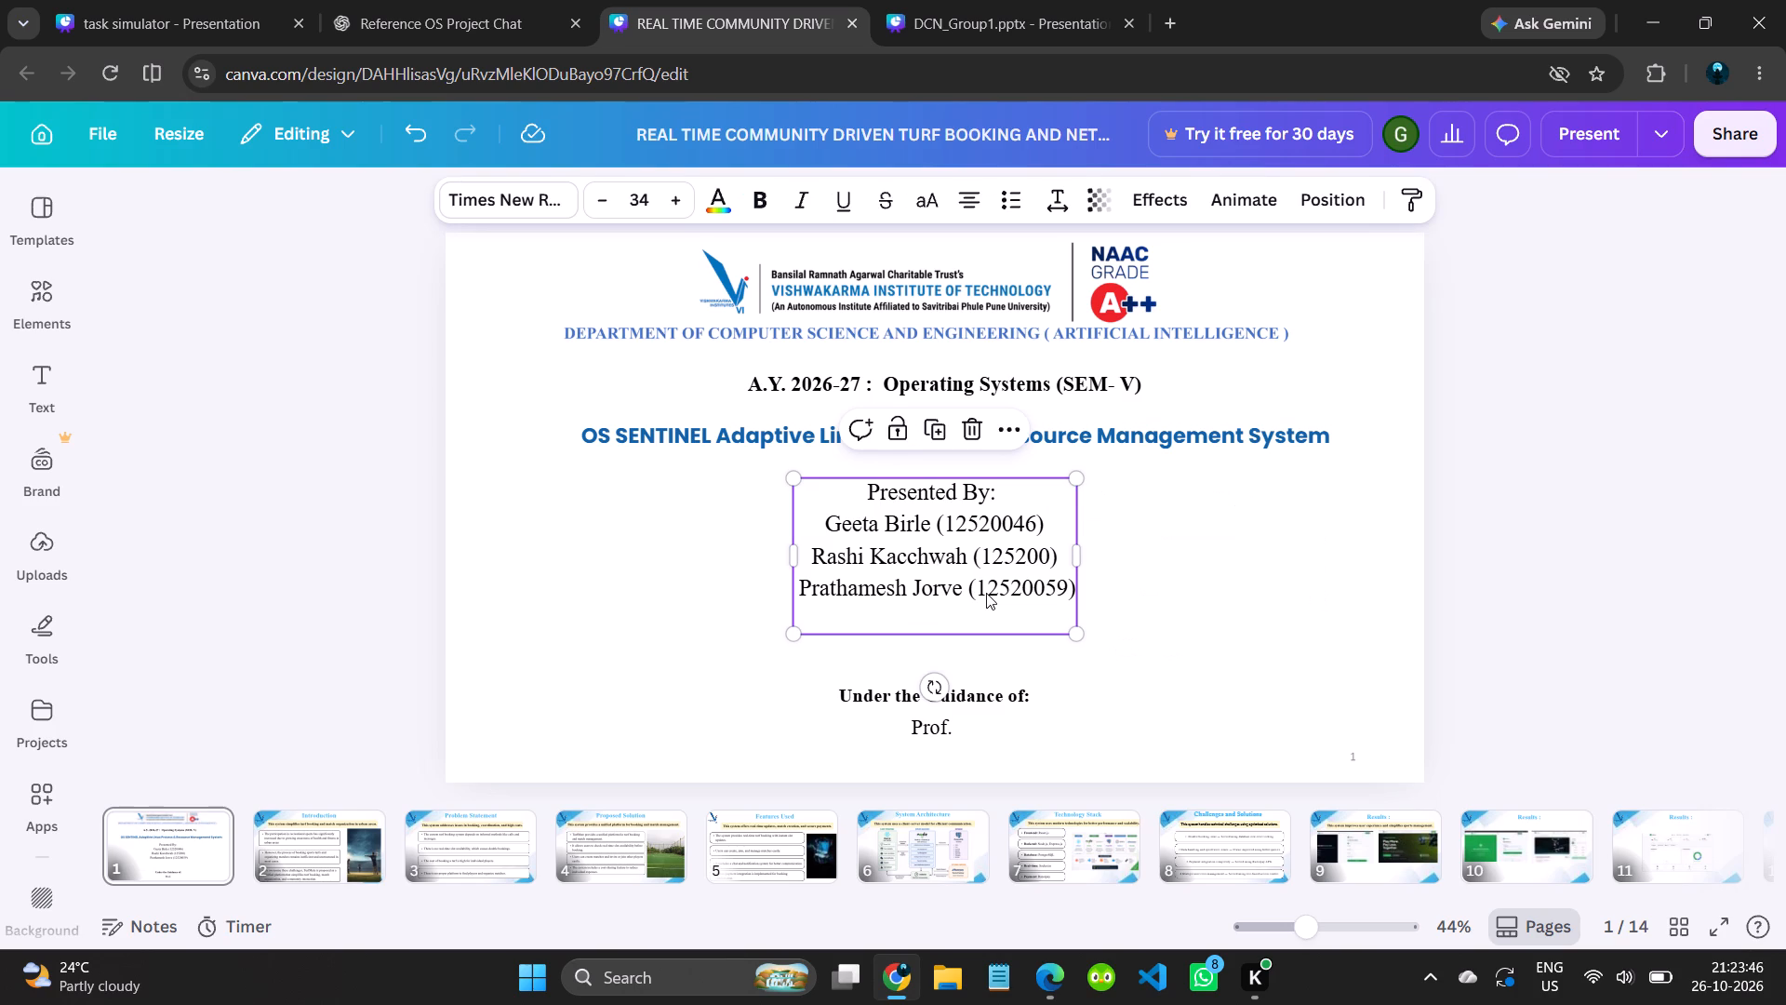
pyautogui.press('Right')
pyautogui.press('Right')
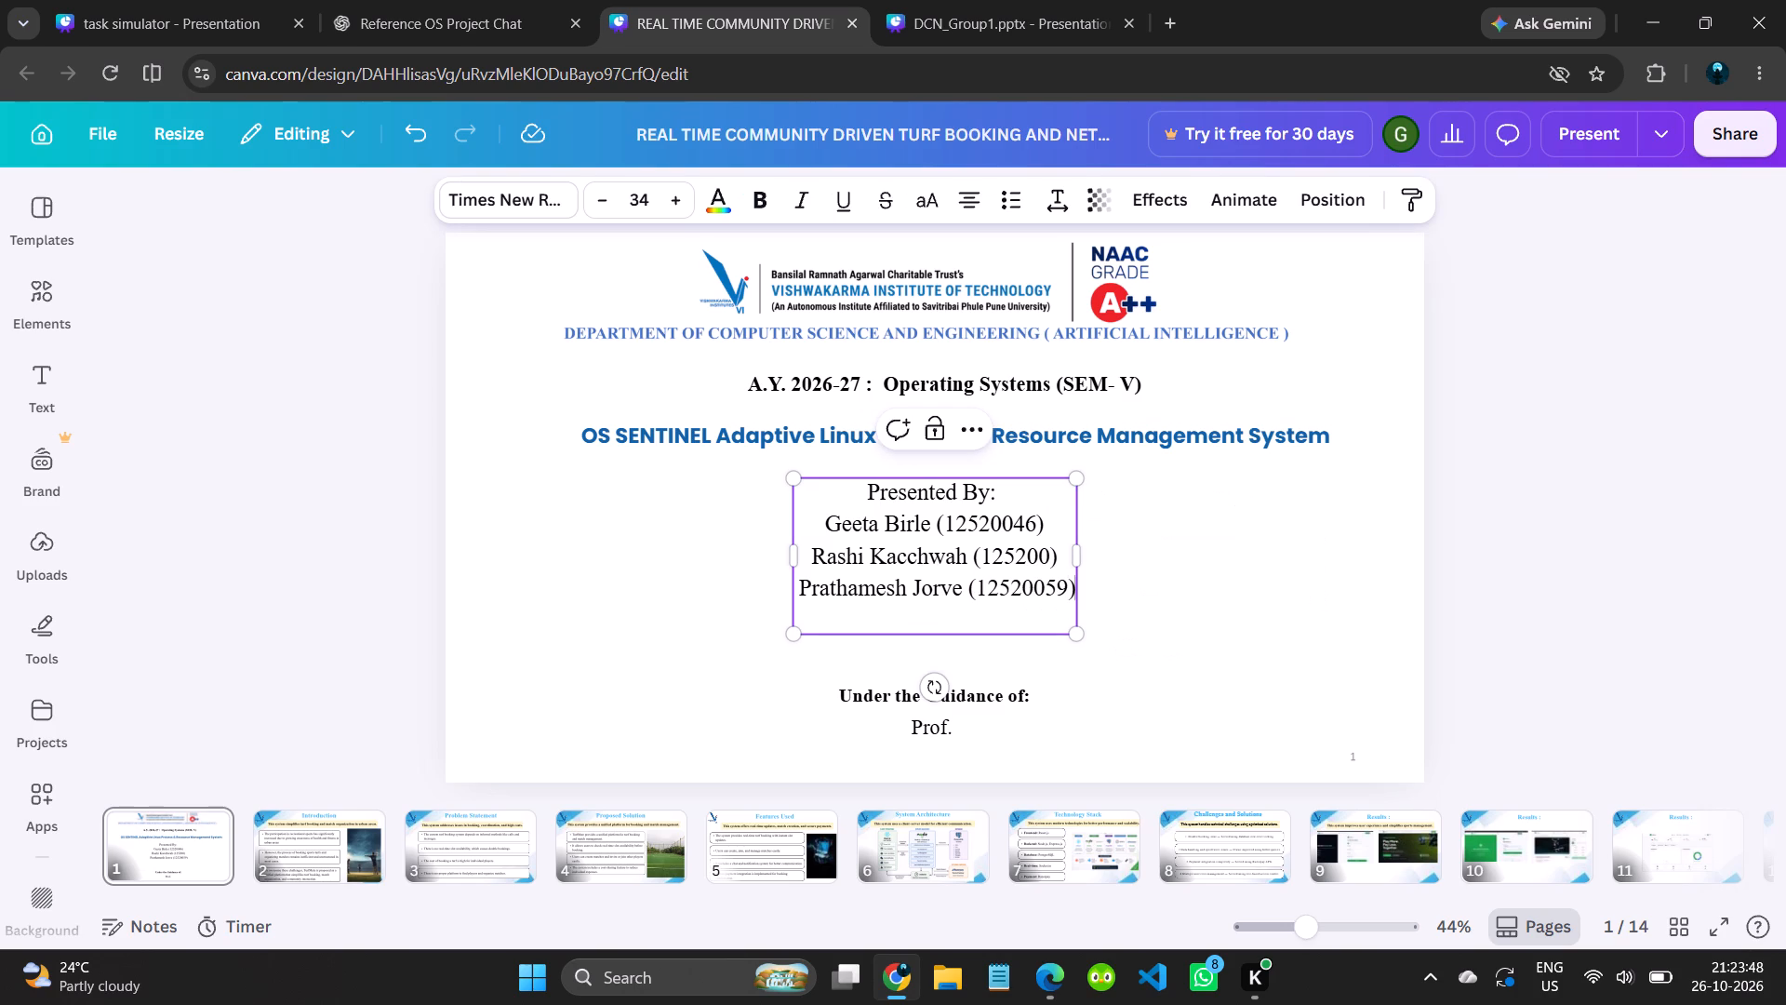
pyautogui.press('Return')
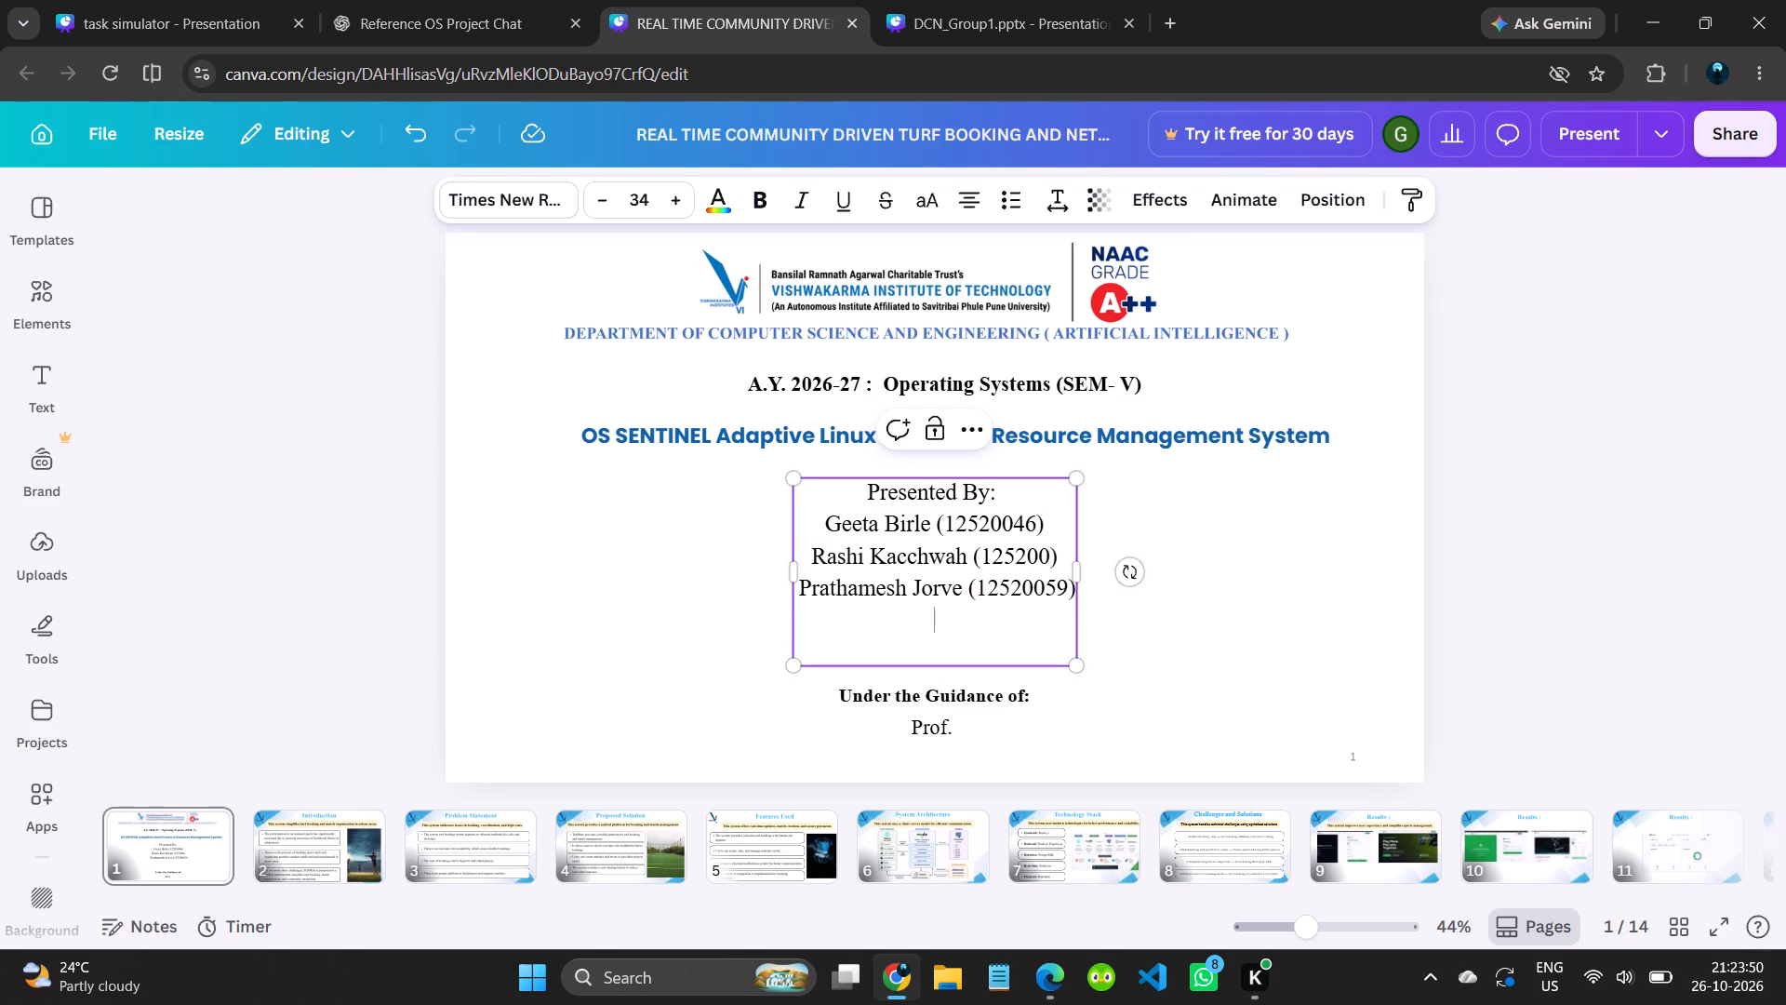
pyautogui.press('Return')
pyautogui.press('Return')
pyautogui.press('BackSpace')
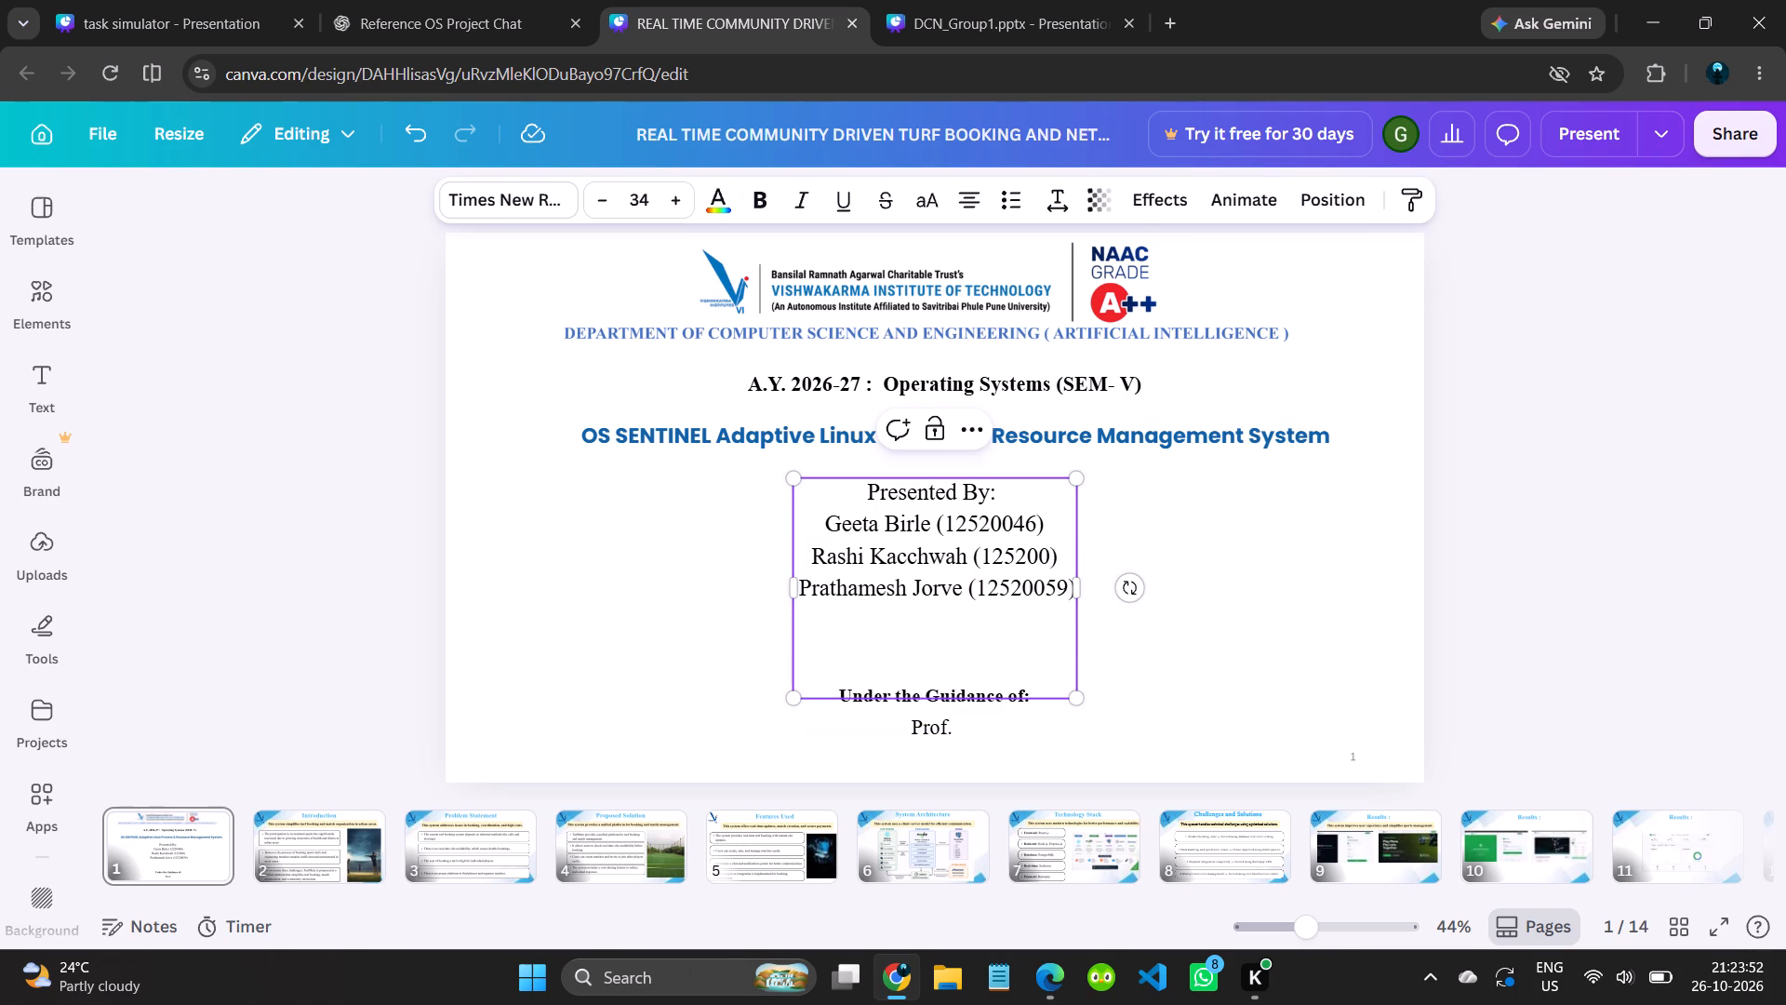
pyautogui.press('BackSpace')
pyautogui.press('Down')
pyautogui.press('BackSpace')
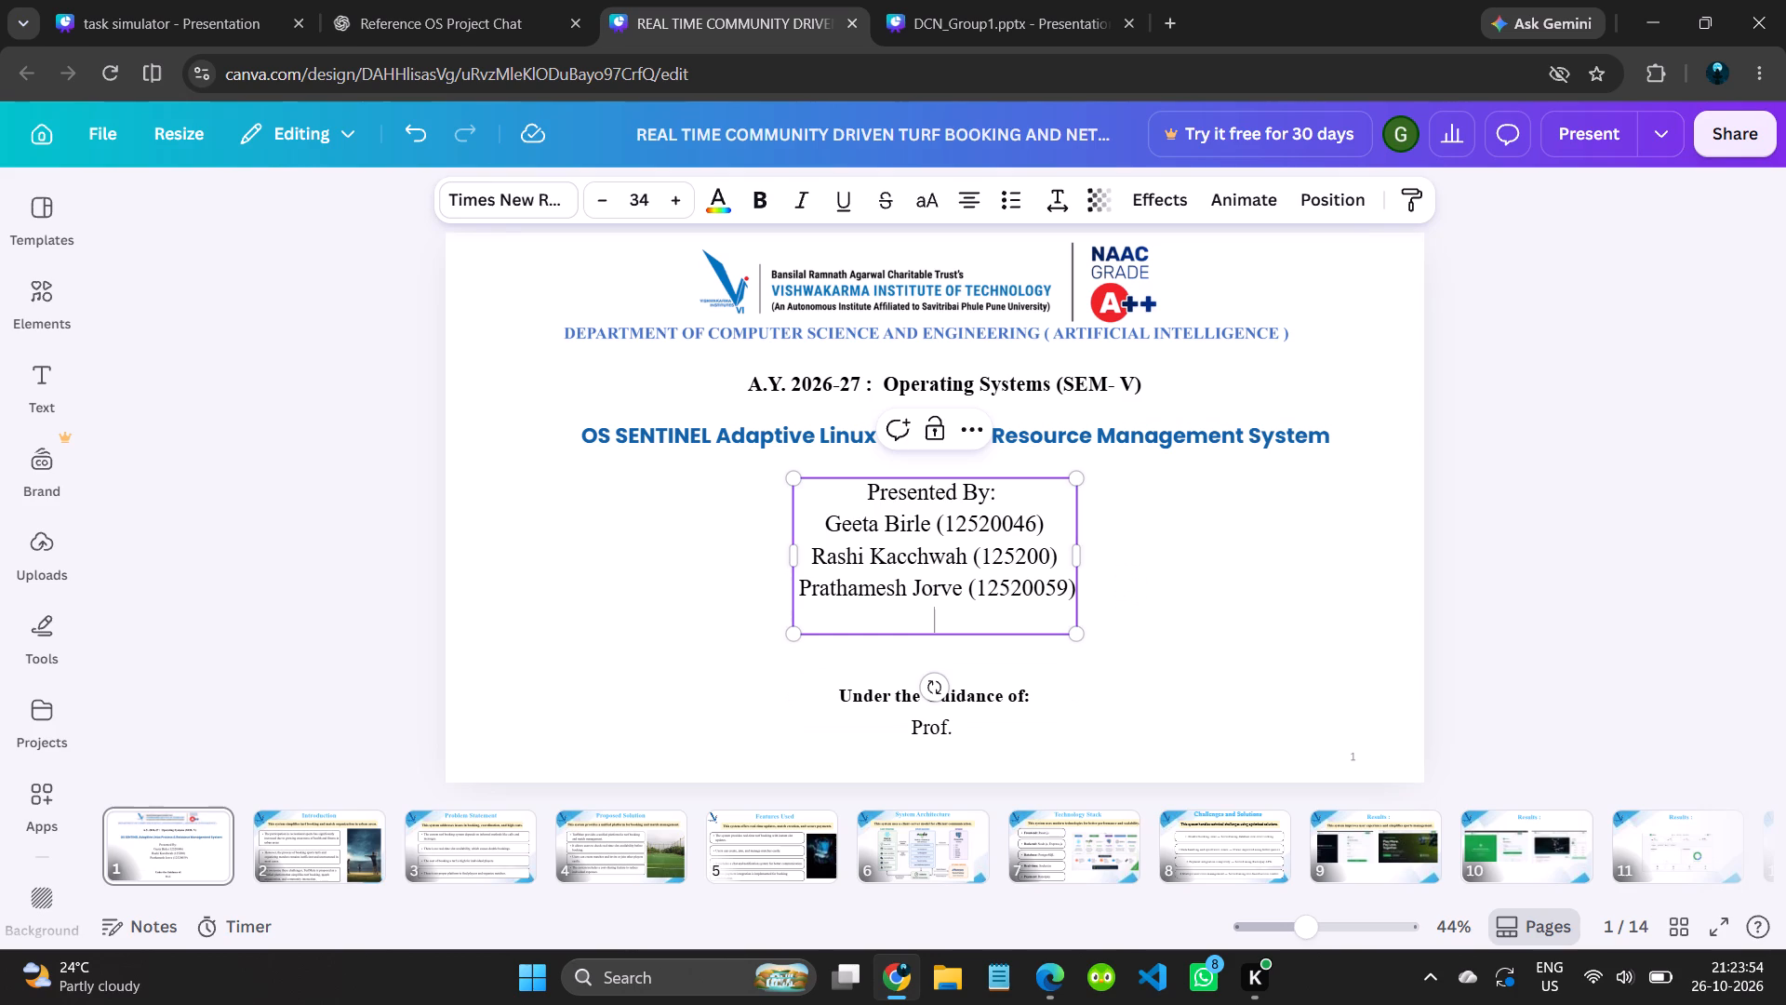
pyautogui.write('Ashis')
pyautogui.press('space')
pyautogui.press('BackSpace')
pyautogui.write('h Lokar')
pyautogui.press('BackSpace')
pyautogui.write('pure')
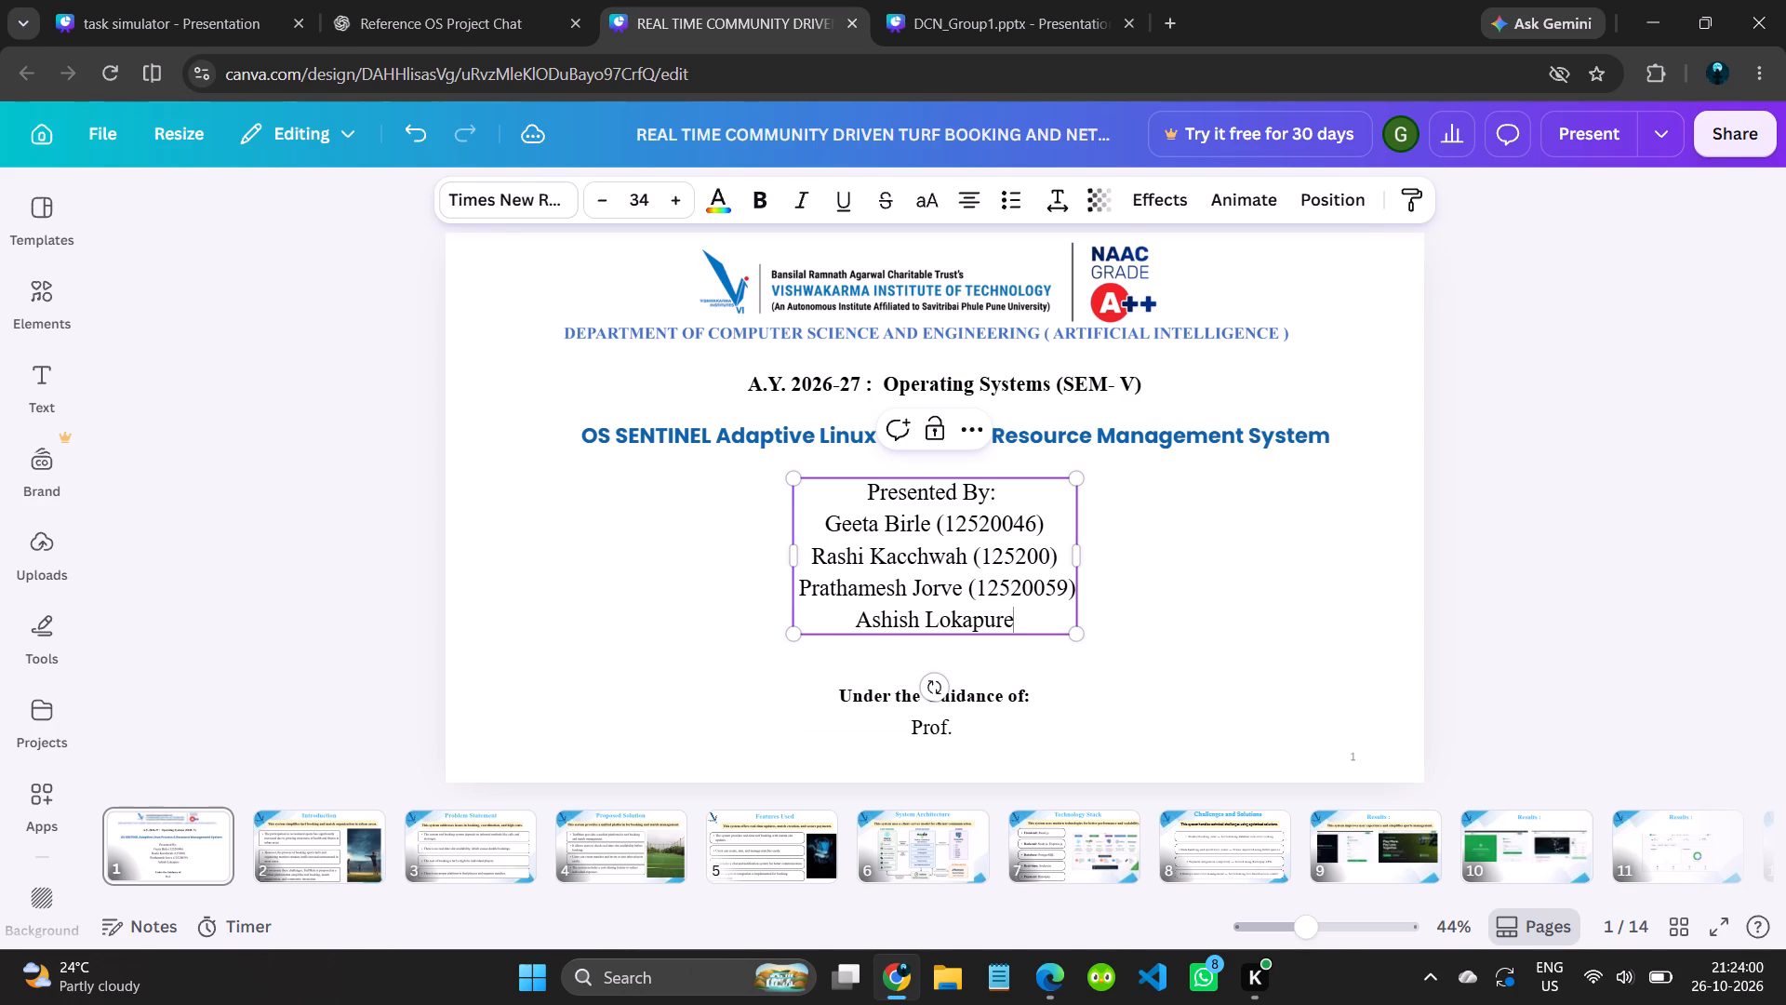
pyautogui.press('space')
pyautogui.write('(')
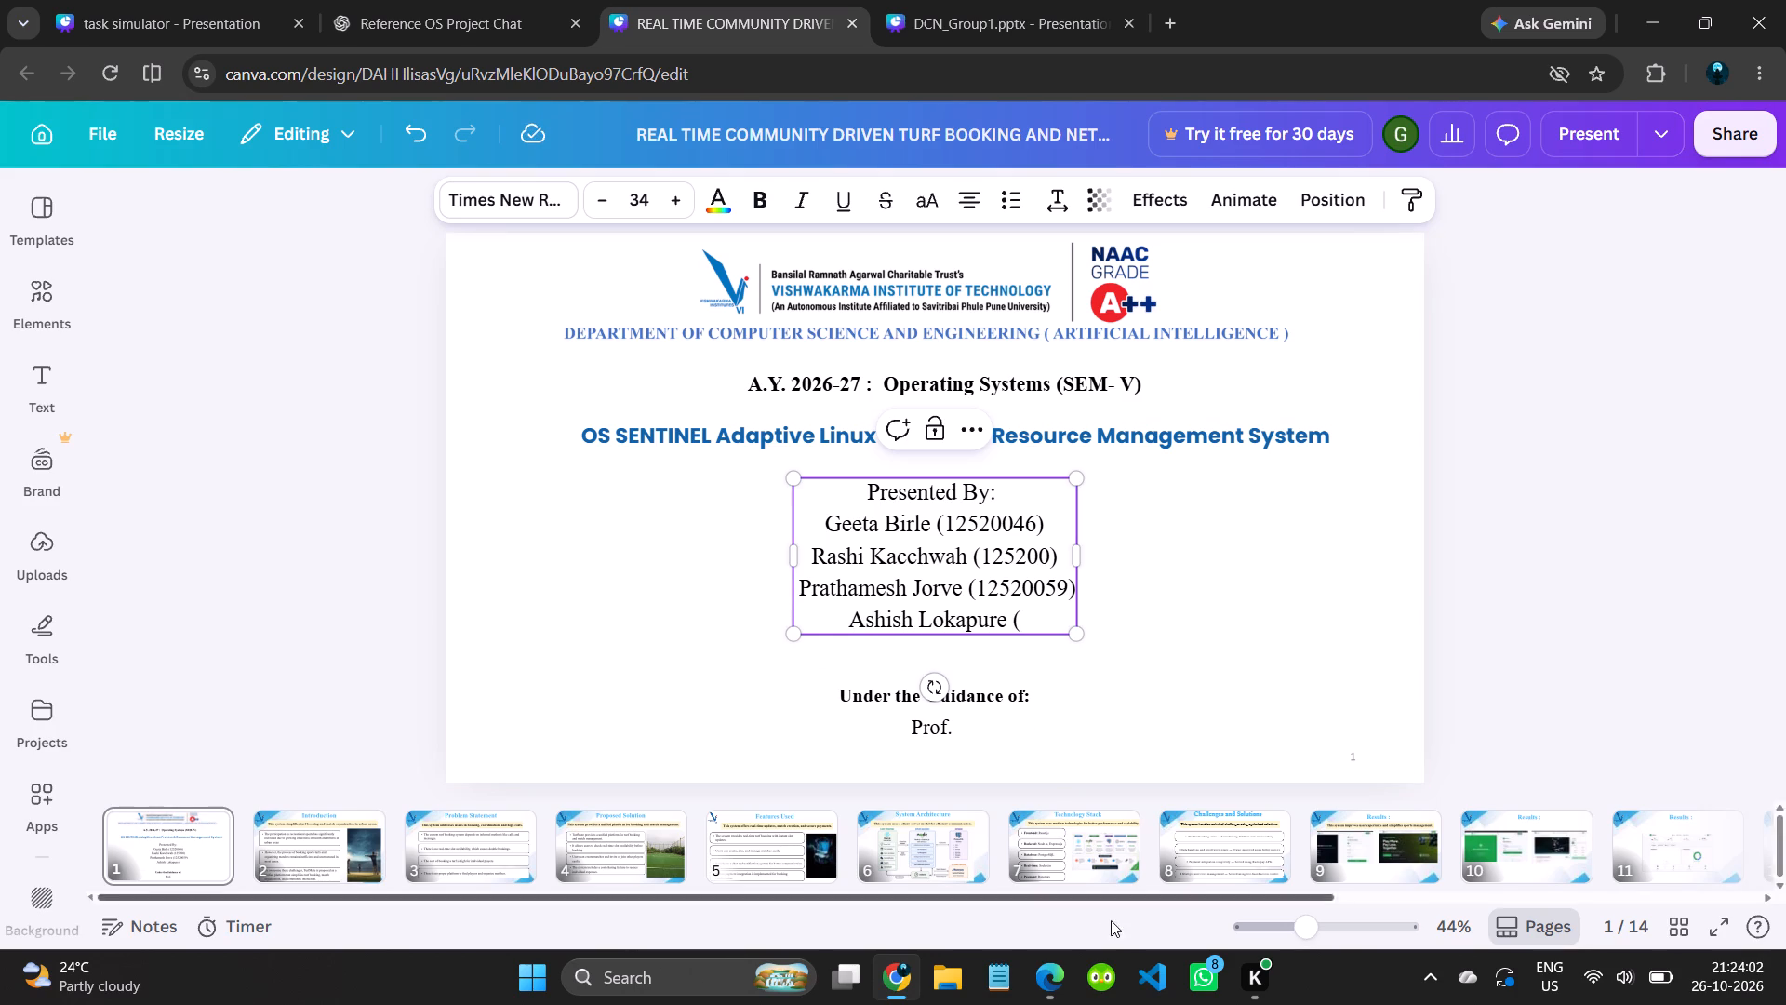
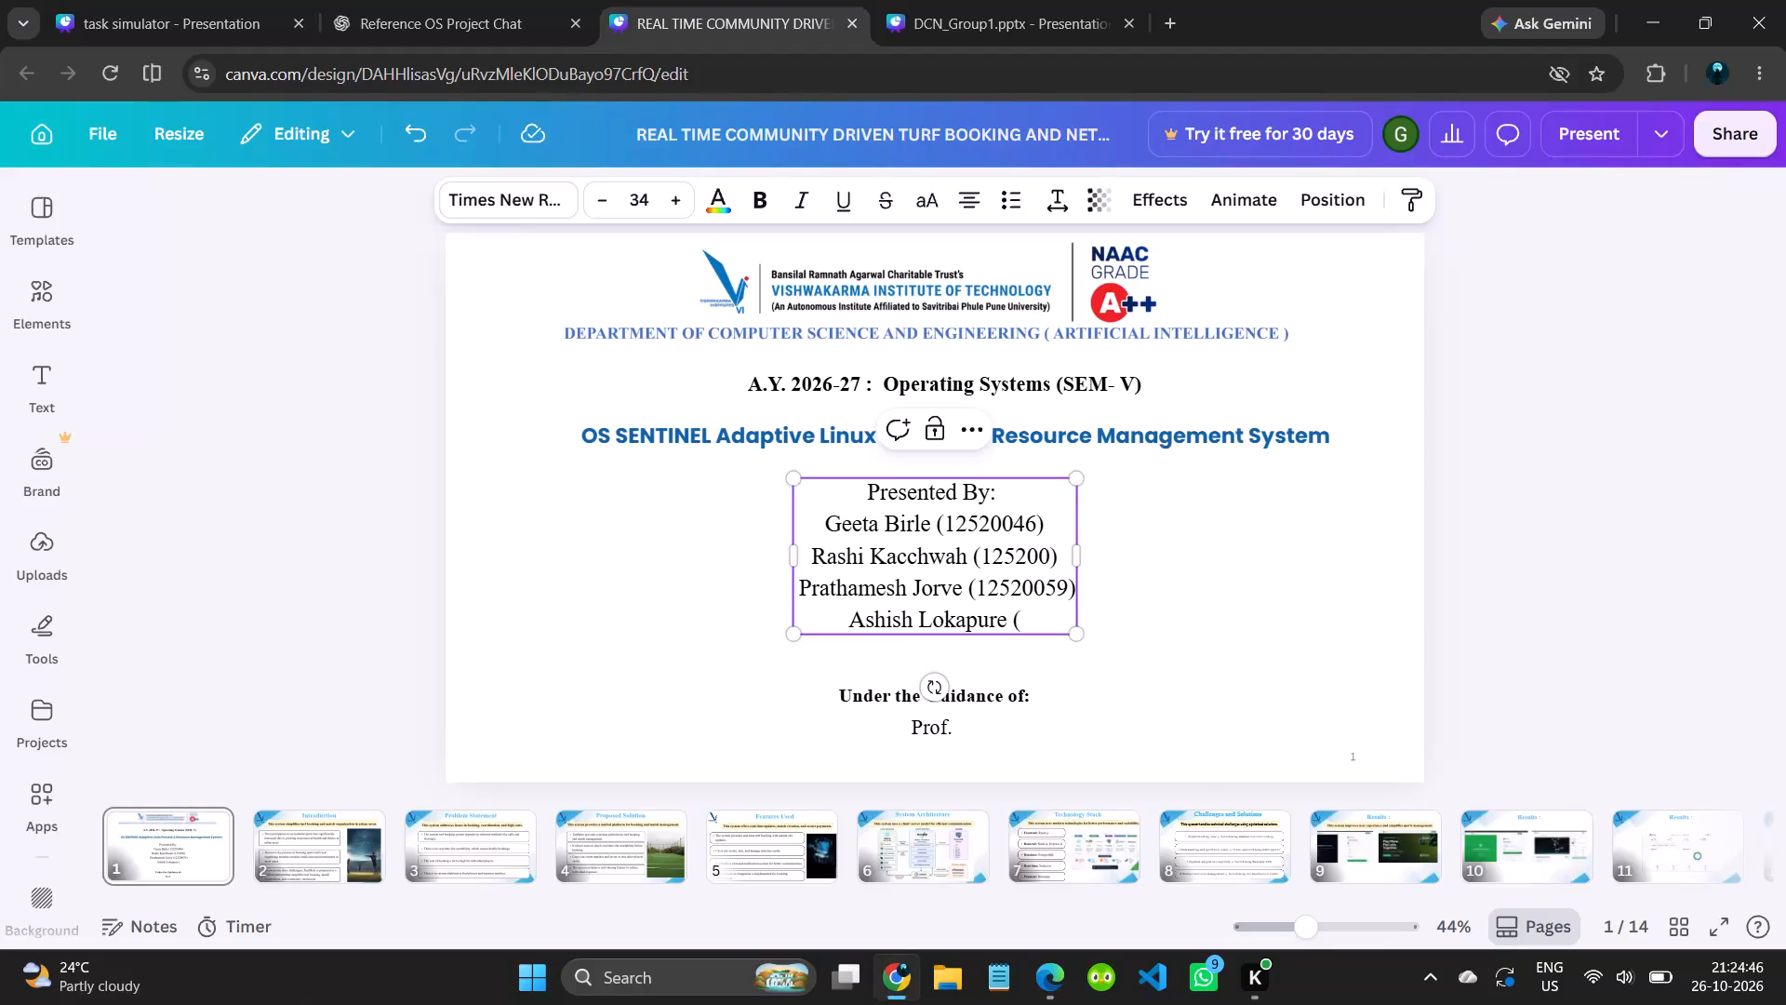
# Complete the fourth presenter's line with the copied ID number and a closing parenthesis.
pyautogui.hotkey('ctrl', 'v')
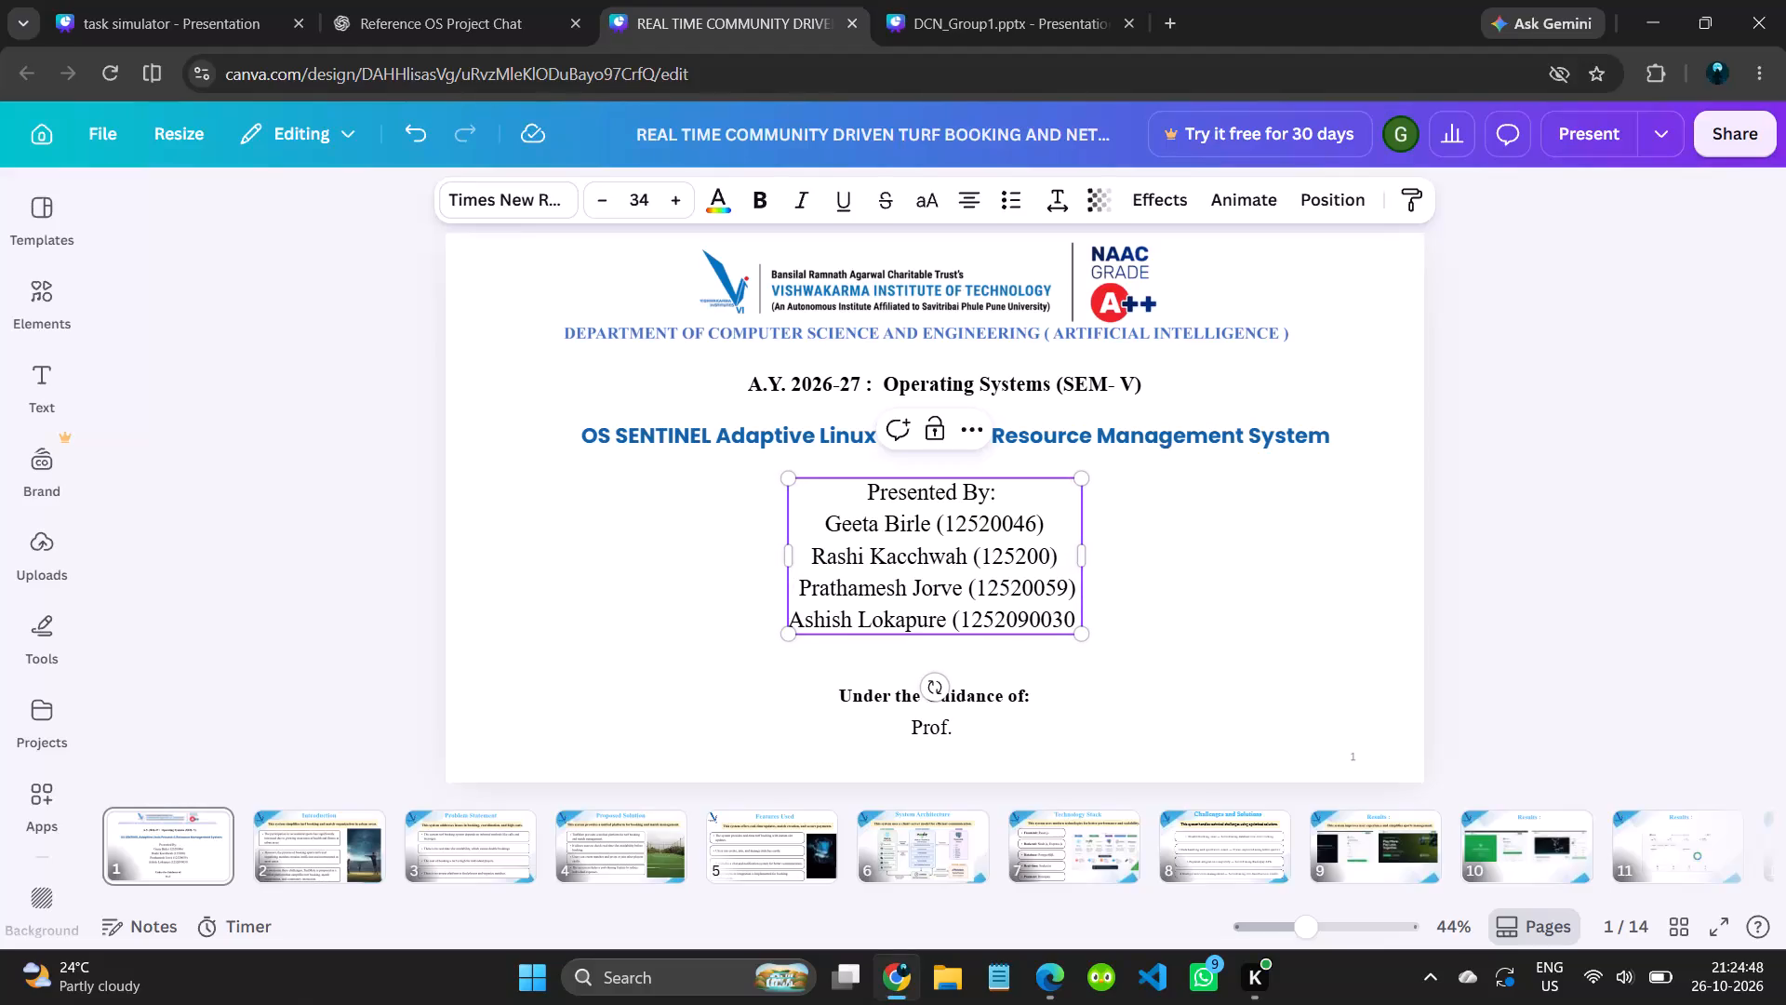
pyautogui.hotkey('shift', ')')
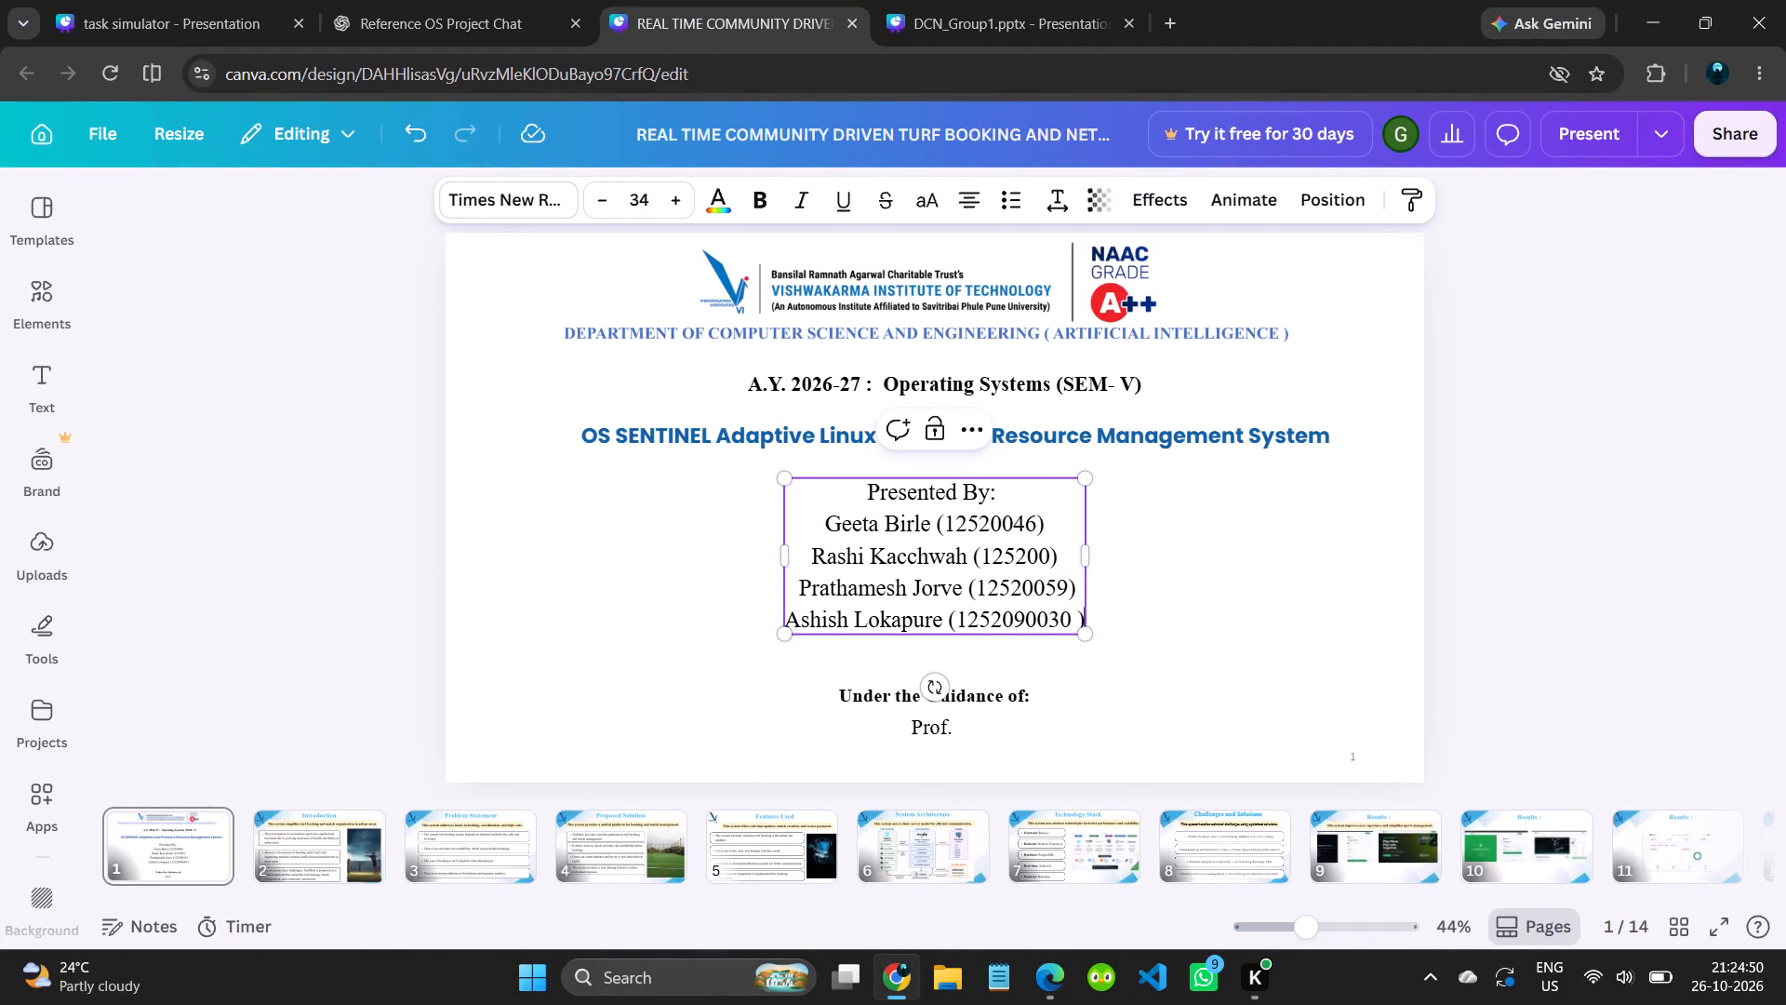
# Widen the gap between the first presenter's name and ID number by inserting eight spaces before the opening parenthesis.
pyautogui.click(820, 524)
pyautogui.click(933, 522)
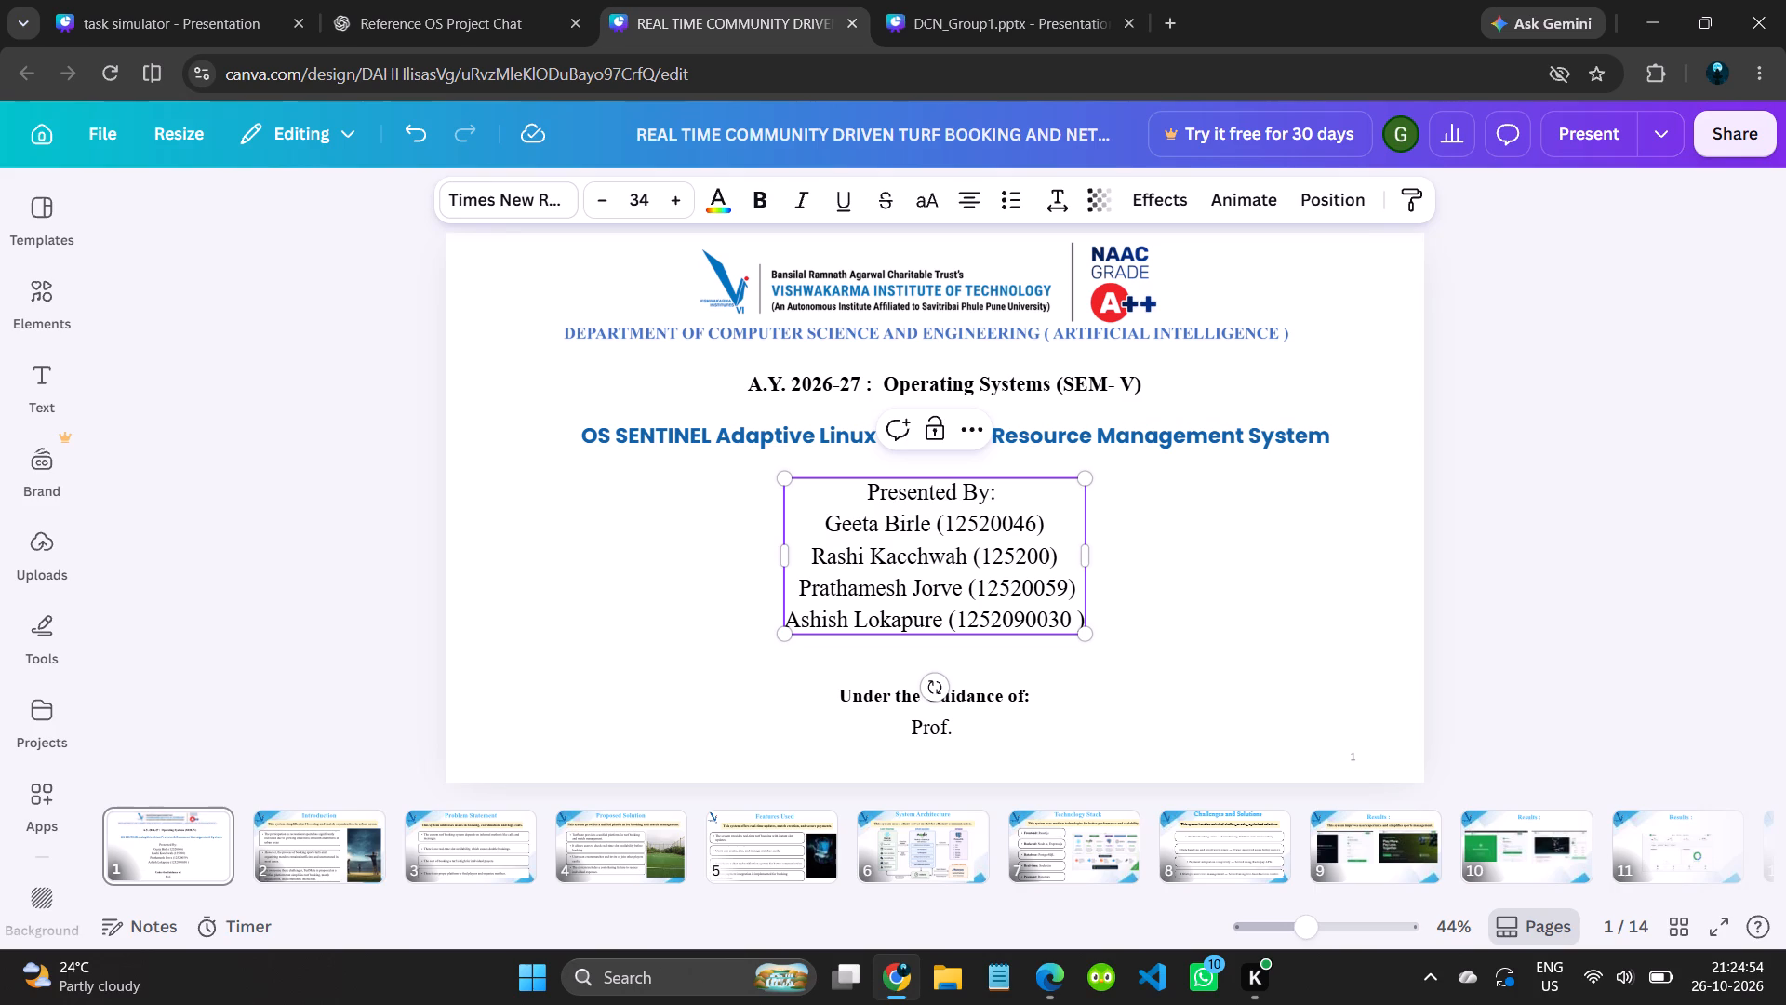
pyautogui.press('Right')
pyautogui.press('Tab')
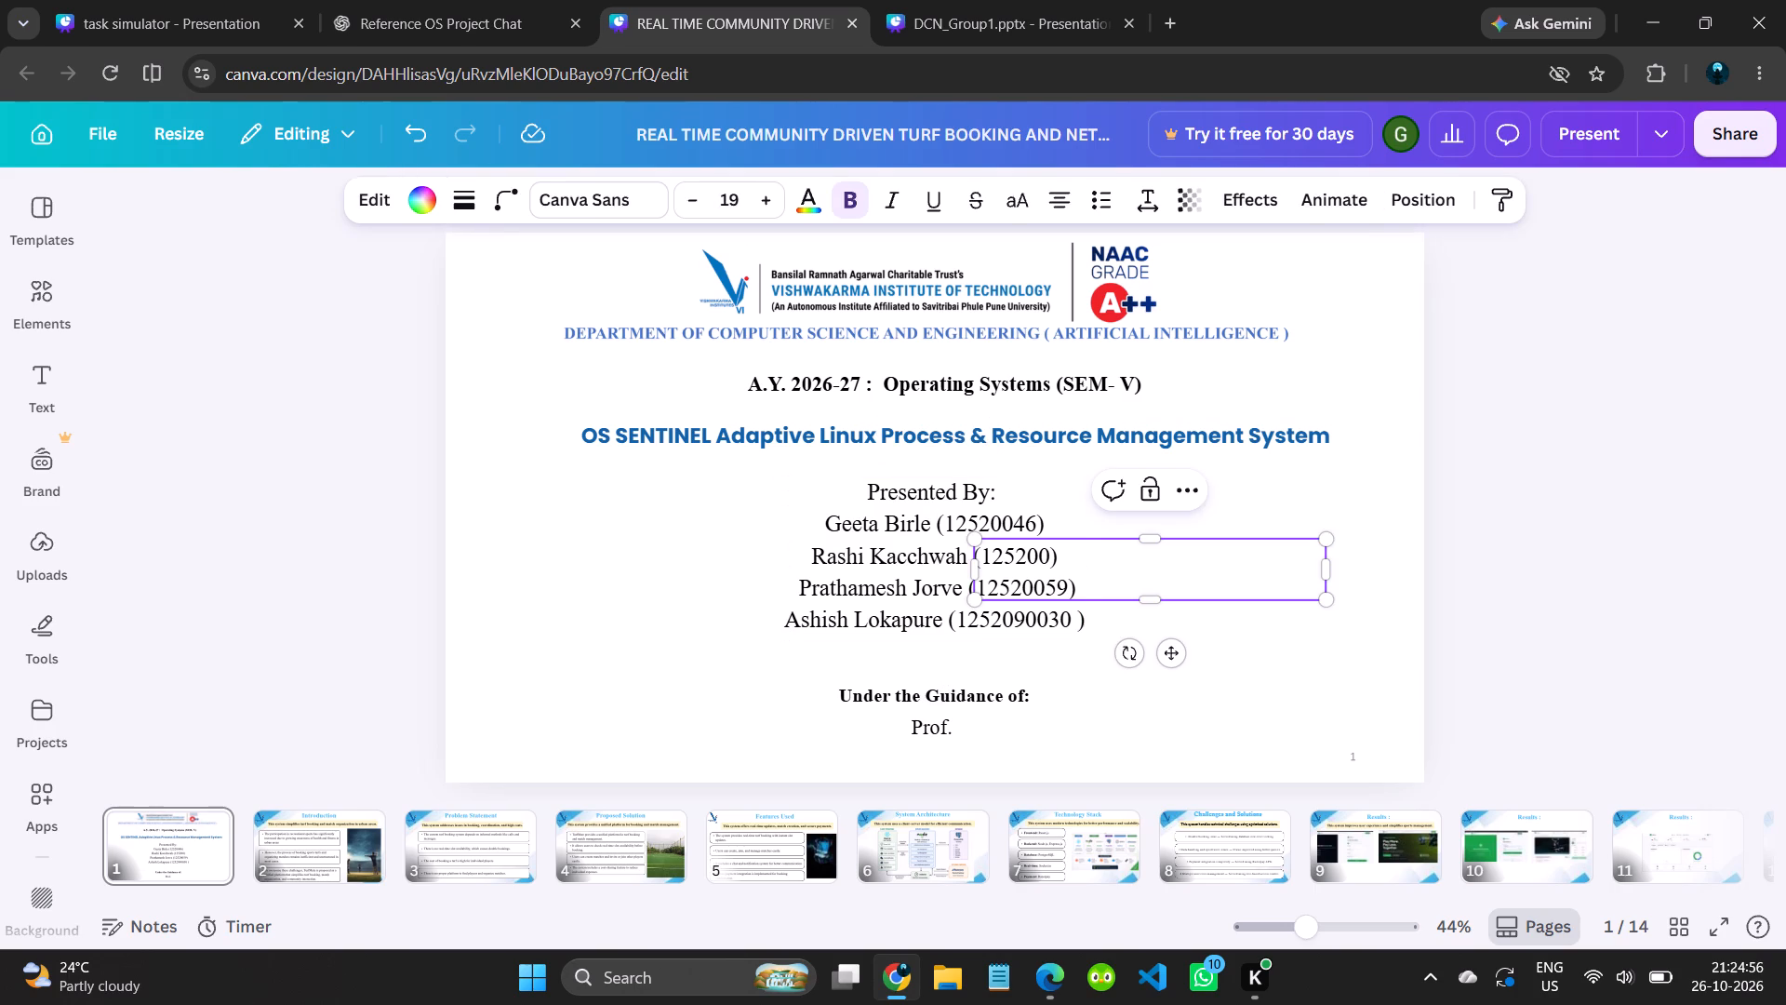
pyautogui.click(940, 524)
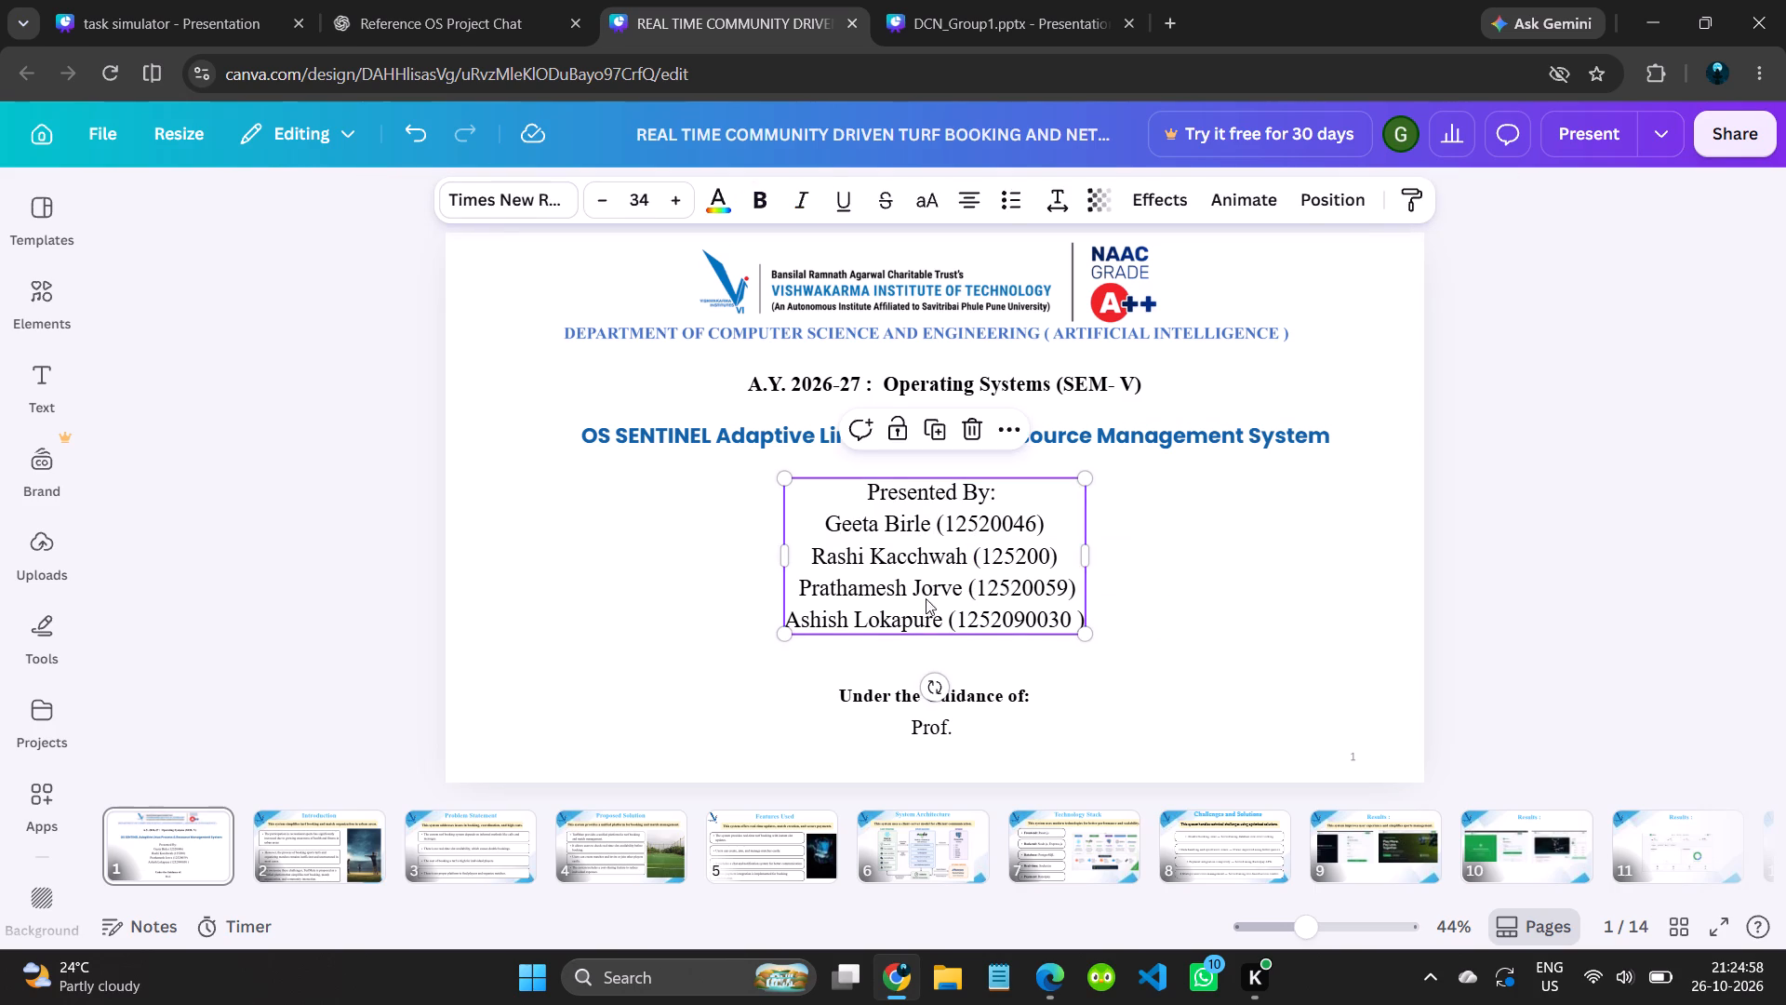
pyautogui.doubleClick(932, 520)
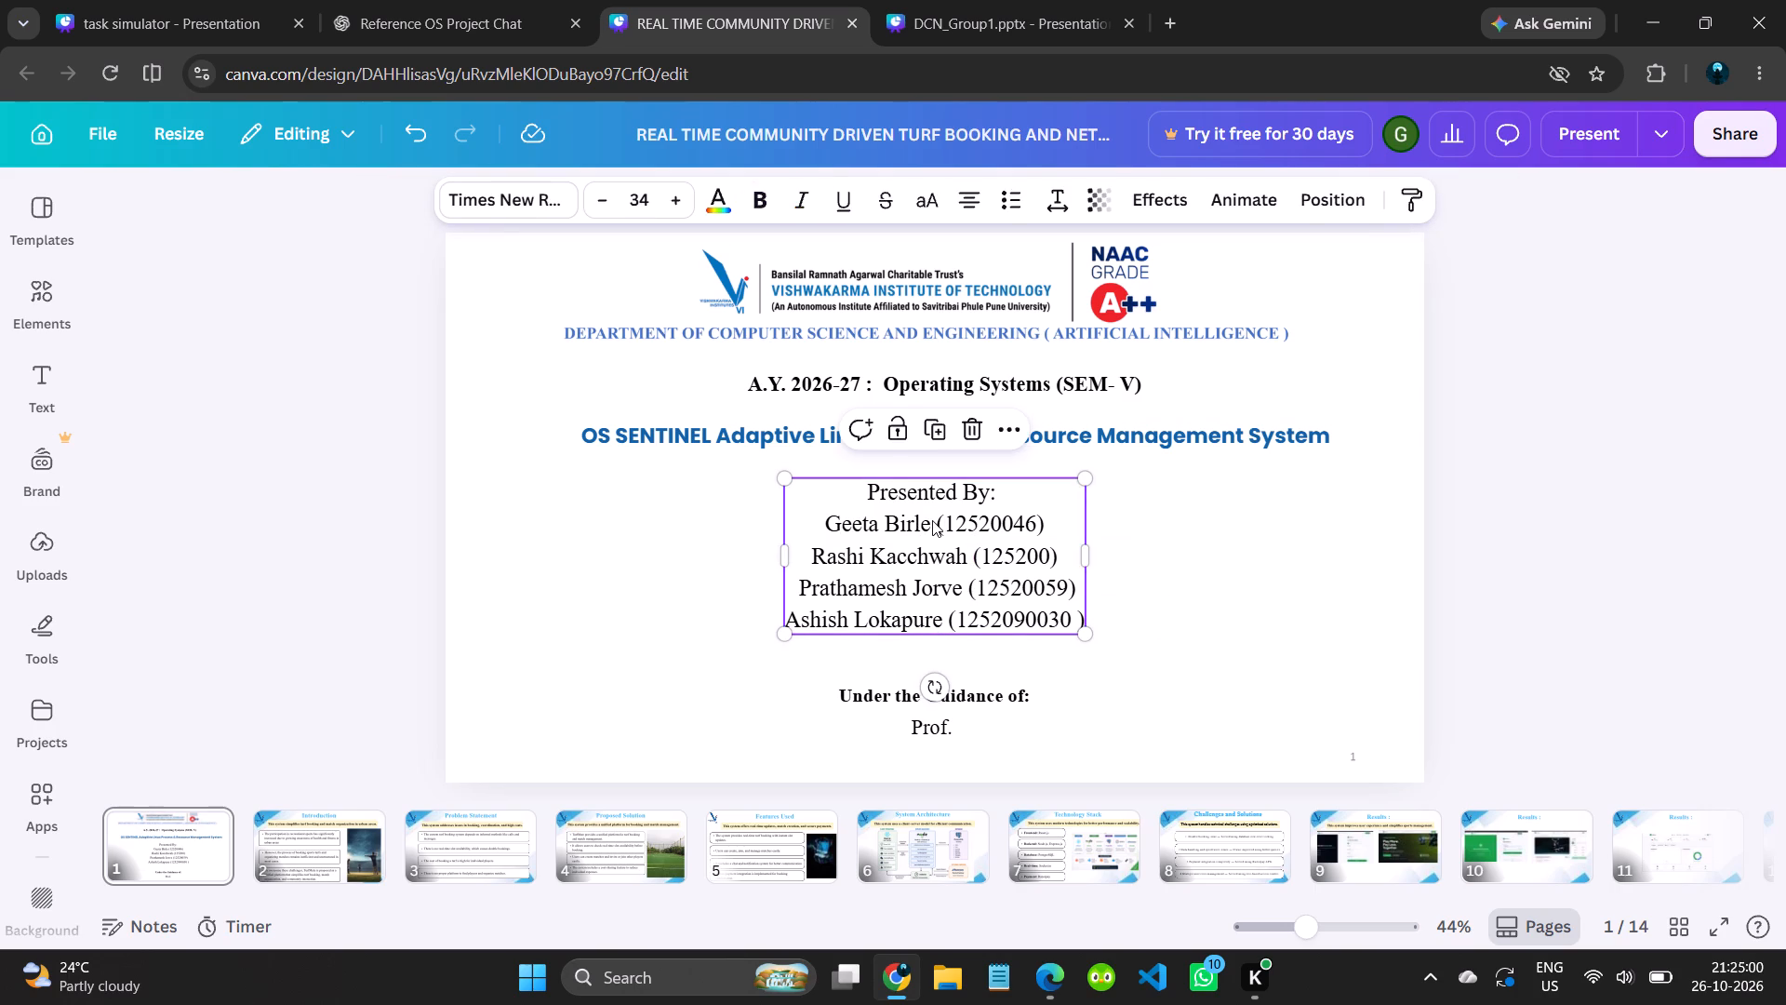
pyautogui.click(932, 520)
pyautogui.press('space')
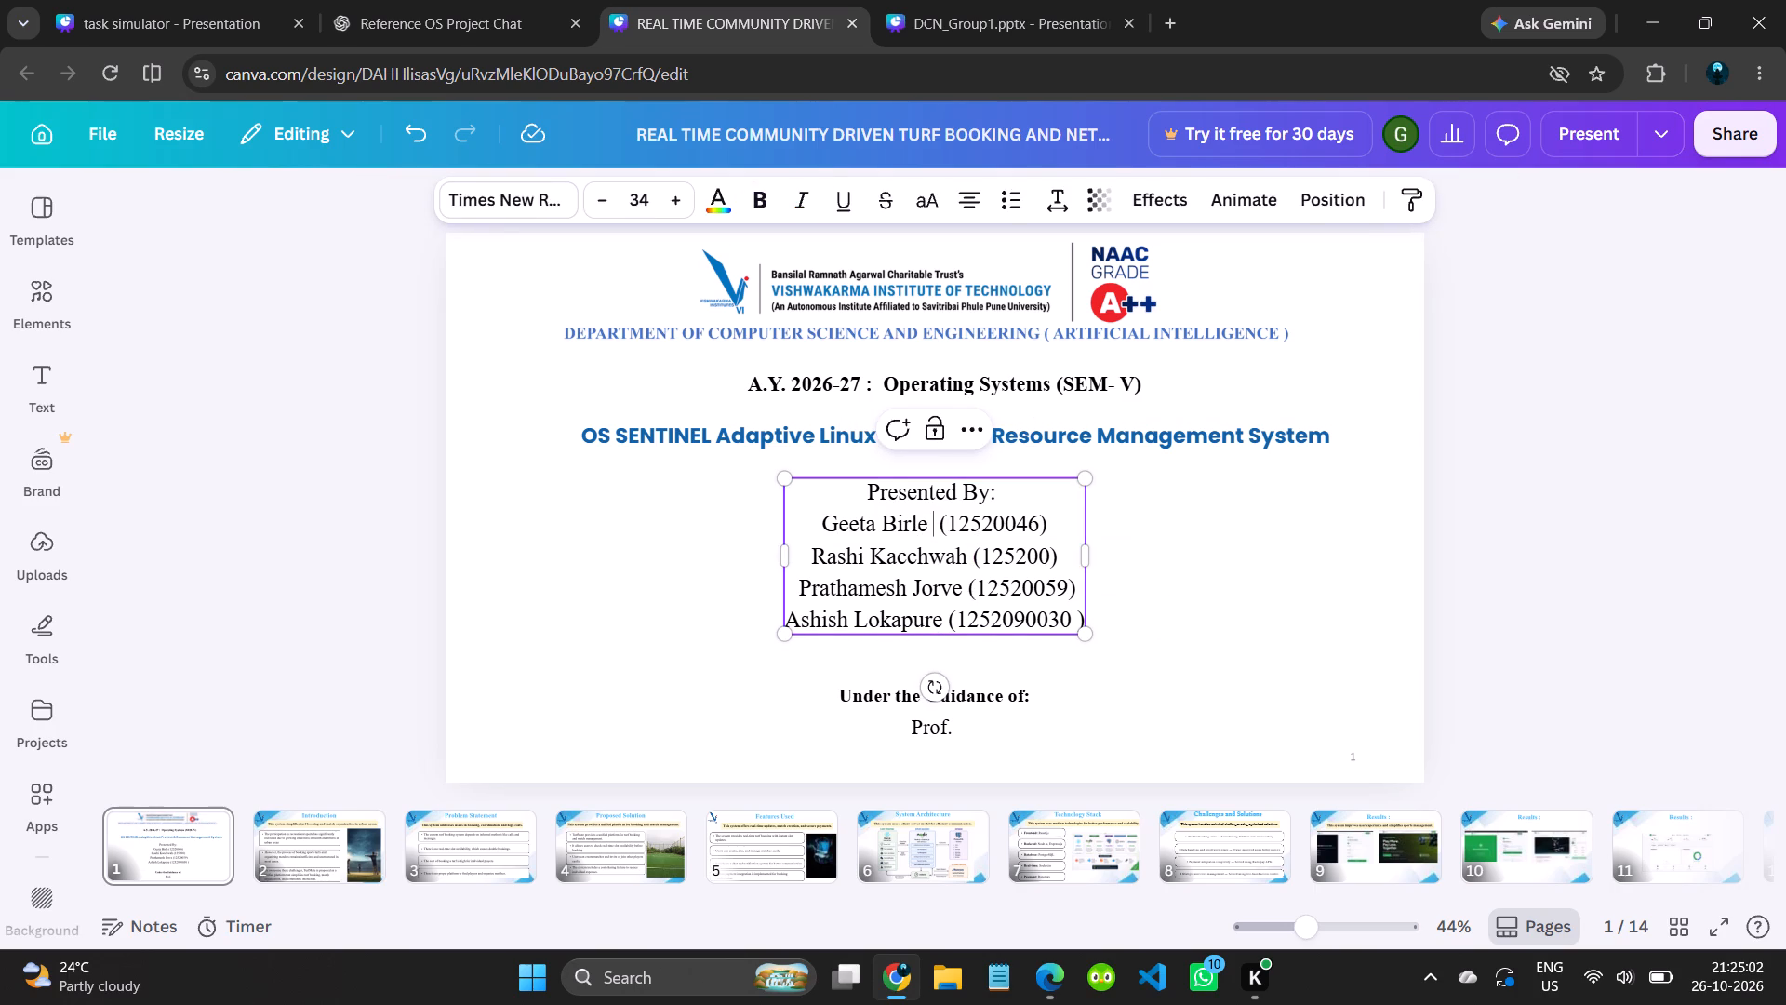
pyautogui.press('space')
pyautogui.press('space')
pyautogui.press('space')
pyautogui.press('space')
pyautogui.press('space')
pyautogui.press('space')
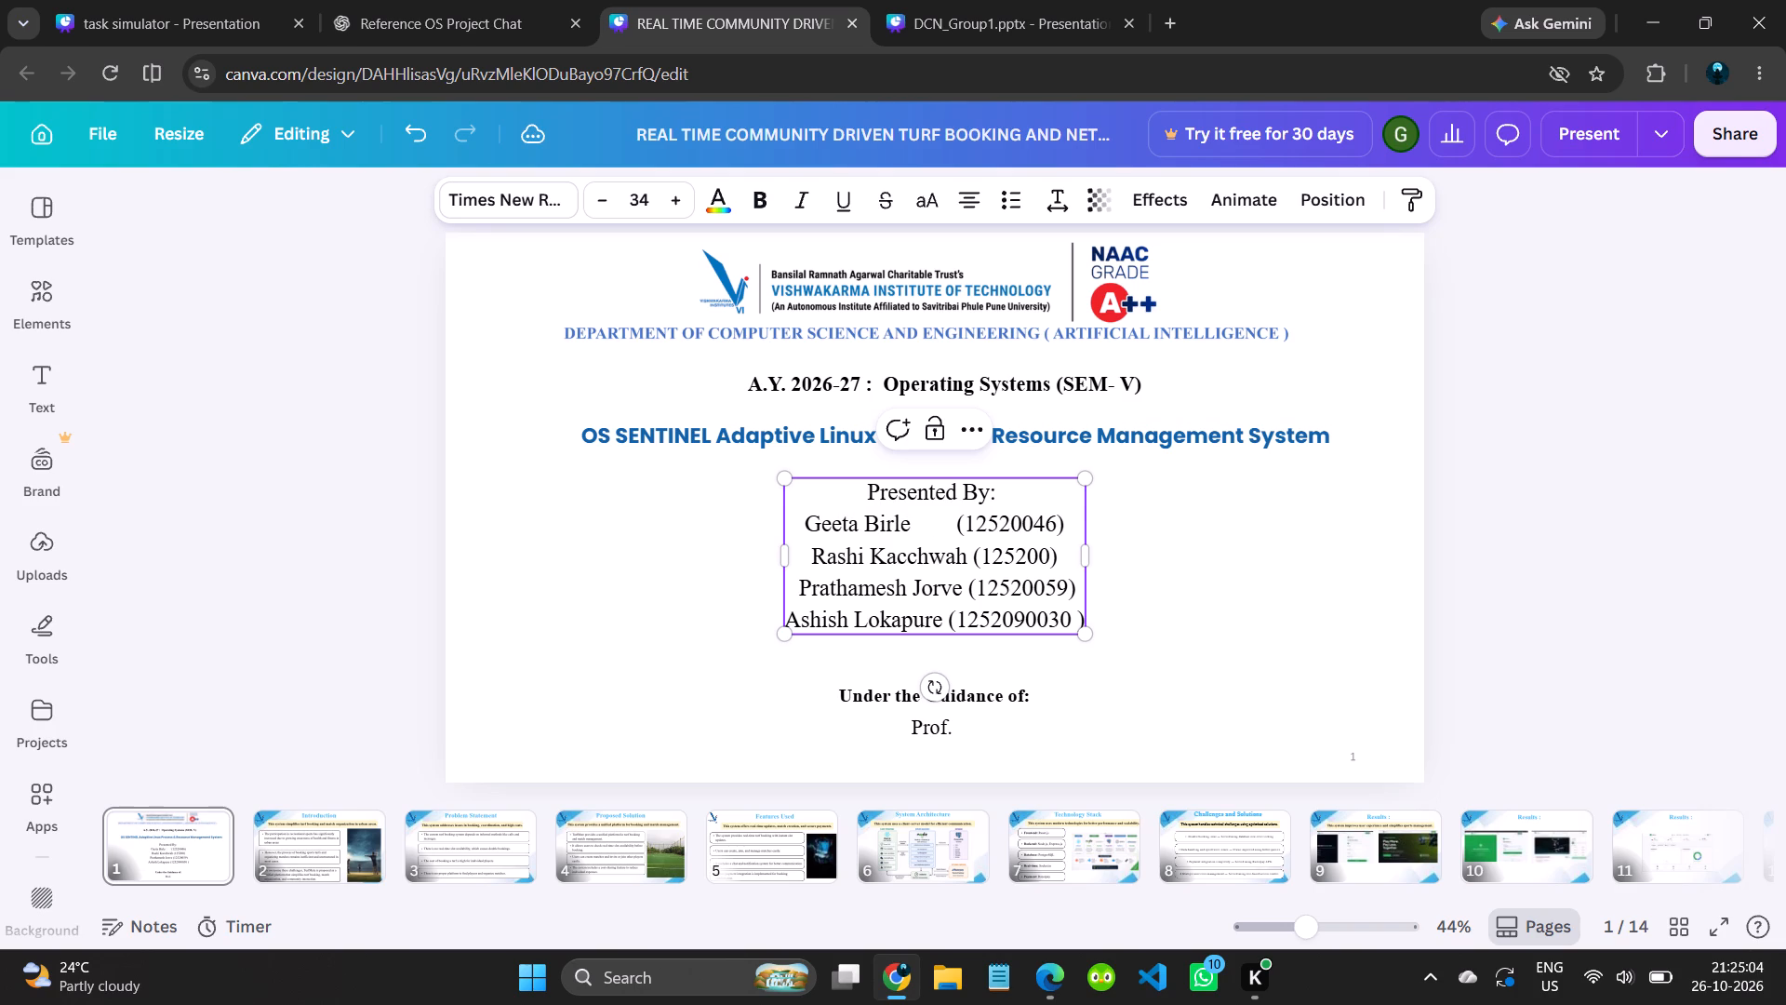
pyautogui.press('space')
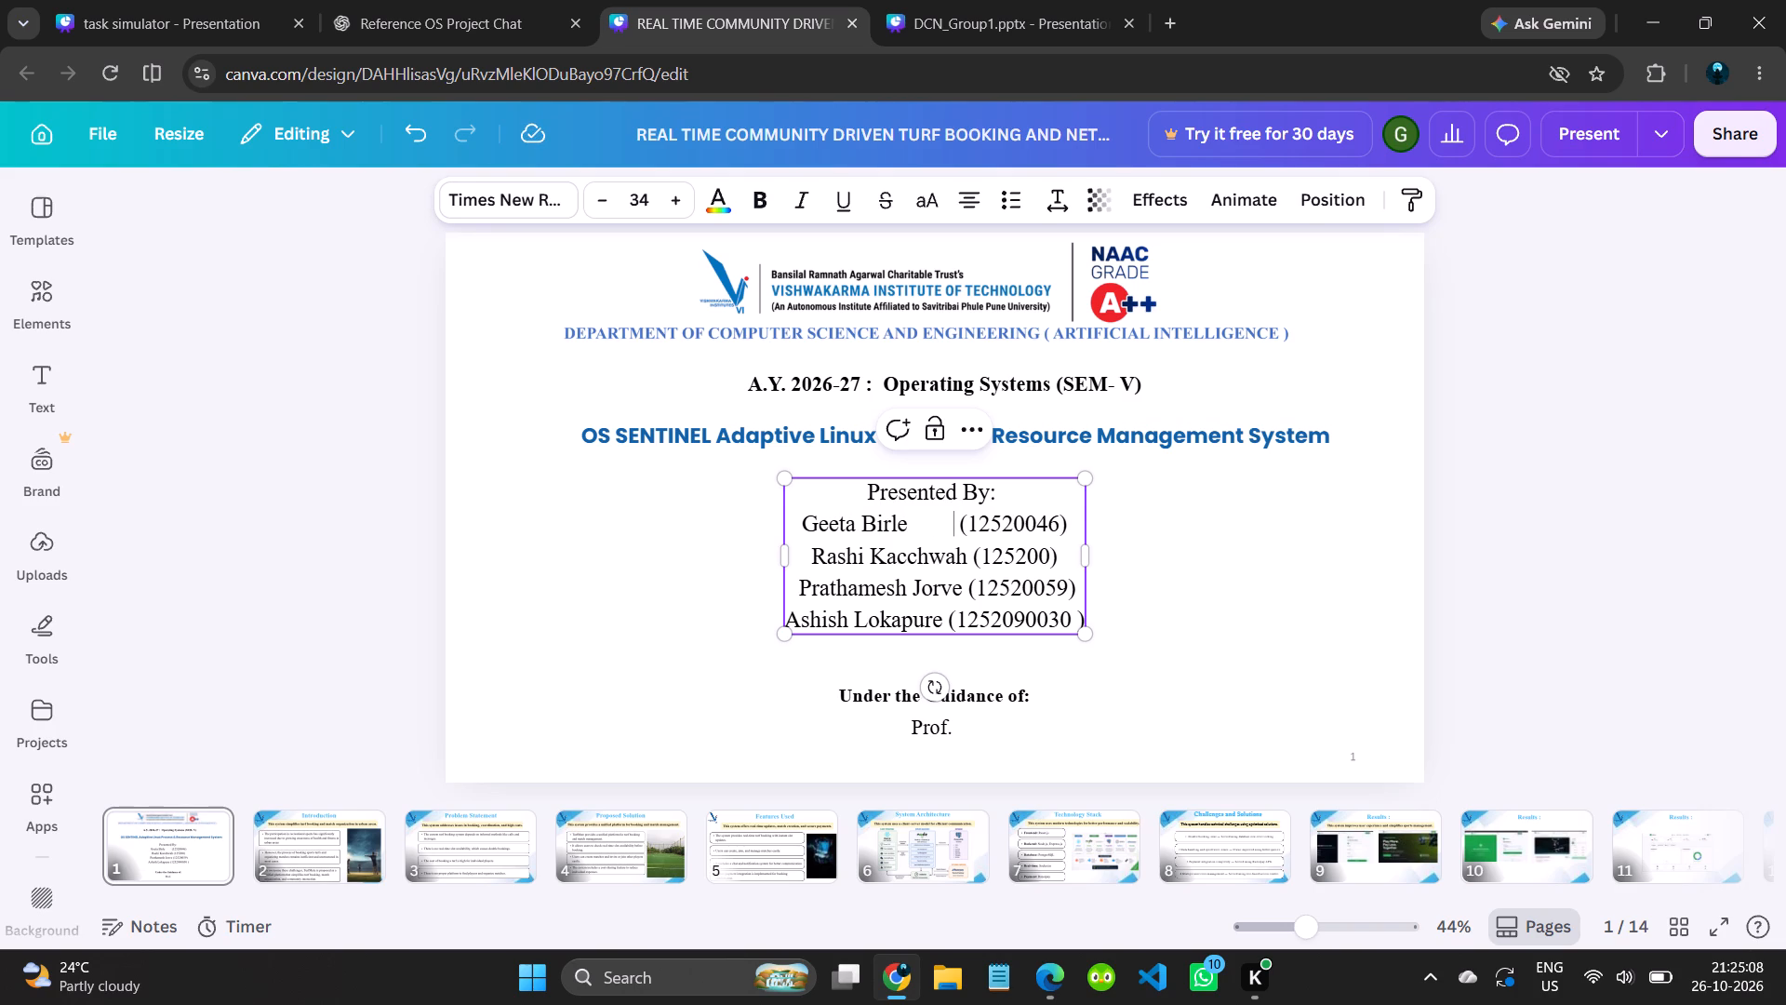
# Copy spaces from the first presenter's line and paste them three times before the second presenter's ID number.
pyautogui.click(909, 519)
pyautogui.moveTo(909, 519); pyautogui.dragTo(933, 524)
pyautogui.click(933, 524)
pyautogui.doubleClick(933, 524)
pyautogui.click(933, 524)
pyautogui.moveTo(929, 524); pyautogui.dragTo(956, 529)
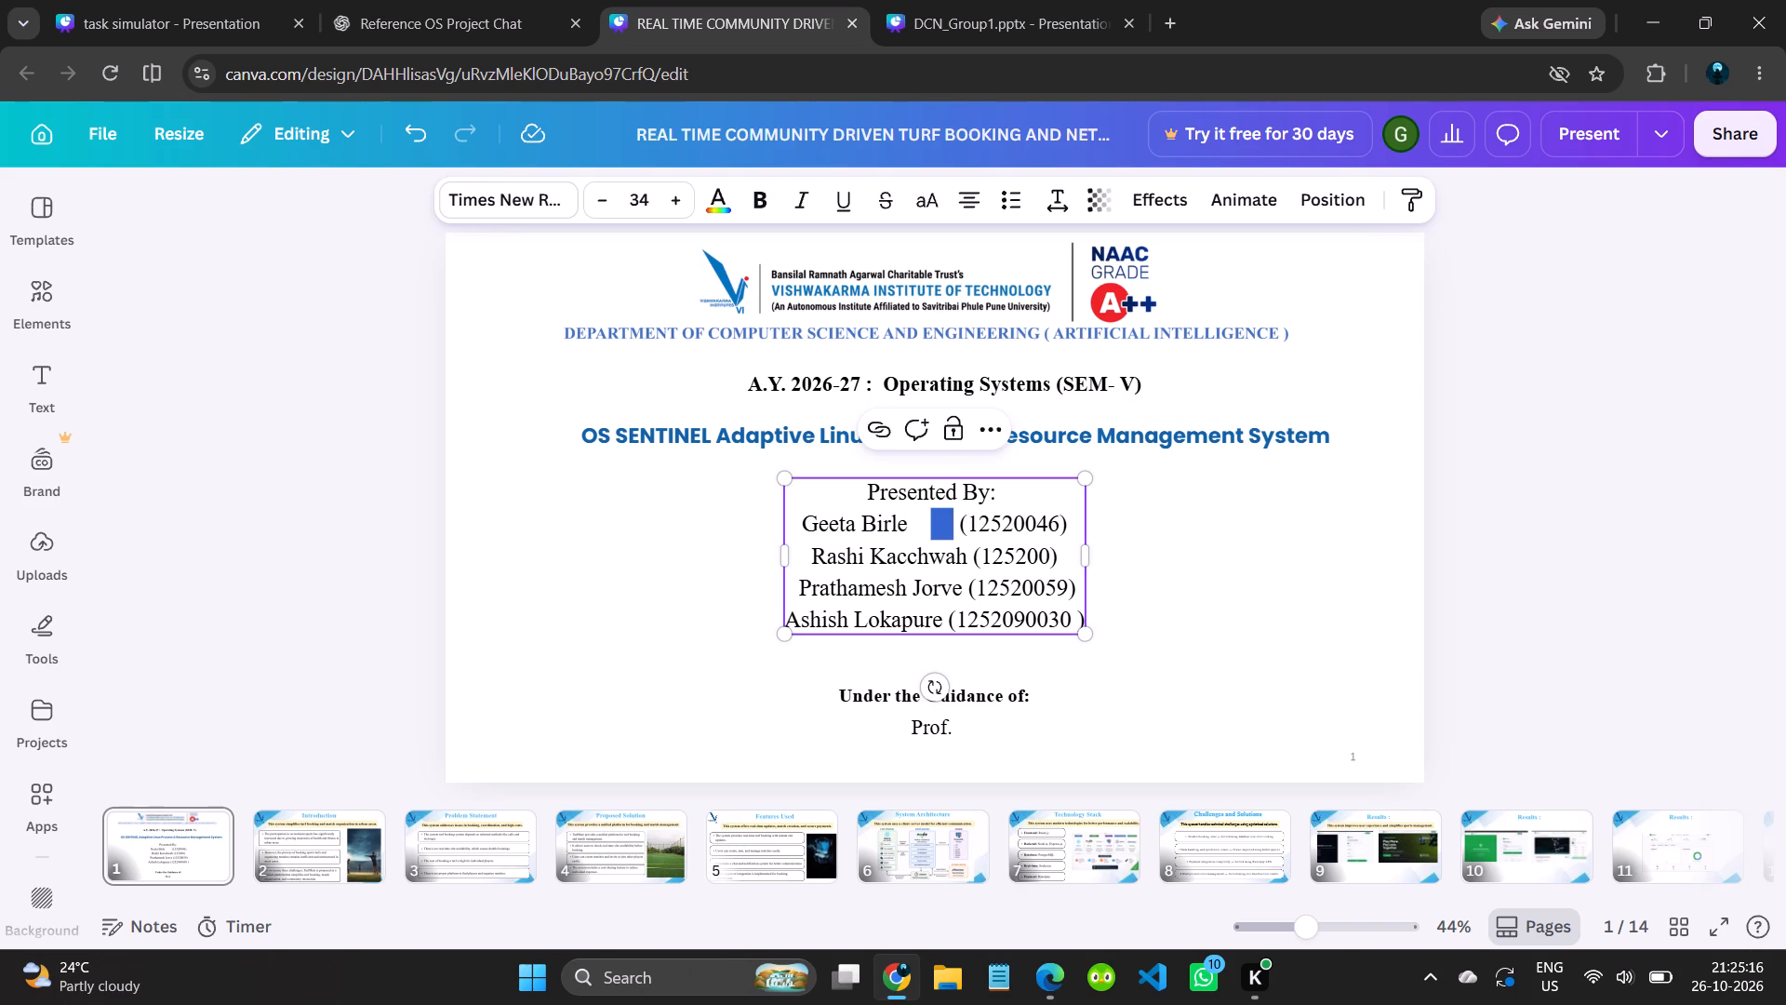
pyautogui.hotkey('ctrl', 'c')
pyautogui.hotkey('ctrl', 'c')
pyautogui.click(972, 563)
pyautogui.hotkey('ctrl', 'v')
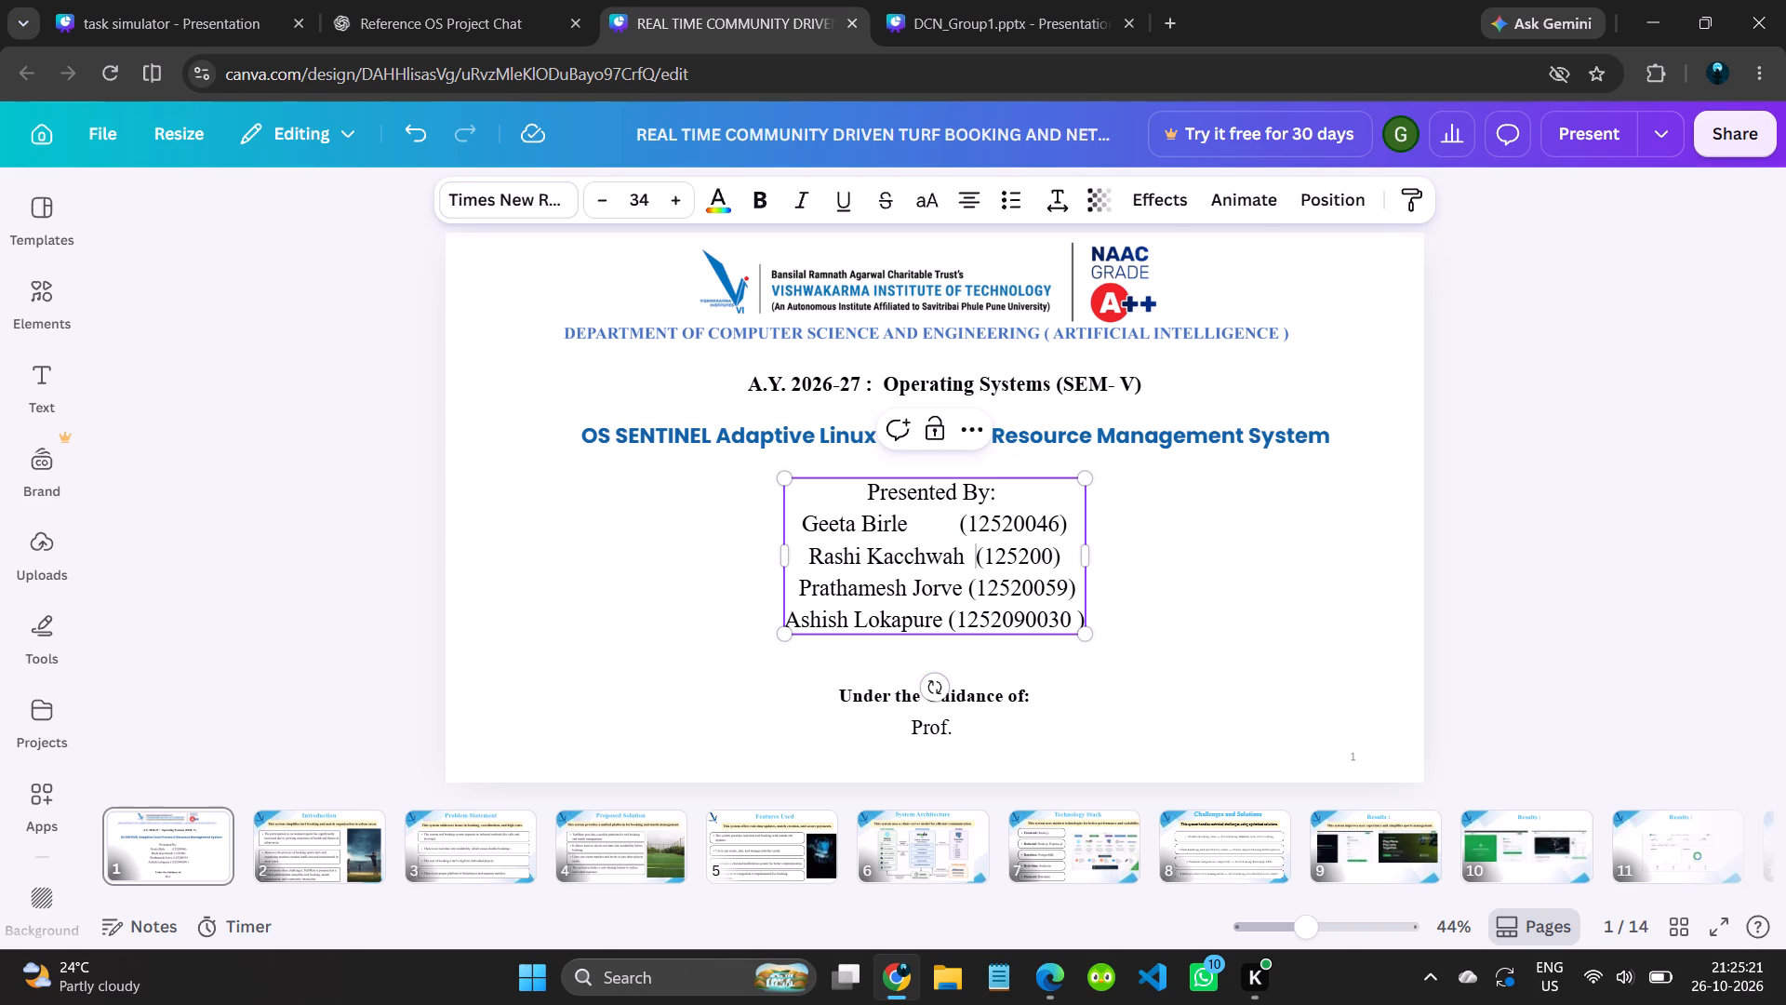
pyautogui.hotkey('ctrl', 'v')
pyautogui.hotkey('ctrl', 'v')
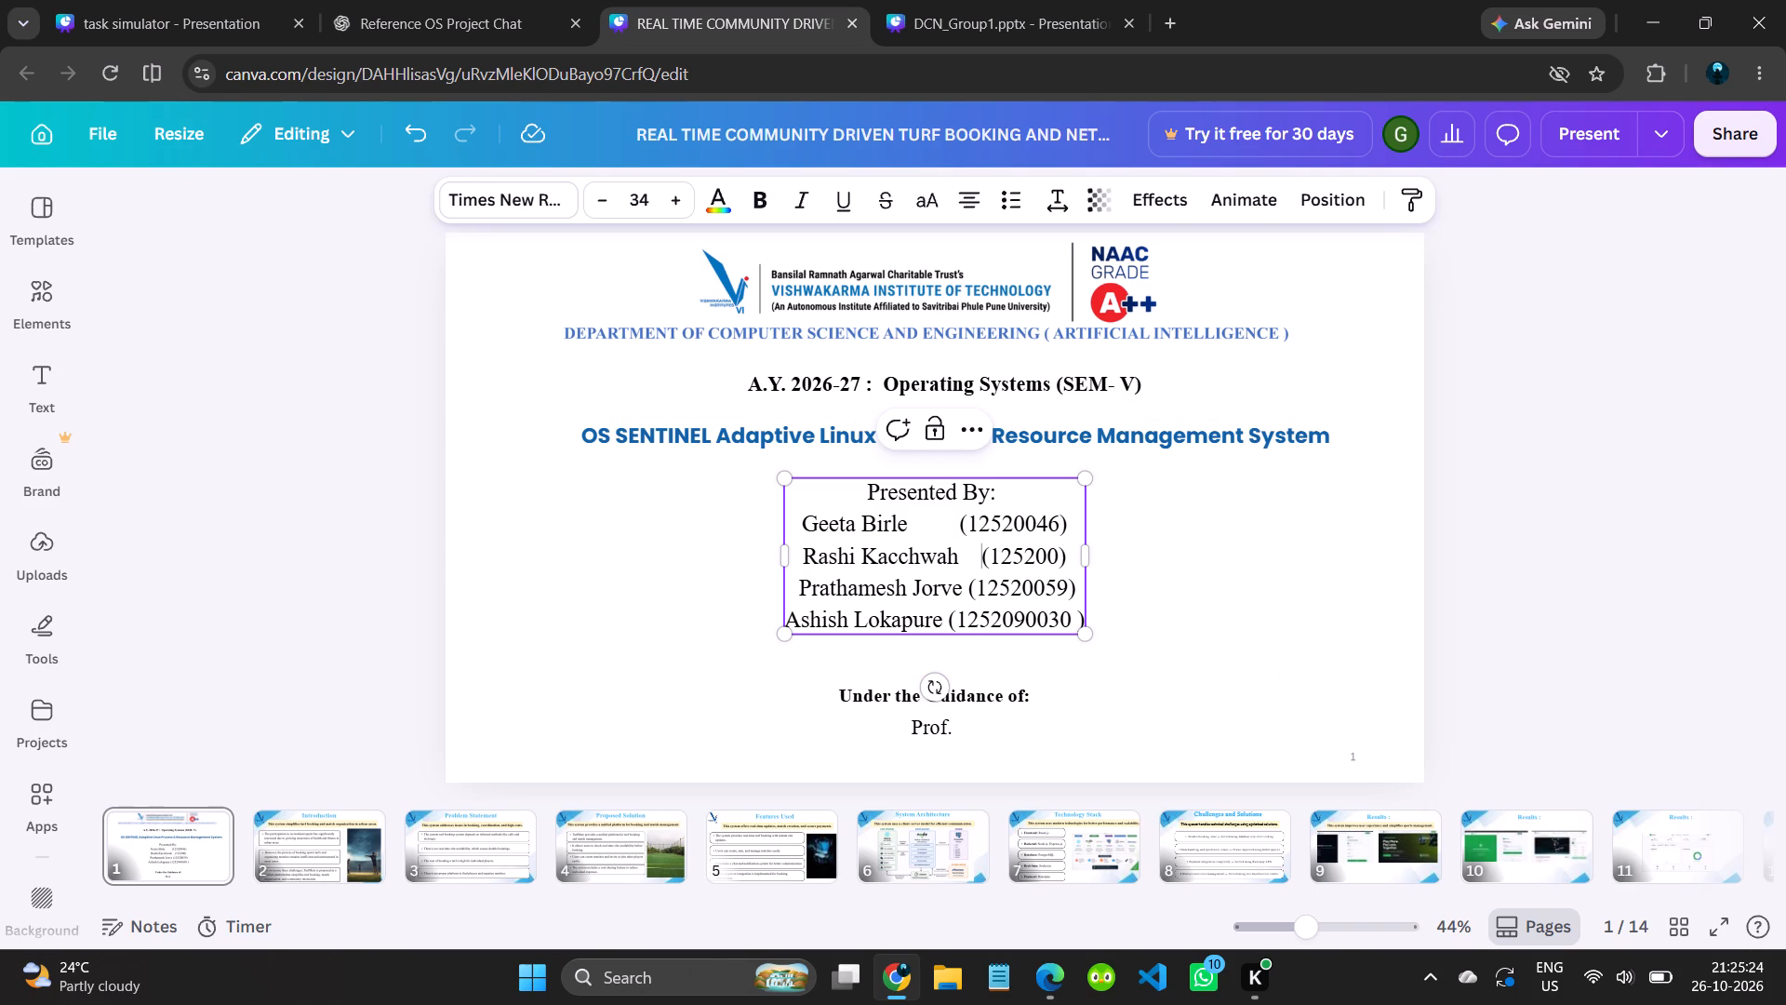
# Remove the three pasted spaces from the second presenter's line and paste the copied spacing back in just once.
pyautogui.click(961, 589)
pyautogui.click(964, 559)
pyautogui.click(961, 523)
pyautogui.click(978, 563)
pyautogui.press('Right')
pyautogui.press('BackSpace')
pyautogui.press('BackSpace')
pyautogui.press('BackSpace')
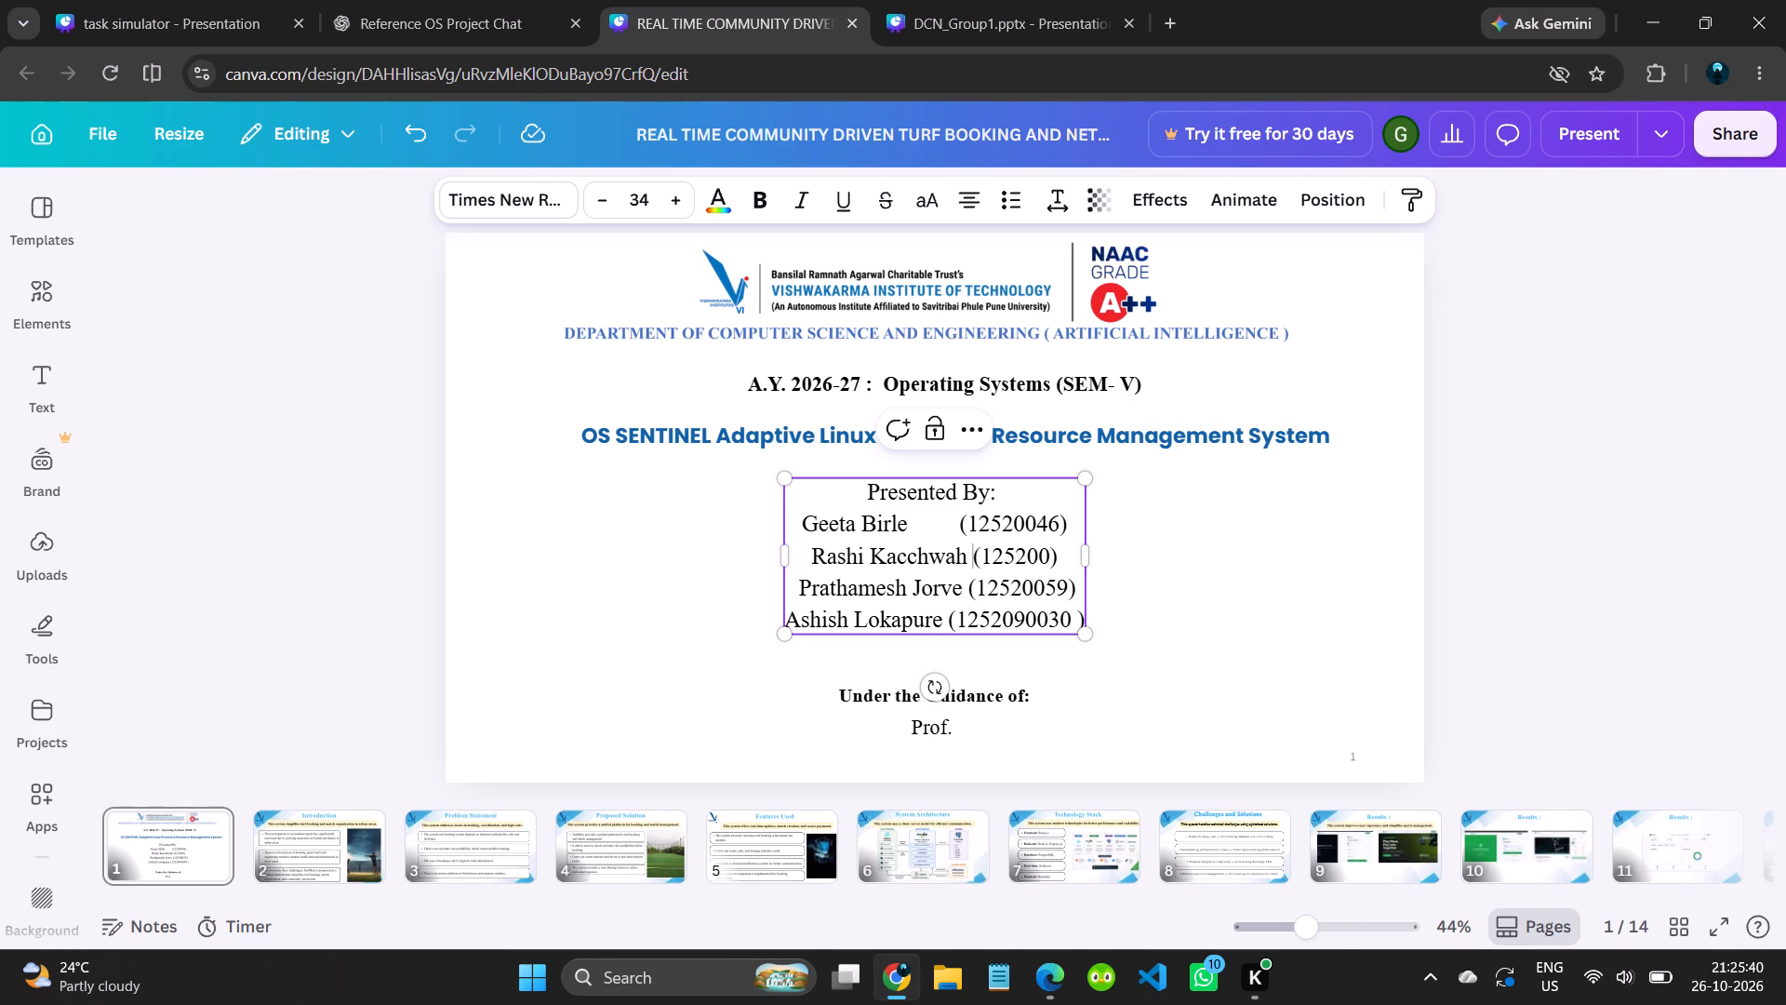
pyautogui.hotkey('ctrl', 'v')
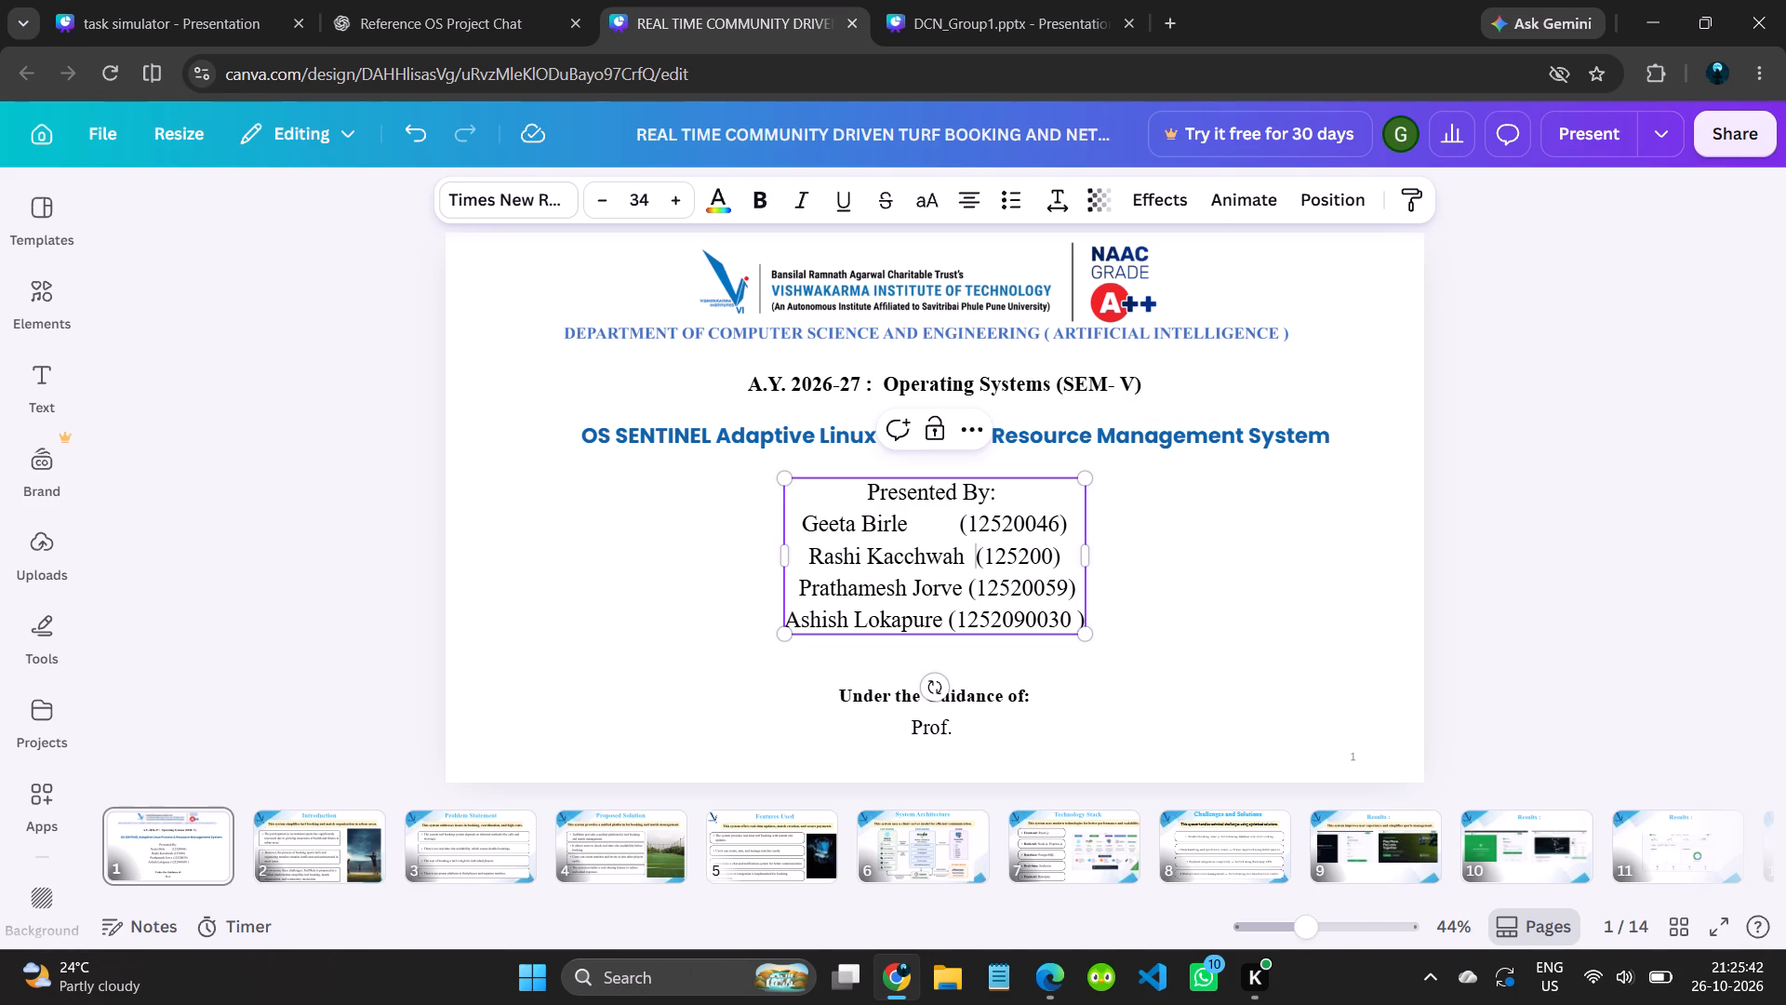
# Paste the copied spacing once more into the gap in the first presenter's line.
pyautogui.click(945, 524)
pyautogui.hotkey('ctrl', 'v')
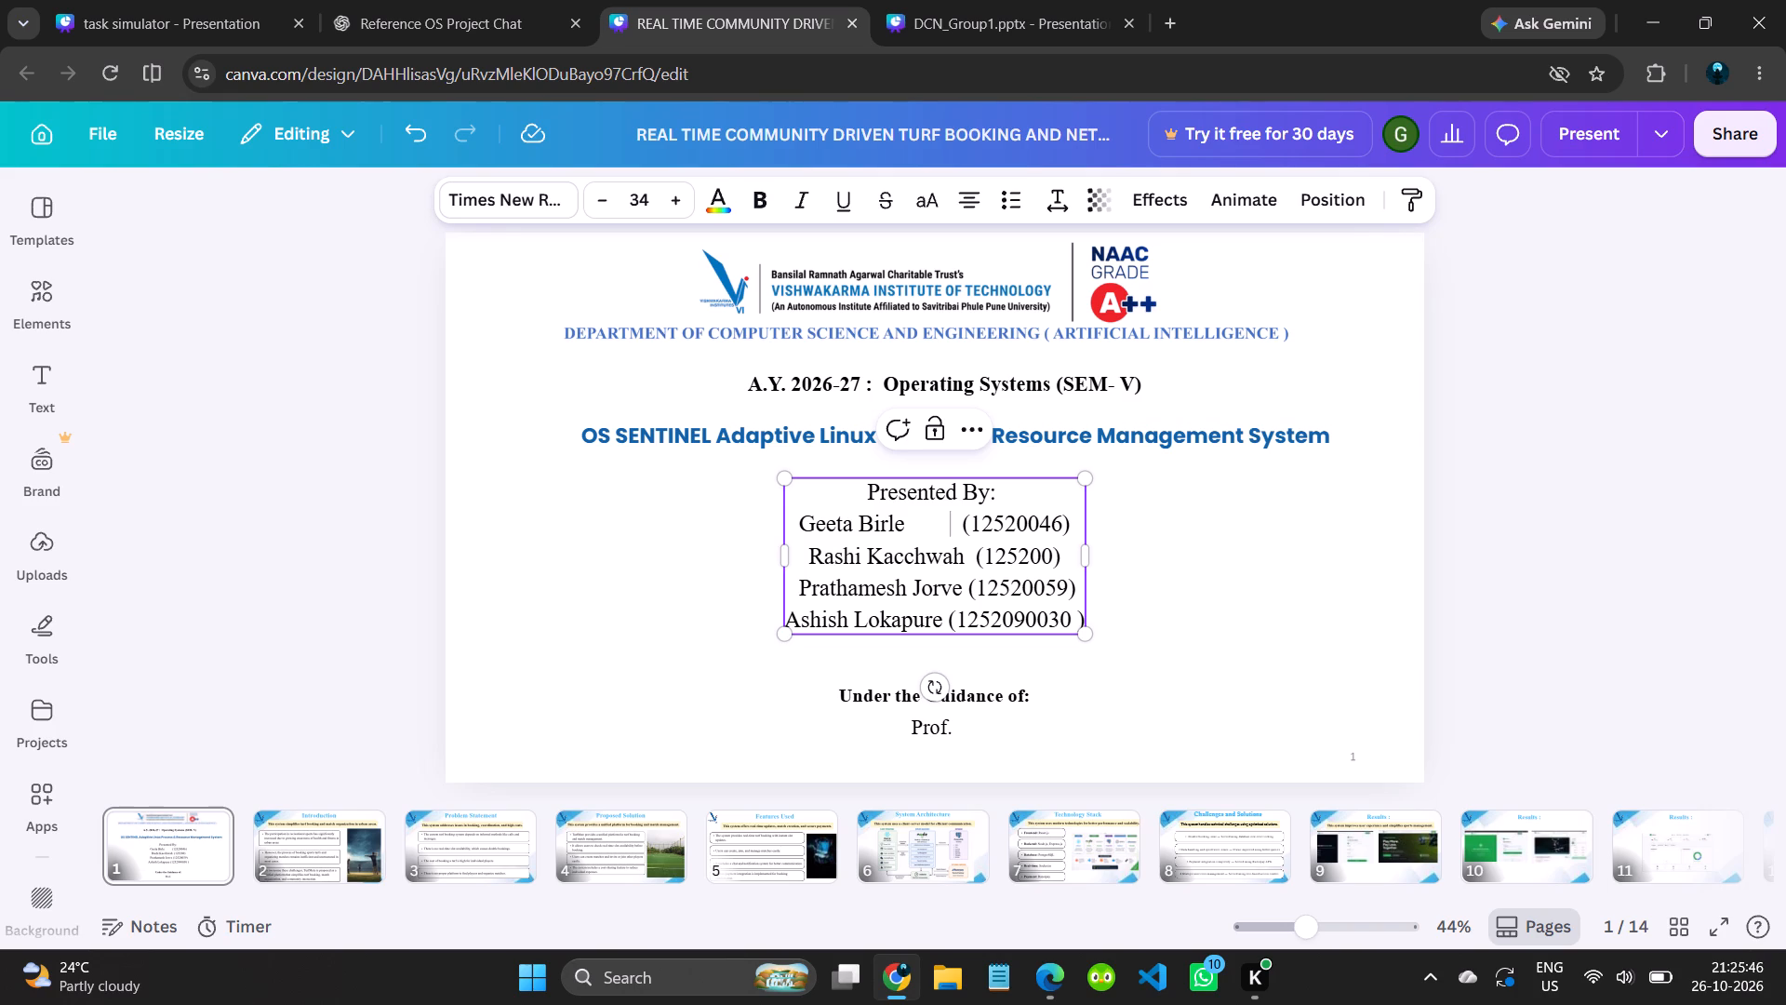
# Widen the gap between the third presenter's name and ID number by pasting the copied spacing three times.
pyautogui.click(809, 556)
pyautogui.click(1053, 550)
pyautogui.click(798, 583)
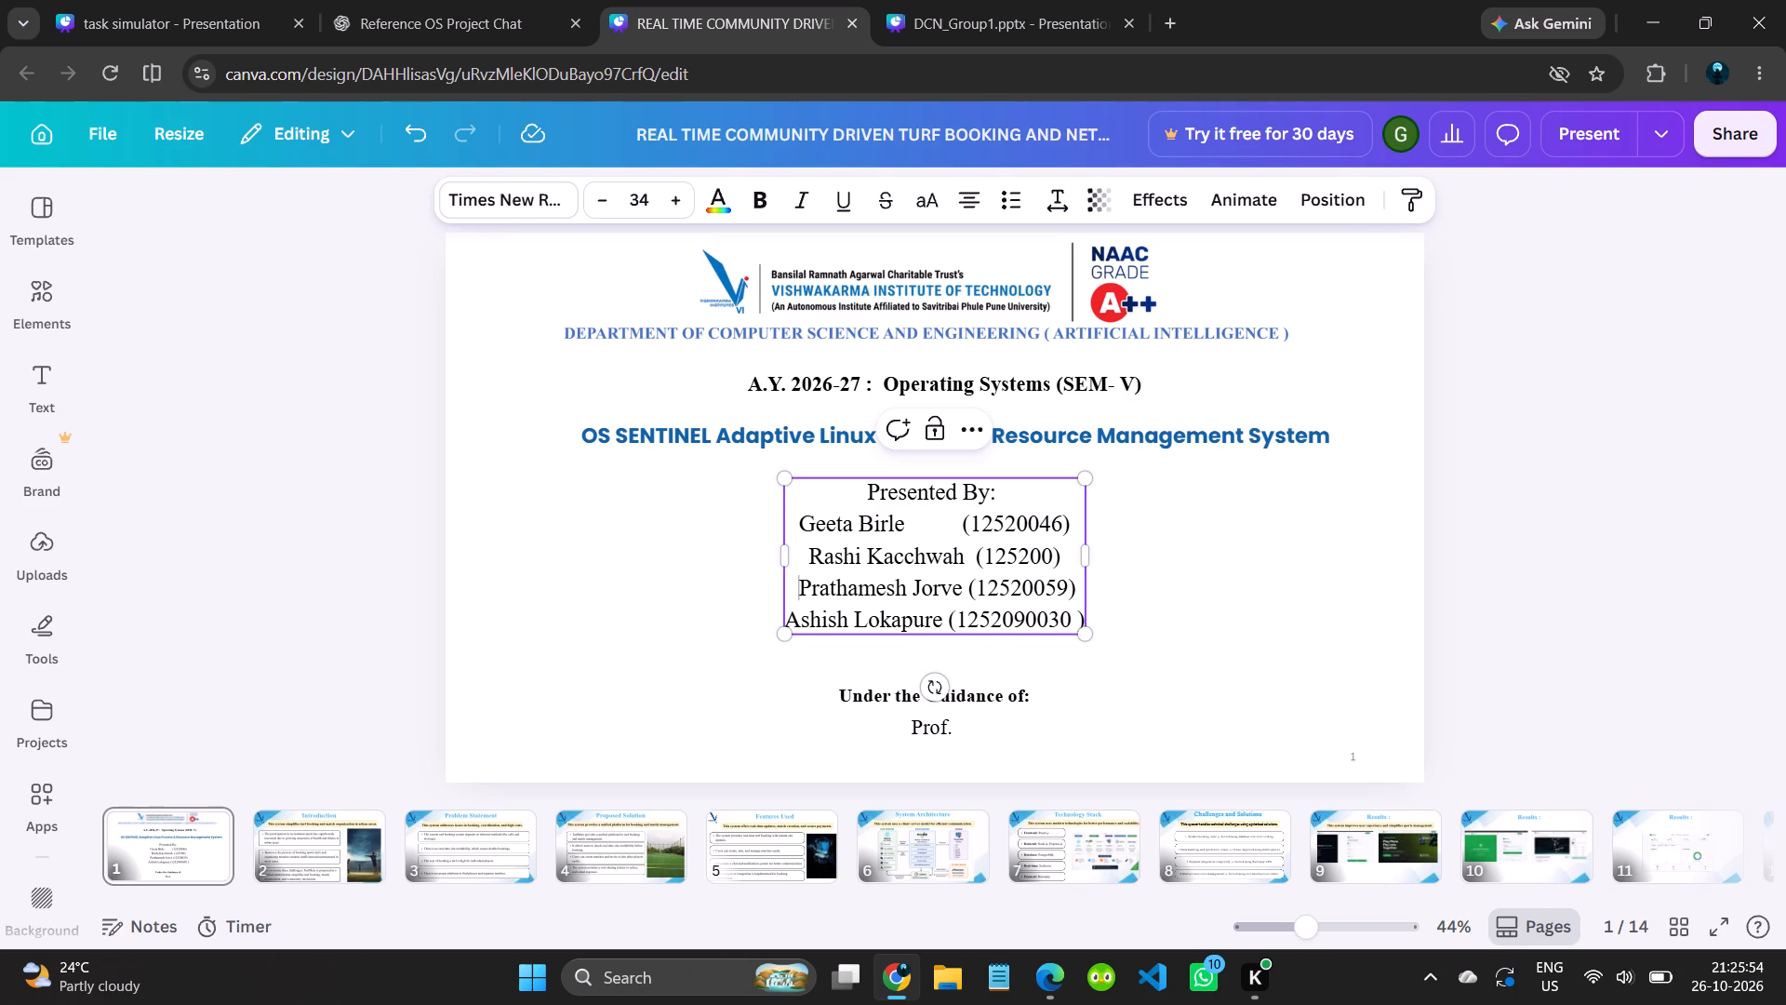
pyautogui.click(966, 587)
pyautogui.hotkey('ctrl', 'v')
pyautogui.hotkey('ctrl', 'v')
pyautogui.hotkey('ctrl', 'v')
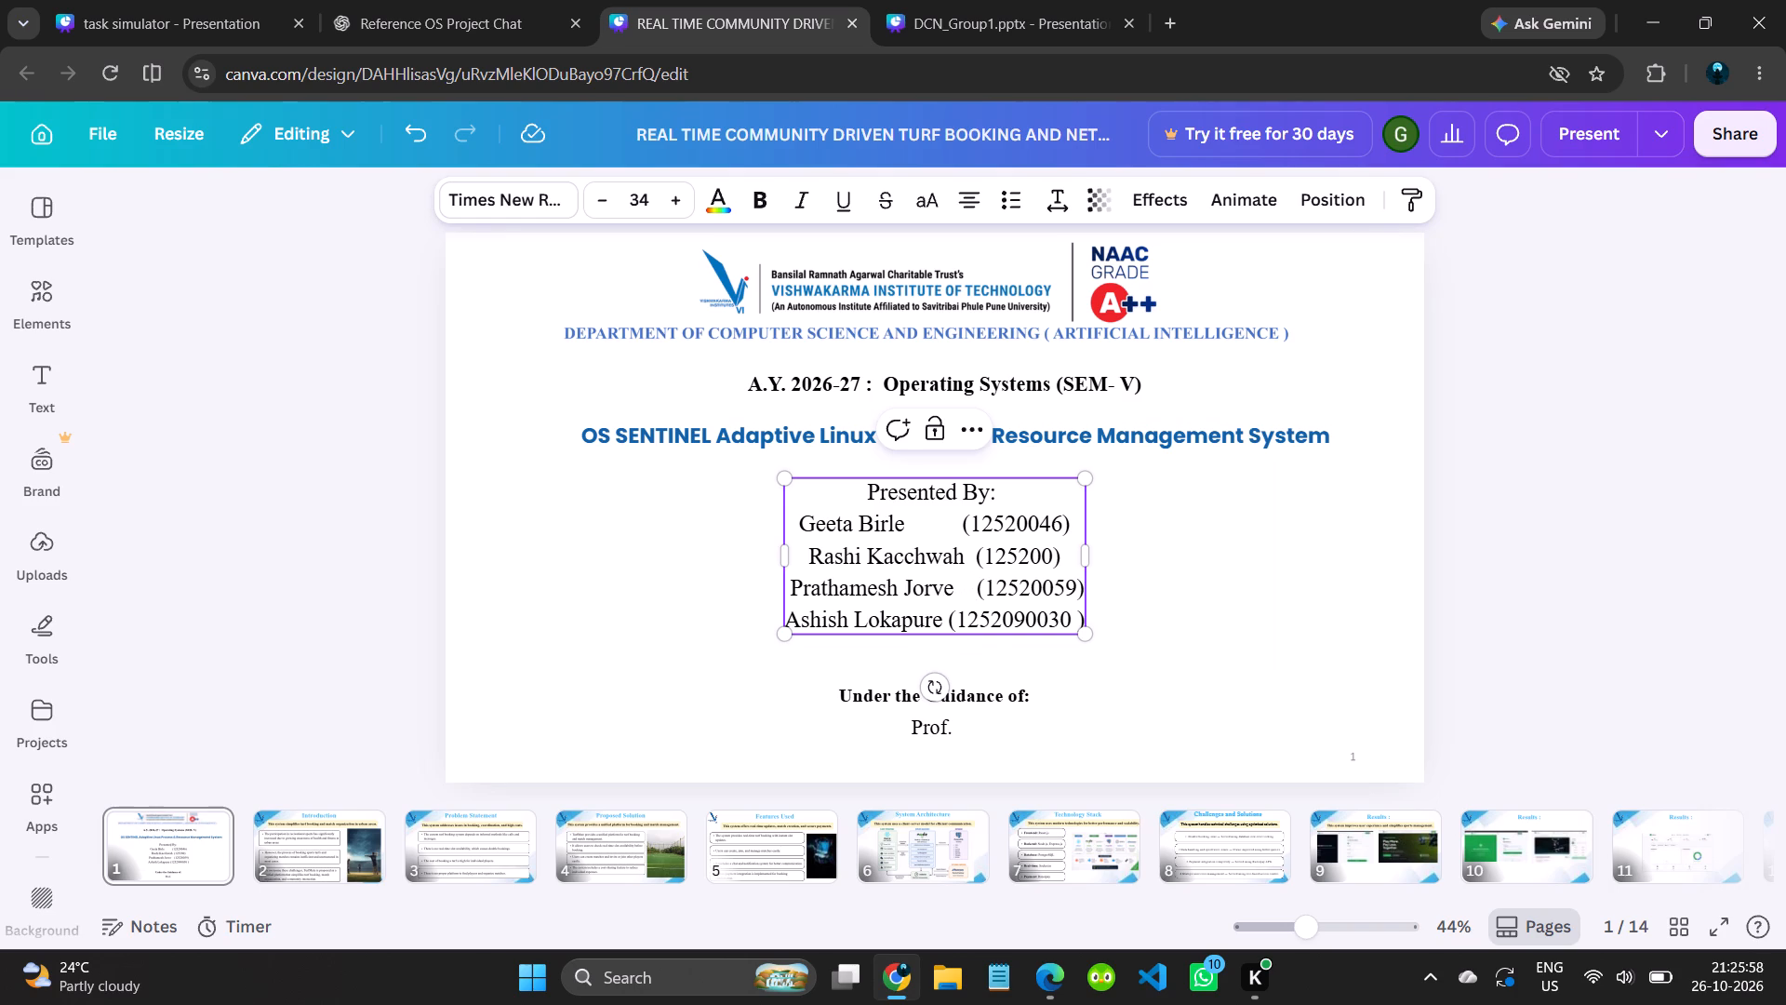
# Widen the gap between the fourth presenter's name and ID number by pasting the copied spacing repeatedly.
pyautogui.click(949, 615)
pyautogui.hotkey('ctrl', 'v')
pyautogui.hotkey('ctrl', 'v')
pyautogui.hotkey('ctrl', 'v')
pyautogui.hotkey('ctrl', 'v')
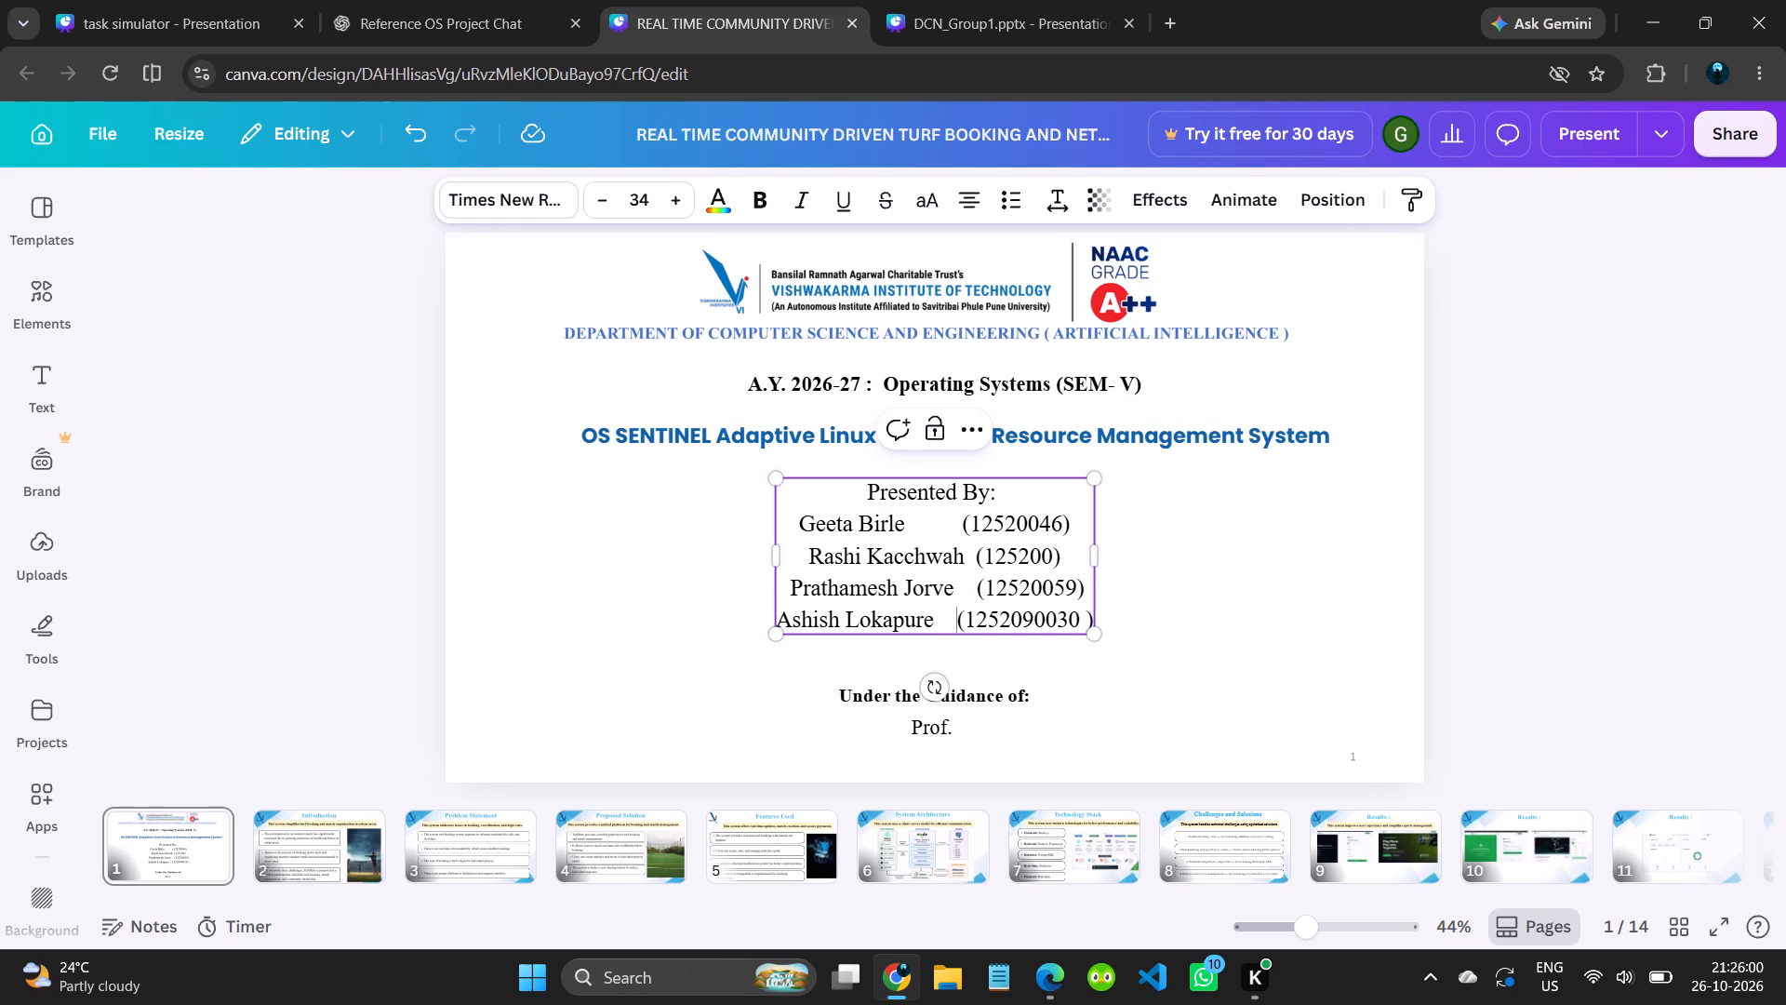
pyautogui.hotkey('ctrl', 'v')
pyautogui.hotkey('ctrl', 'v')
pyautogui.hotkey('ctrl', 'v')
pyautogui.hotkey('ctrl', 'v')
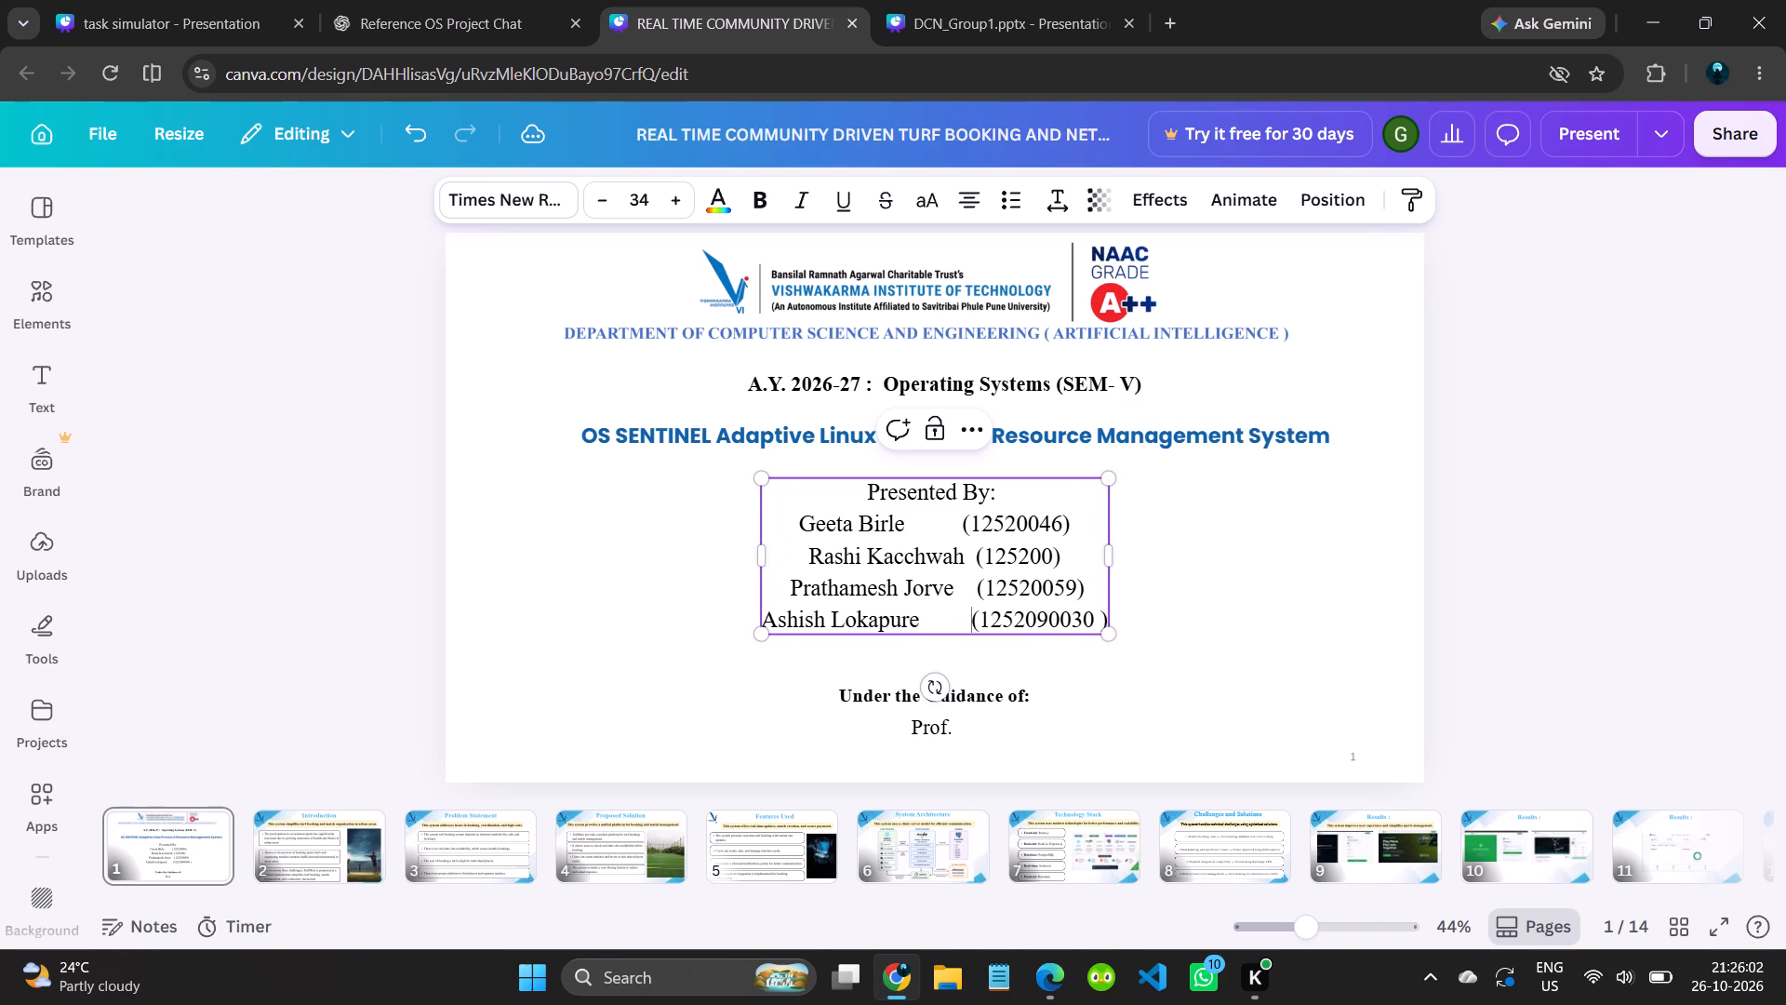
pyautogui.hotkey('ctrl', 'v')
pyautogui.hotkey('ctrl', 'v')
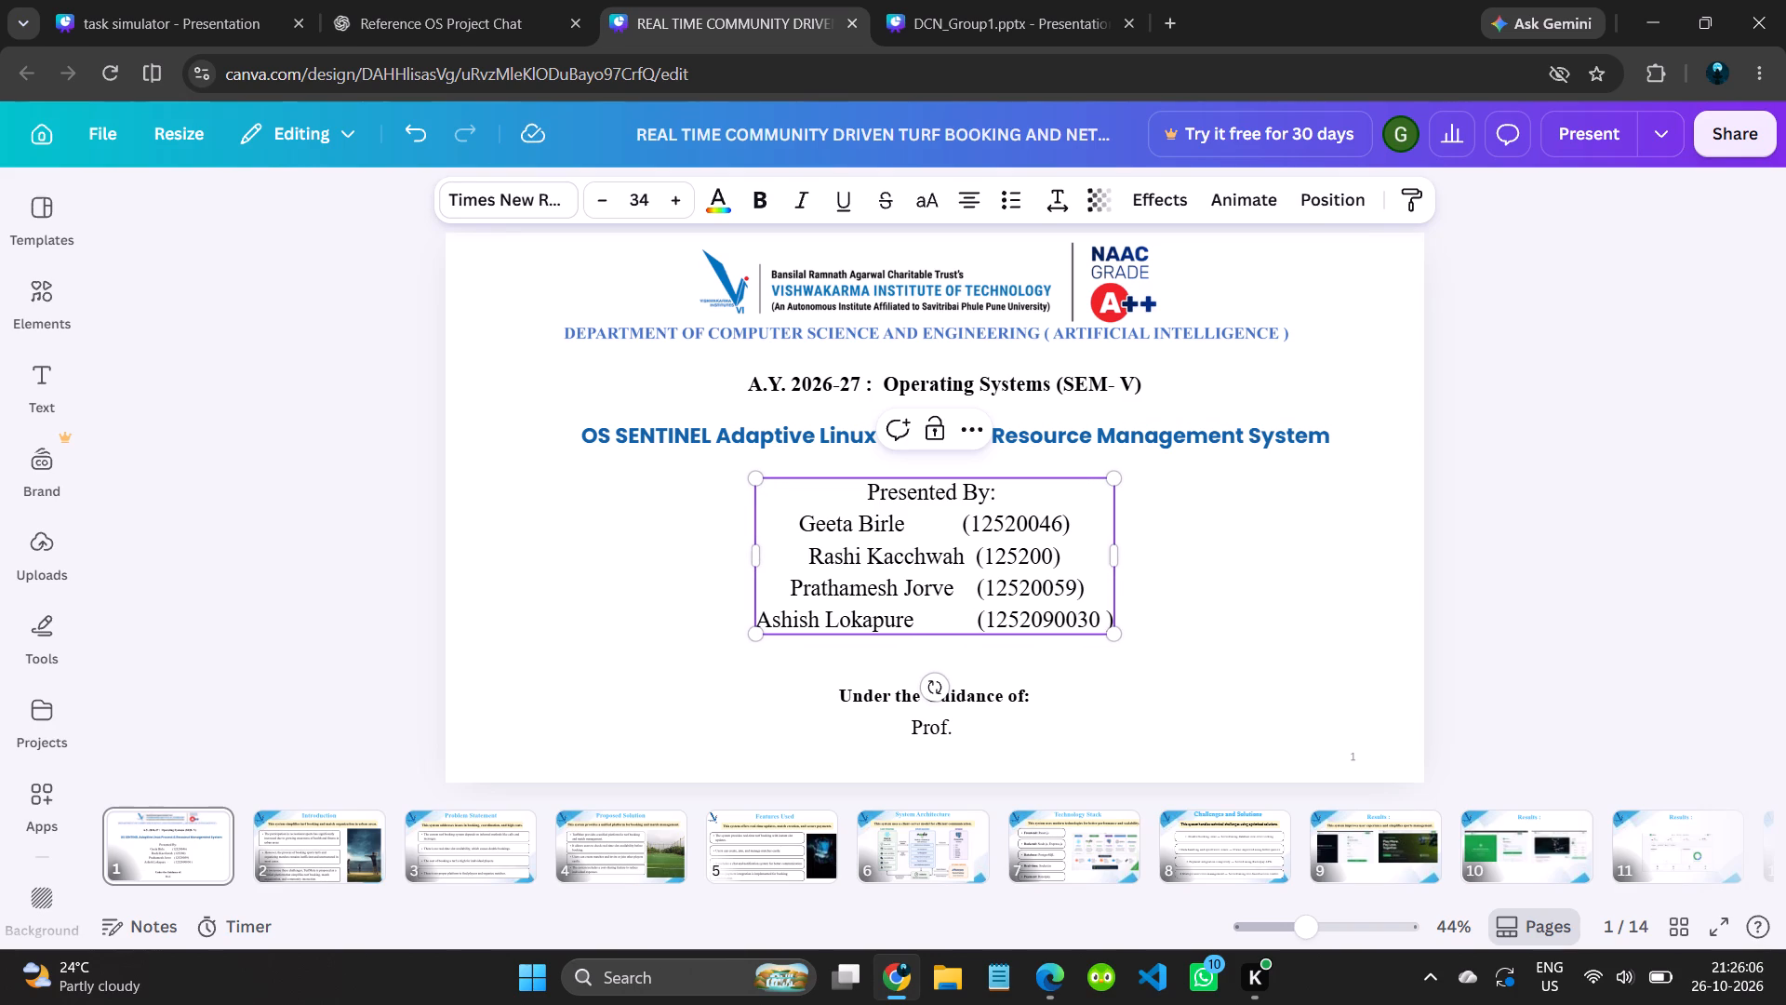
# Narrow the gap in the fourth presenter's line by undoing the latest pasted spacing and cutting out surplus spaces.
pyautogui.hotkey('ctrl', 'z')
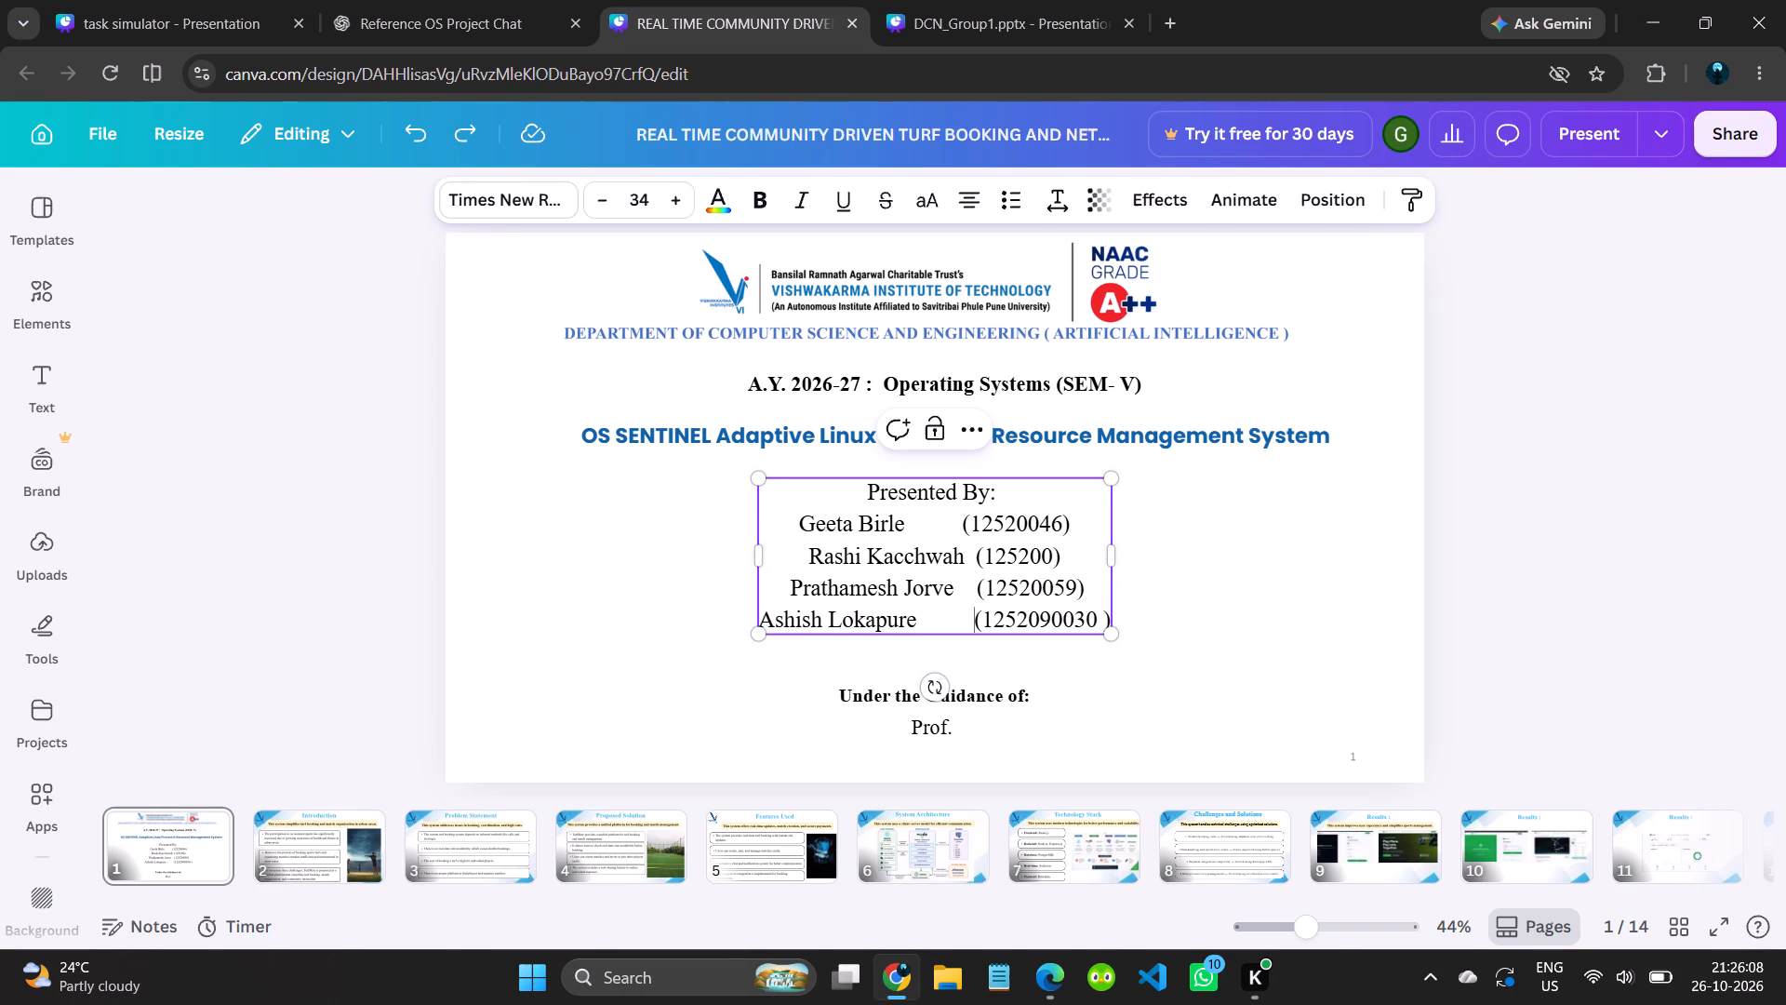
pyautogui.hotkey('ctrl', 'z')
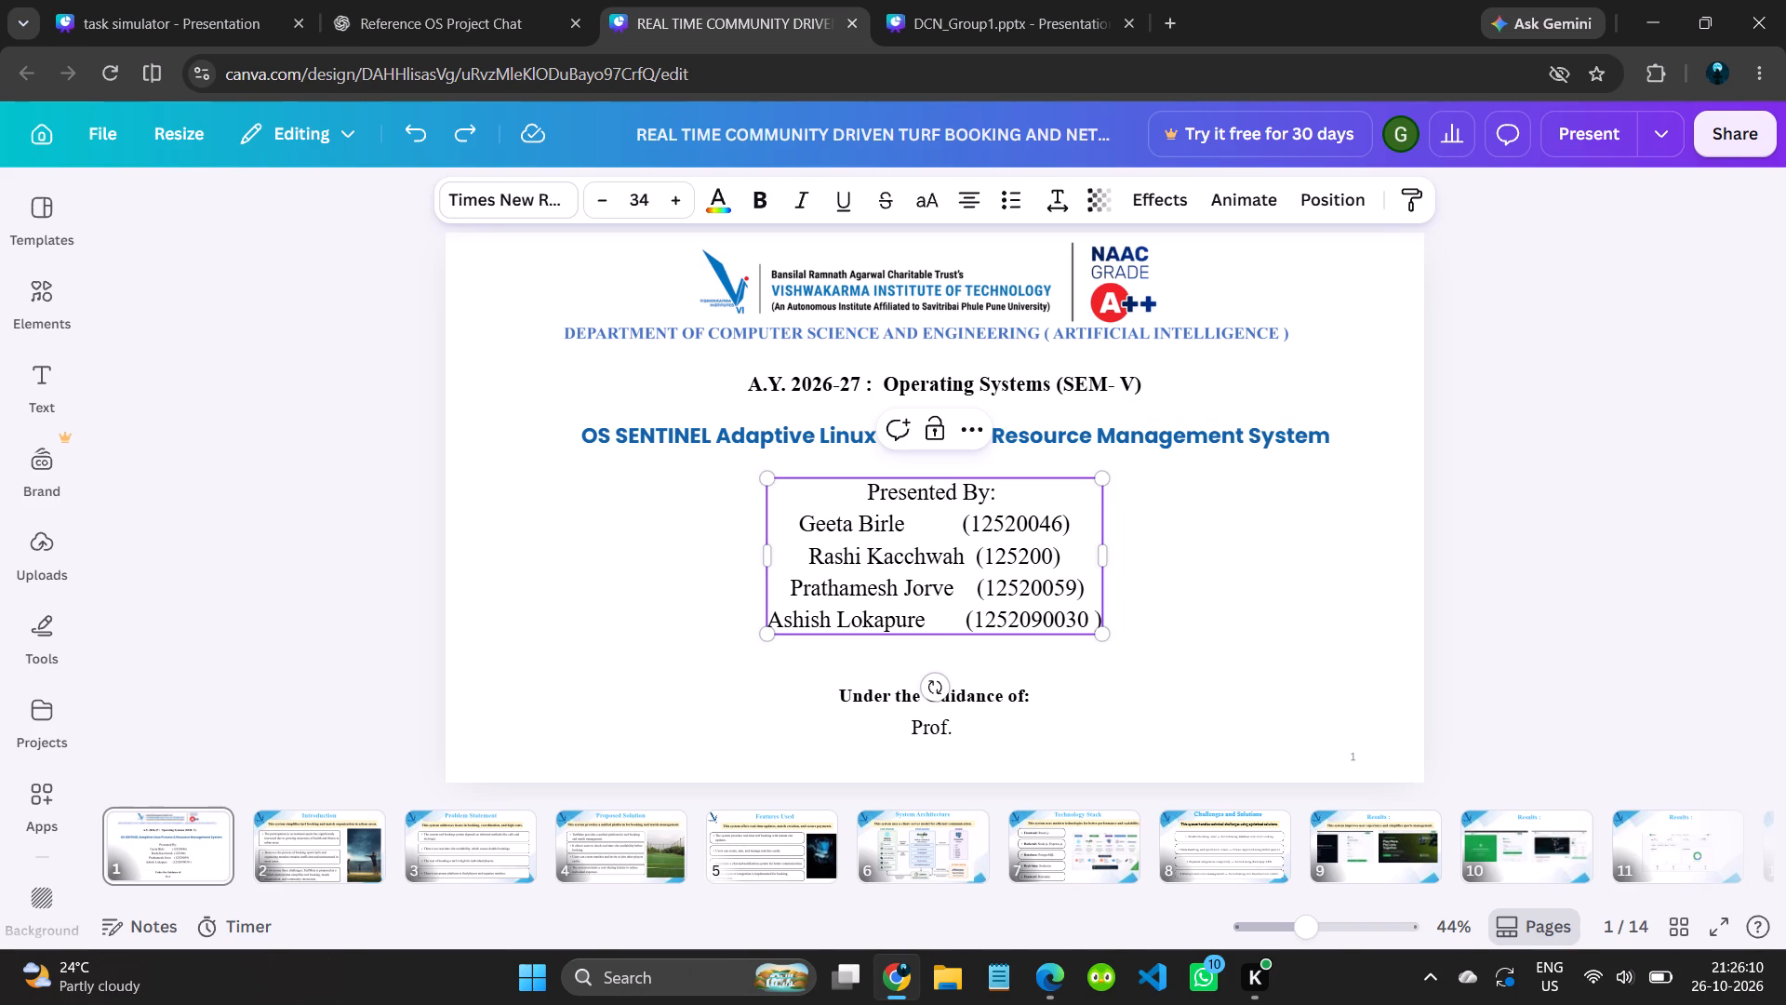
pyautogui.hotkey('ctrl', 'y')
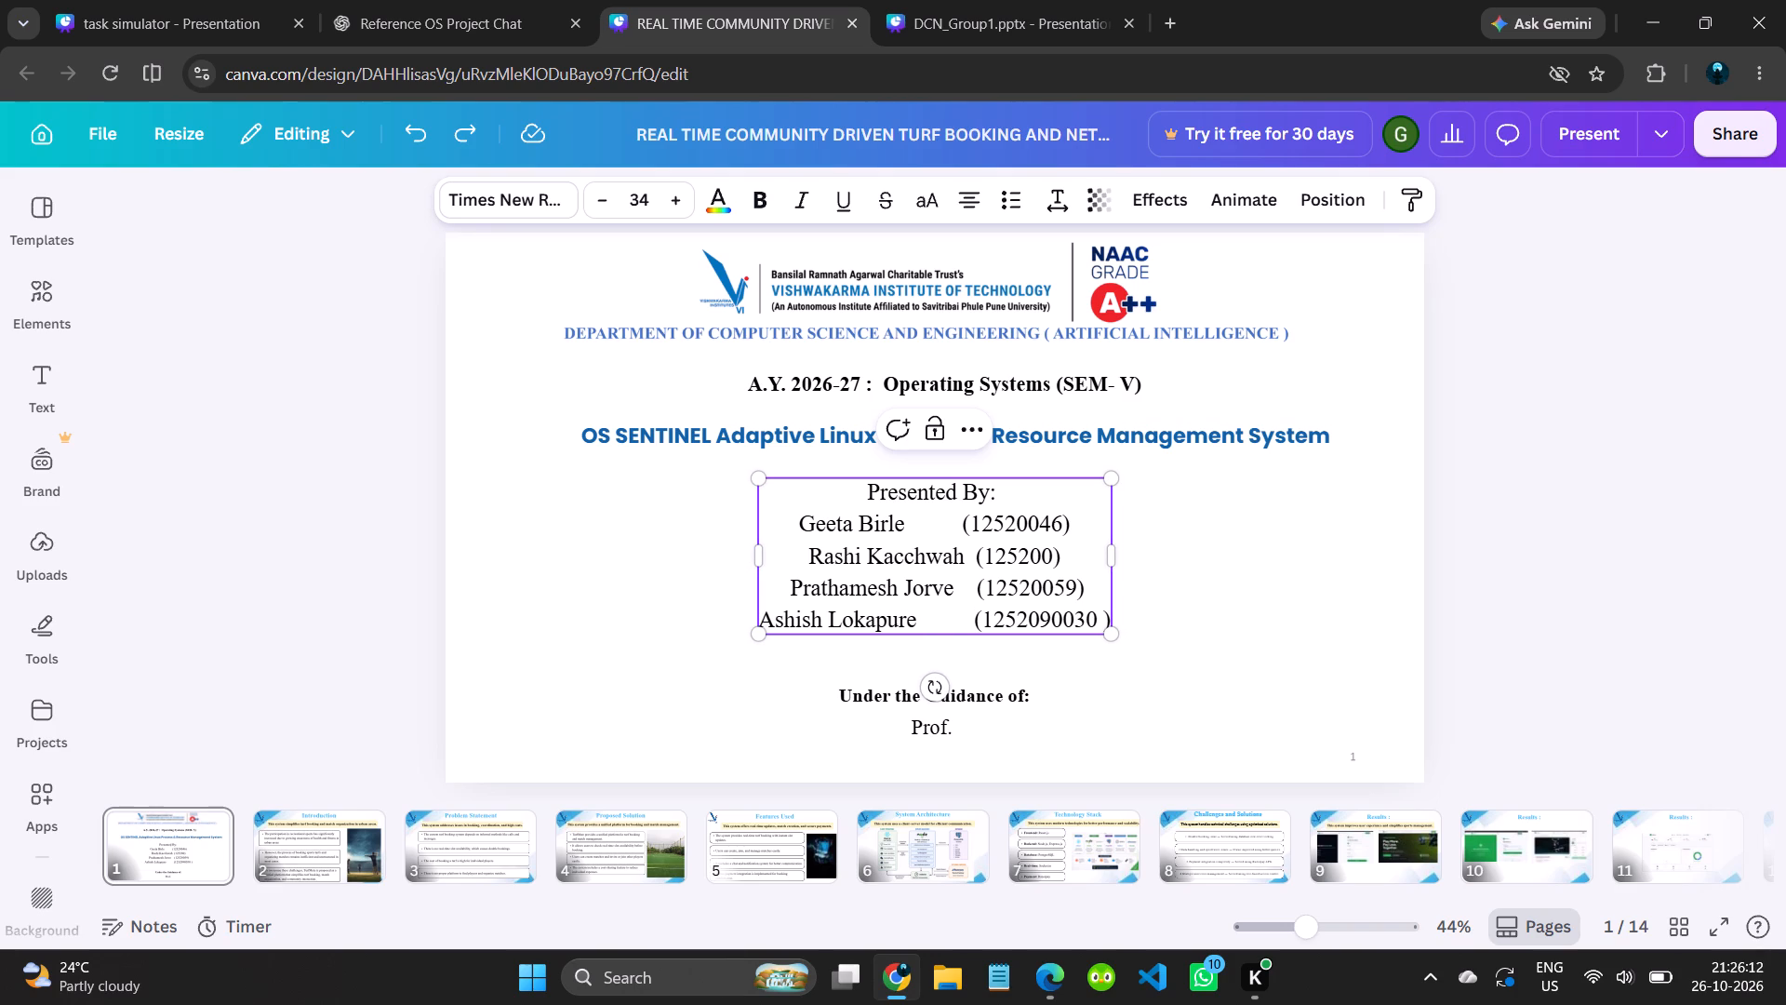
pyautogui.click(766, 610)
pyautogui.moveTo(971, 620); pyautogui.dragTo(934, 620)
pyautogui.hotkey('ctrl', 'x')
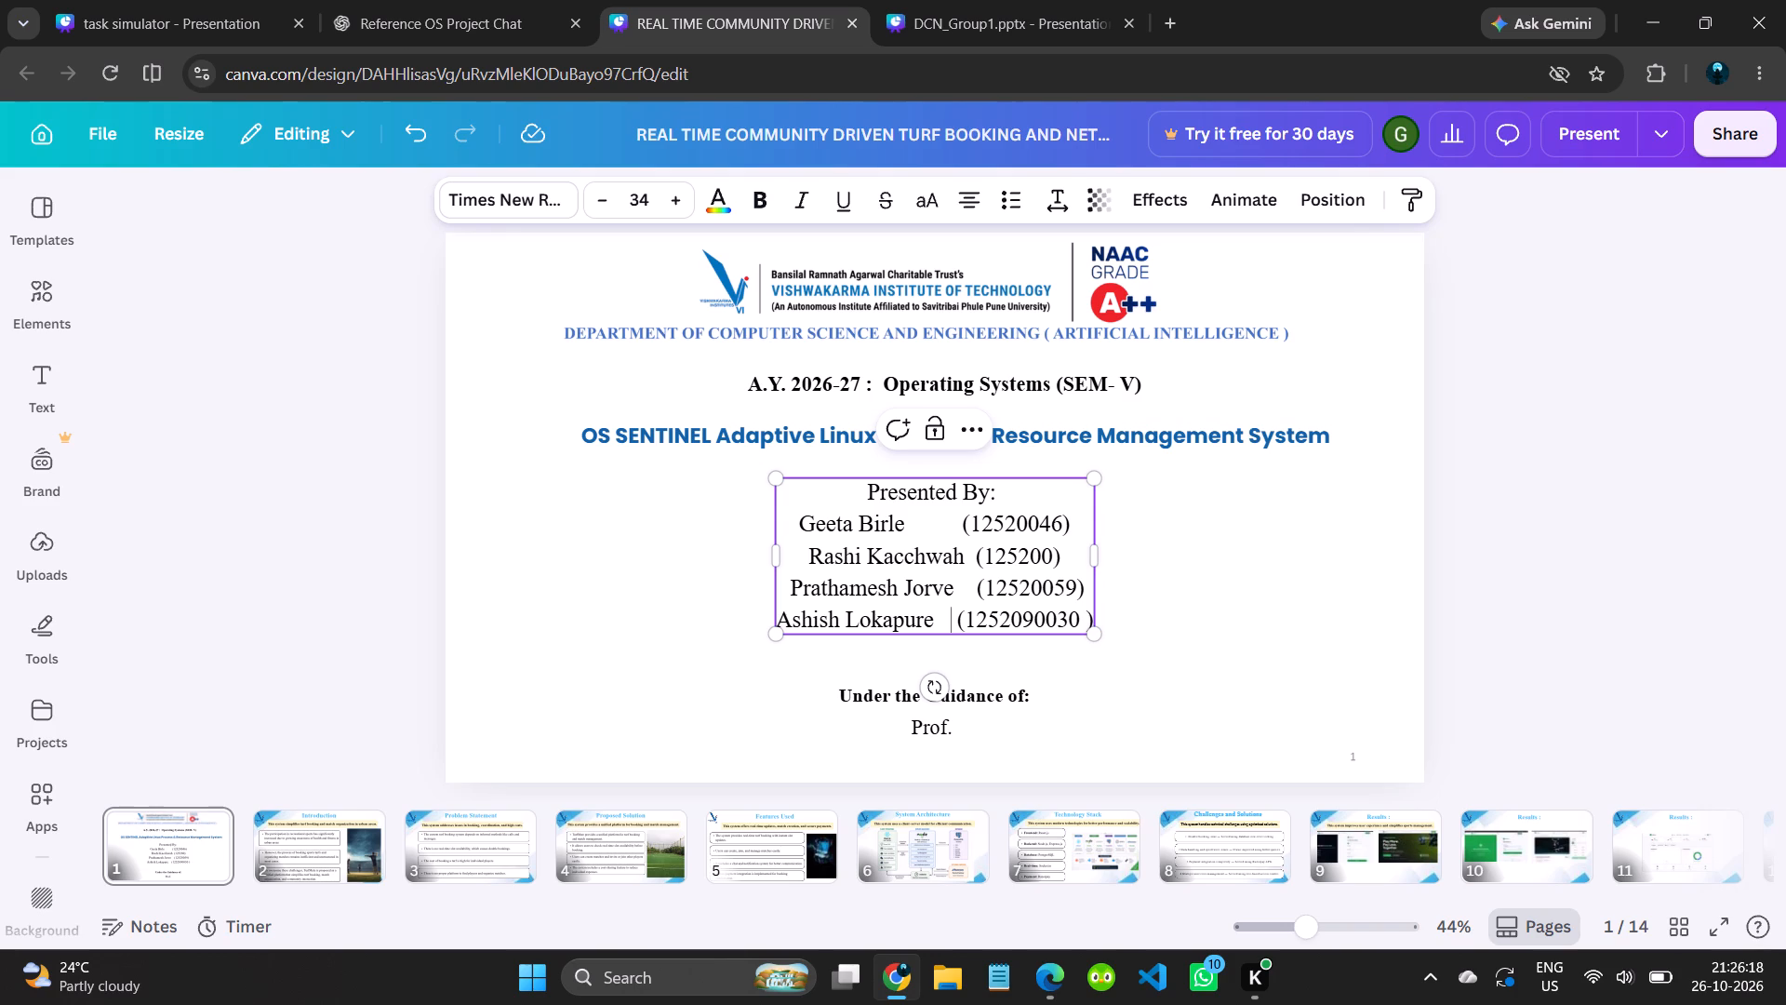
pyautogui.click(781, 609)
pyautogui.click(781, 616)
# Indent the fourth presenter's line by pasting the copied spacing four times in front of the name.
pyautogui.press('Left')
pyautogui.press('Right')
pyautogui.hotkey('ctrl', 'v')
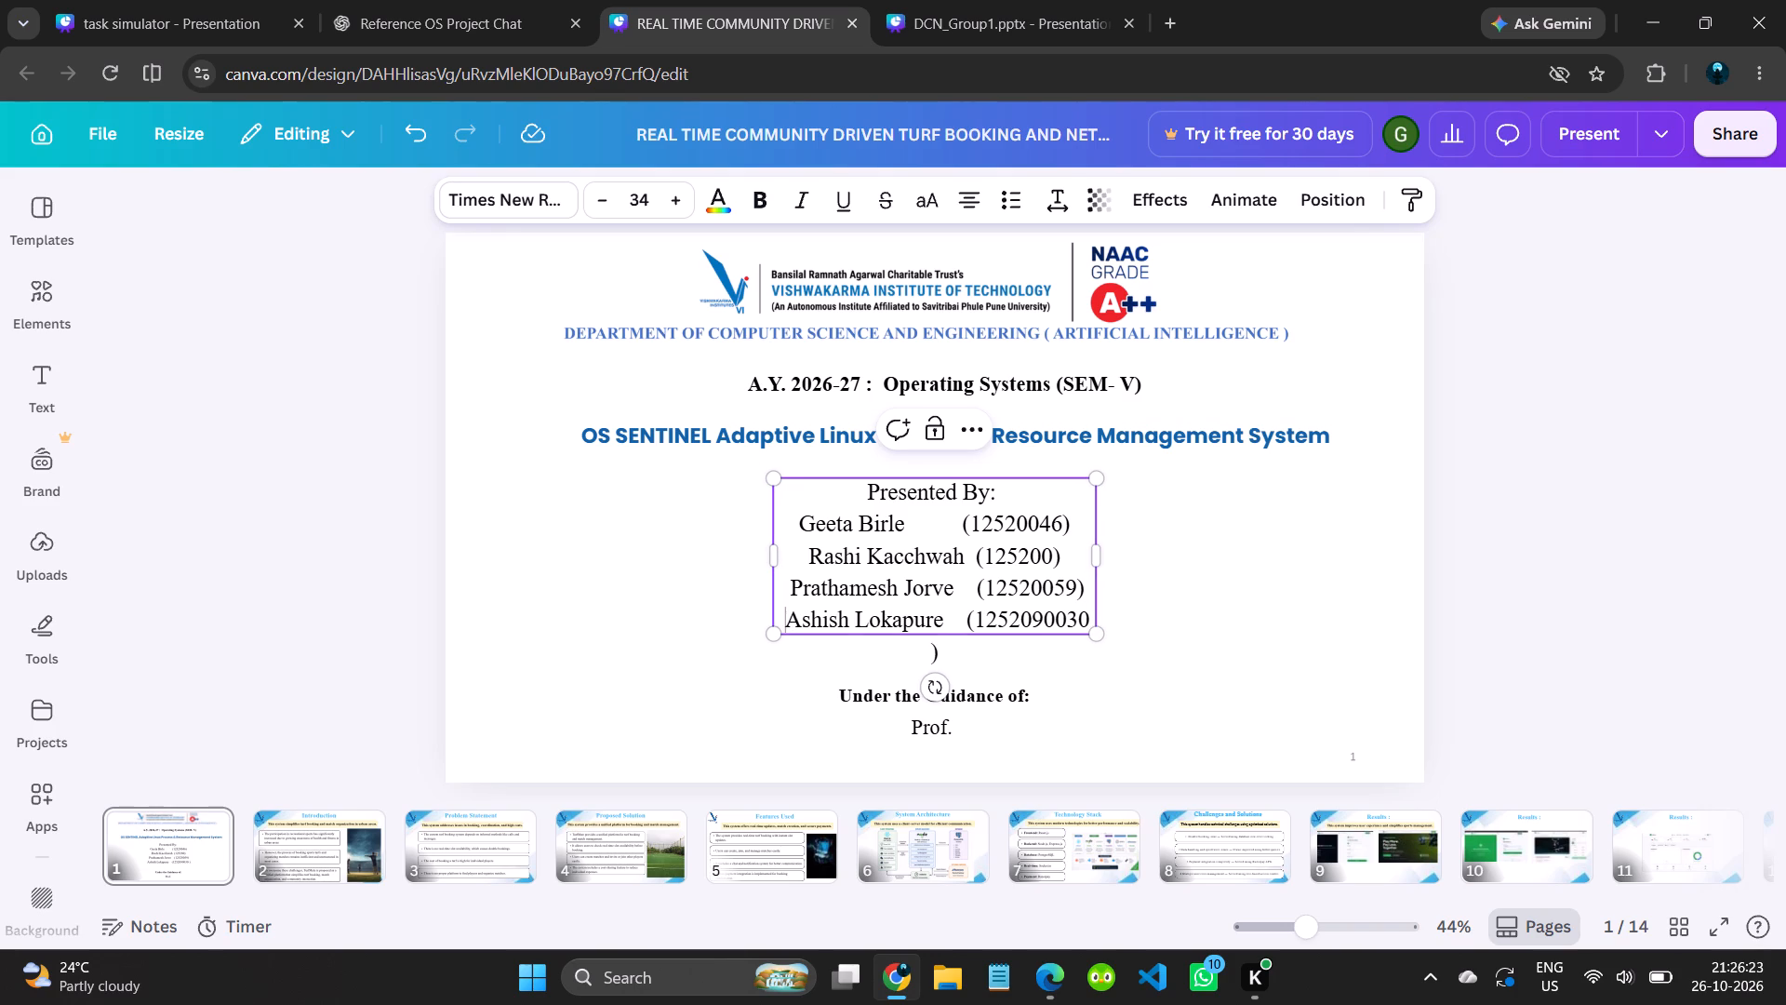
pyautogui.hotkey('ctrl', 'v')
pyautogui.hotkey('ctrl', 'v')
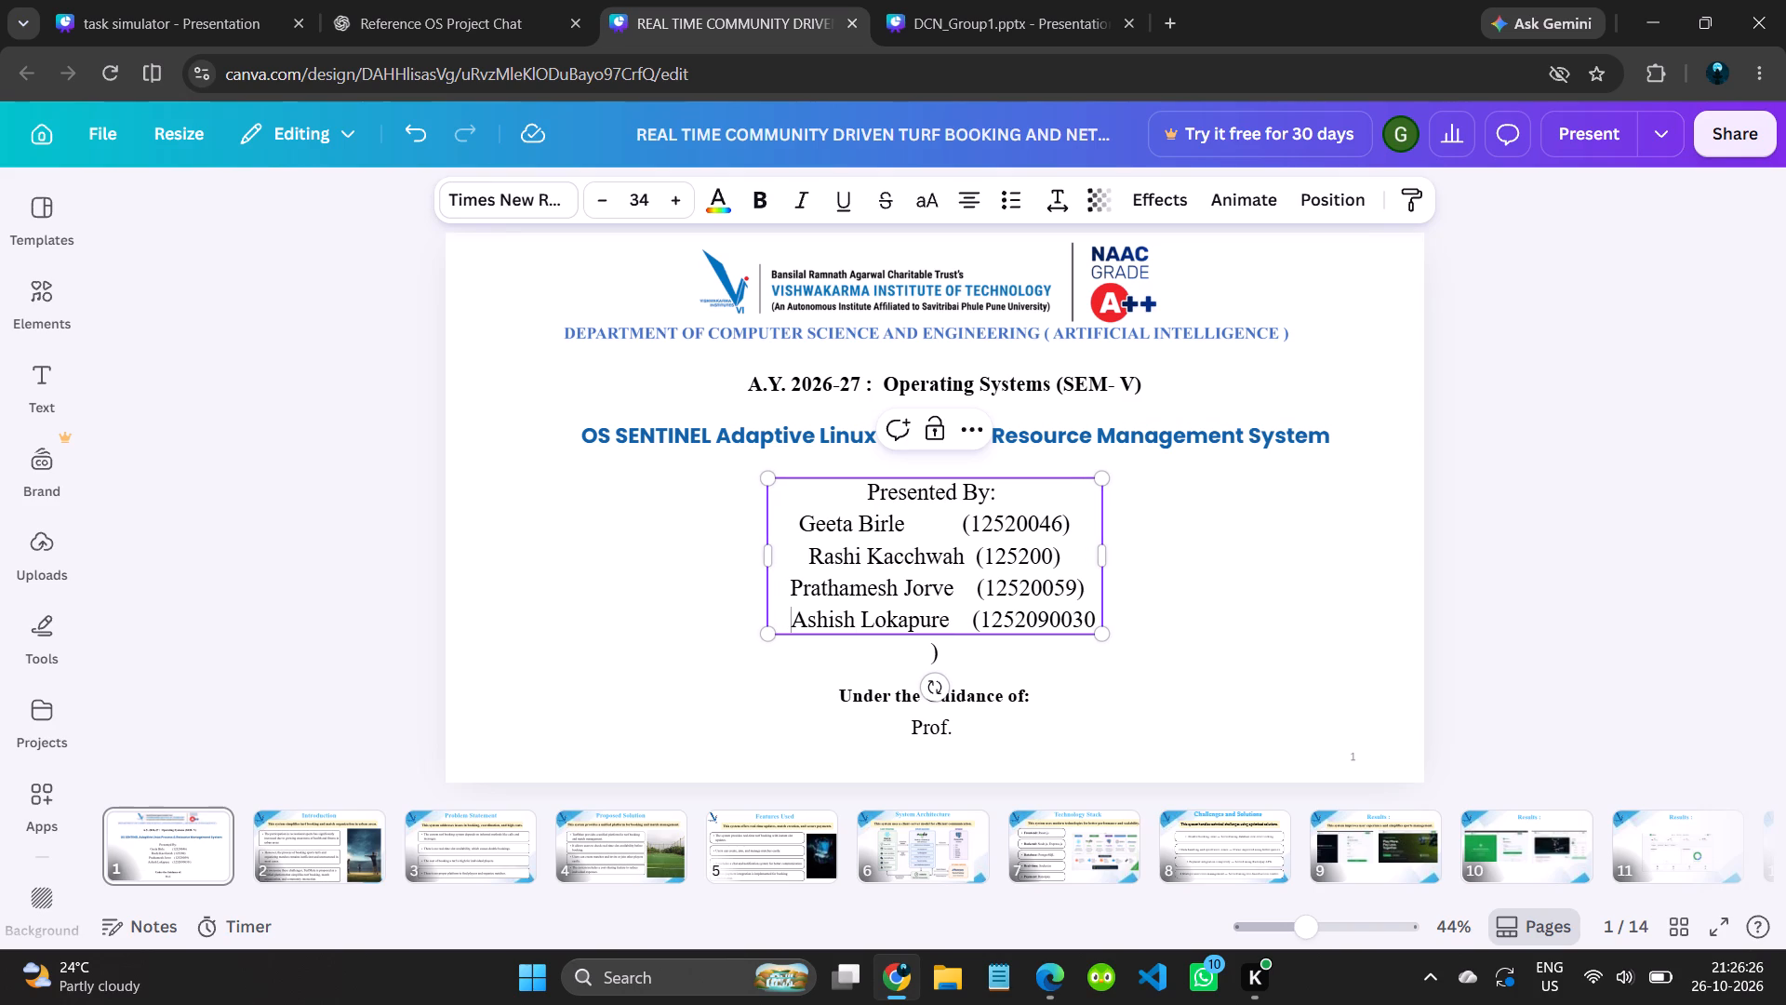
pyautogui.hotkey('ctrl', 'v')
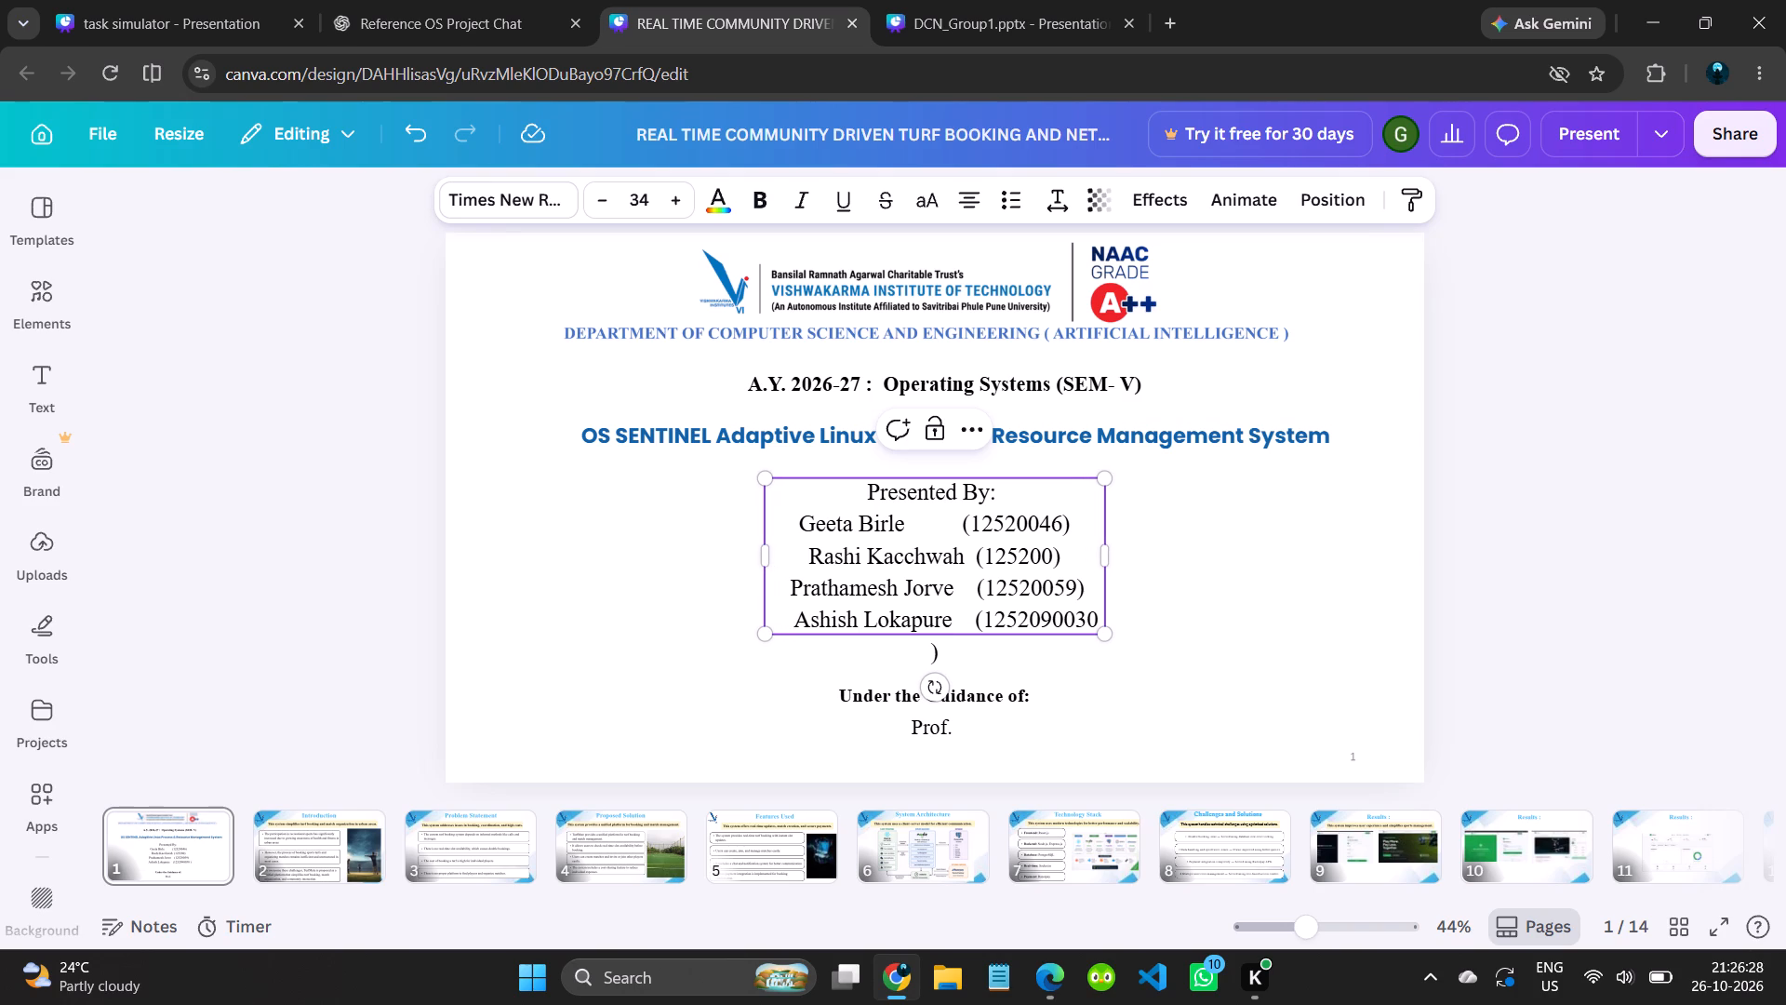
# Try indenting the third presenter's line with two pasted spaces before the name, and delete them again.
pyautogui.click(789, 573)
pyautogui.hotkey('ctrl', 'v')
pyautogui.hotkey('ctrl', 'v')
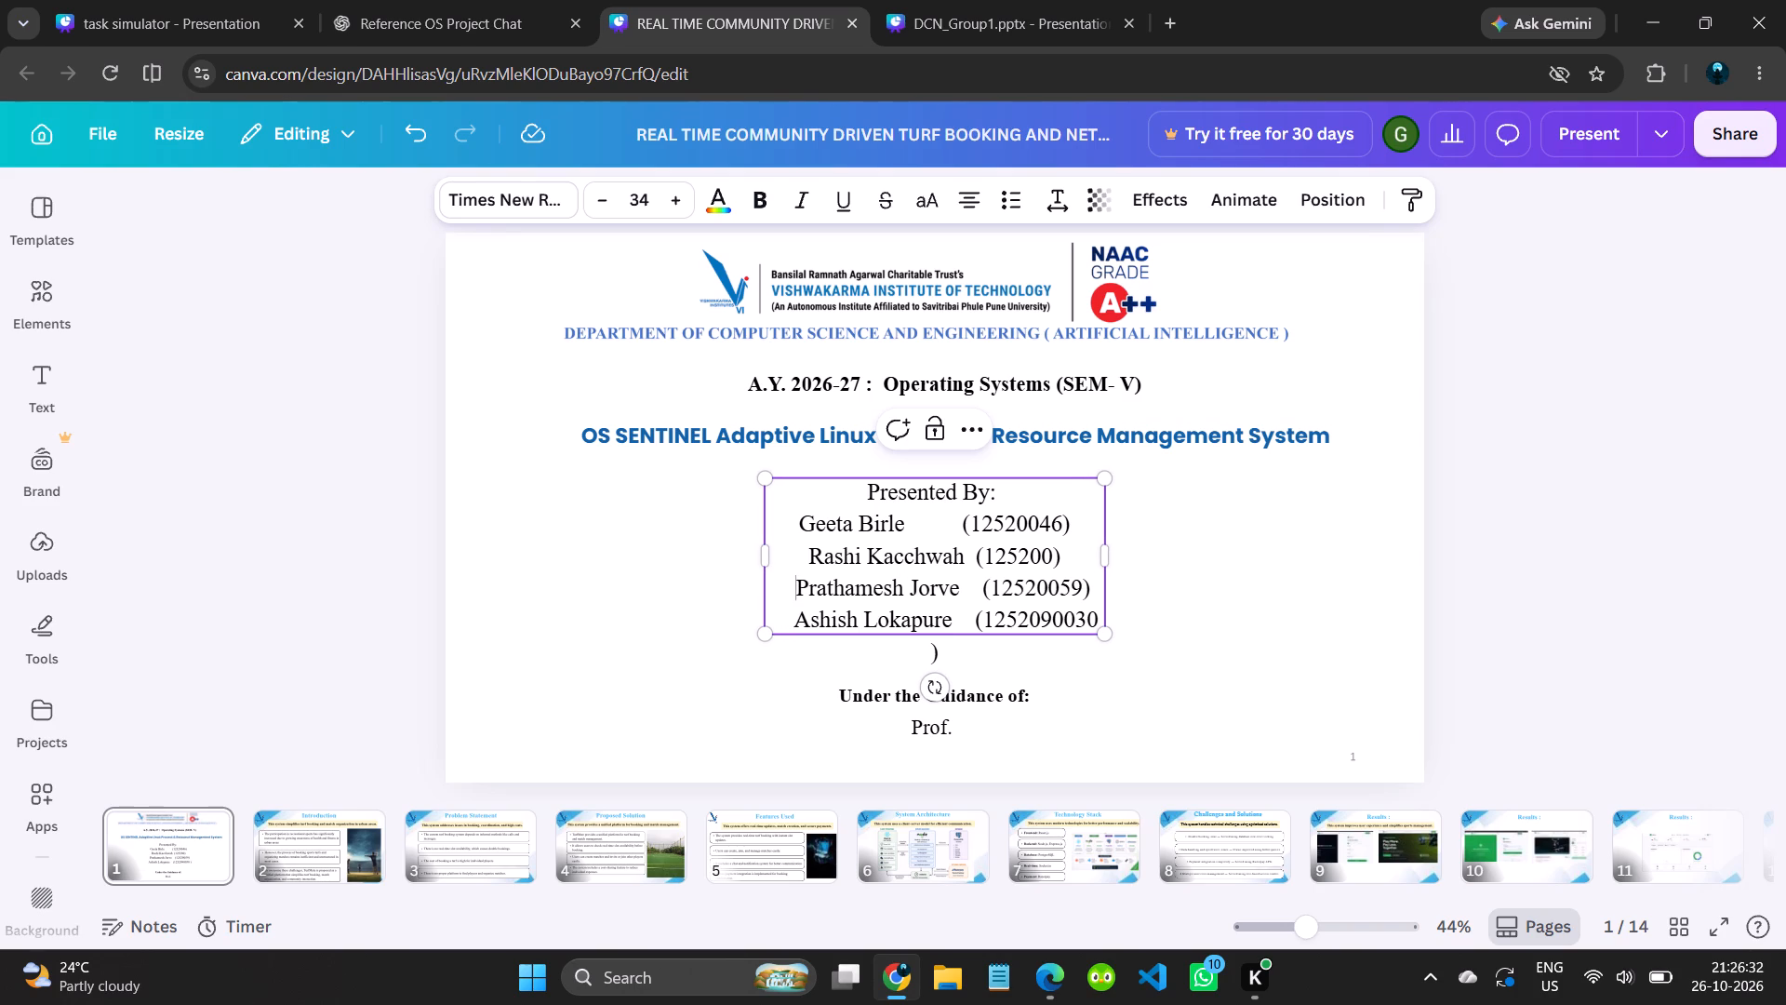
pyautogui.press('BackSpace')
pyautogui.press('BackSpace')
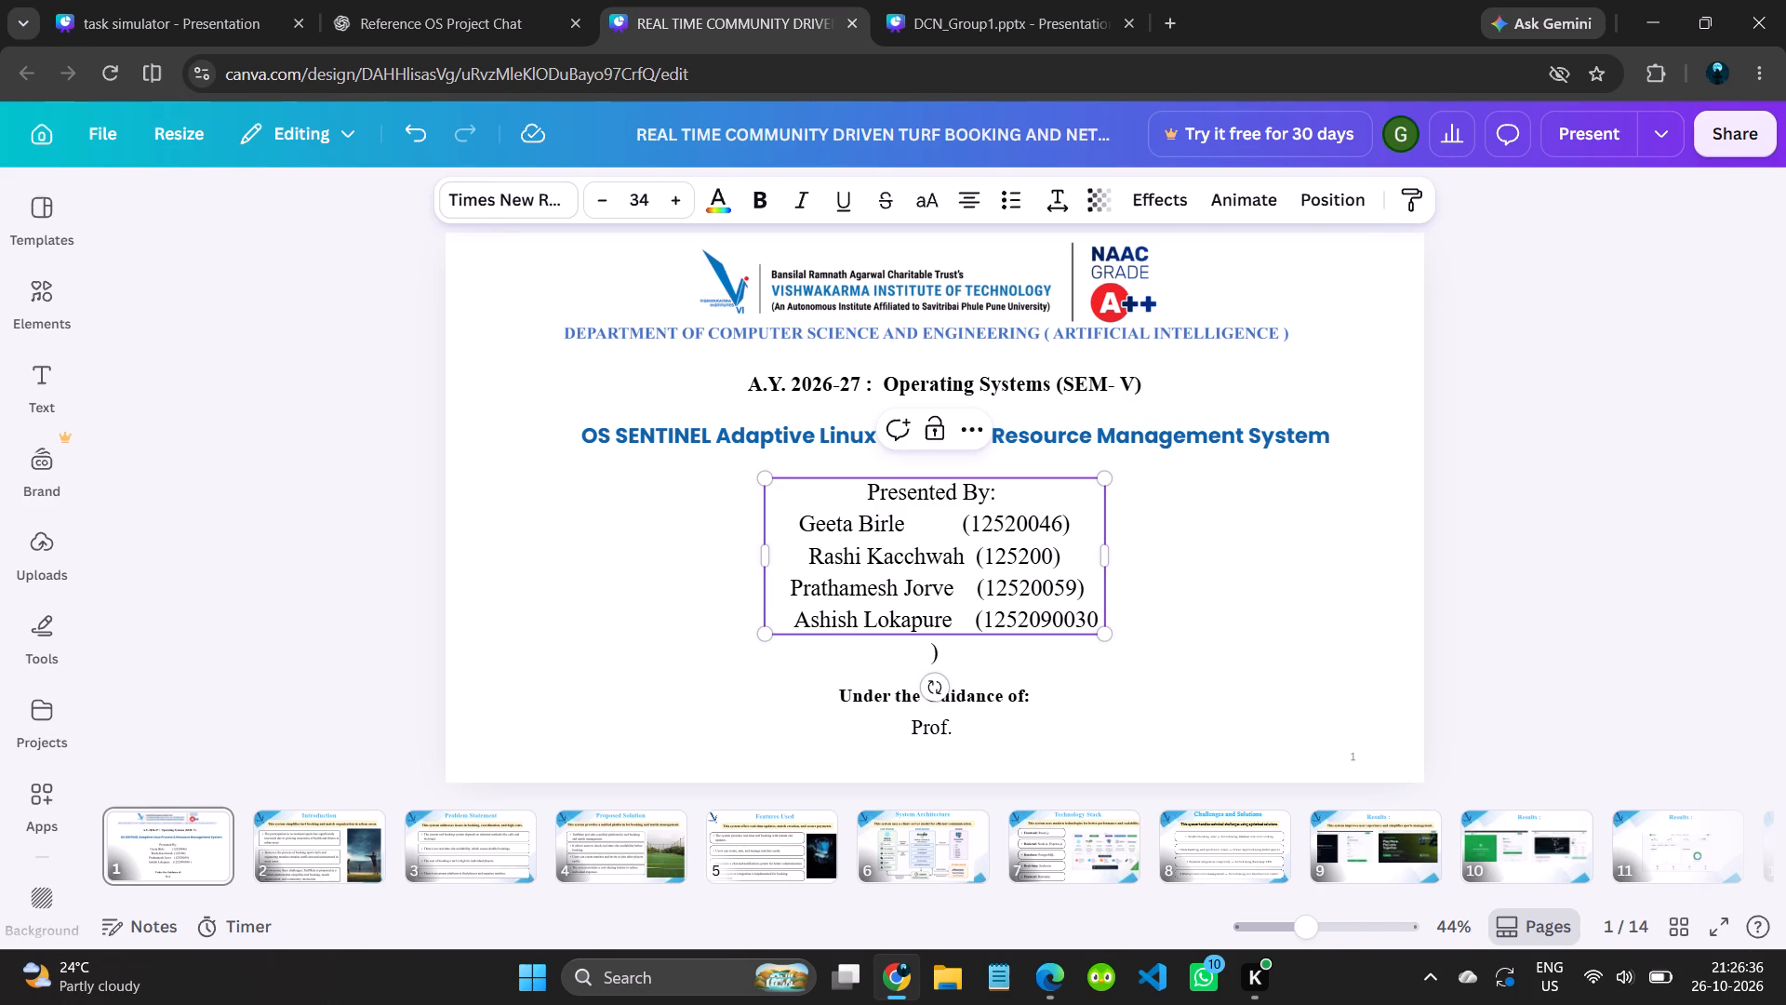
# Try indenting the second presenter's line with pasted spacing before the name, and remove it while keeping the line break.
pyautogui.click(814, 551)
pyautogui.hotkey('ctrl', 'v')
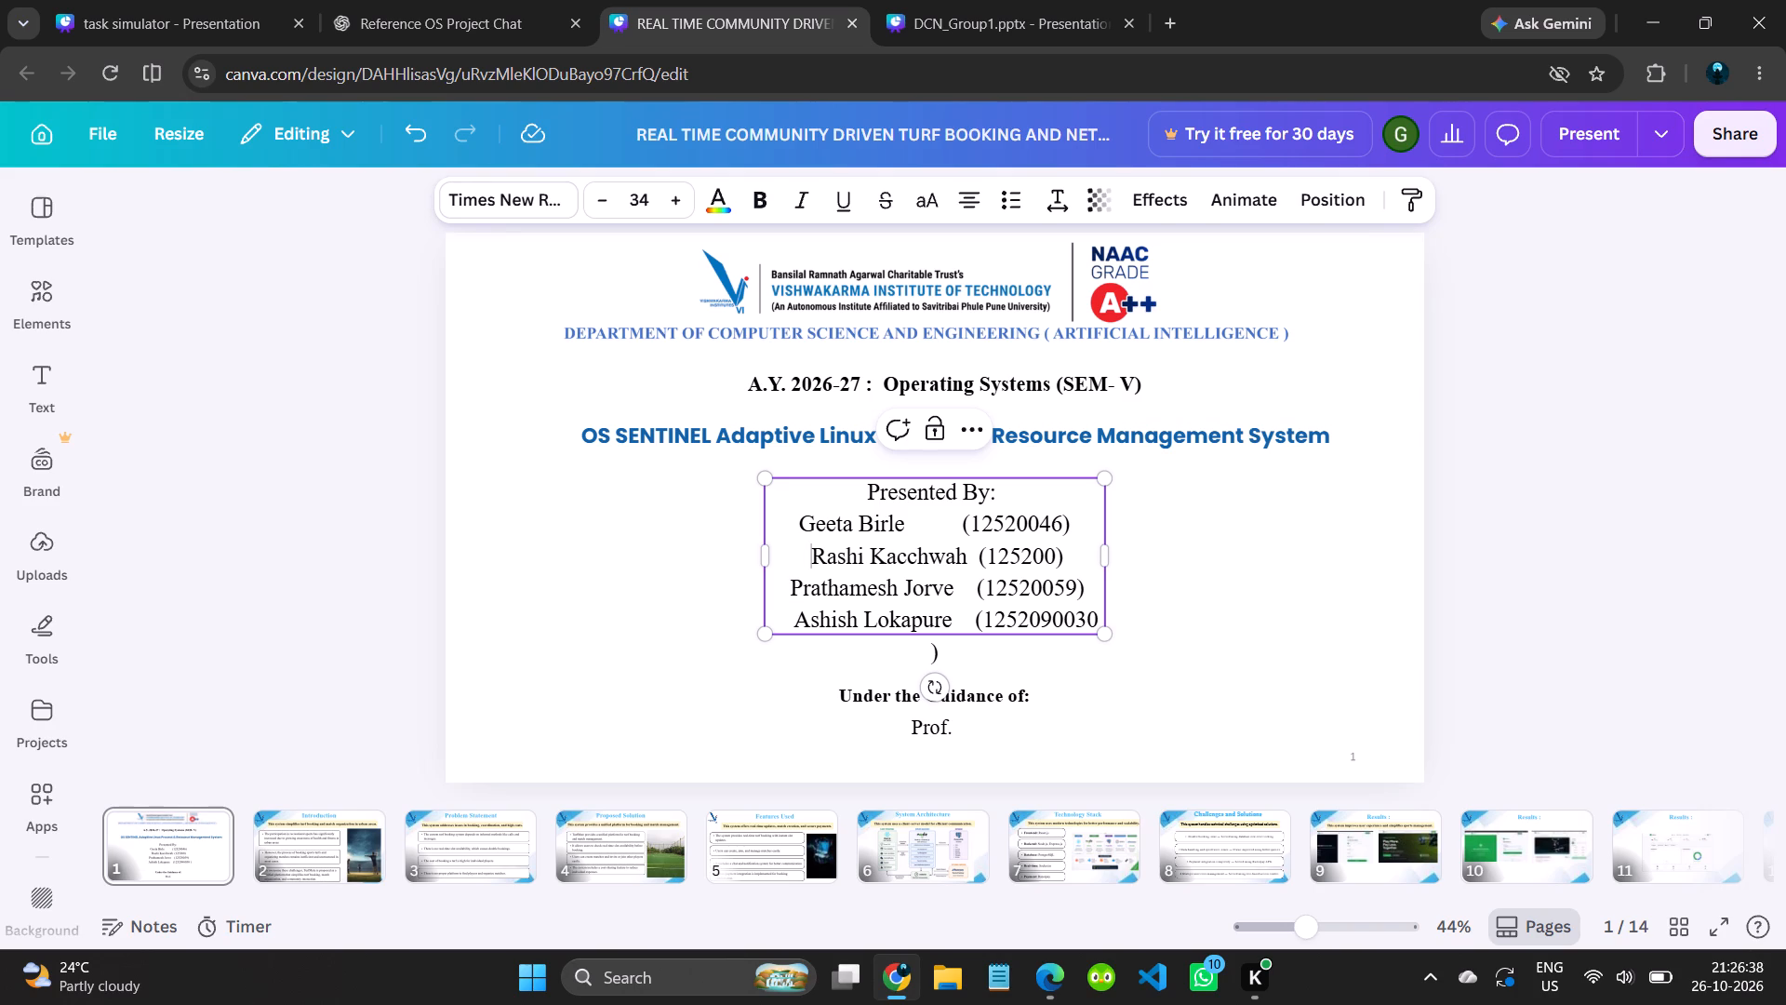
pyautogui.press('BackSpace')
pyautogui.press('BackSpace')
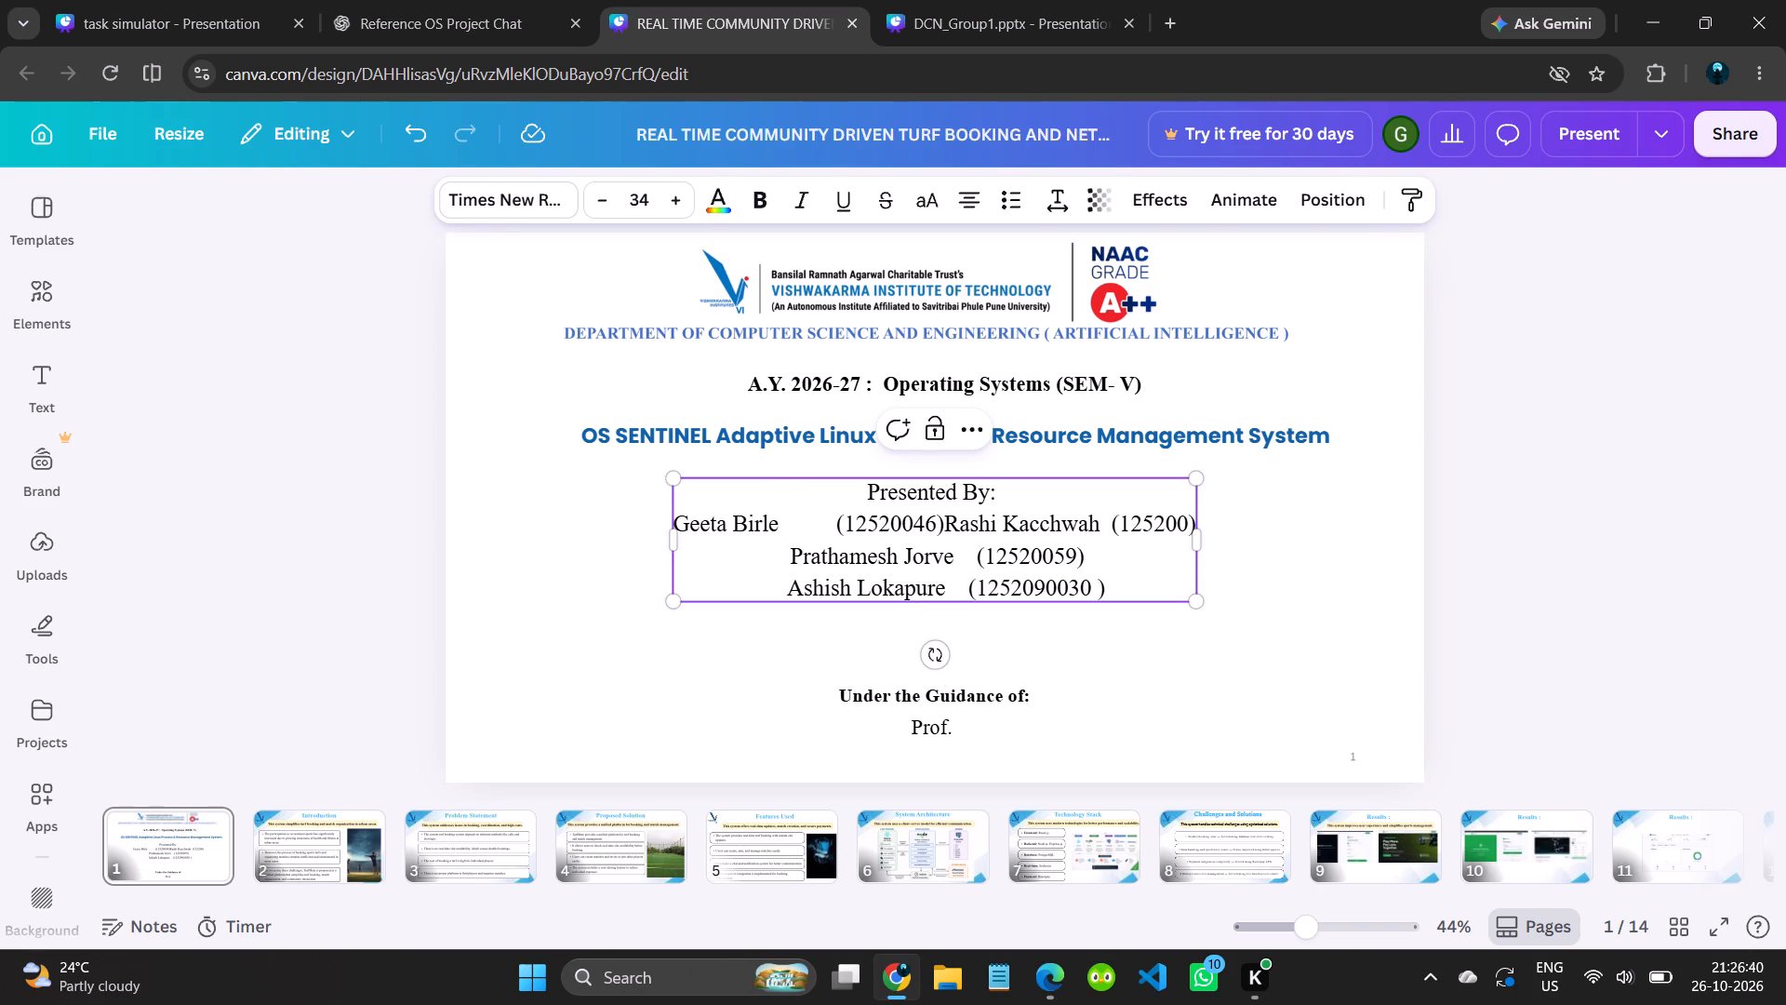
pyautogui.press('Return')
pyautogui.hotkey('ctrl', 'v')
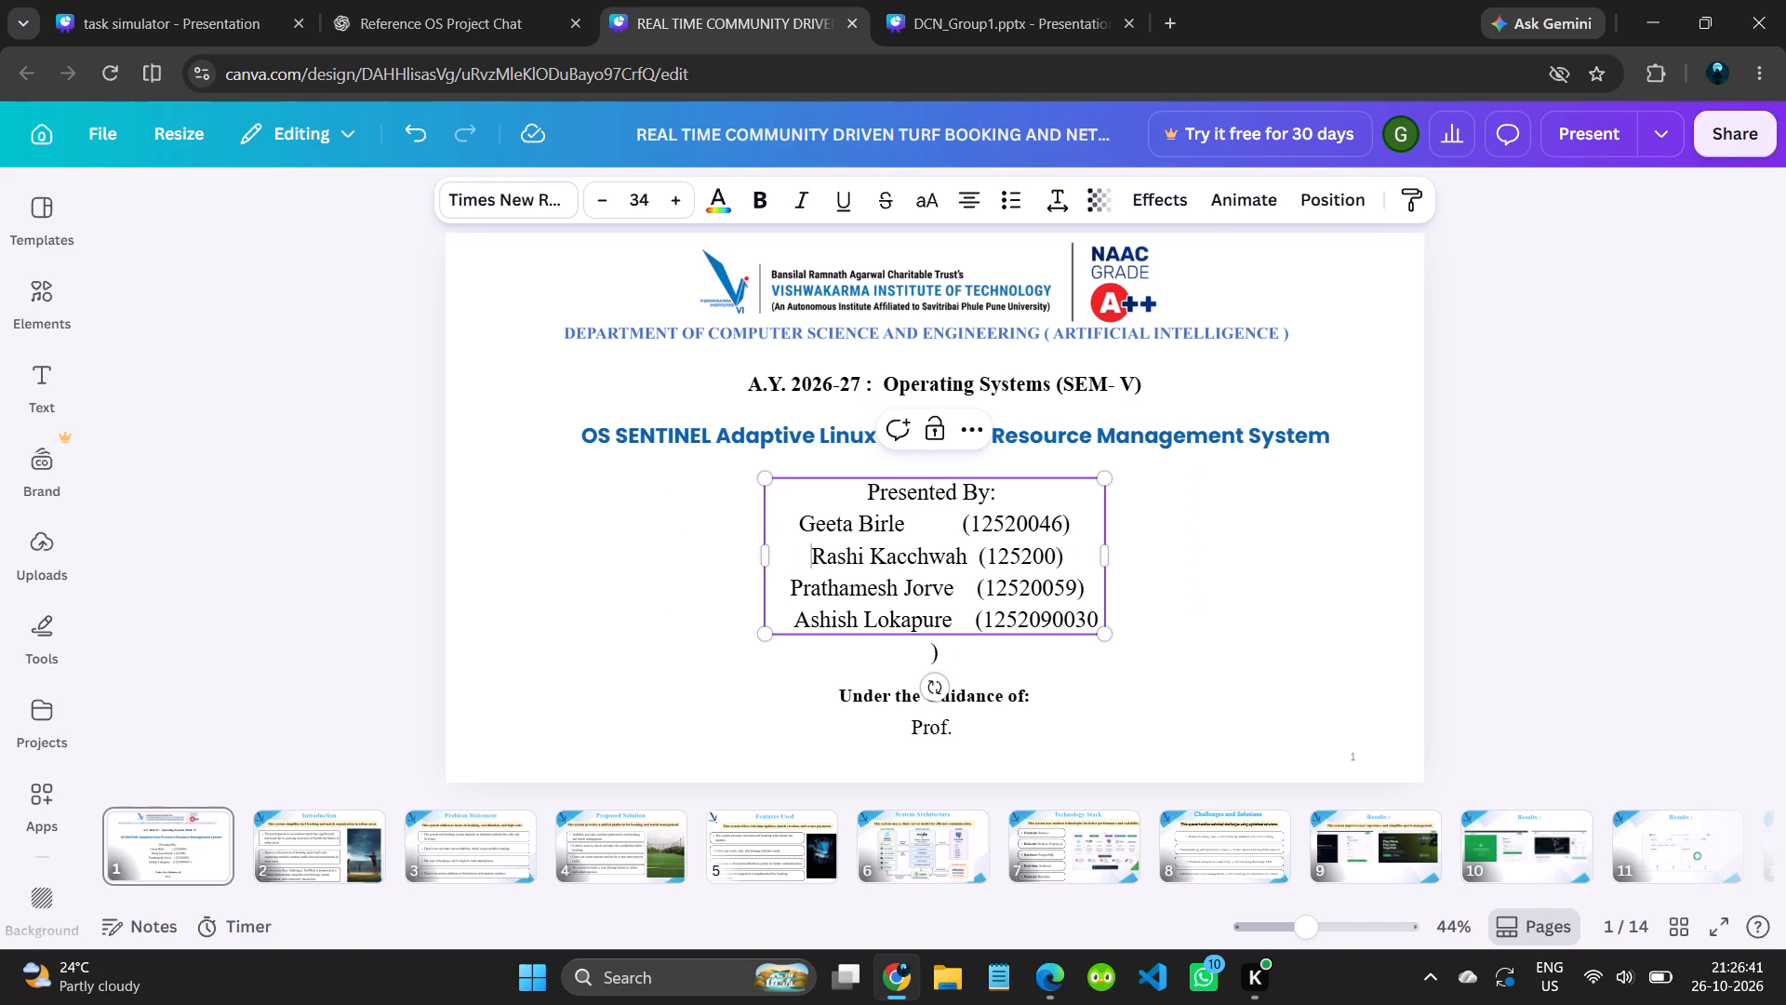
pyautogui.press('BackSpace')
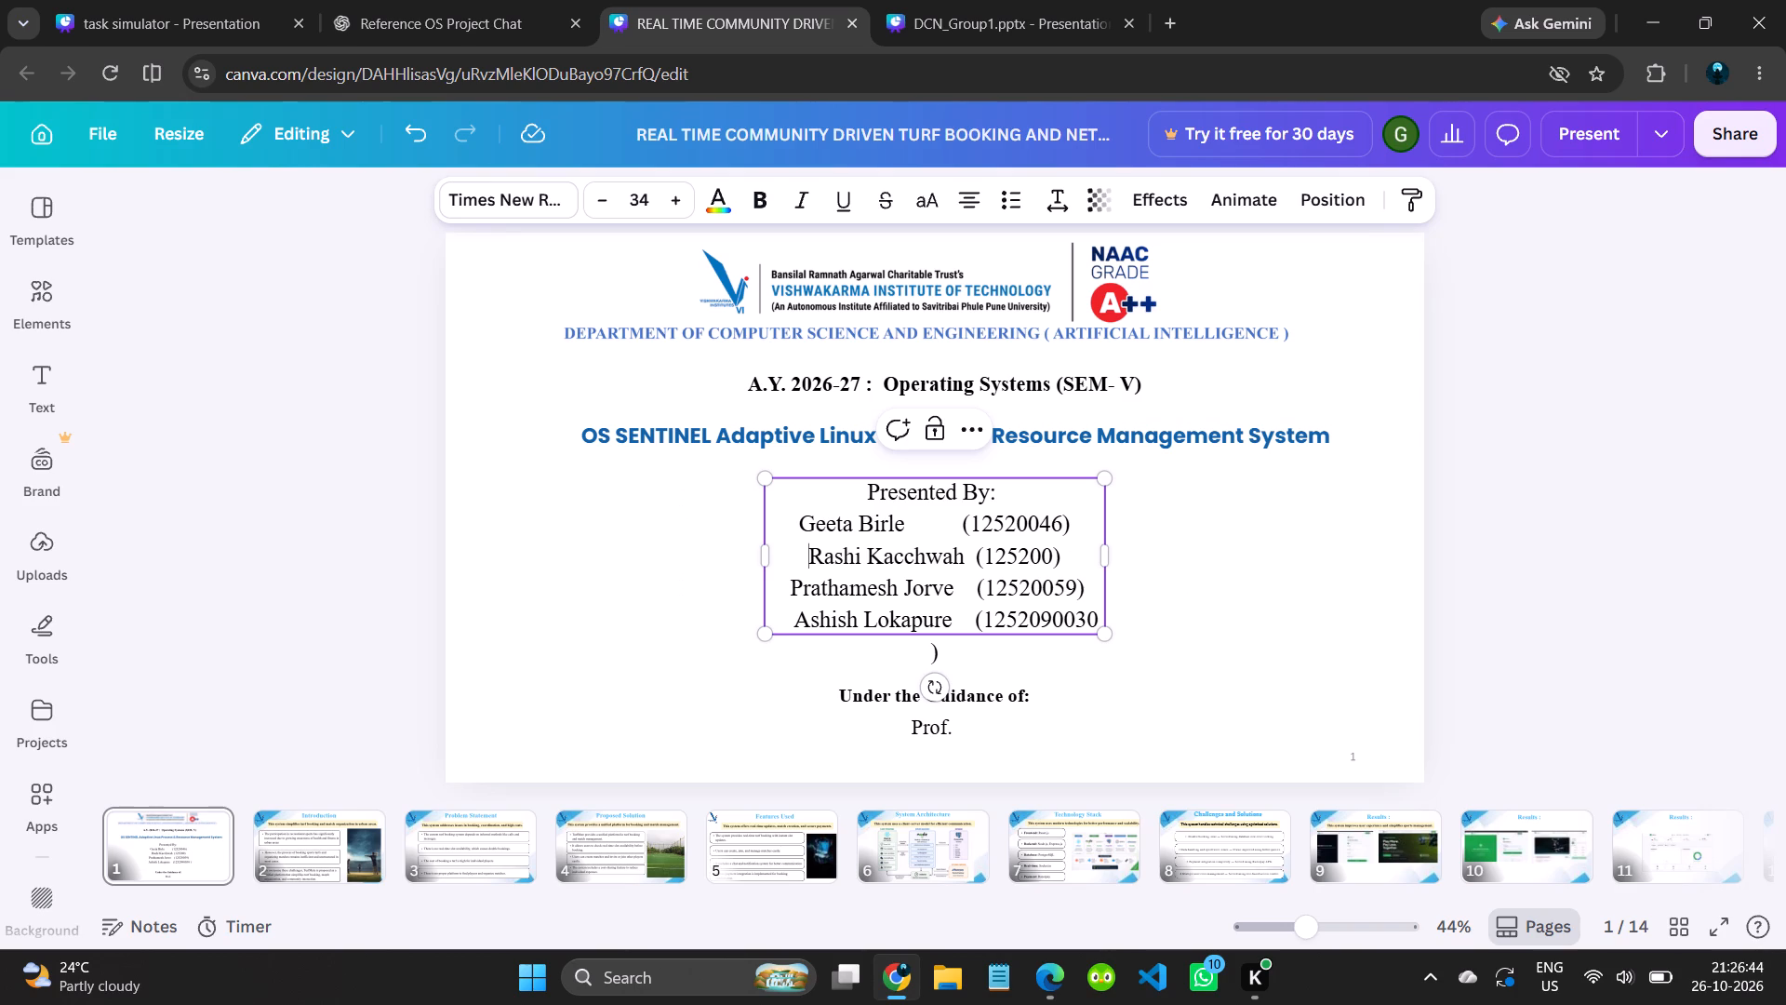
# Widen the gap between the second presenter's name and ID number by pasting the copied spacing six times.
pyautogui.click(958, 545)
pyautogui.press('Right')
pyautogui.hotkey('ctrl', 'v')
pyautogui.hotkey('ctrl', 'v')
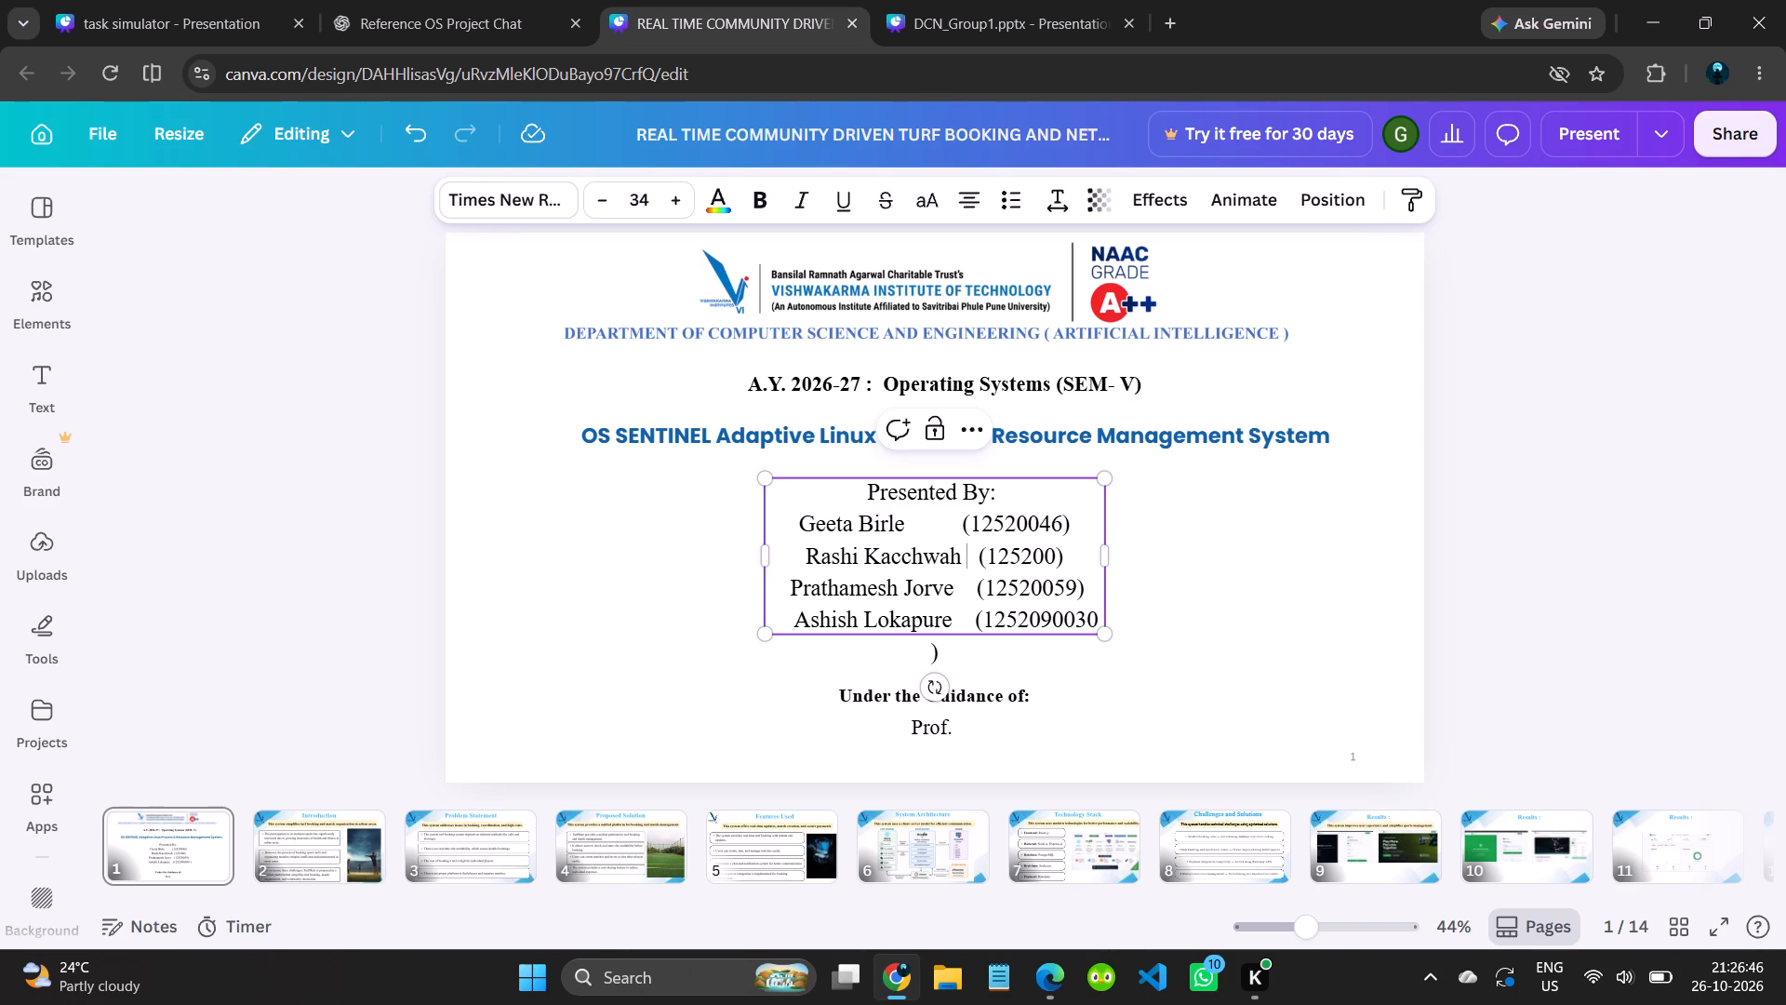
pyautogui.hotkey('ctrl', 'v')
pyautogui.hotkey('ctrl', 'v')
pyautogui.hotkey('ctrl', 'v')
pyautogui.hotkey('ctrl', 'v')
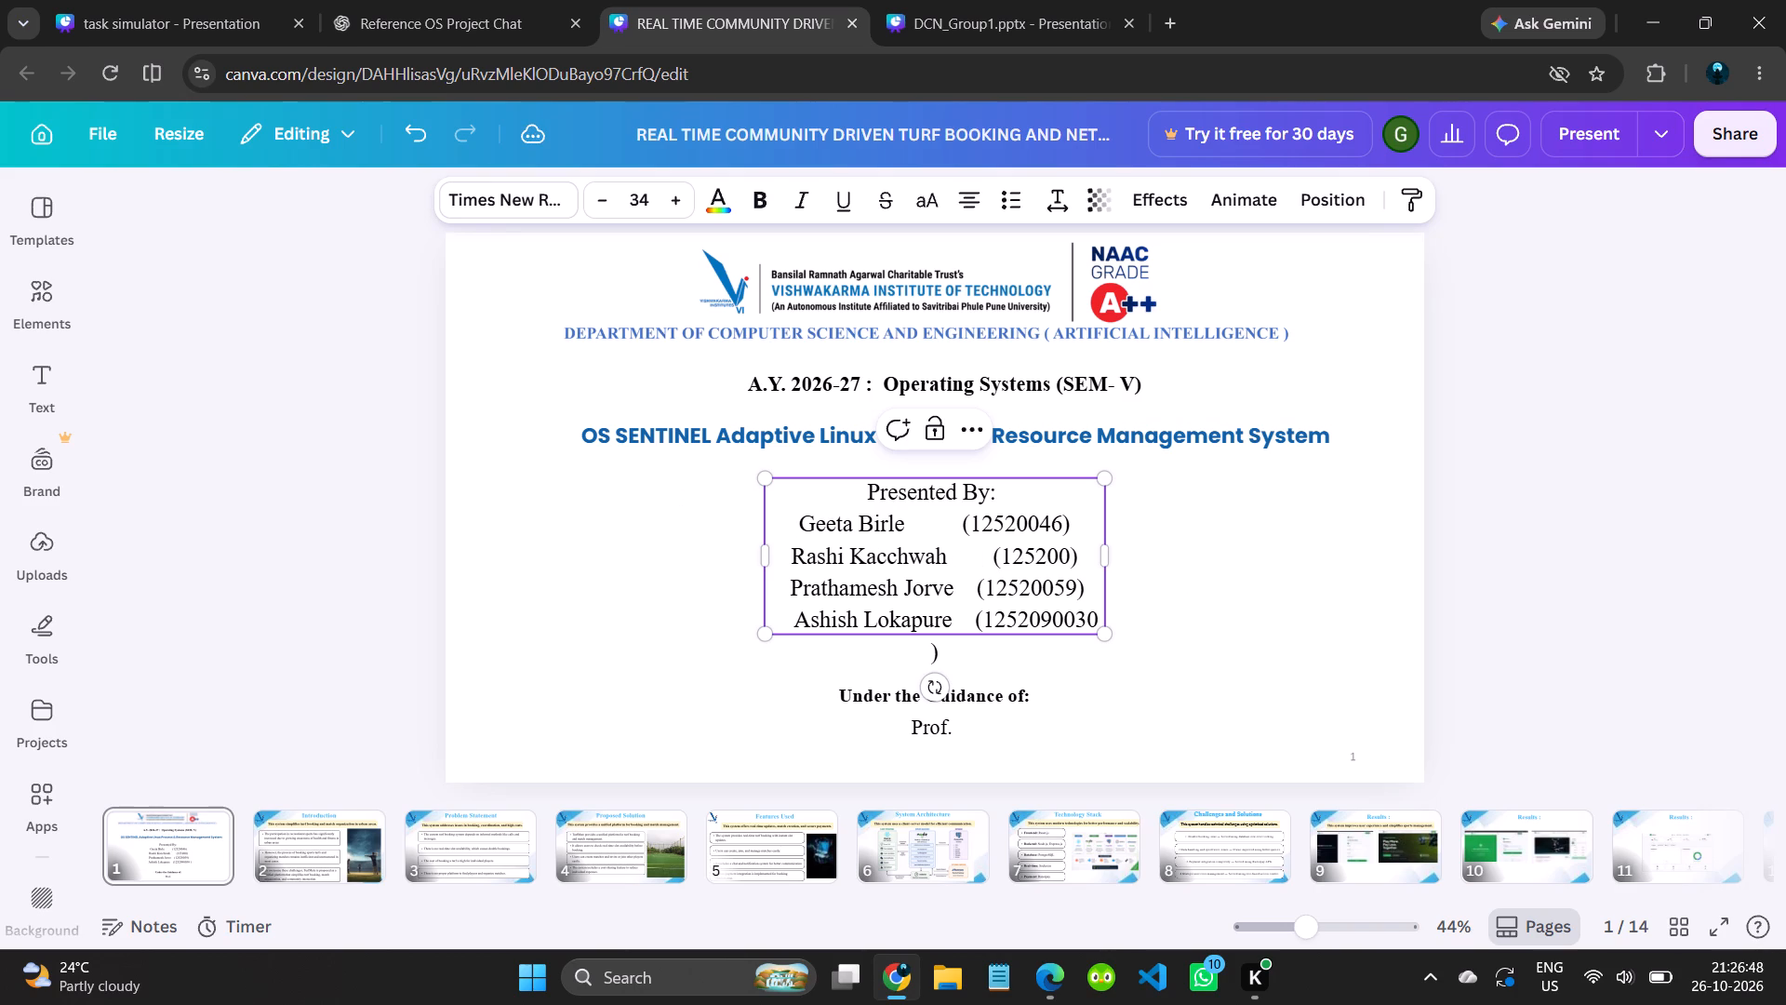
# Delete one space in front of the fourth presenter's name.
pyautogui.click(797, 607)
pyautogui.press('BackSpace')
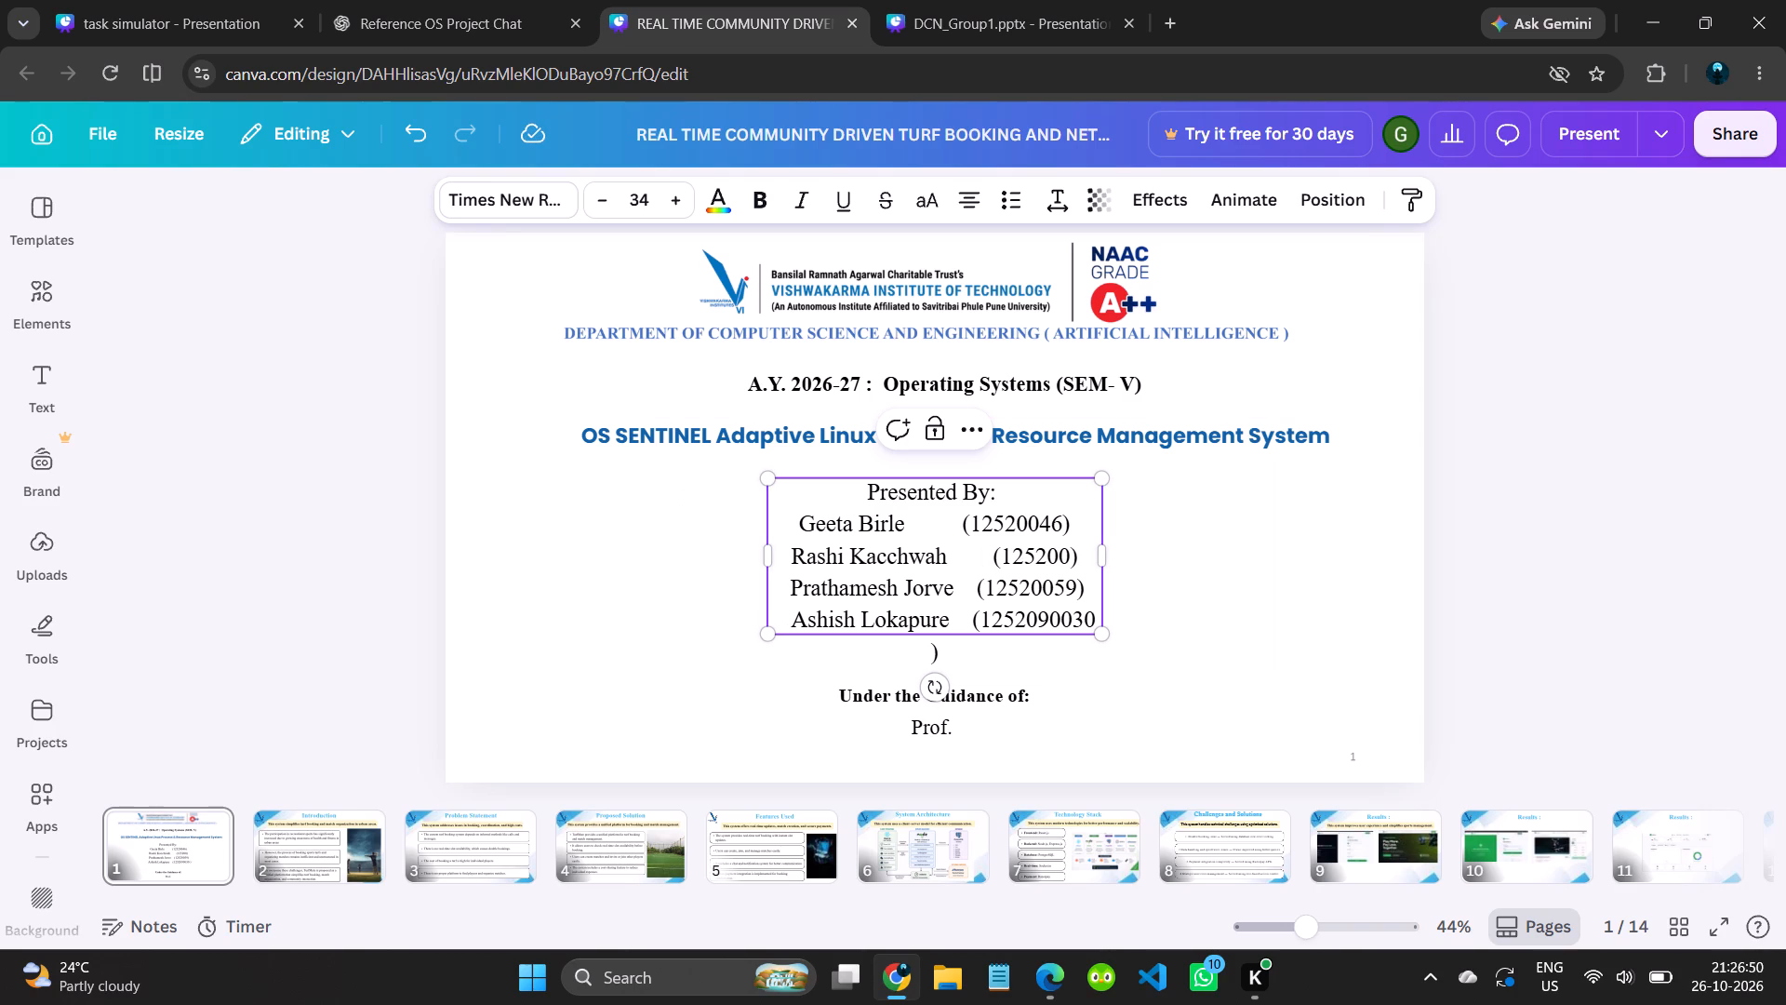
# Widen the gap between the first presenter's name and ID number by pasting the copied spacing three times.
pyautogui.click(801, 518)
pyautogui.click(920, 516)
pyautogui.hotkey('ctrl', 'v')
pyautogui.hotkey('ctrl', 'v')
pyautogui.hotkey('ctrl', 'v')
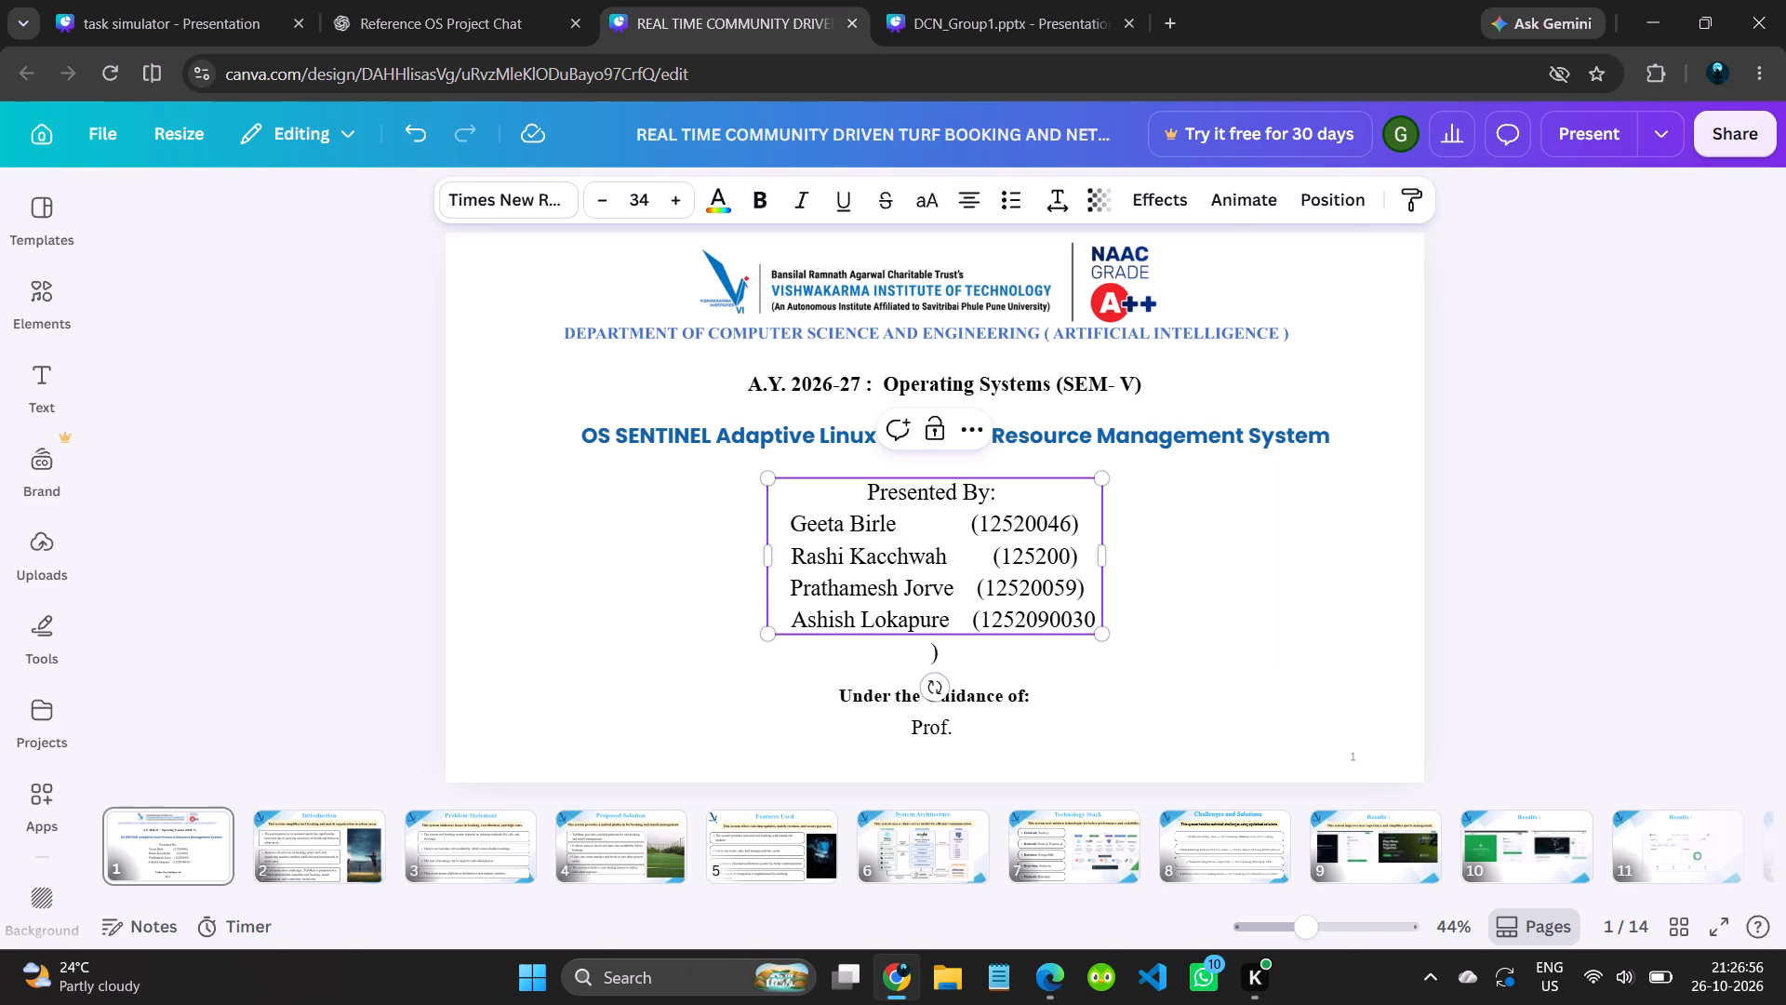
# Delete one space just before the third presenter's ID number.
pyautogui.click(975, 586)
pyautogui.press('BackSpace')
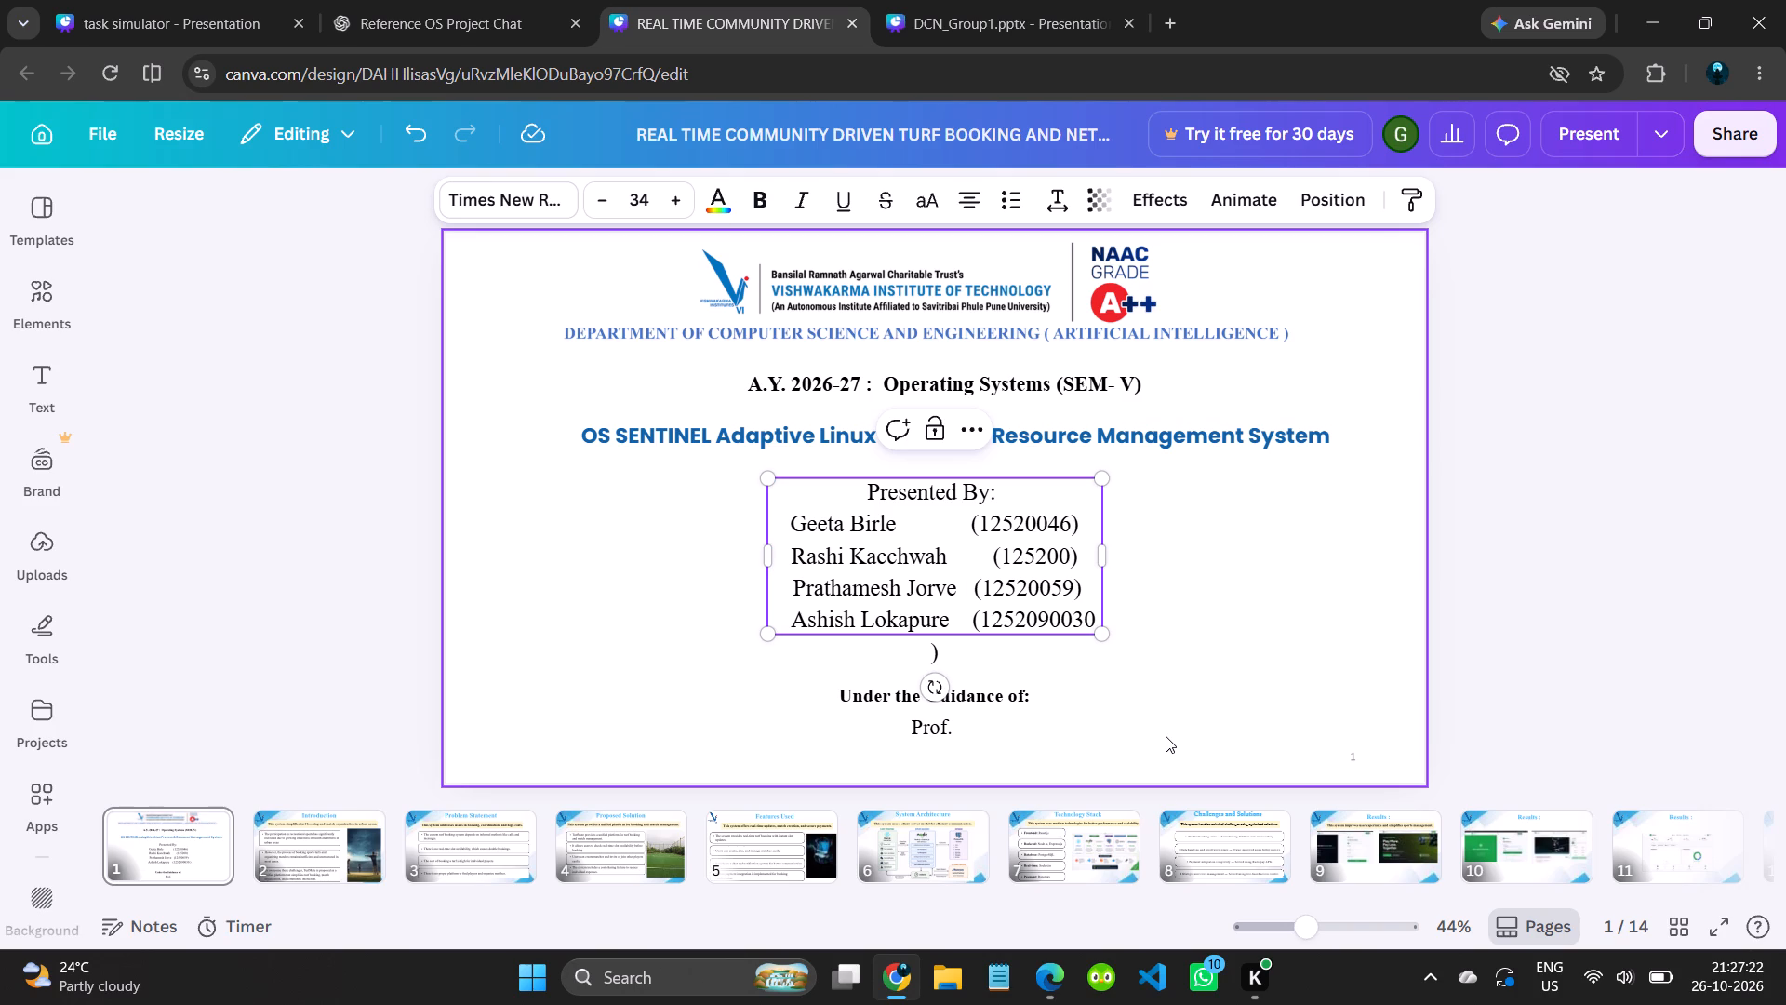
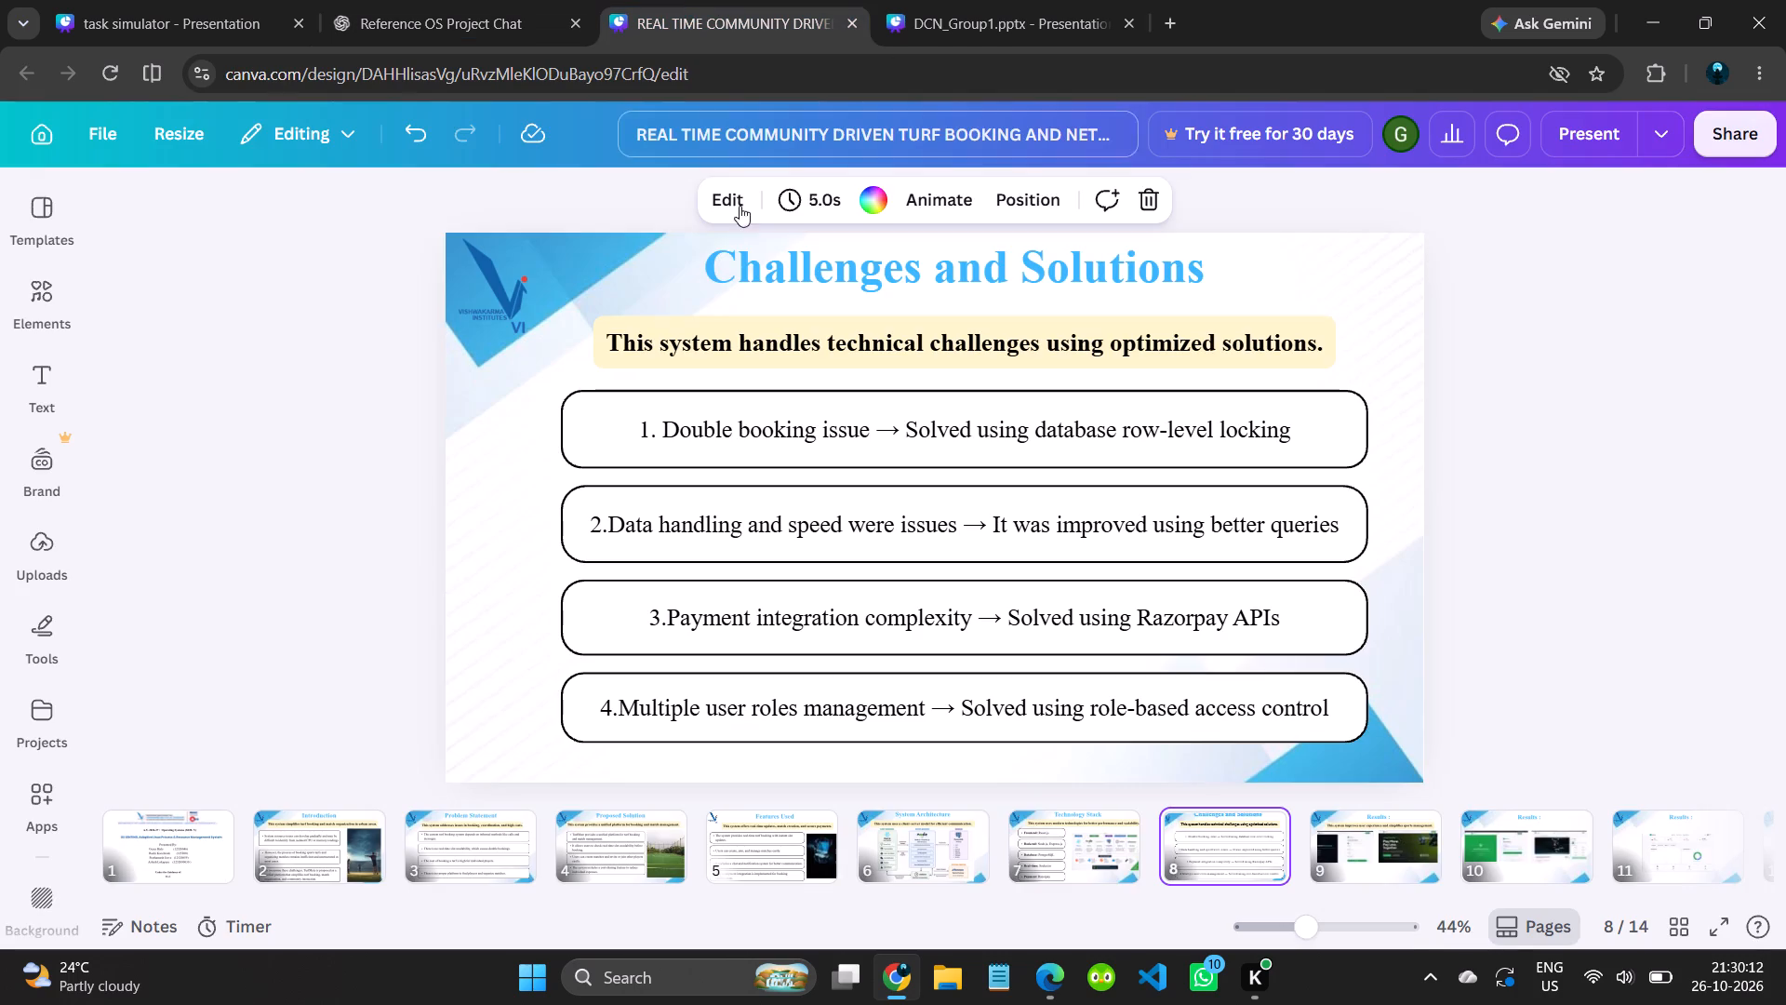
pyautogui.click(762, 853)
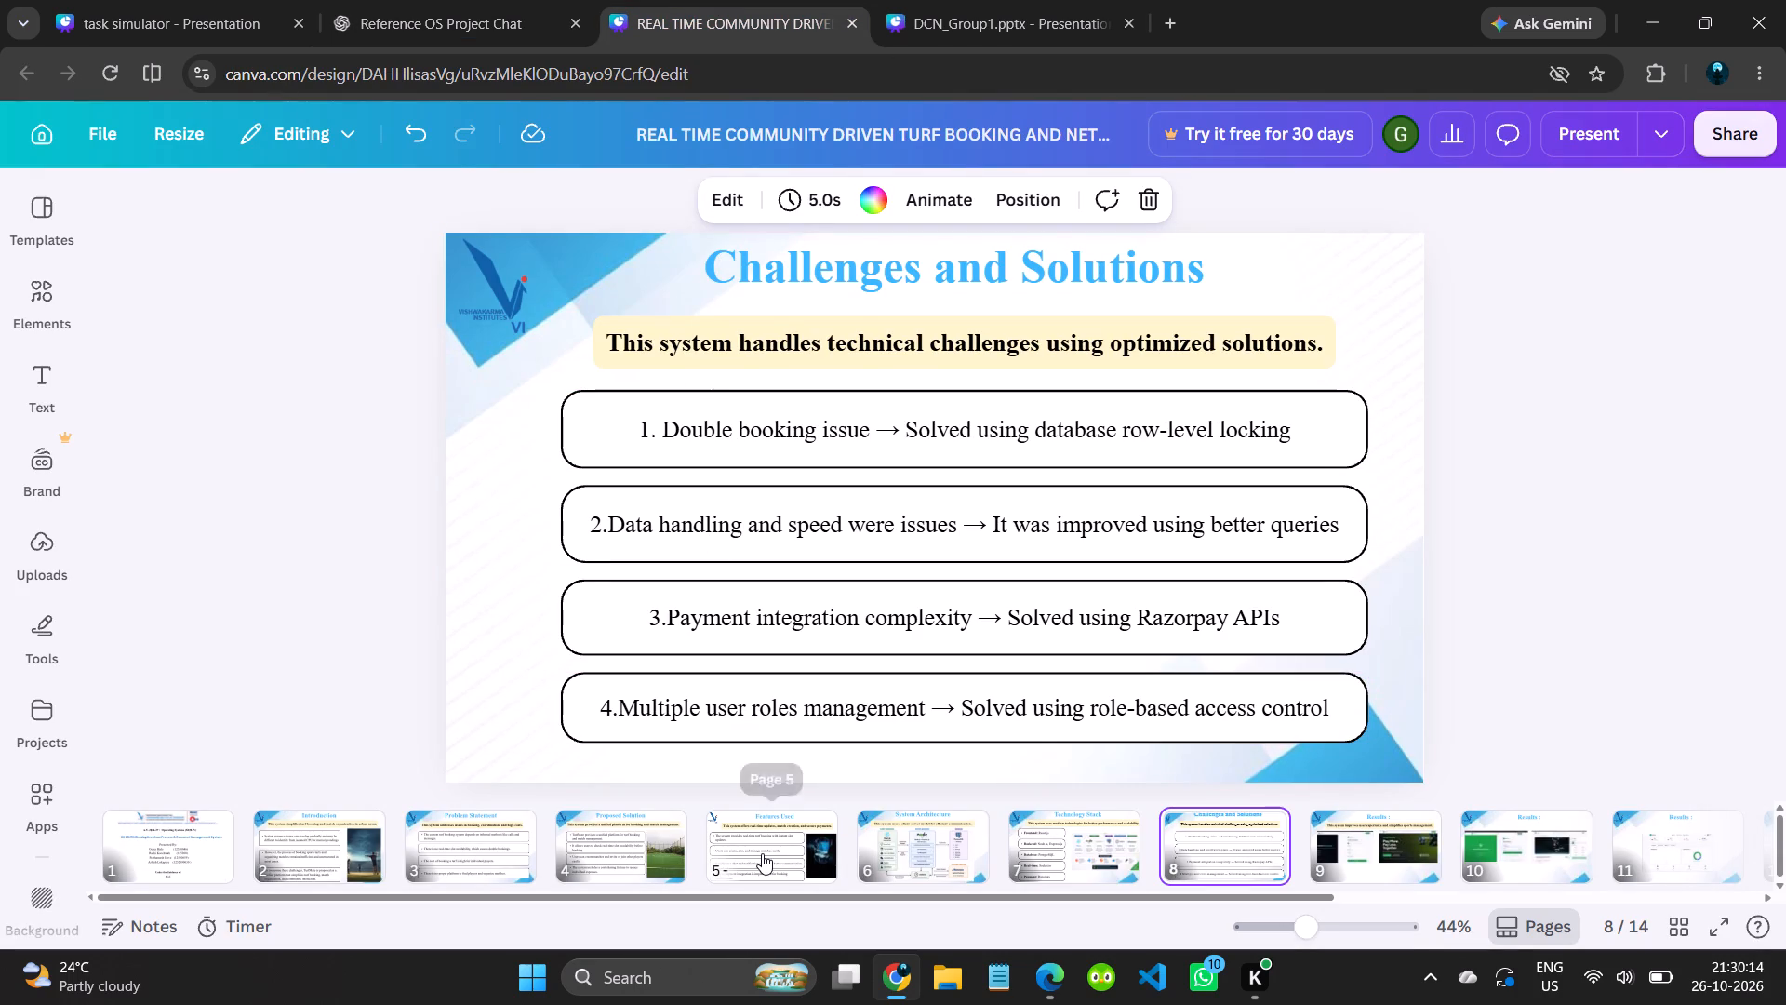
pyautogui.press('Left')
pyautogui.press('Left')
pyautogui.press('Left')
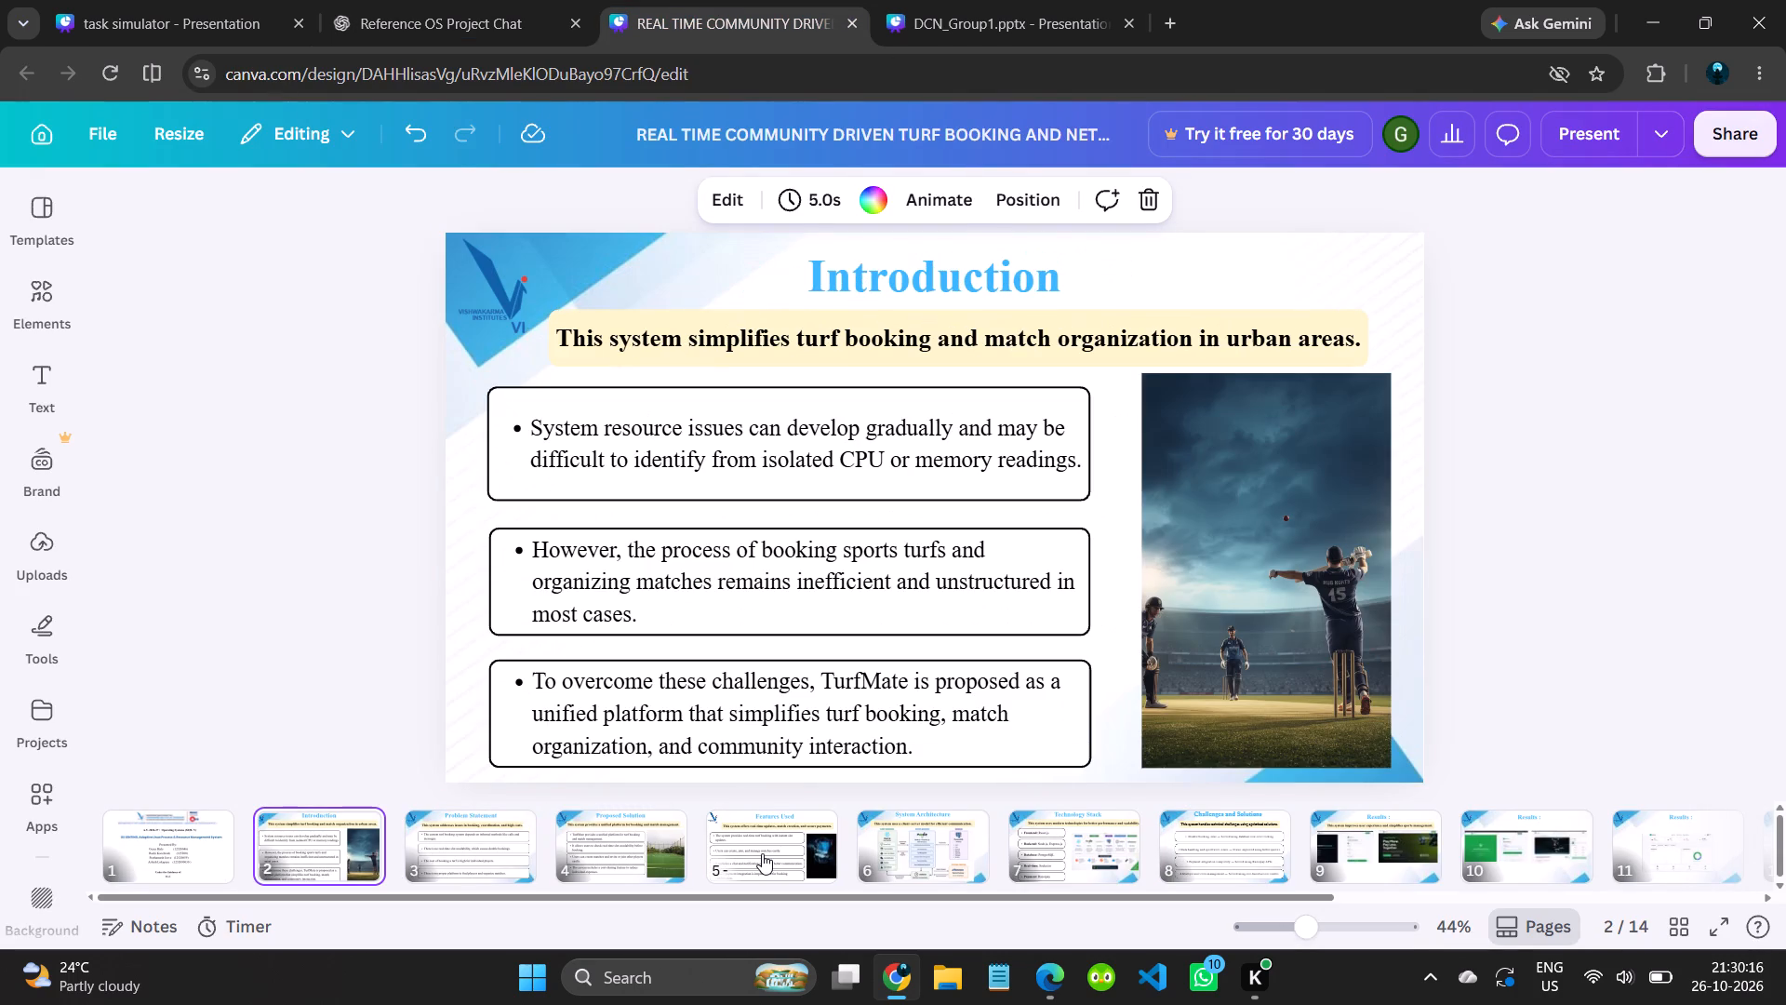
pyautogui.tripleClick(840, 355)
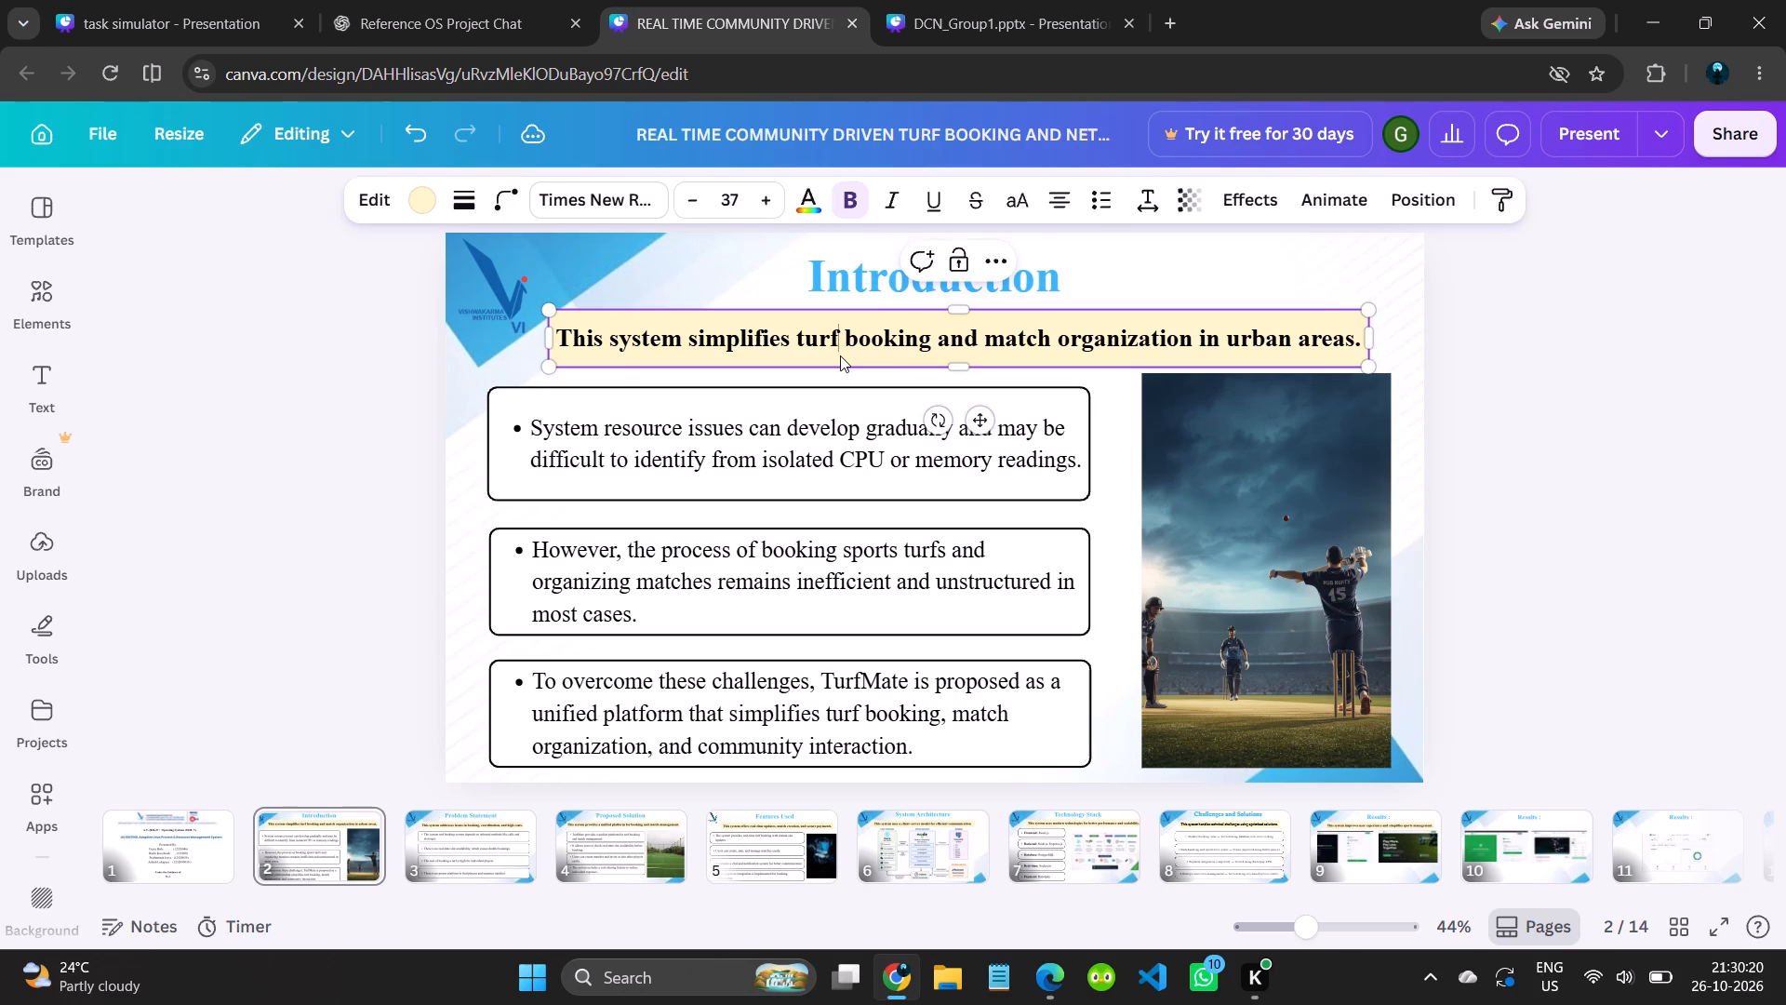
pyautogui.hotkey('ctrl', 'a')
pyautogui.hotkey('ctrl', 'v')
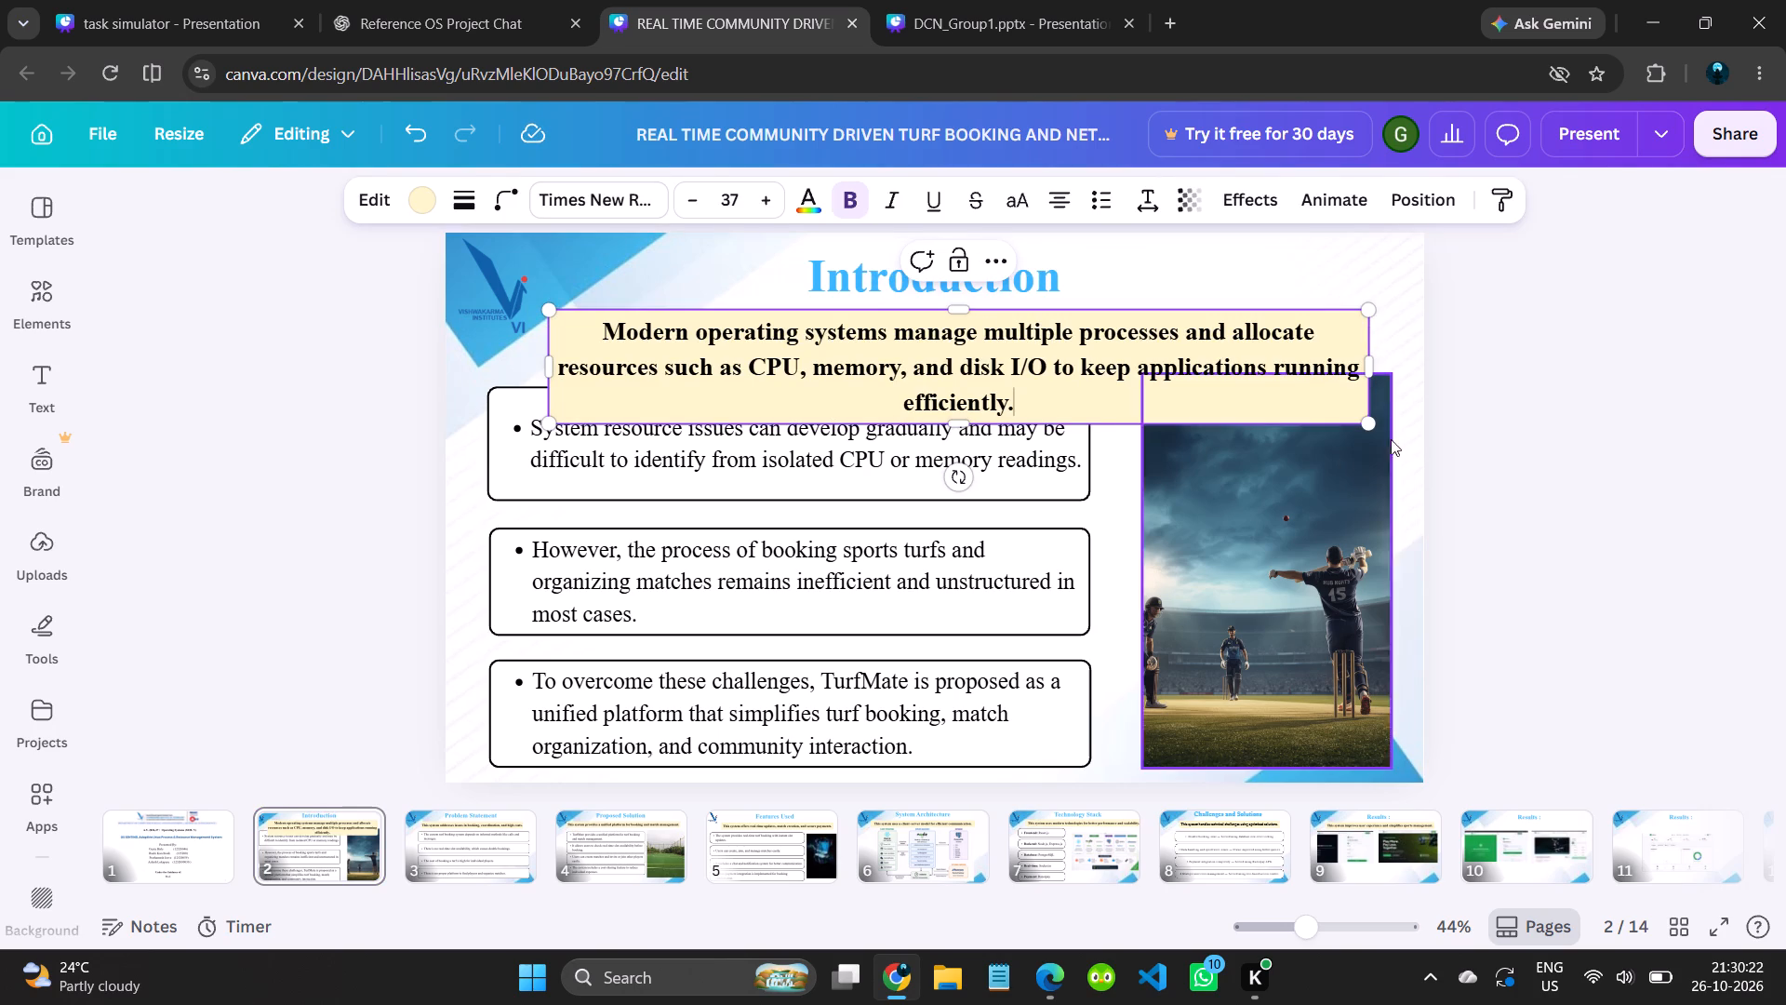
# Shift the highlighted banner slightly down so it sits clear beneath the Introduction title.
pyautogui.moveTo(1059, 423); pyautogui.dragTo(979, 418)
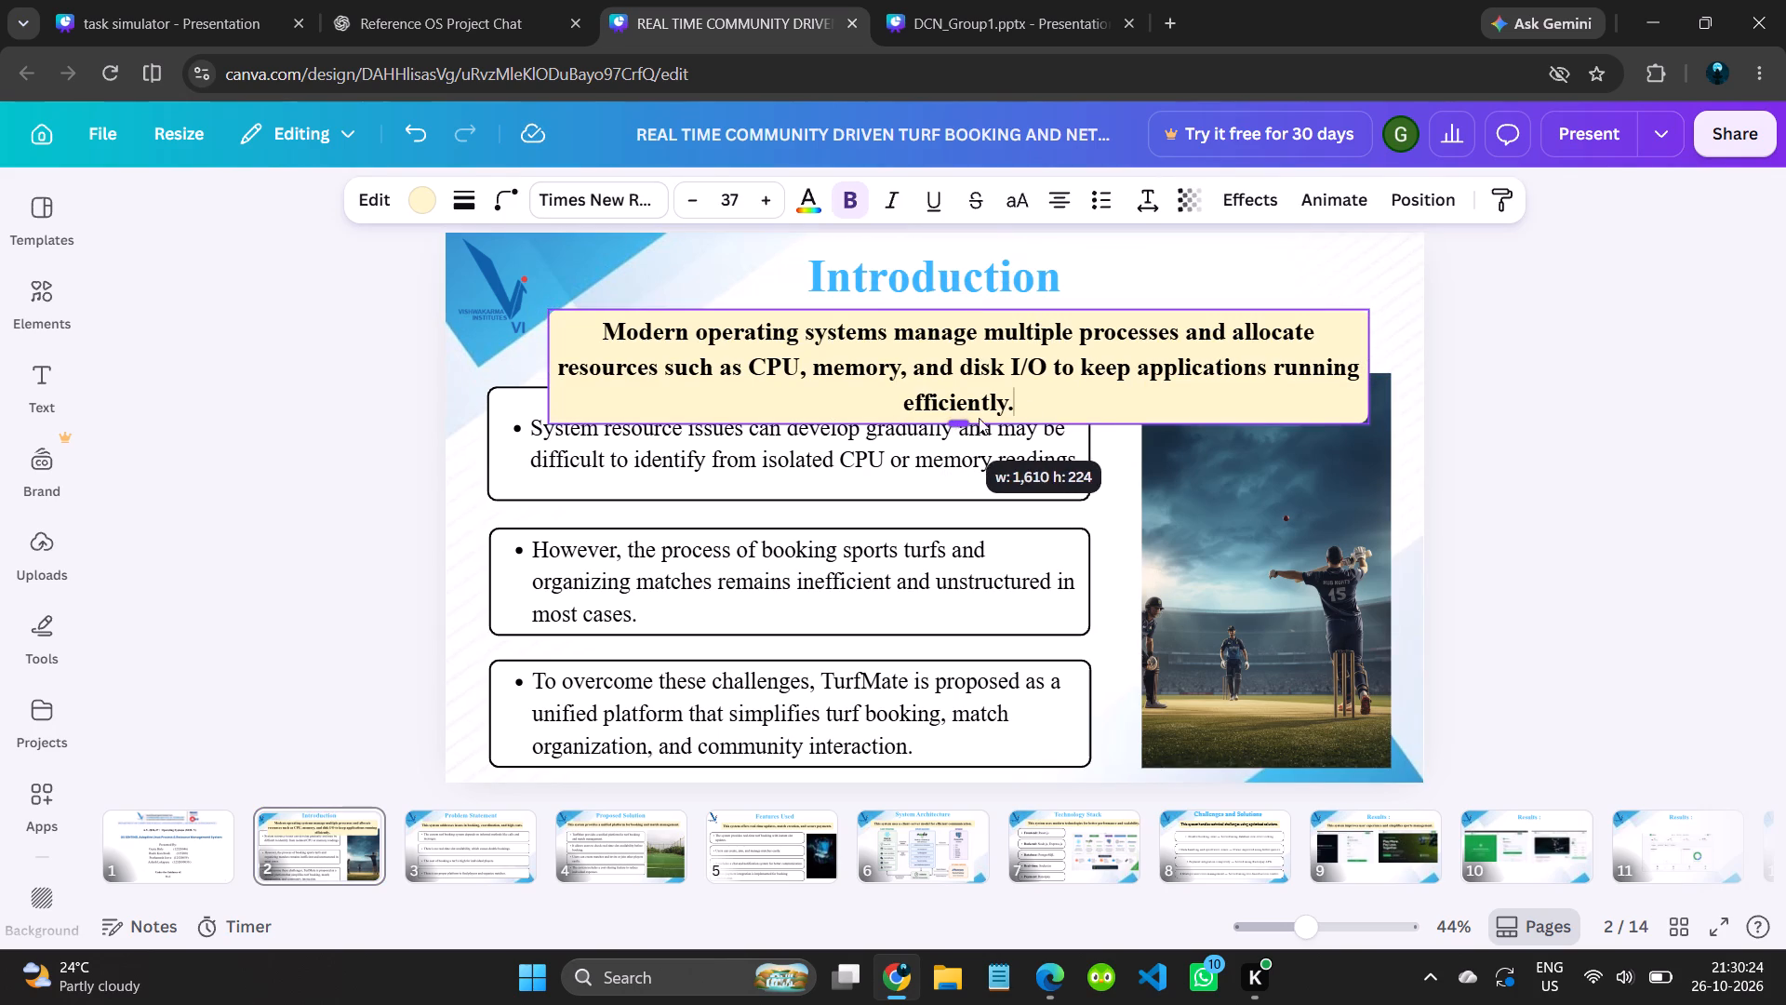
pyautogui.moveTo(979, 418); pyautogui.dragTo(1058, 395)
pyautogui.click(1513, 310)
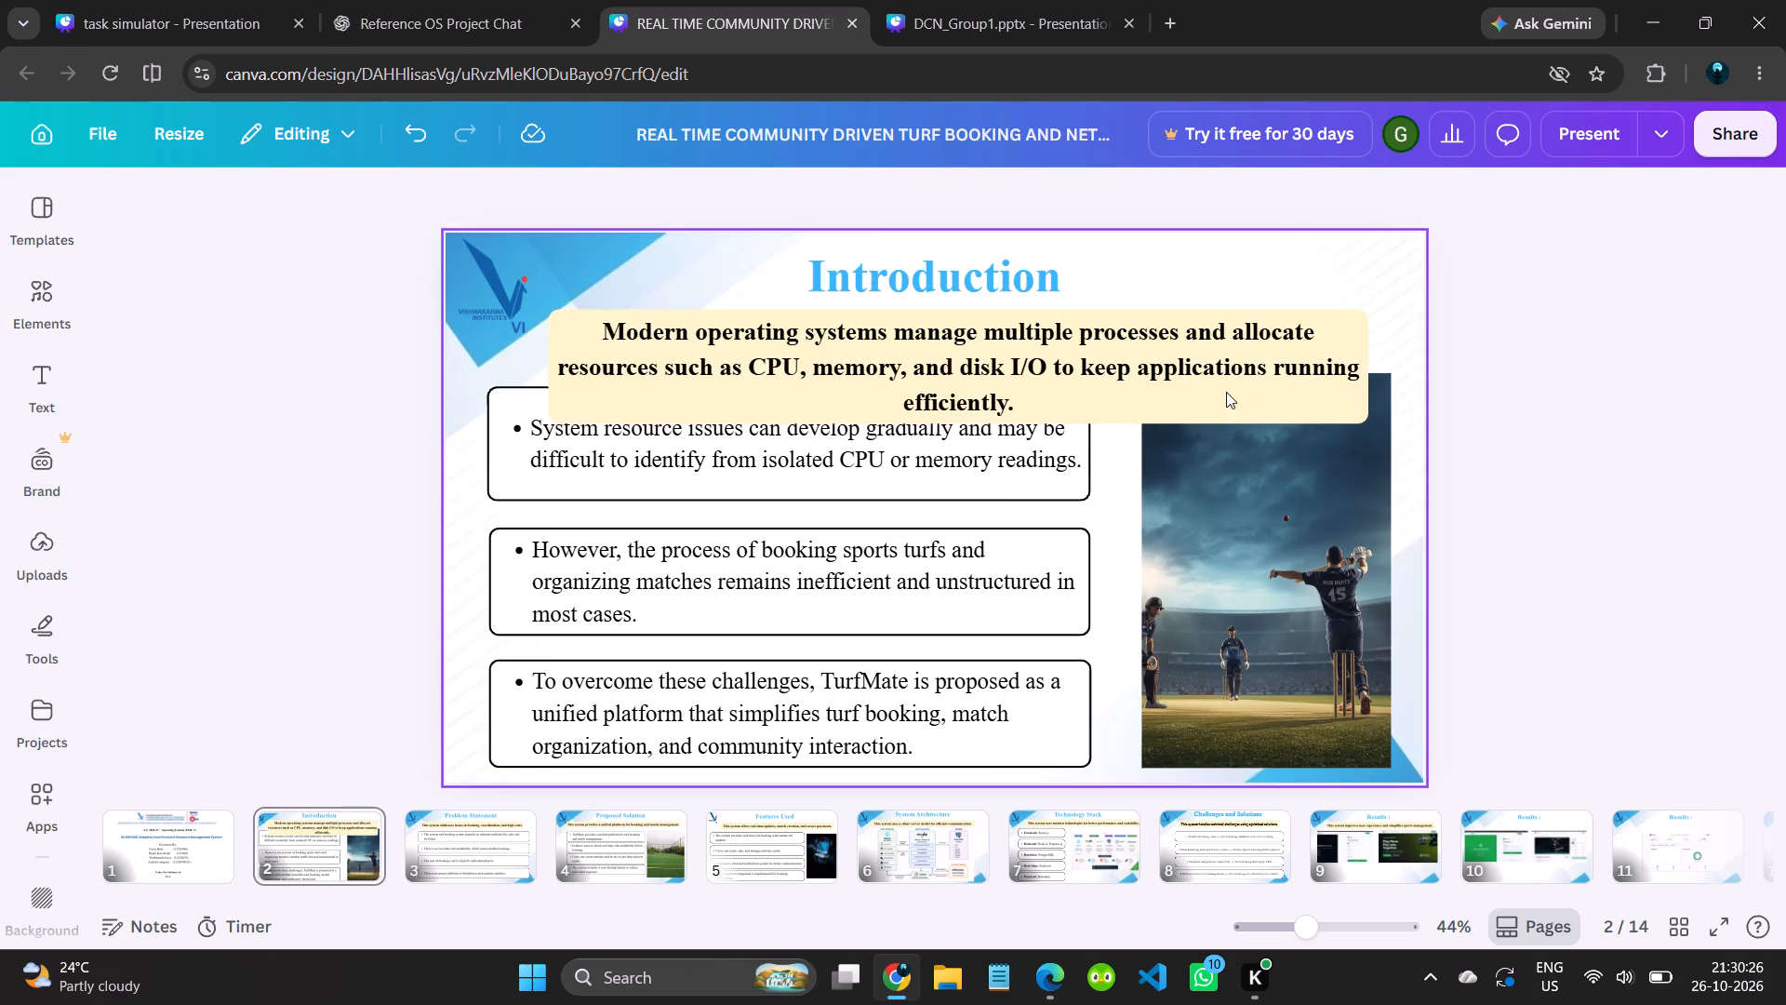
pyautogui.moveTo(1226, 392); pyautogui.dragTo(1222, 386)
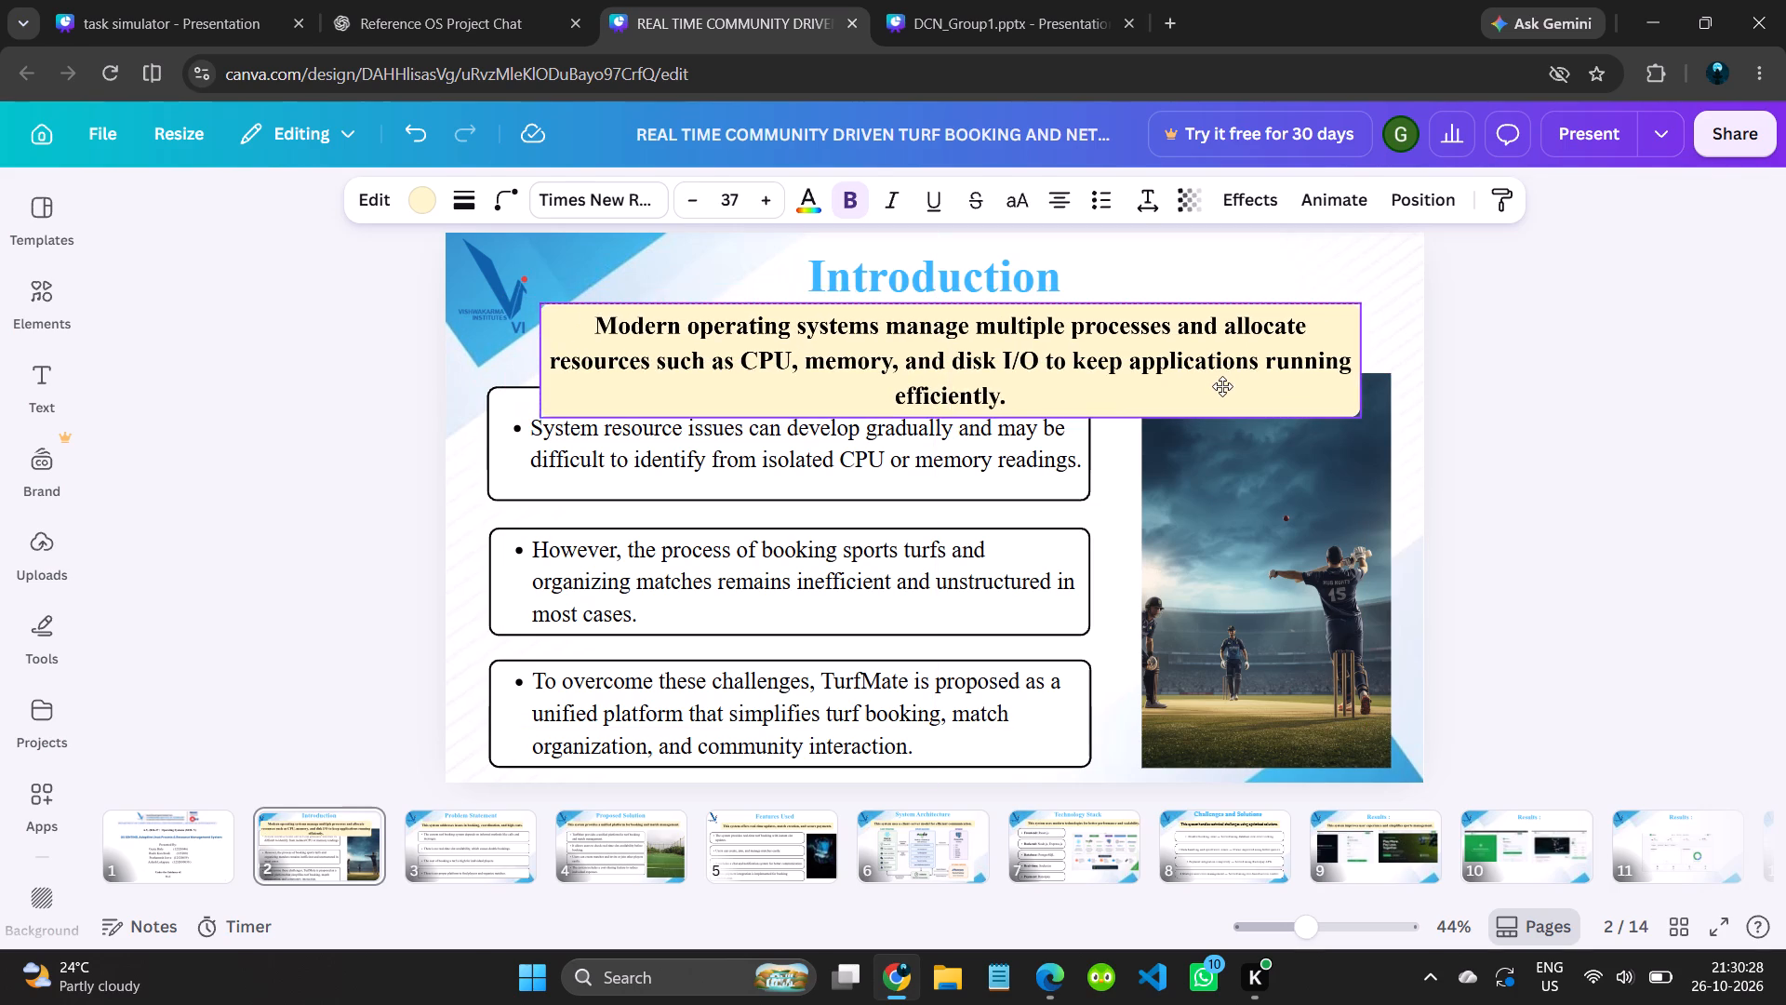
pyautogui.moveTo(1222, 386); pyautogui.dragTo(1223, 386)
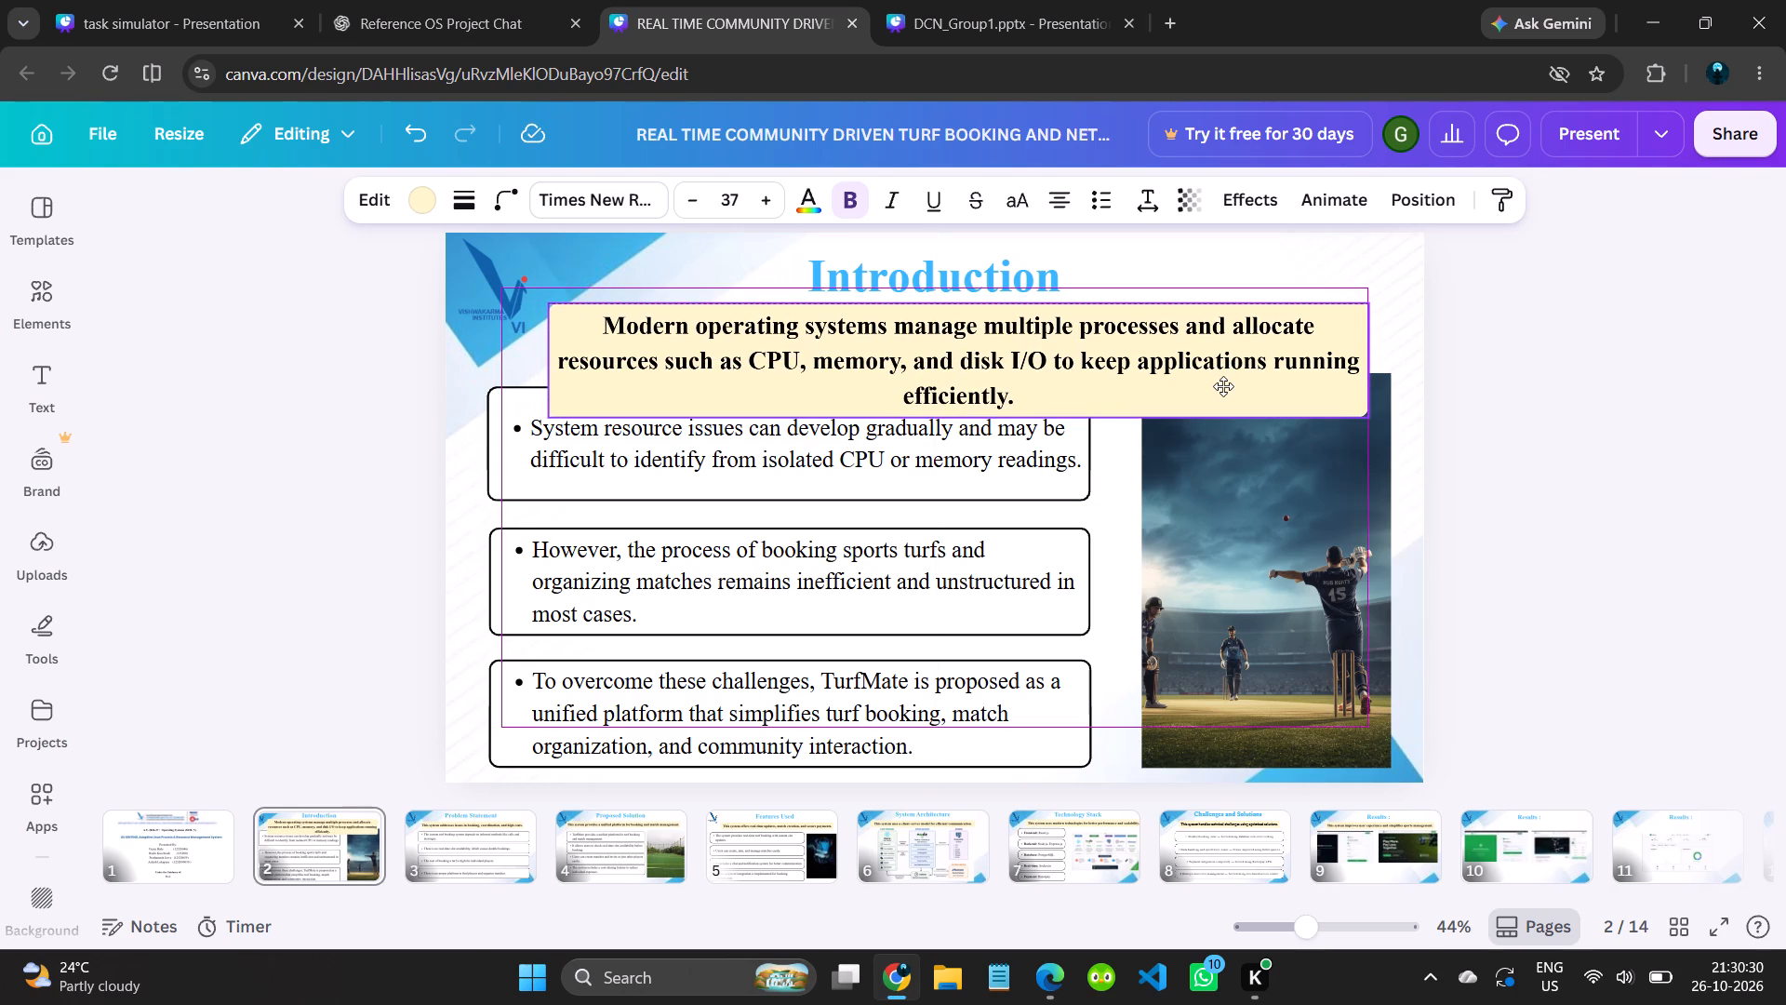
pyautogui.moveTo(1223, 386); pyautogui.dragTo(1220, 400)
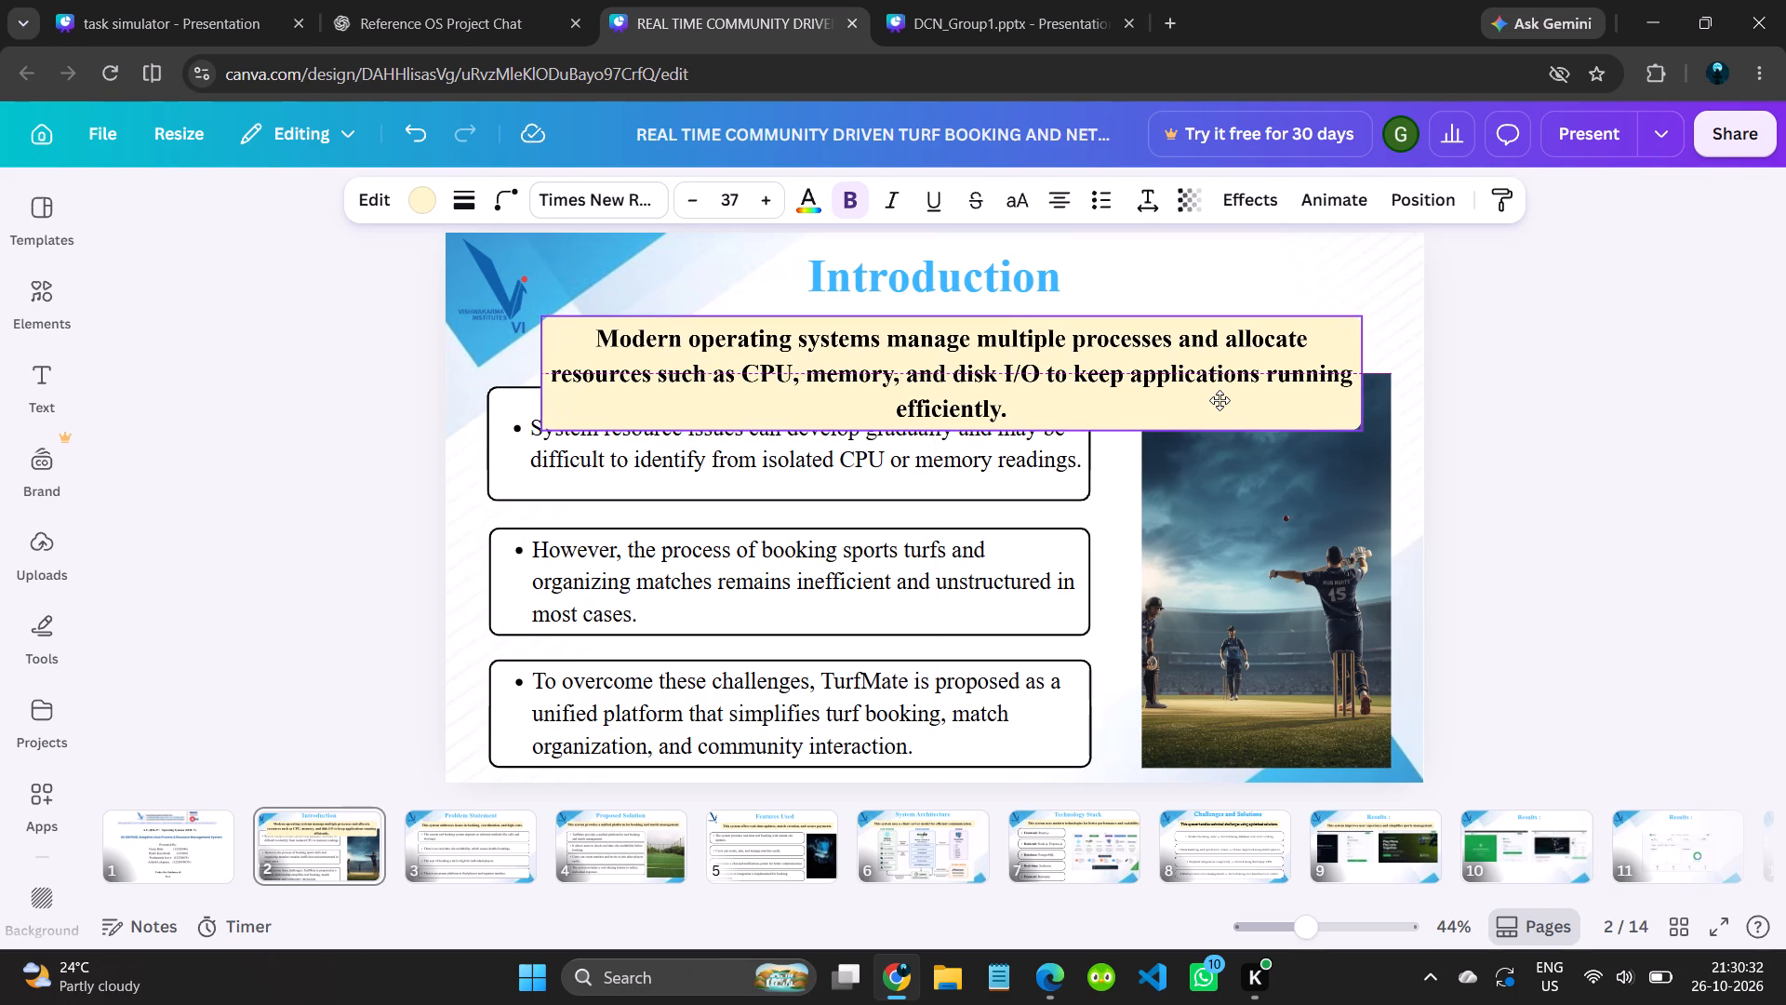
pyautogui.moveTo(1220, 400); pyautogui.dragTo(1221, 400)
# Crop the cricket image from its top edge to about 490 × 636 so it clears the banner.
pyautogui.click(1410, 667)
pyautogui.click(1376, 659)
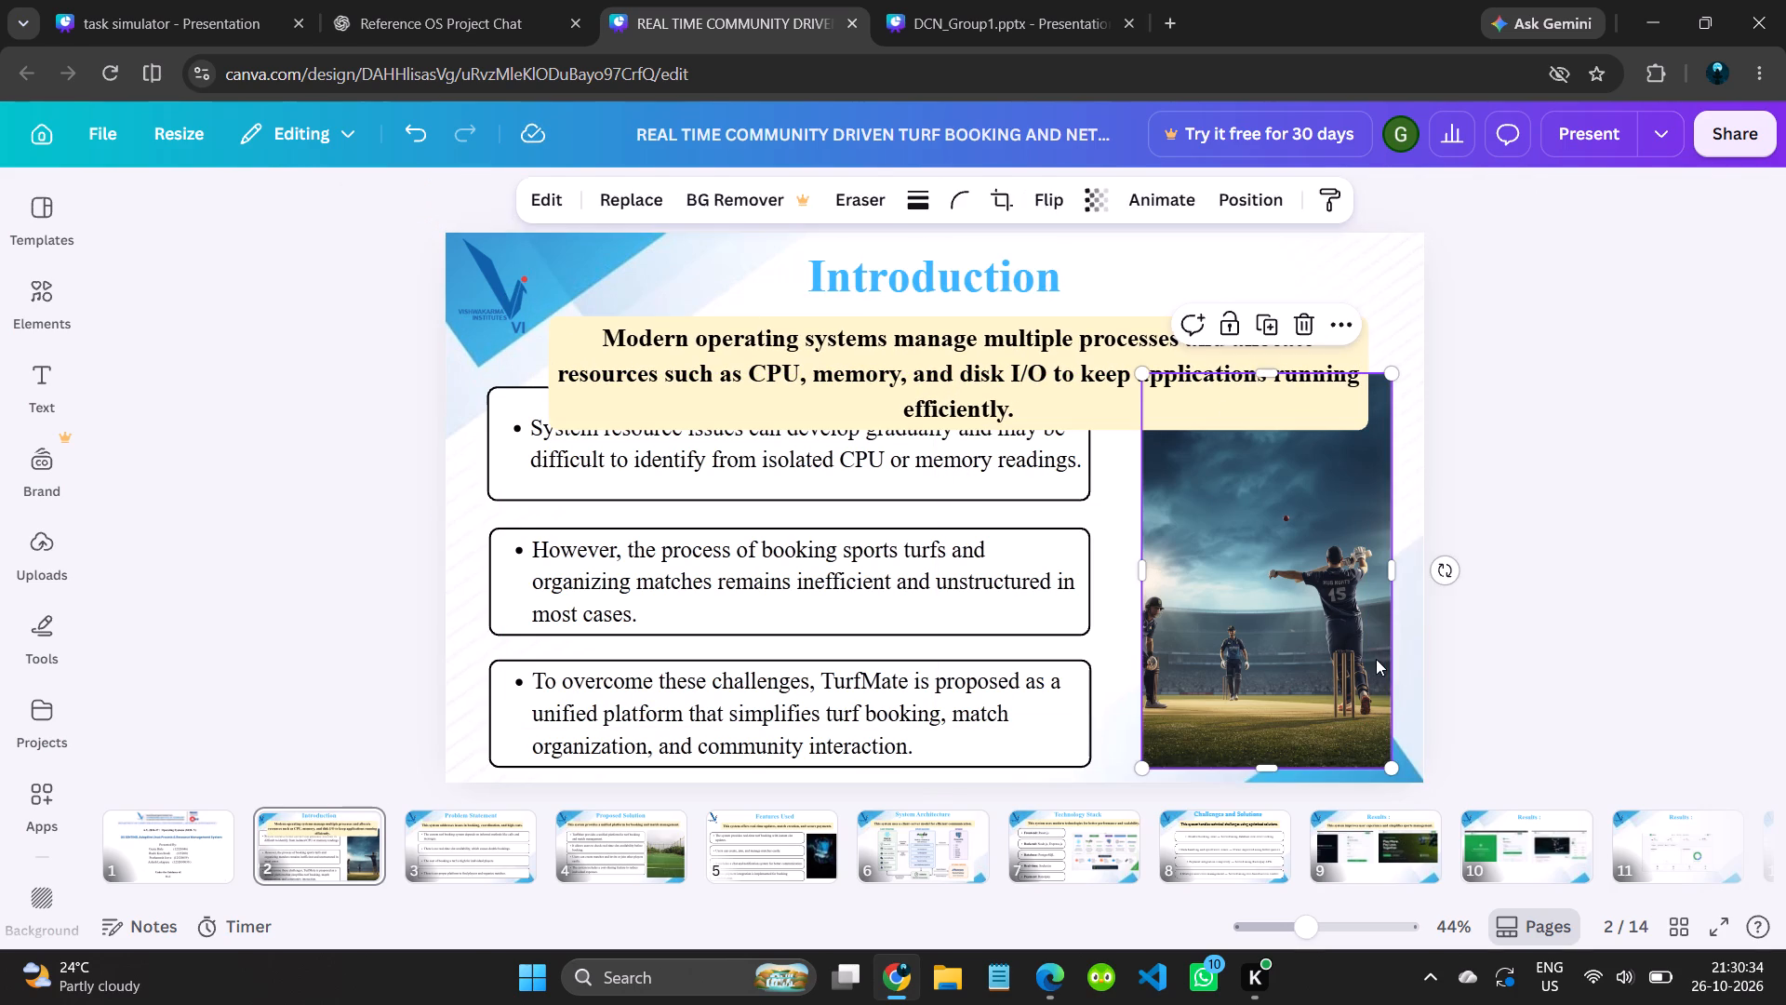
pyautogui.moveTo(1264, 382); pyautogui.dragTo(1285, 476)
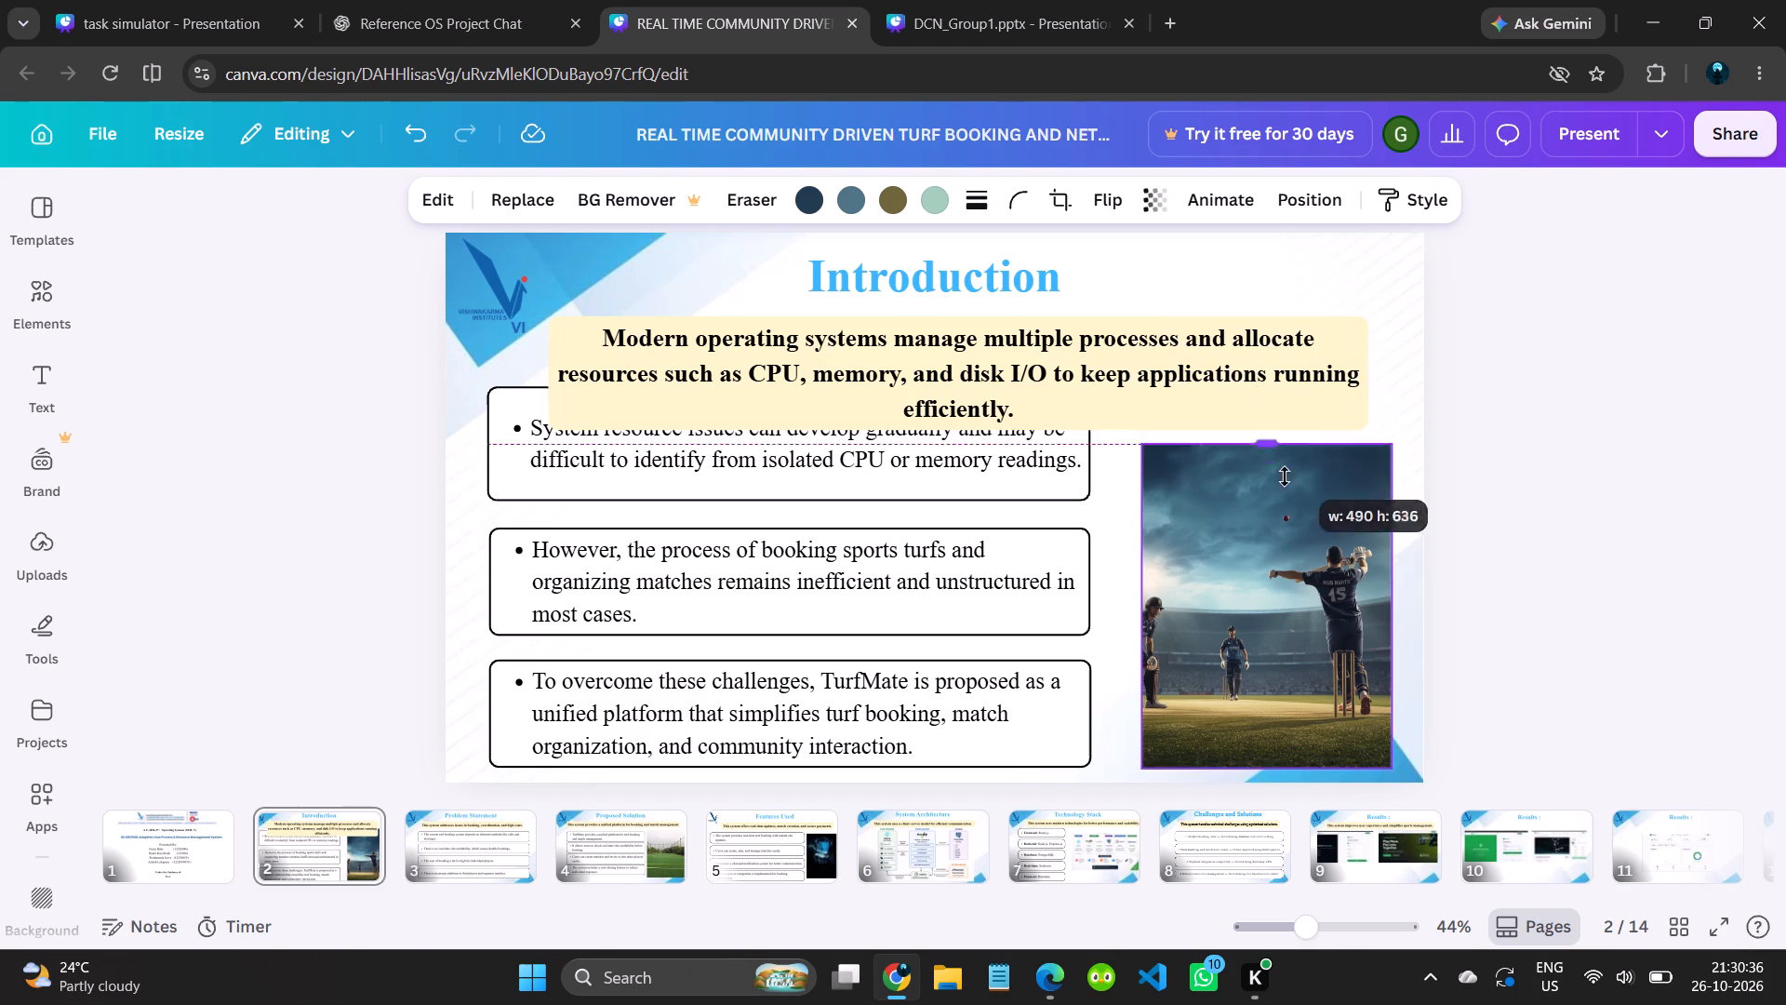
pyautogui.moveTo(1285, 476); pyautogui.dragTo(1272, 456)
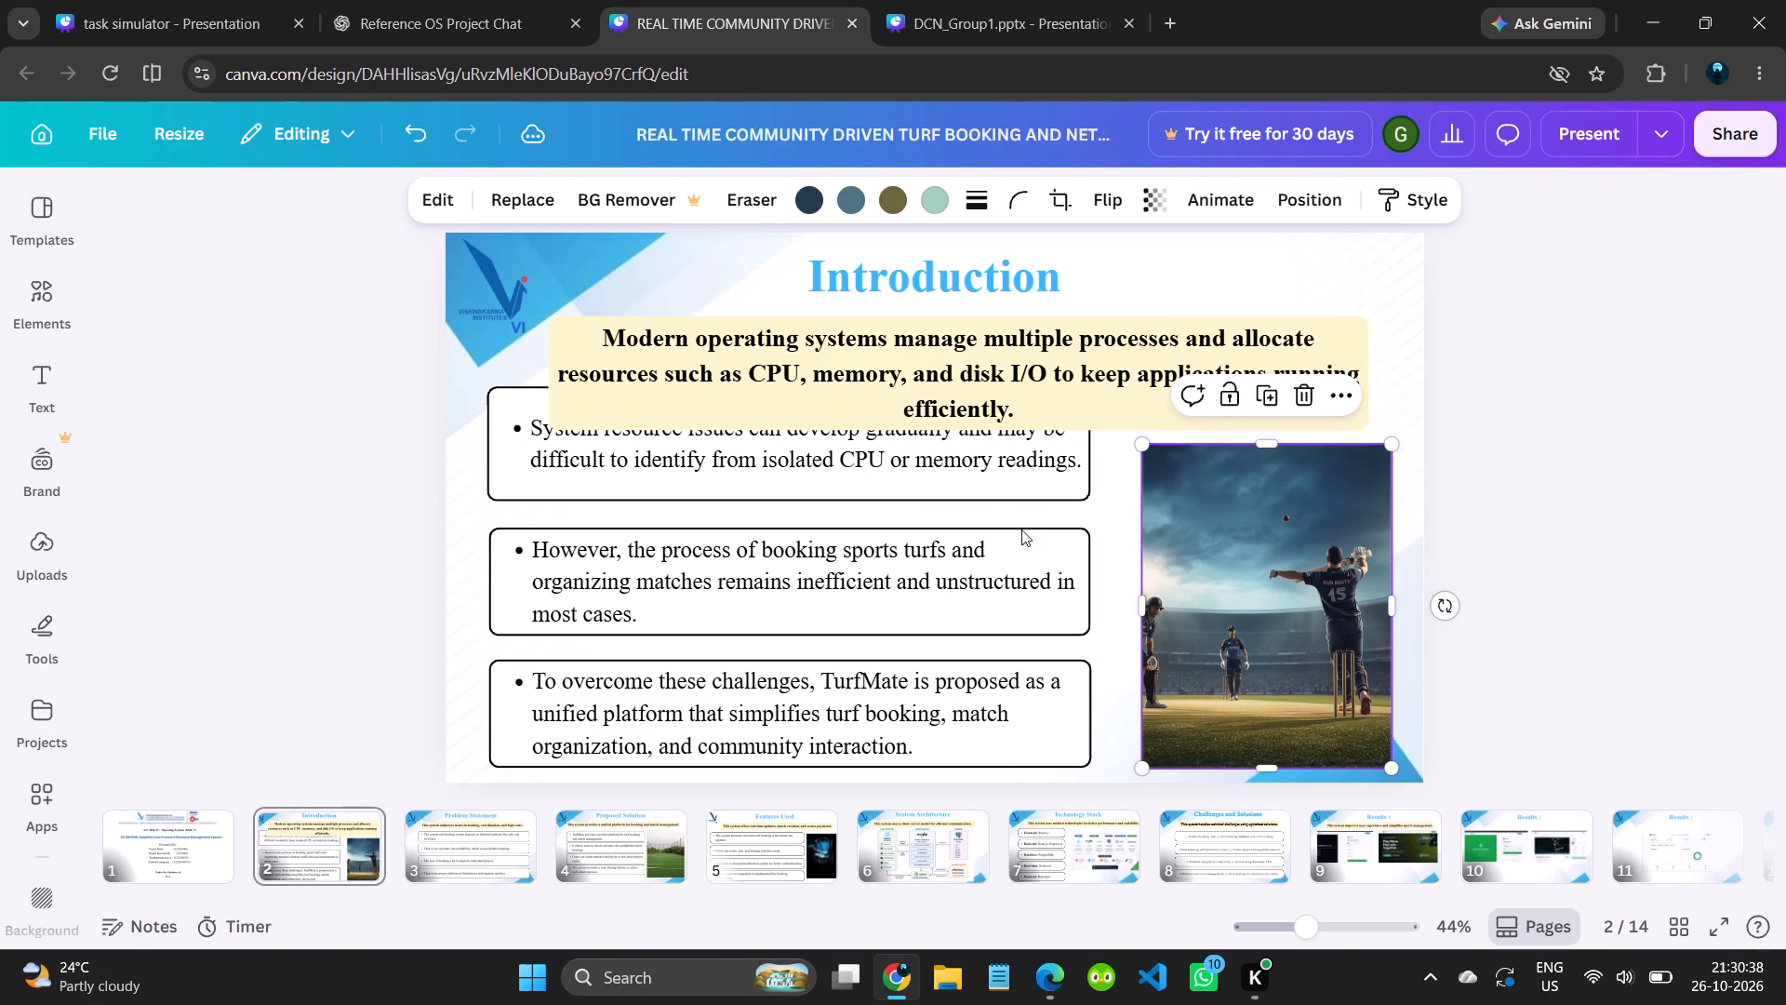
# Delete the bullet box about system resource issues from the Introduction slide.
pyautogui.click(890, 518)
pyautogui.tripleClick(851, 491)
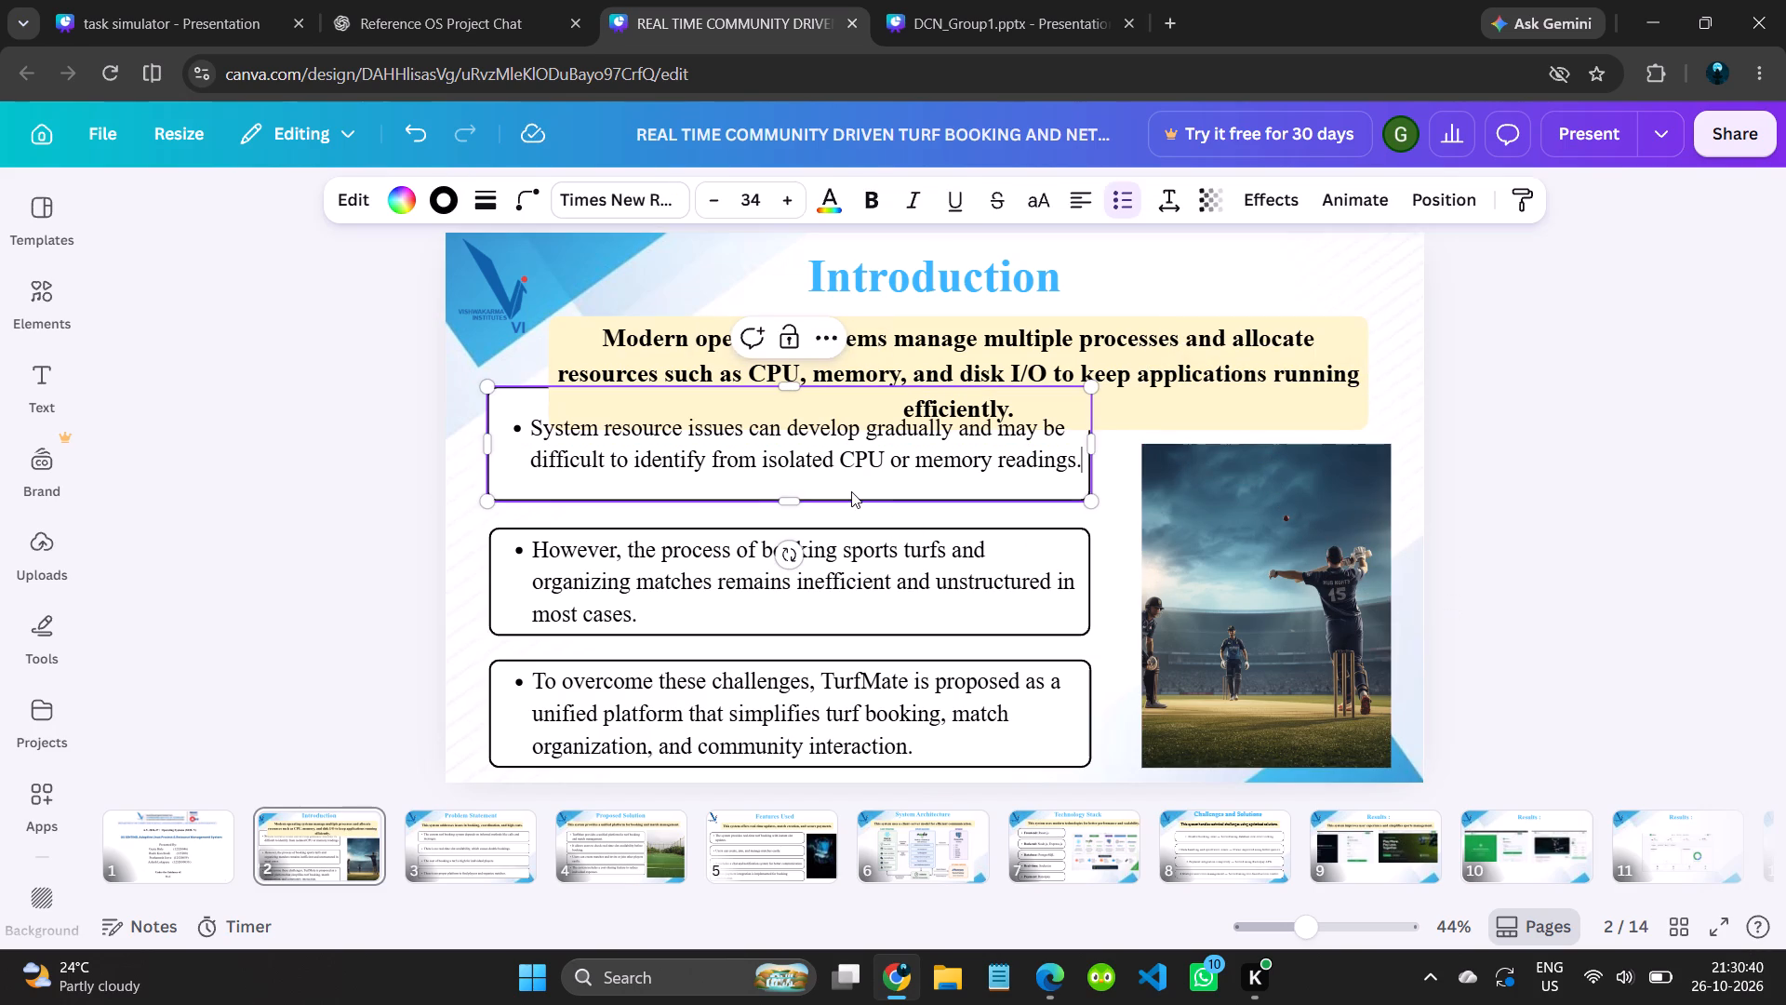
pyautogui.click(880, 606)
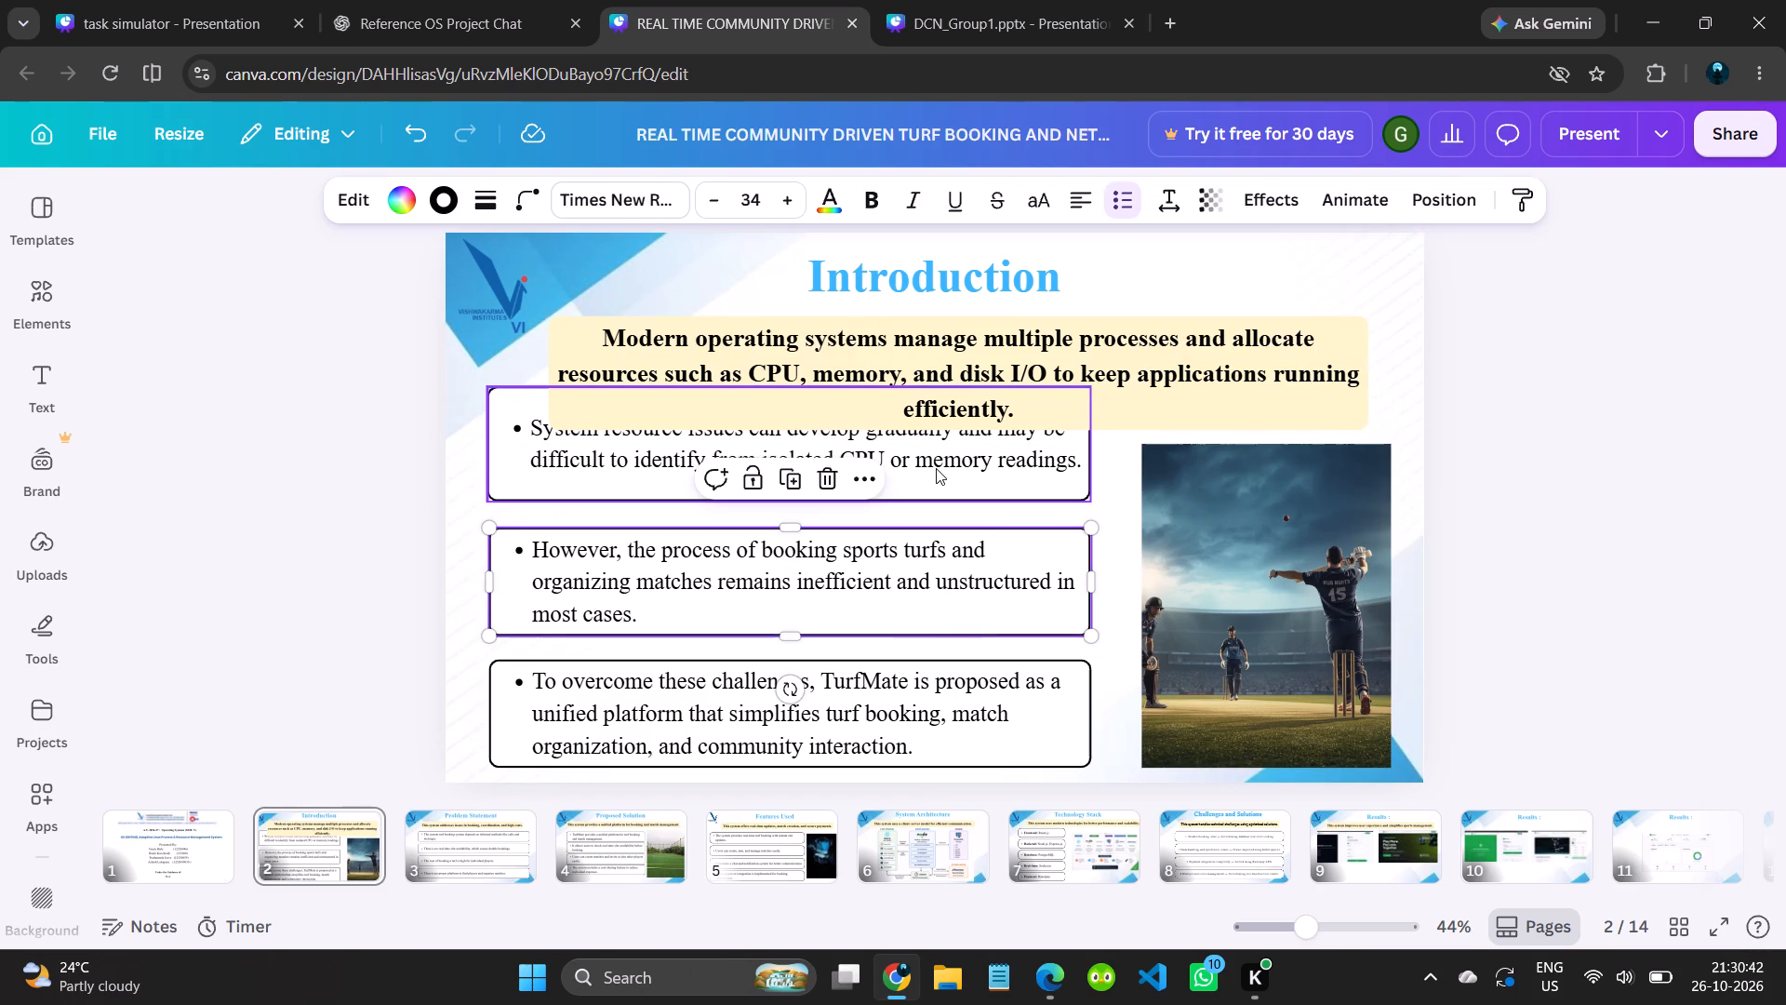
pyautogui.click(936, 468)
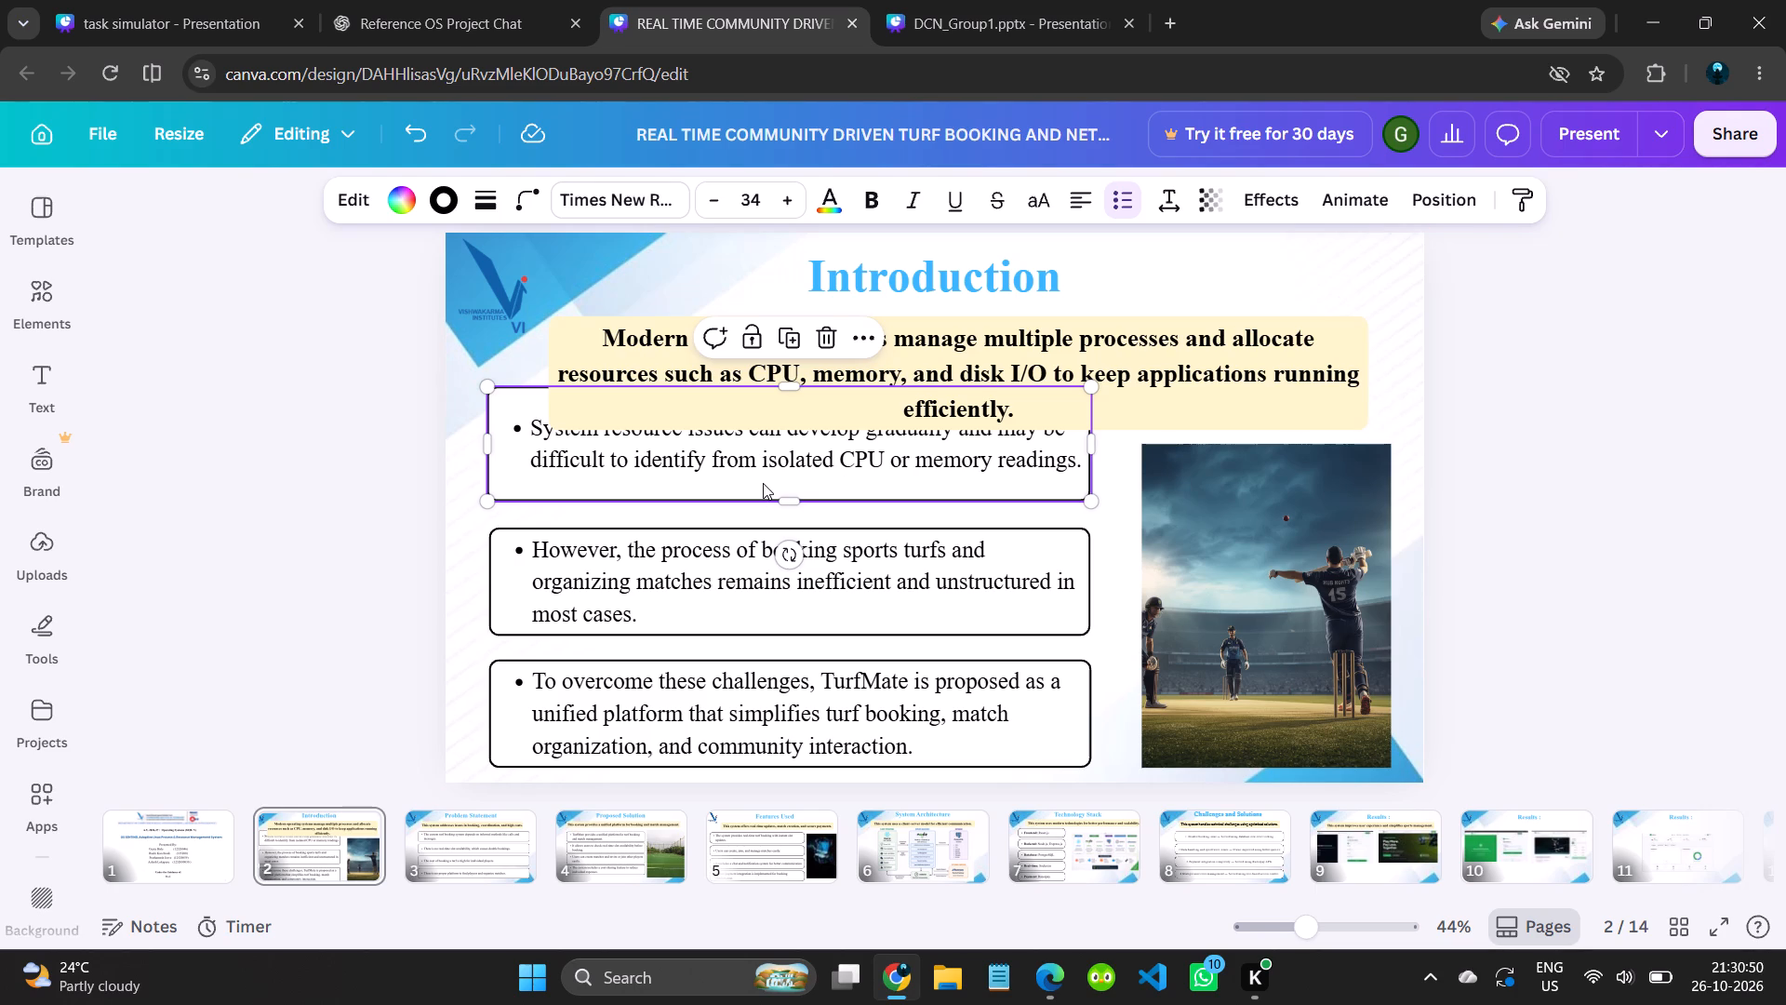
pyautogui.press('Delete')
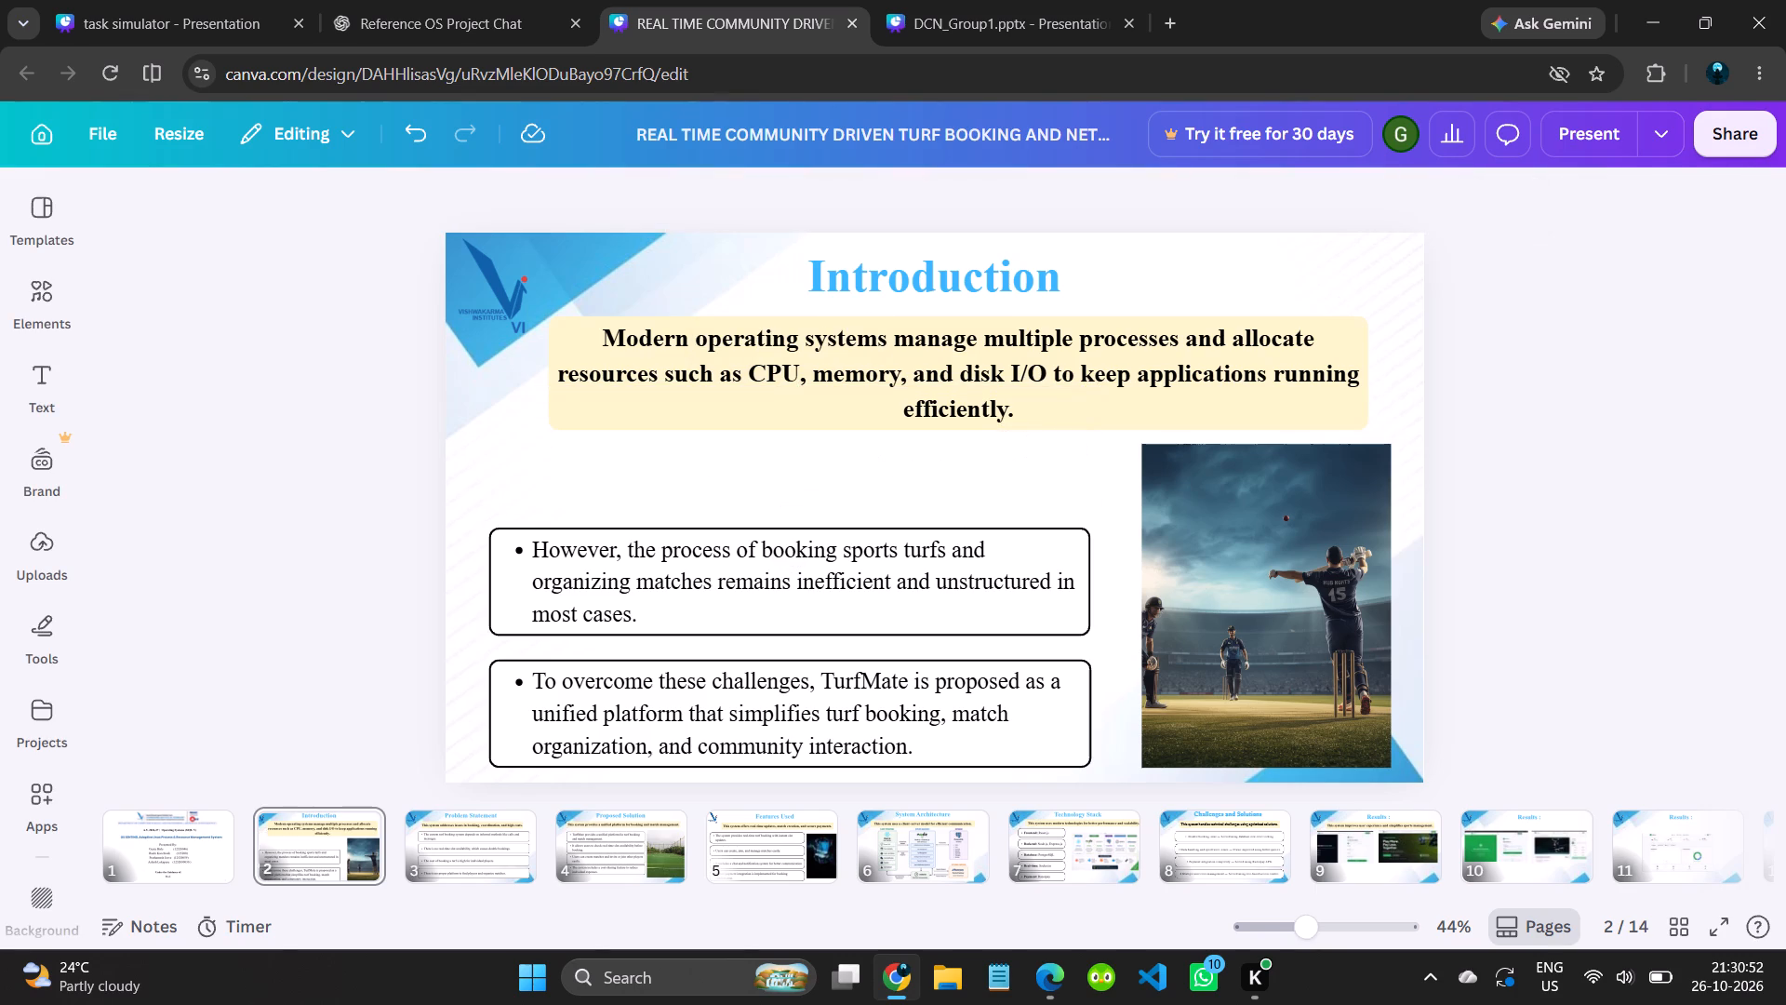
# Switch to ChatGPT and copy the "OS Sentinel 2.0 is a Linux-based resource-monitoring system..." paragraph from the Introduction draft.
pyautogui.click(480, 19)
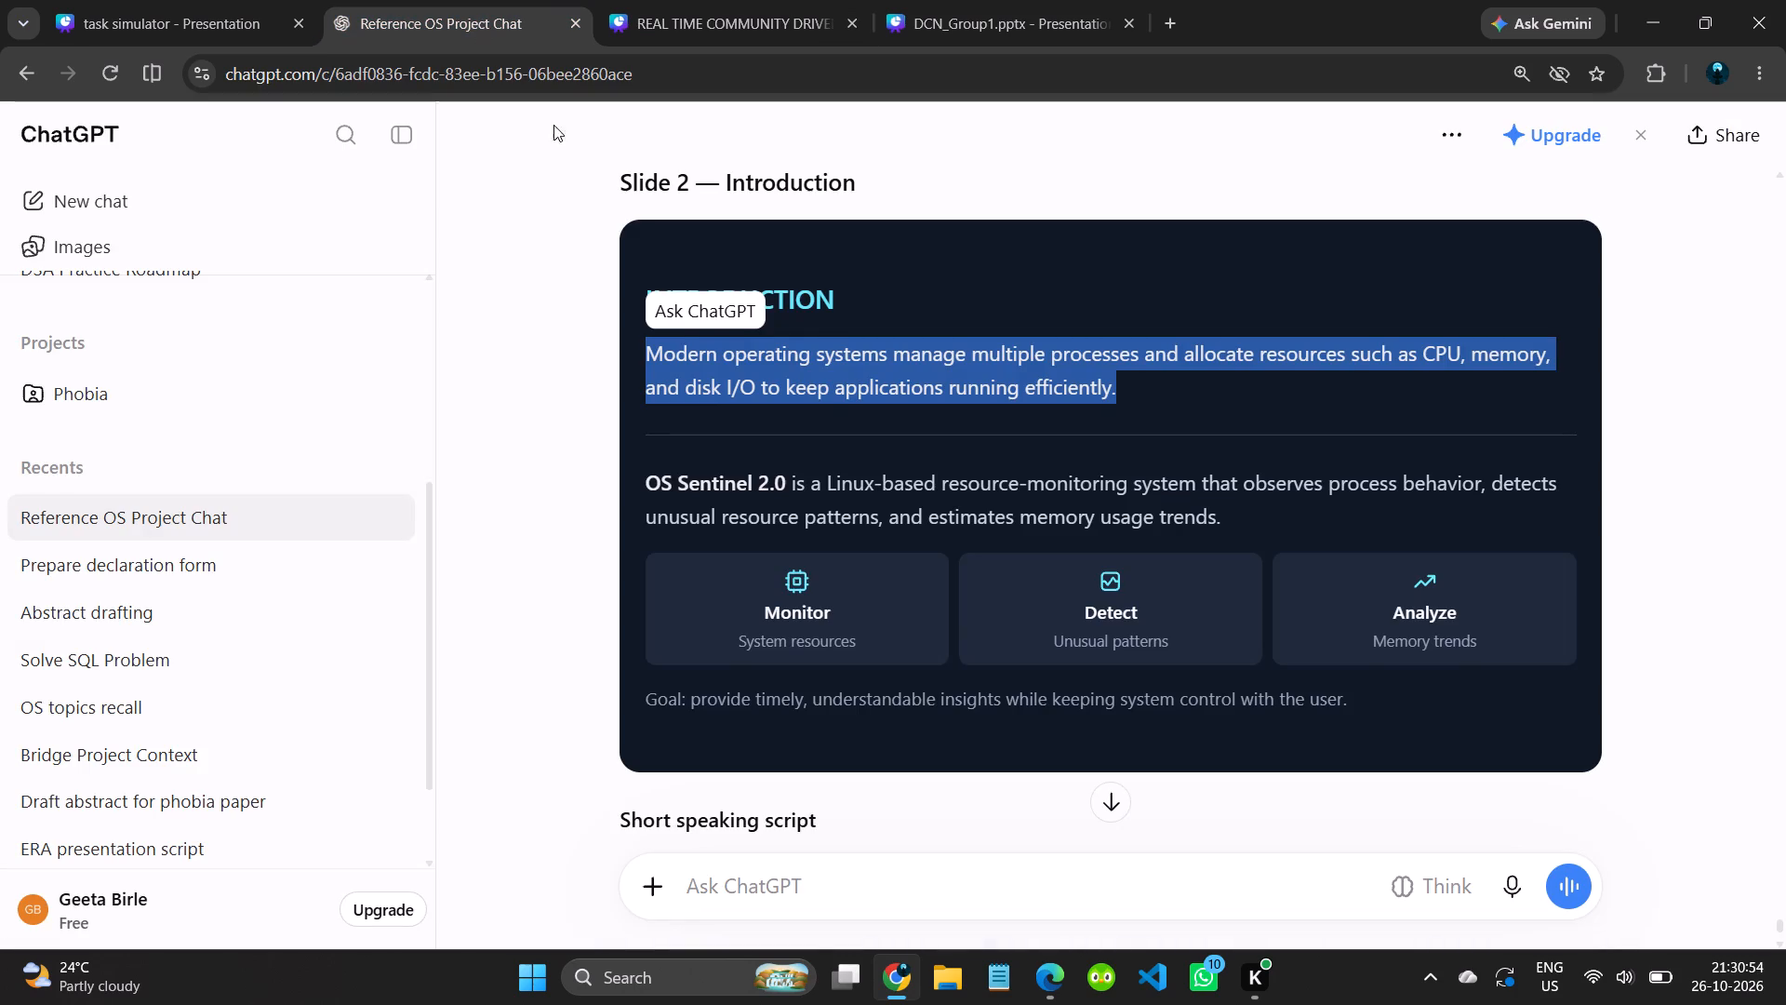
pyautogui.scroll(-1, 803, 523)
pyautogui.doubleClick(647, 452)
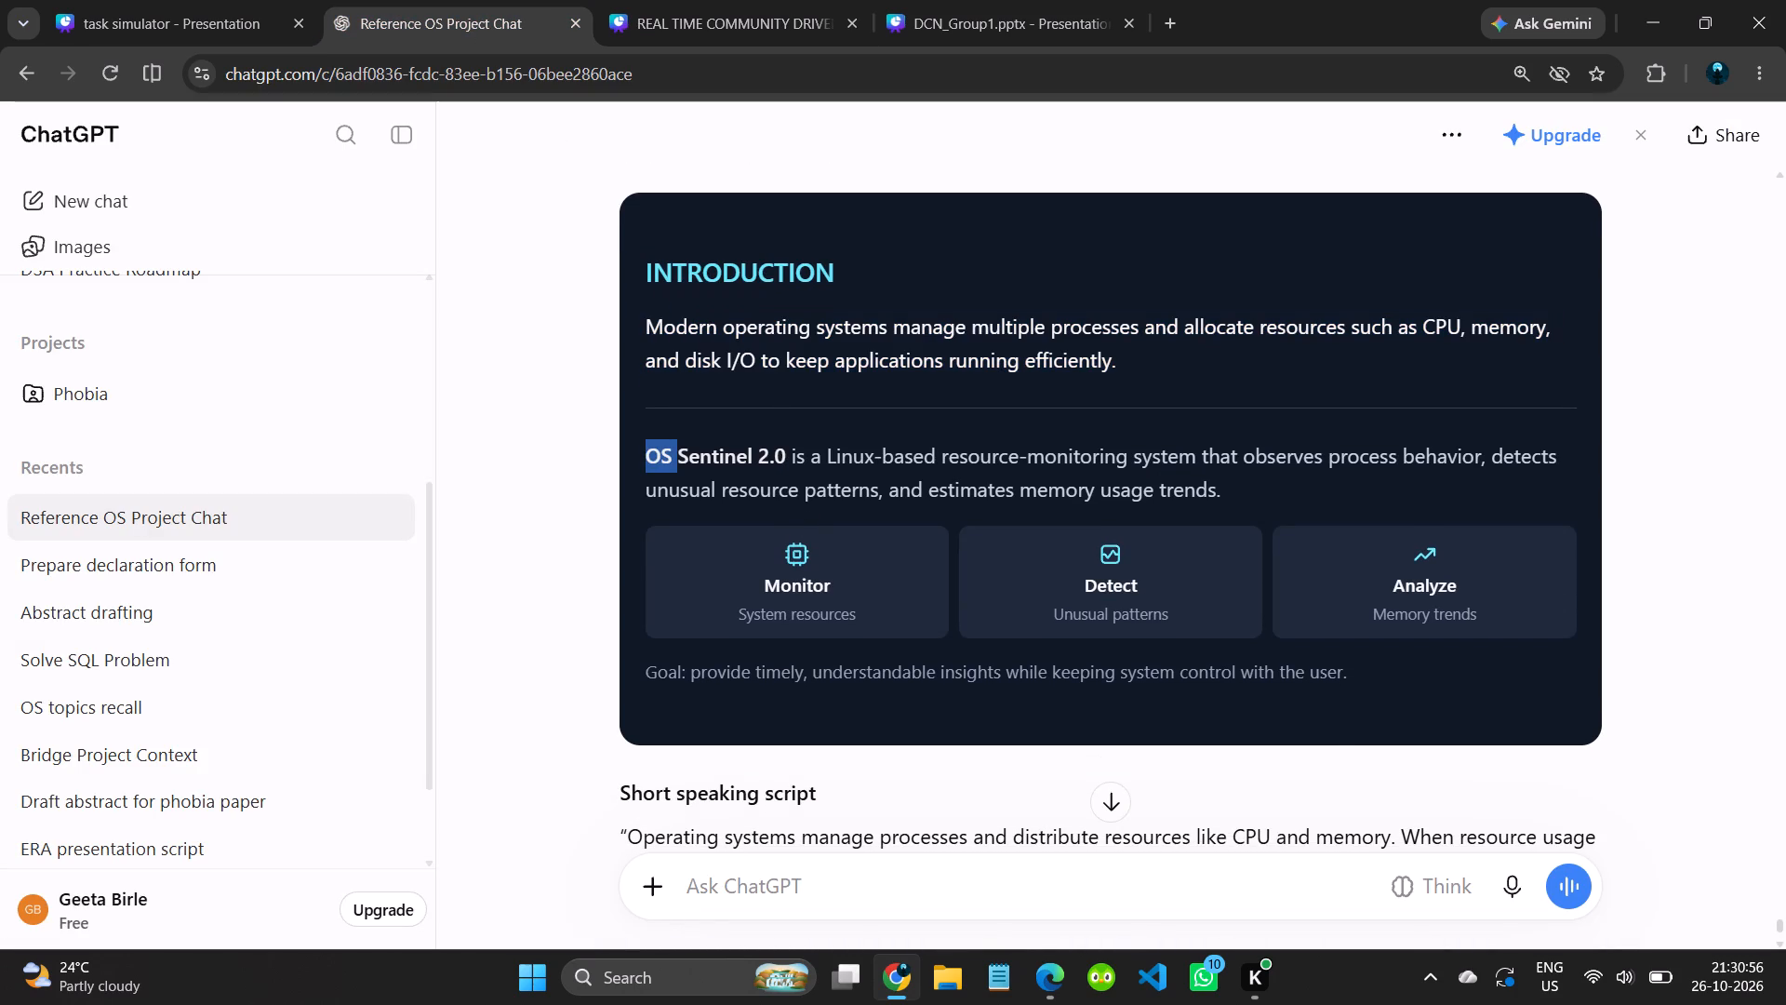
pyautogui.moveTo(647, 452); pyautogui.dragTo(1242, 494)
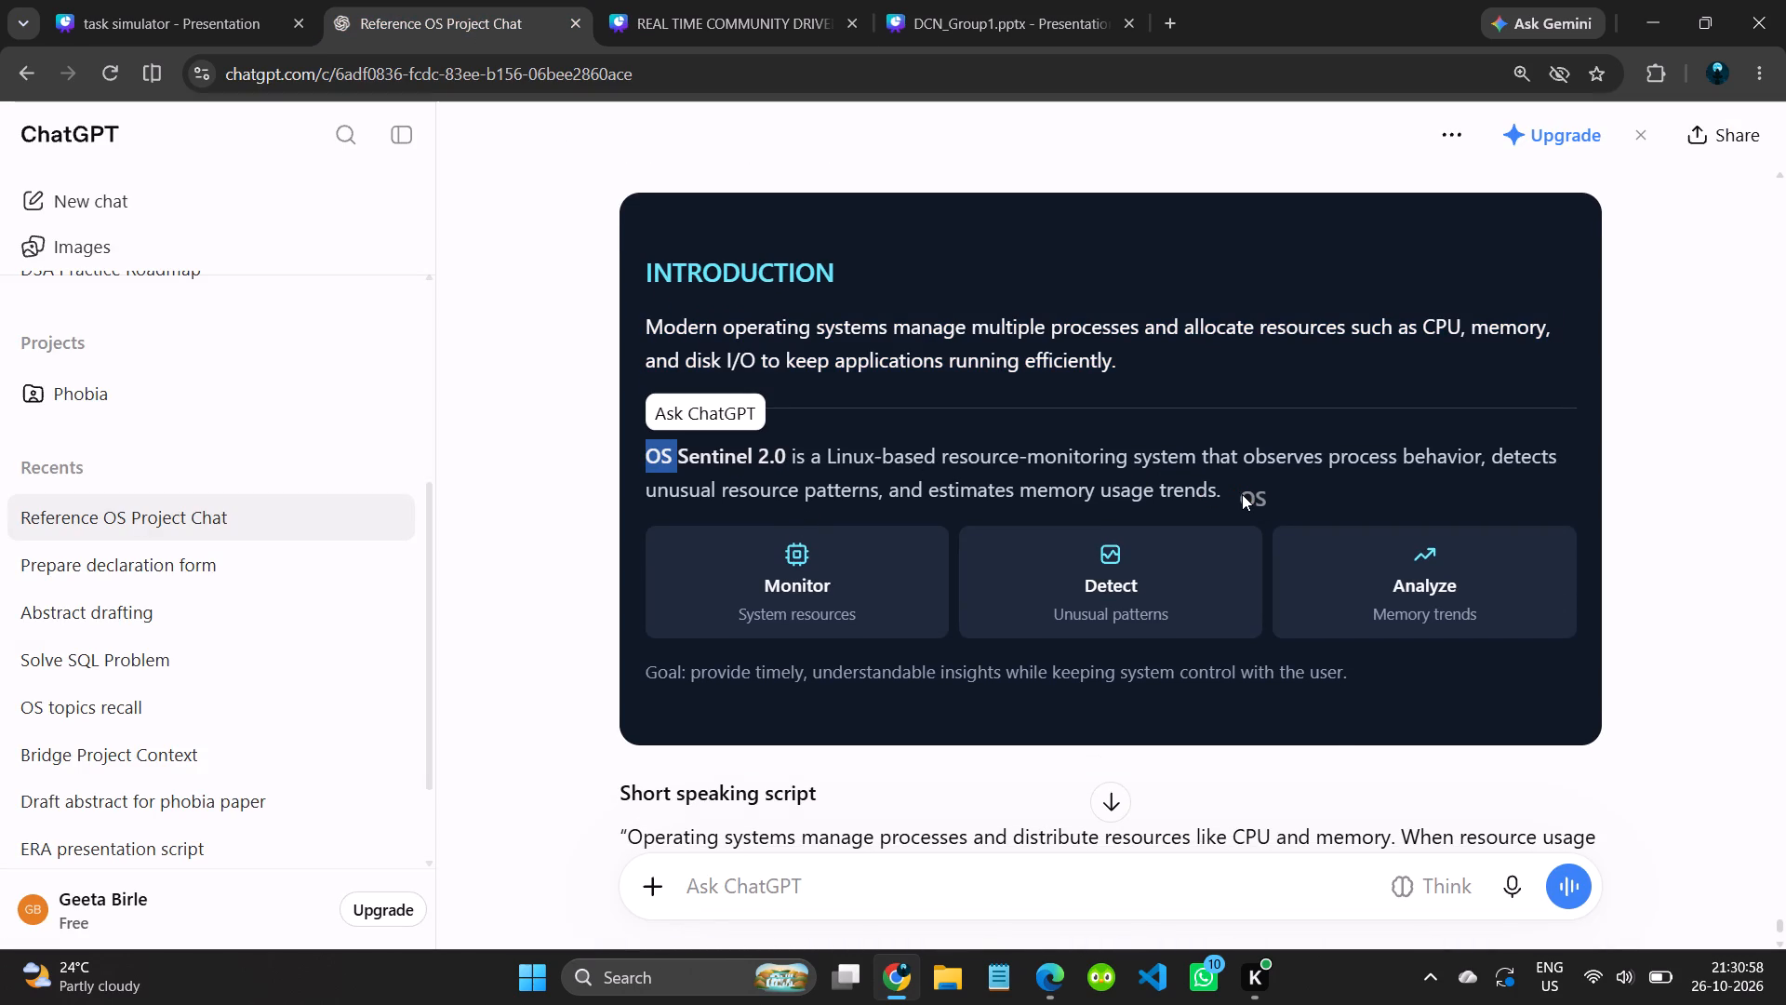
pyautogui.click(1242, 494)
pyautogui.moveTo(1242, 494); pyautogui.dragTo(614, 461)
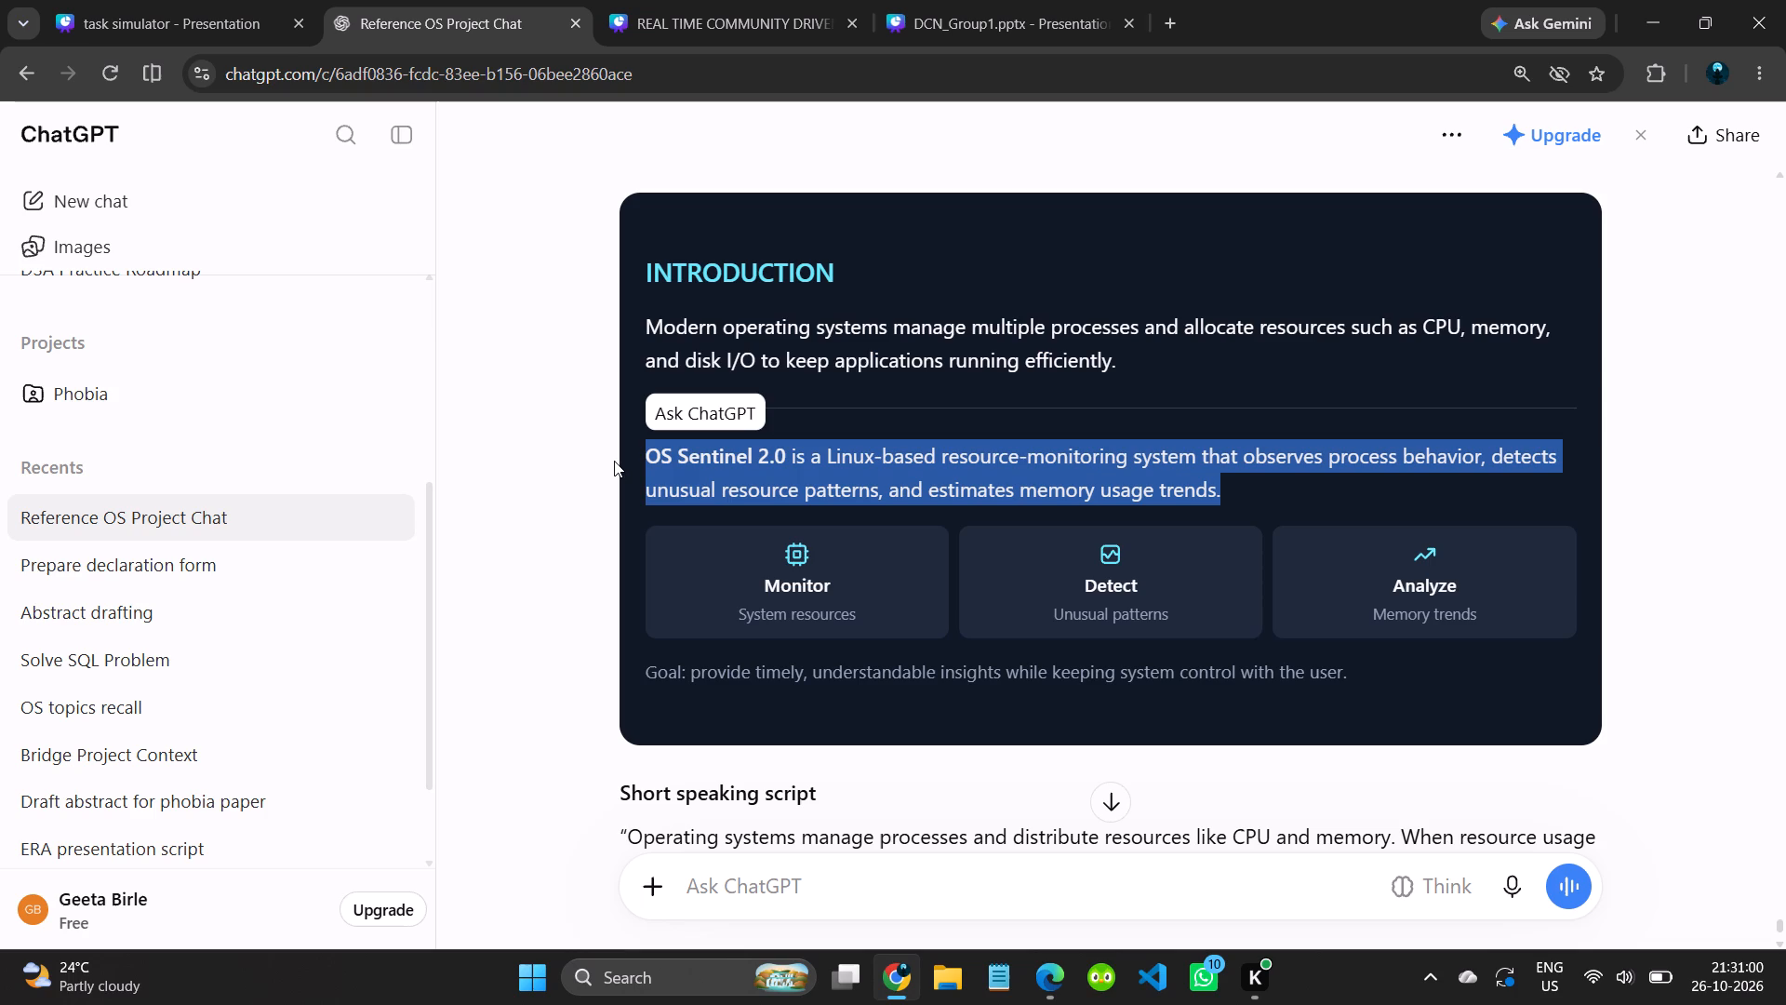
pyautogui.hotkey('ctrl', 'c')
pyautogui.hotkey('ctrl', 'c')
# In Canva, replace the "However, the process of booking sports turfs..." bullet with the copied OS Sentinel description and remove the extra empty bullets.
pyautogui.click(750, 4)
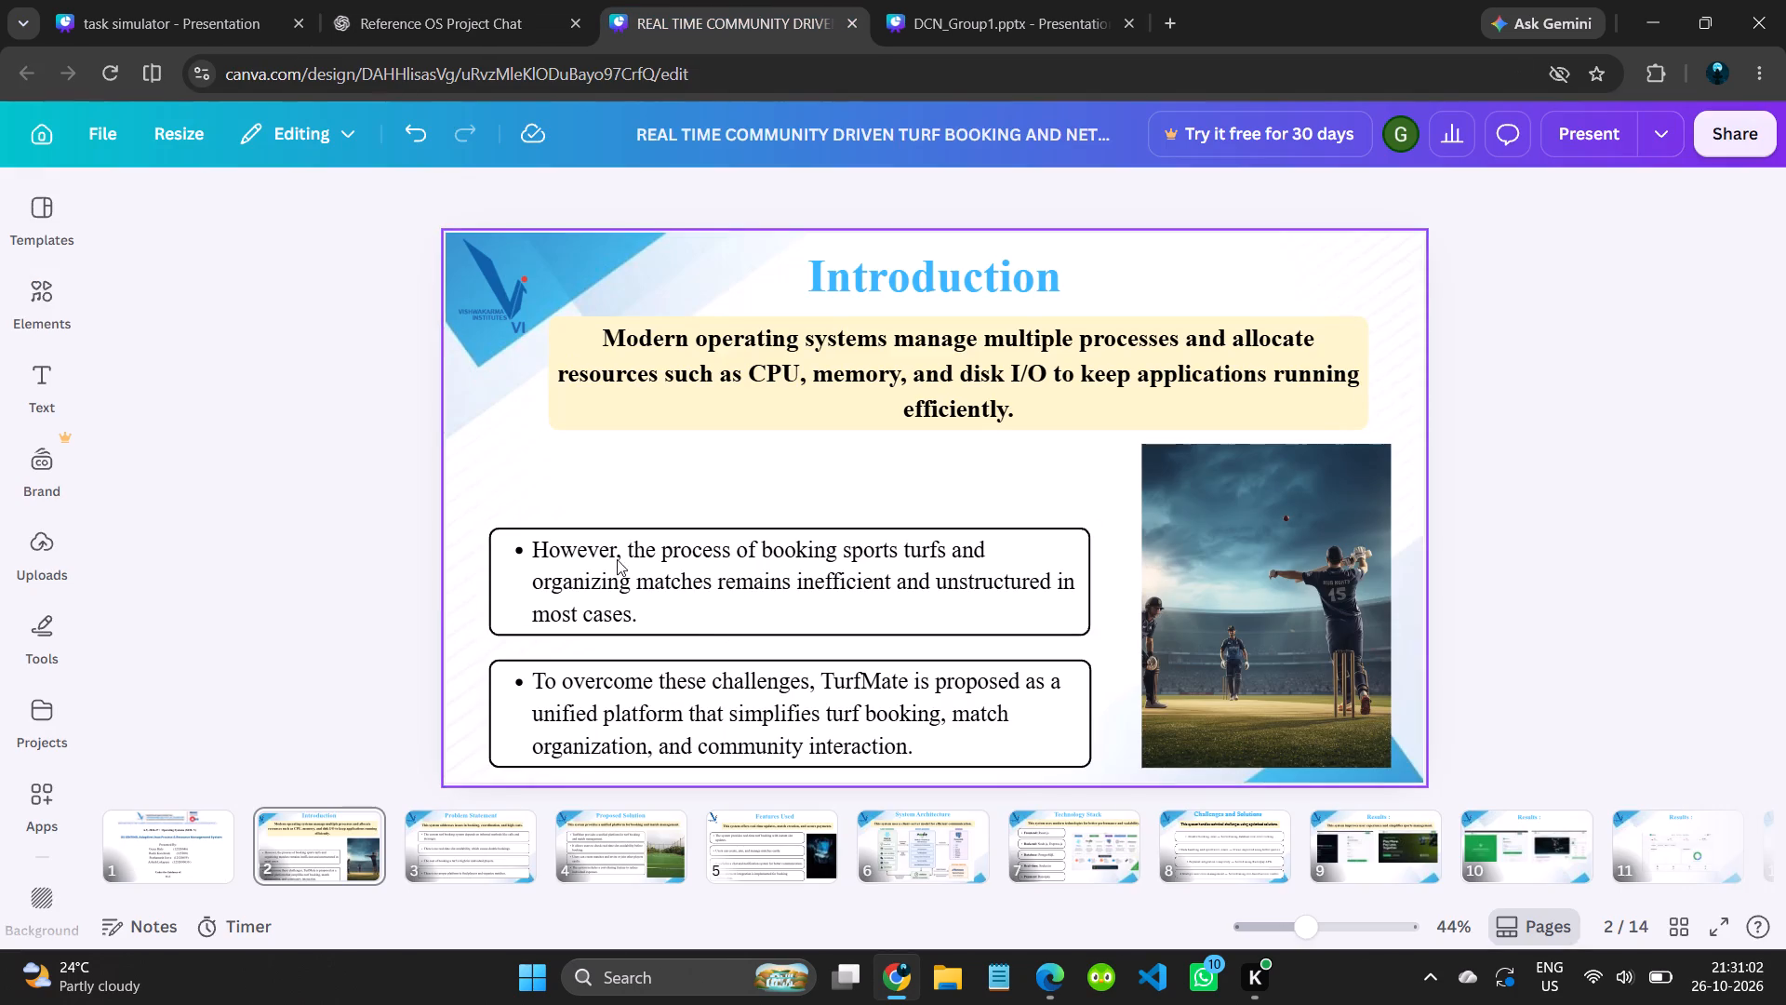
pyautogui.tripleClick(617, 554)
pyautogui.hotkey('ctrl', 'v')
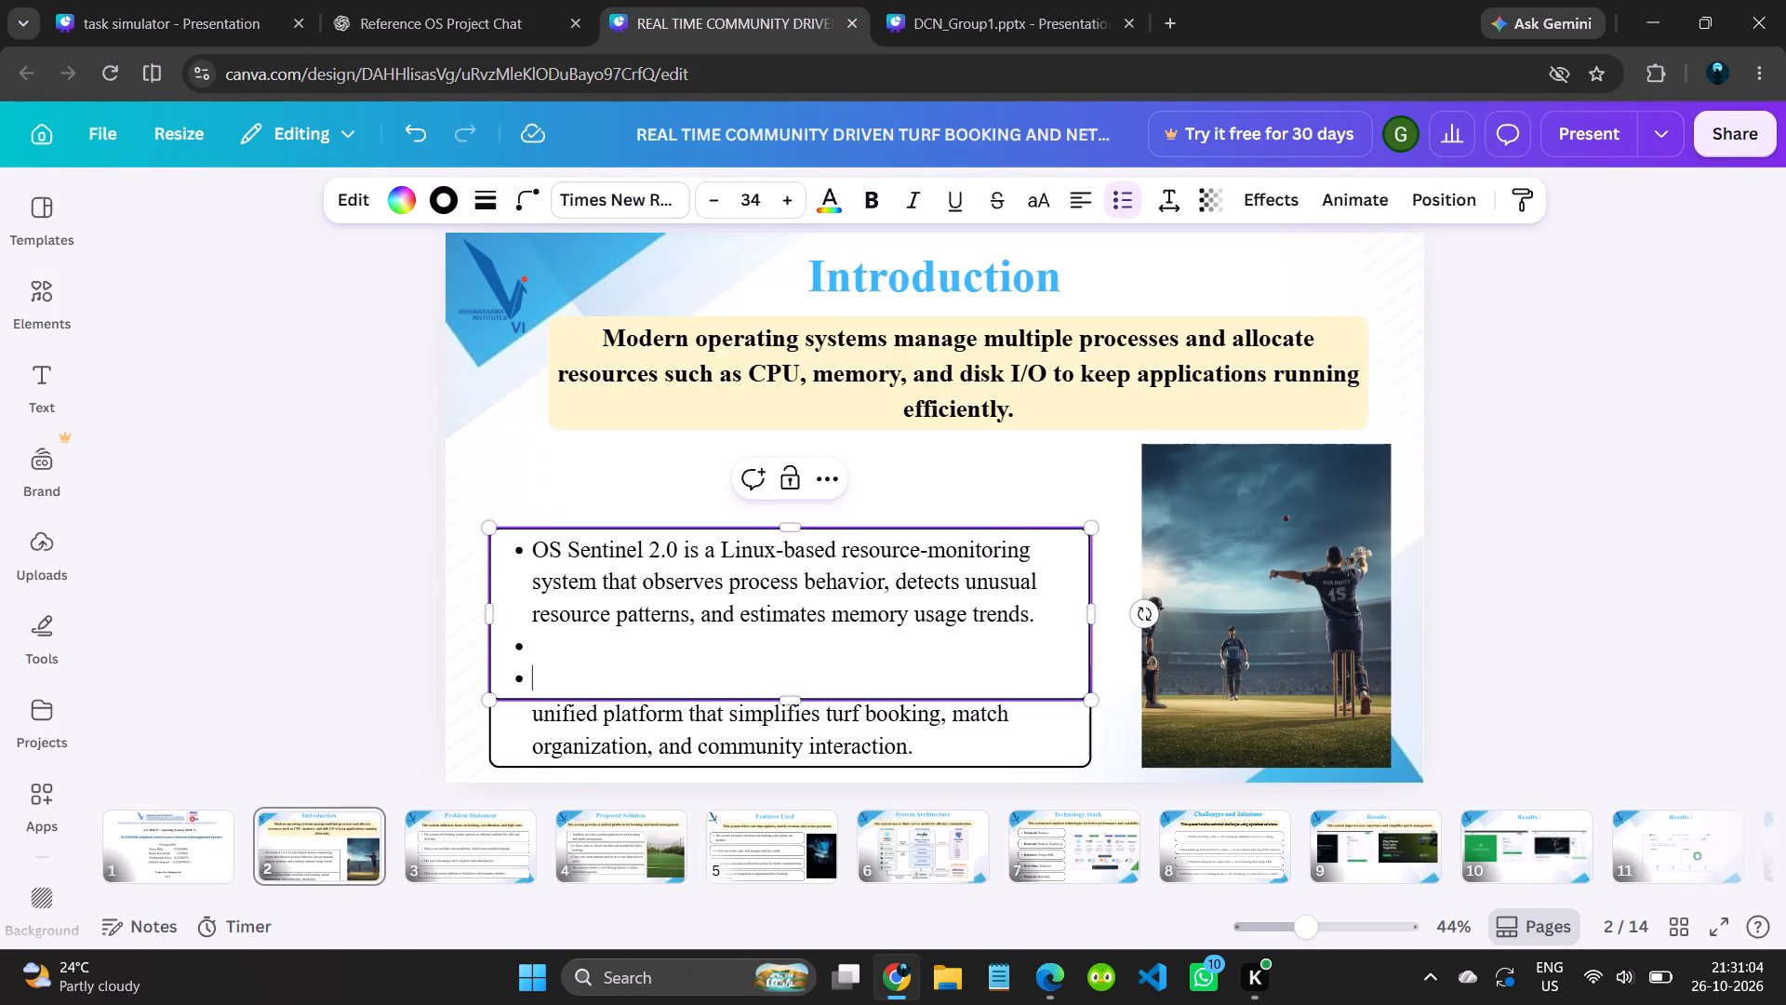
pyautogui.press('BackSpace')
pyautogui.press('BackSpace')
pyautogui.press('BackSpace')
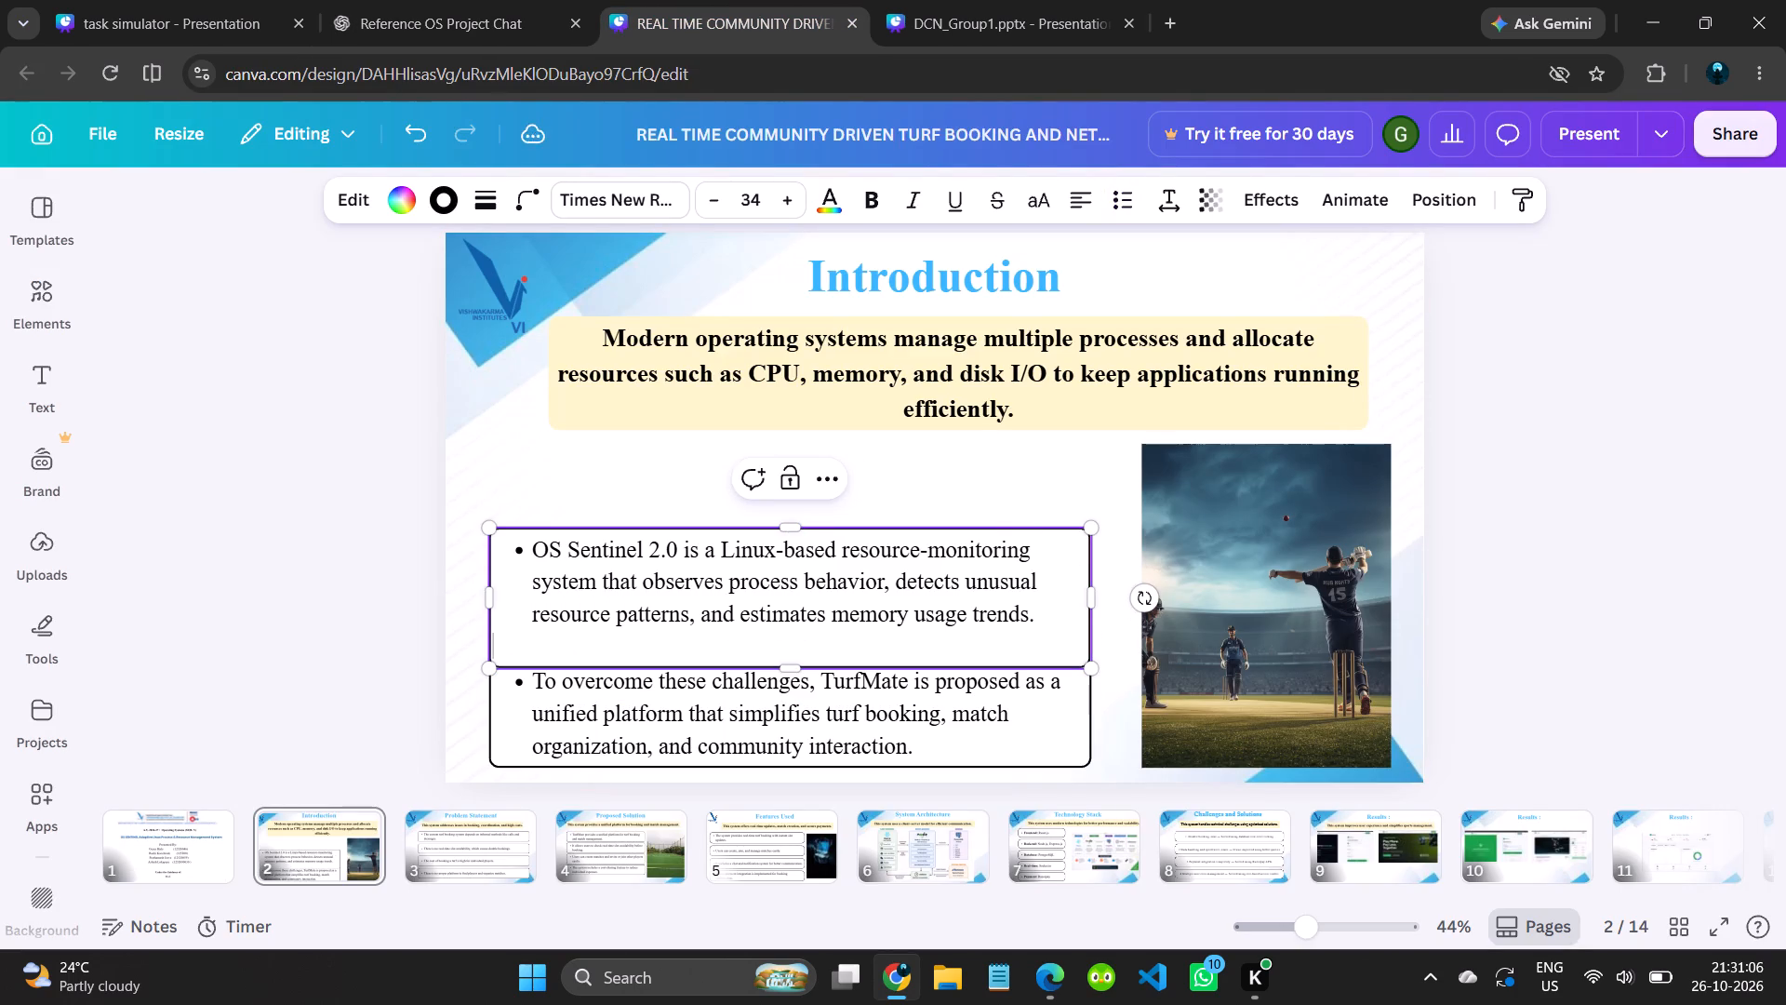
pyautogui.press('BackSpace')
# Remove "2.0" from the new bullet so it begins "OS Sentinel is a Linux-based".
pyautogui.doubleClick(641, 534)
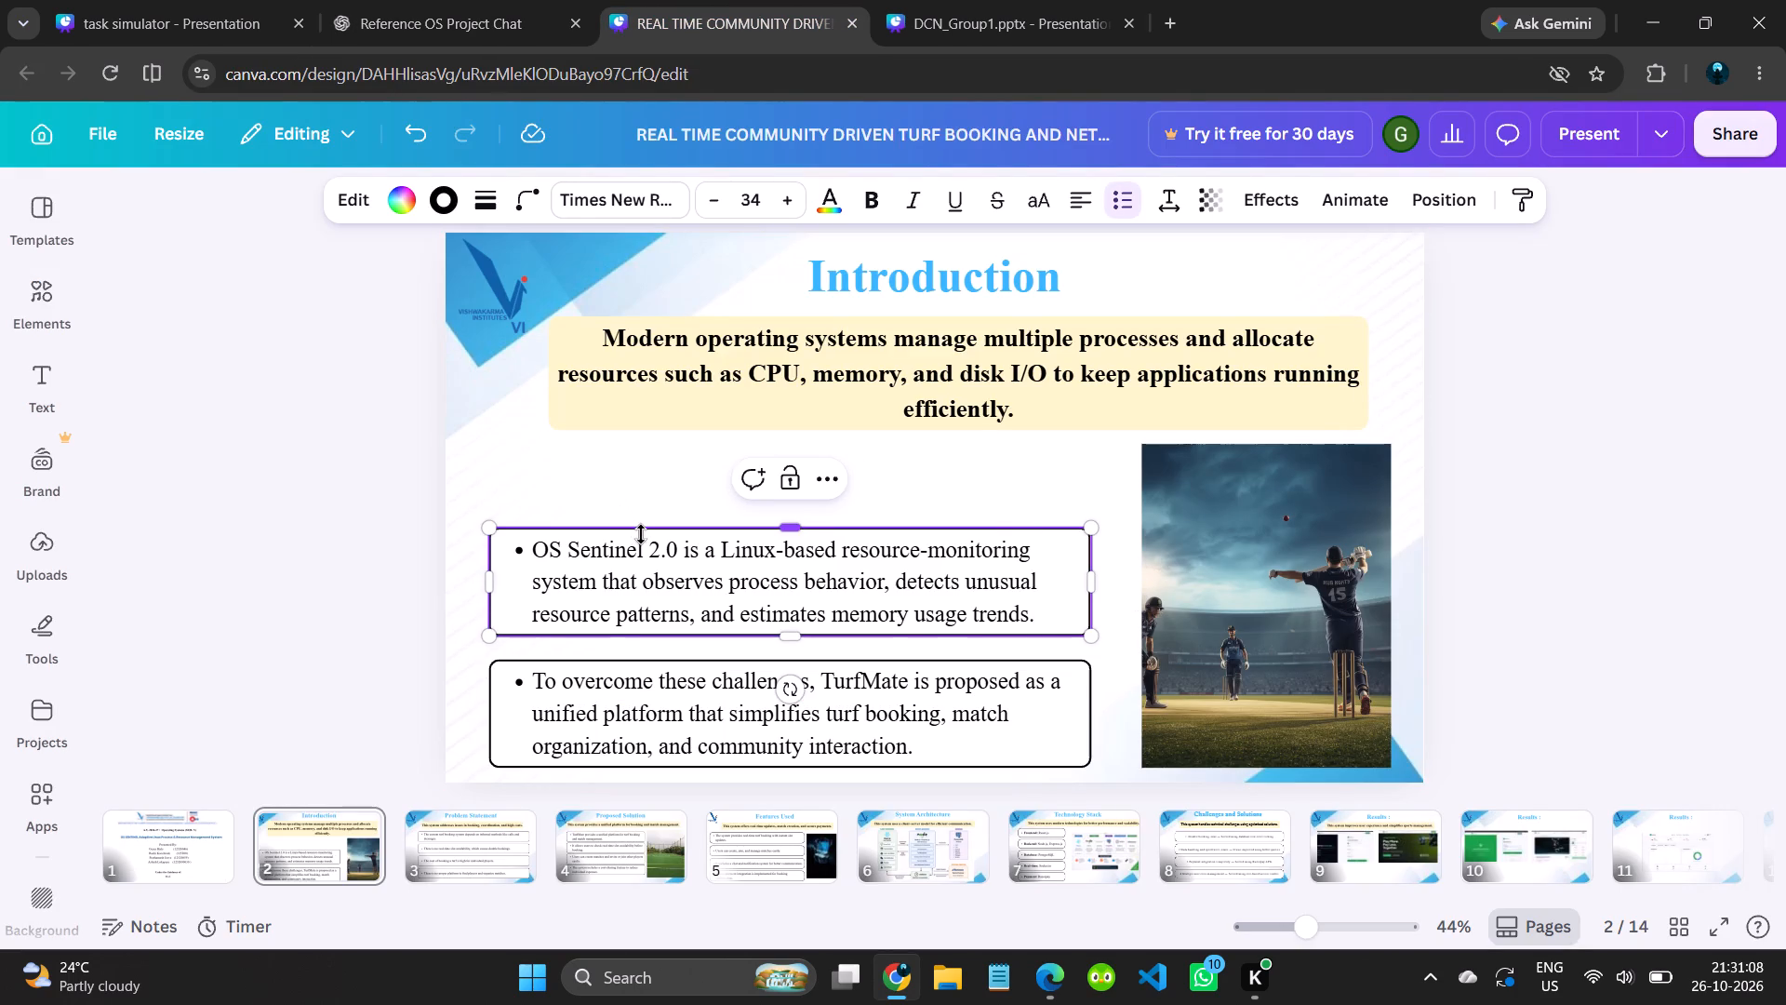
pyautogui.moveTo(648, 547); pyautogui.dragTo(682, 549)
pyautogui.moveTo(682, 549); pyautogui.dragTo(678, 551)
pyautogui.press('BackSpace')
pyautogui.press('BackSpace')
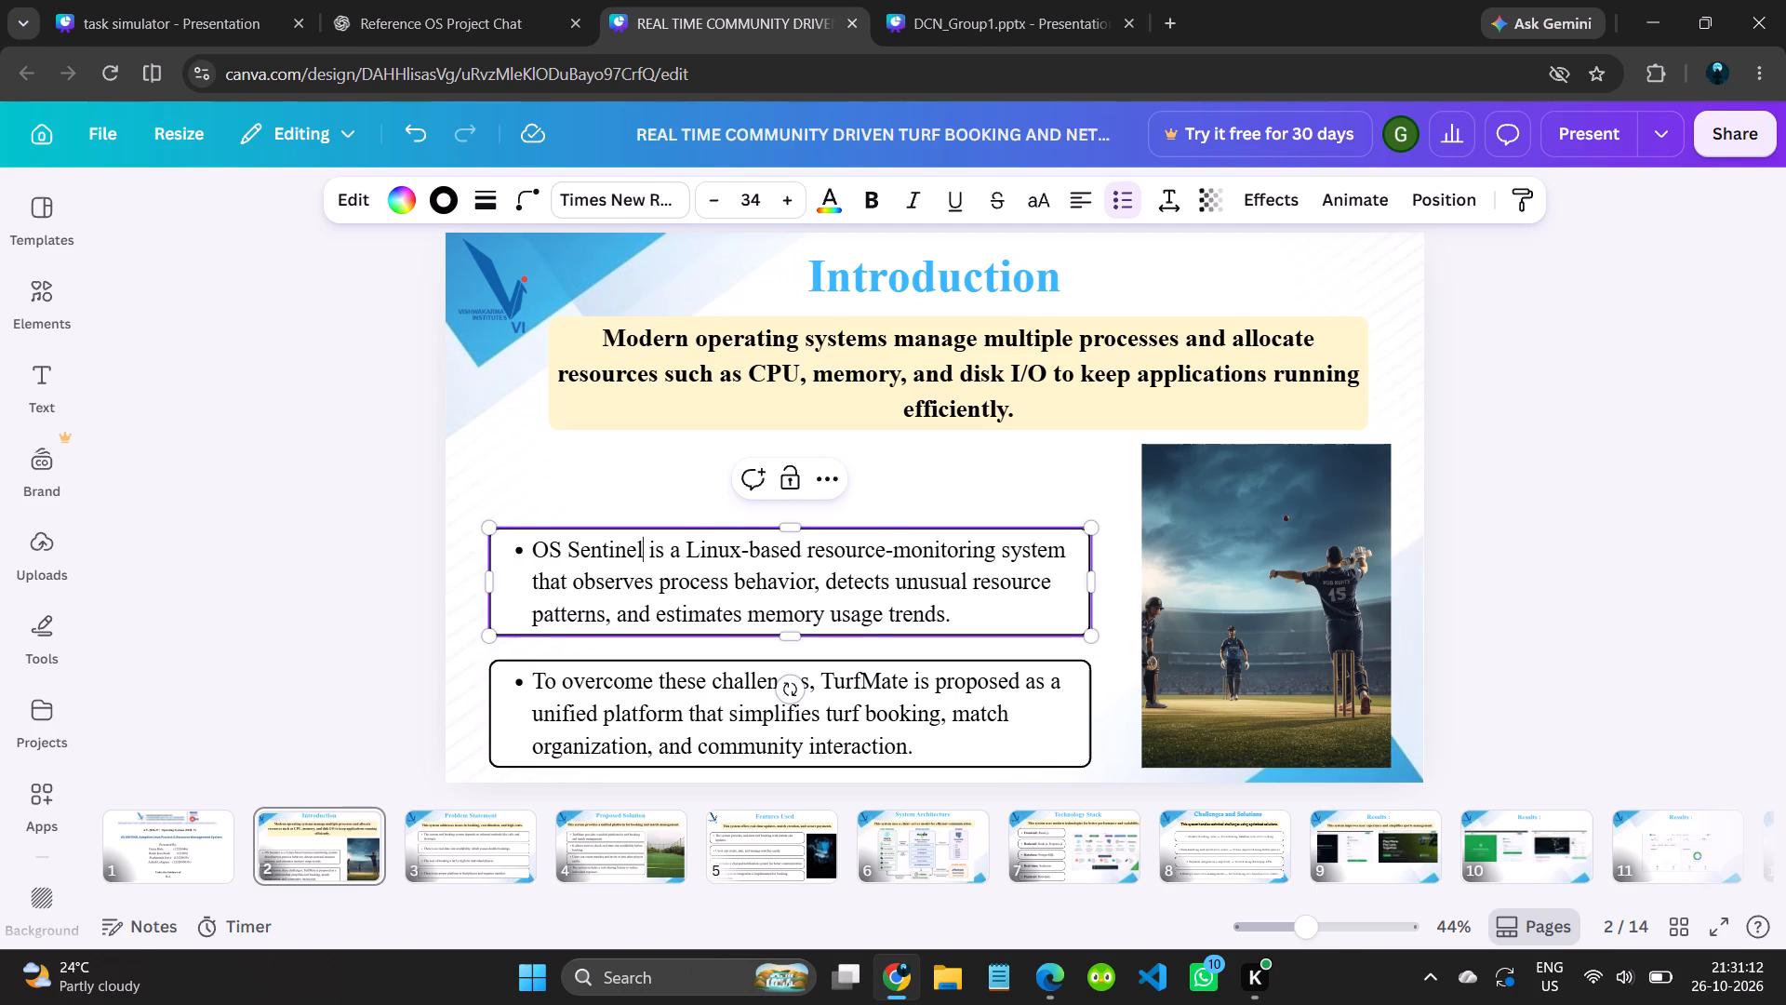
# Move the OS Sentinel bullet box up into the gap just below the highlighted banner.
pyautogui.click(1014, 649)
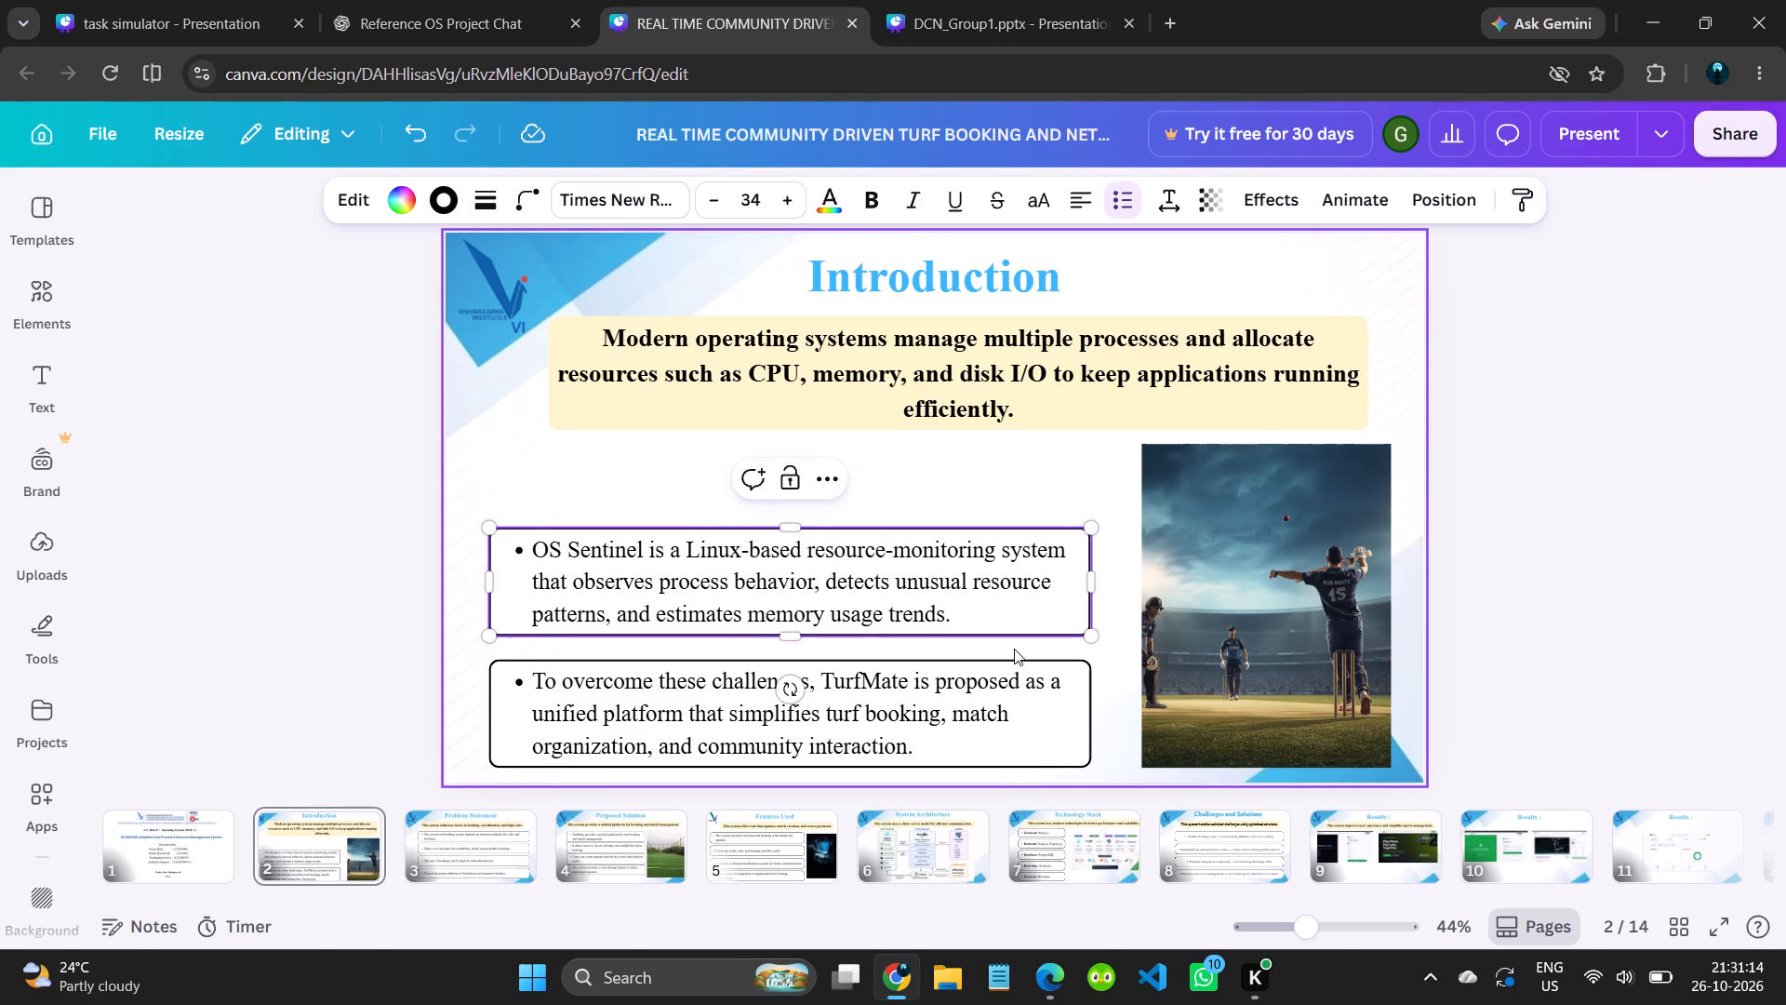
pyautogui.moveTo(1012, 615); pyautogui.dragTo(1014, 537)
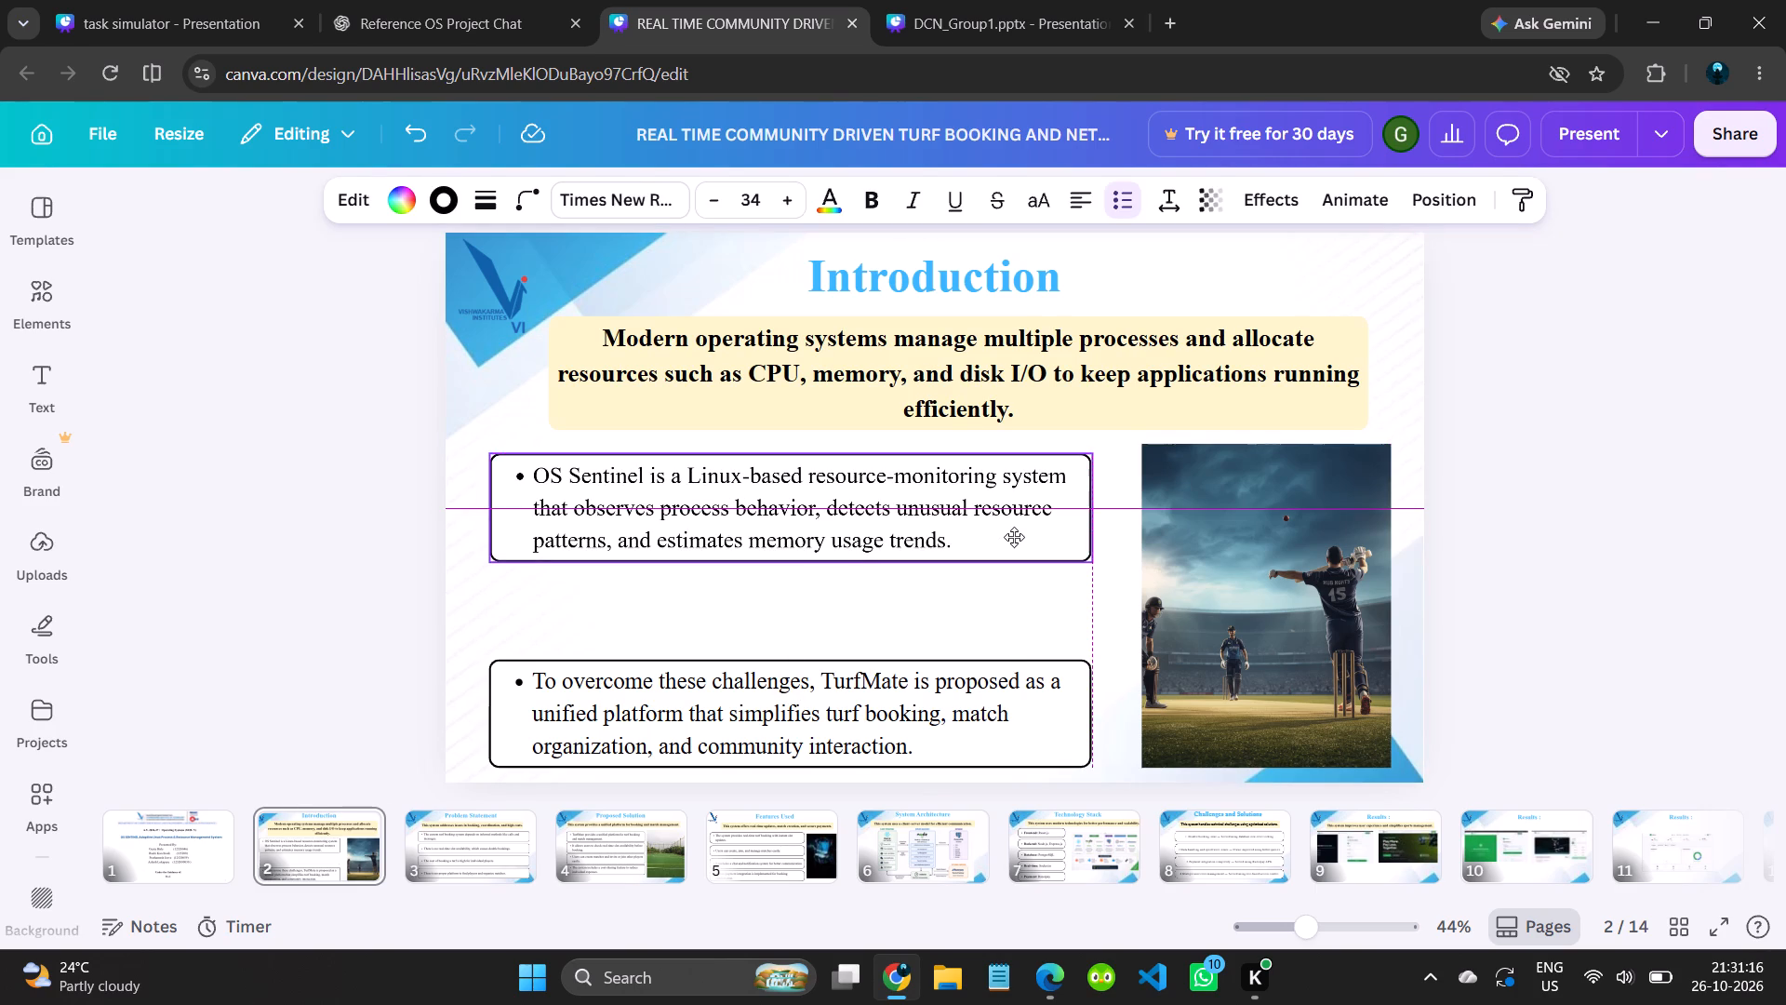
pyautogui.moveTo(1014, 537); pyautogui.dragTo(1023, 541)
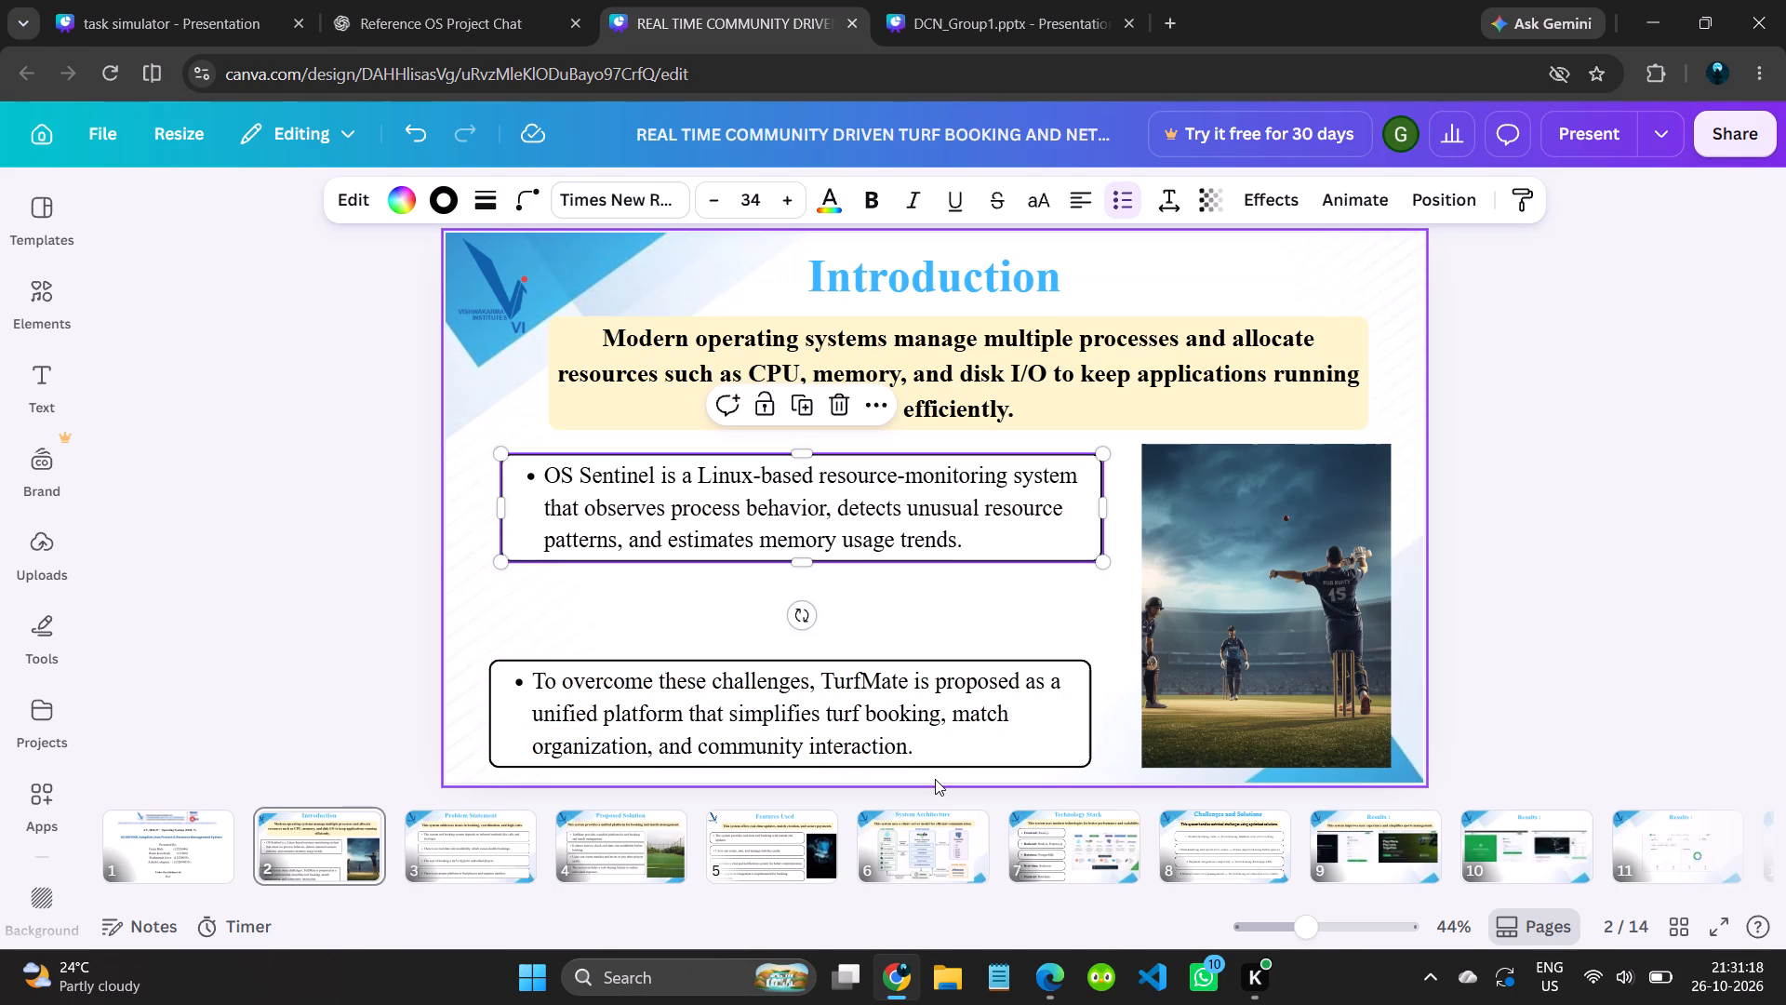
pyautogui.click(876, 739)
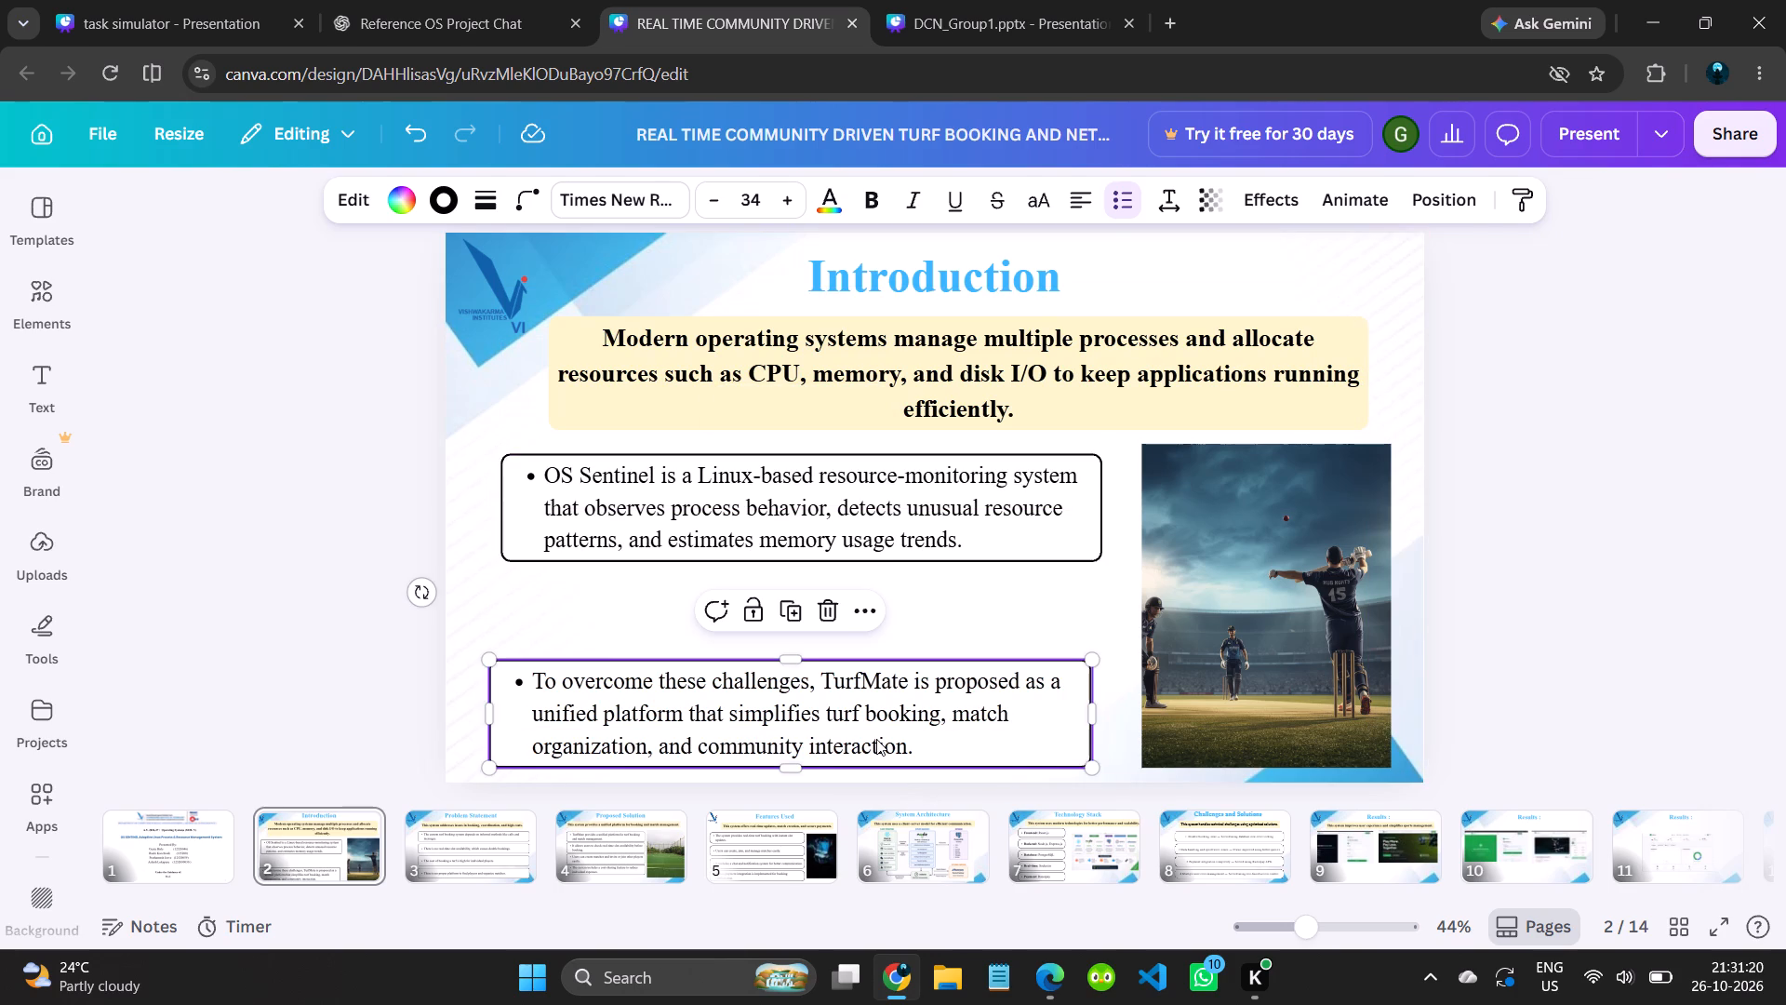
pyautogui.tripleClick(853, 718)
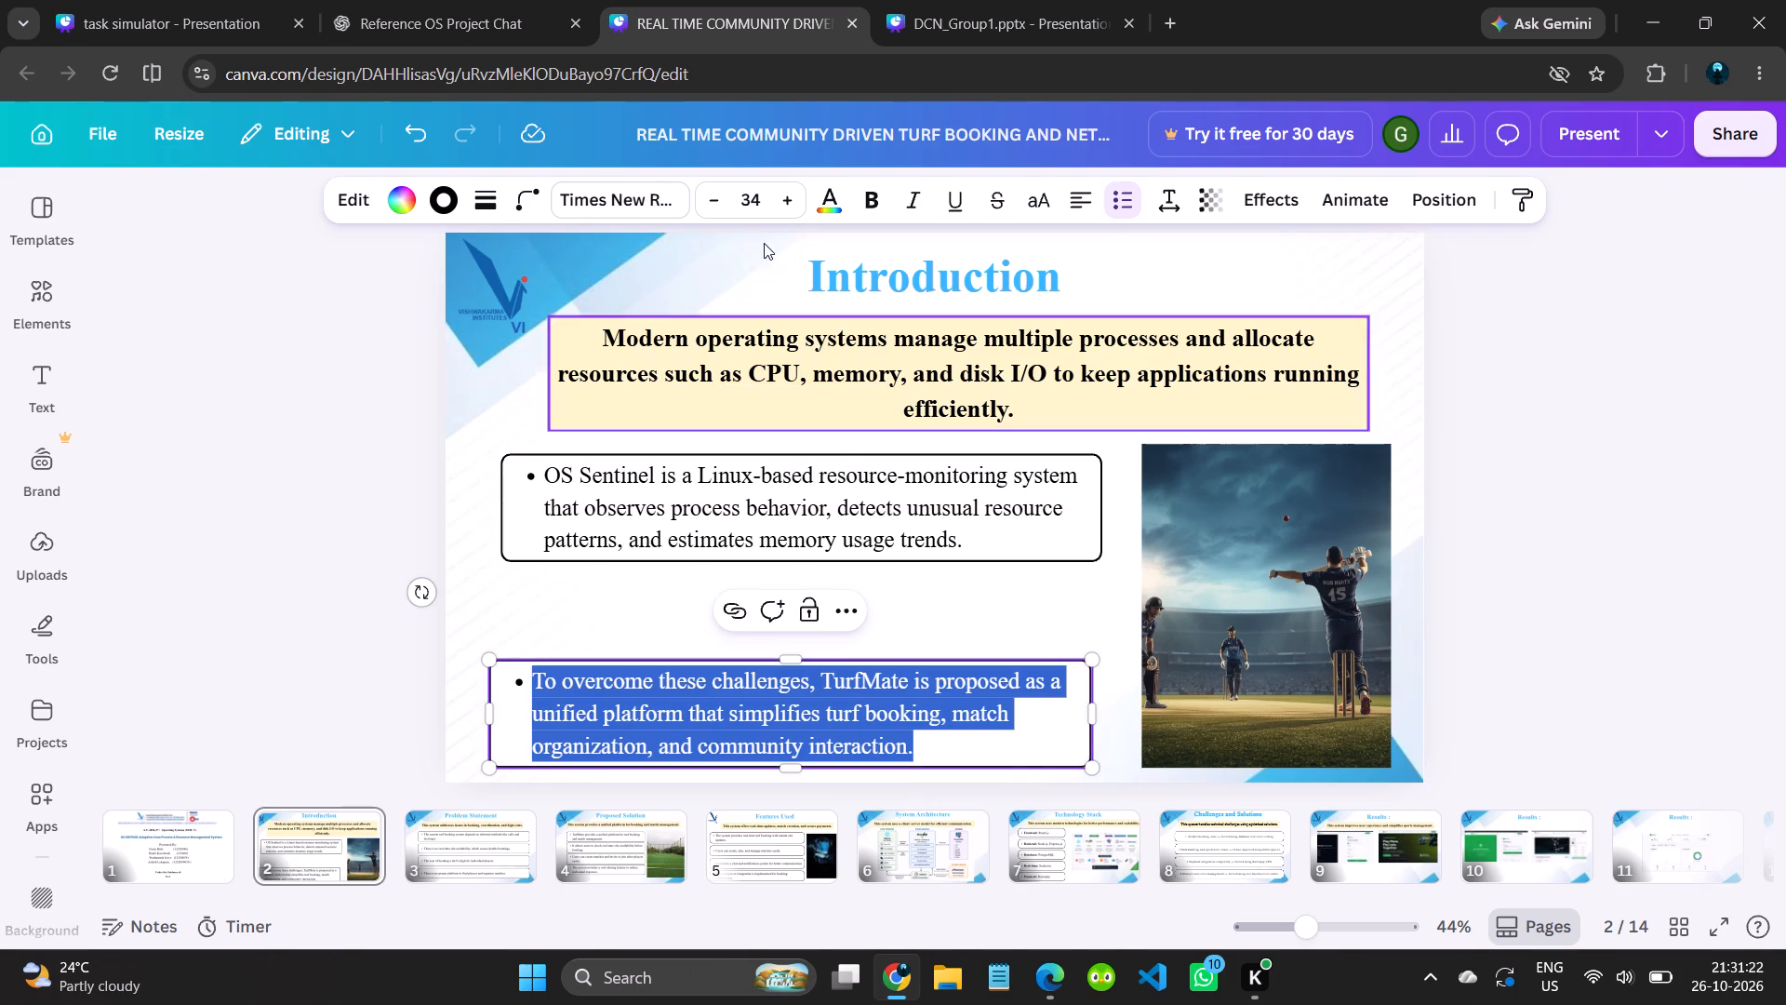
pyautogui.click(486, 0)
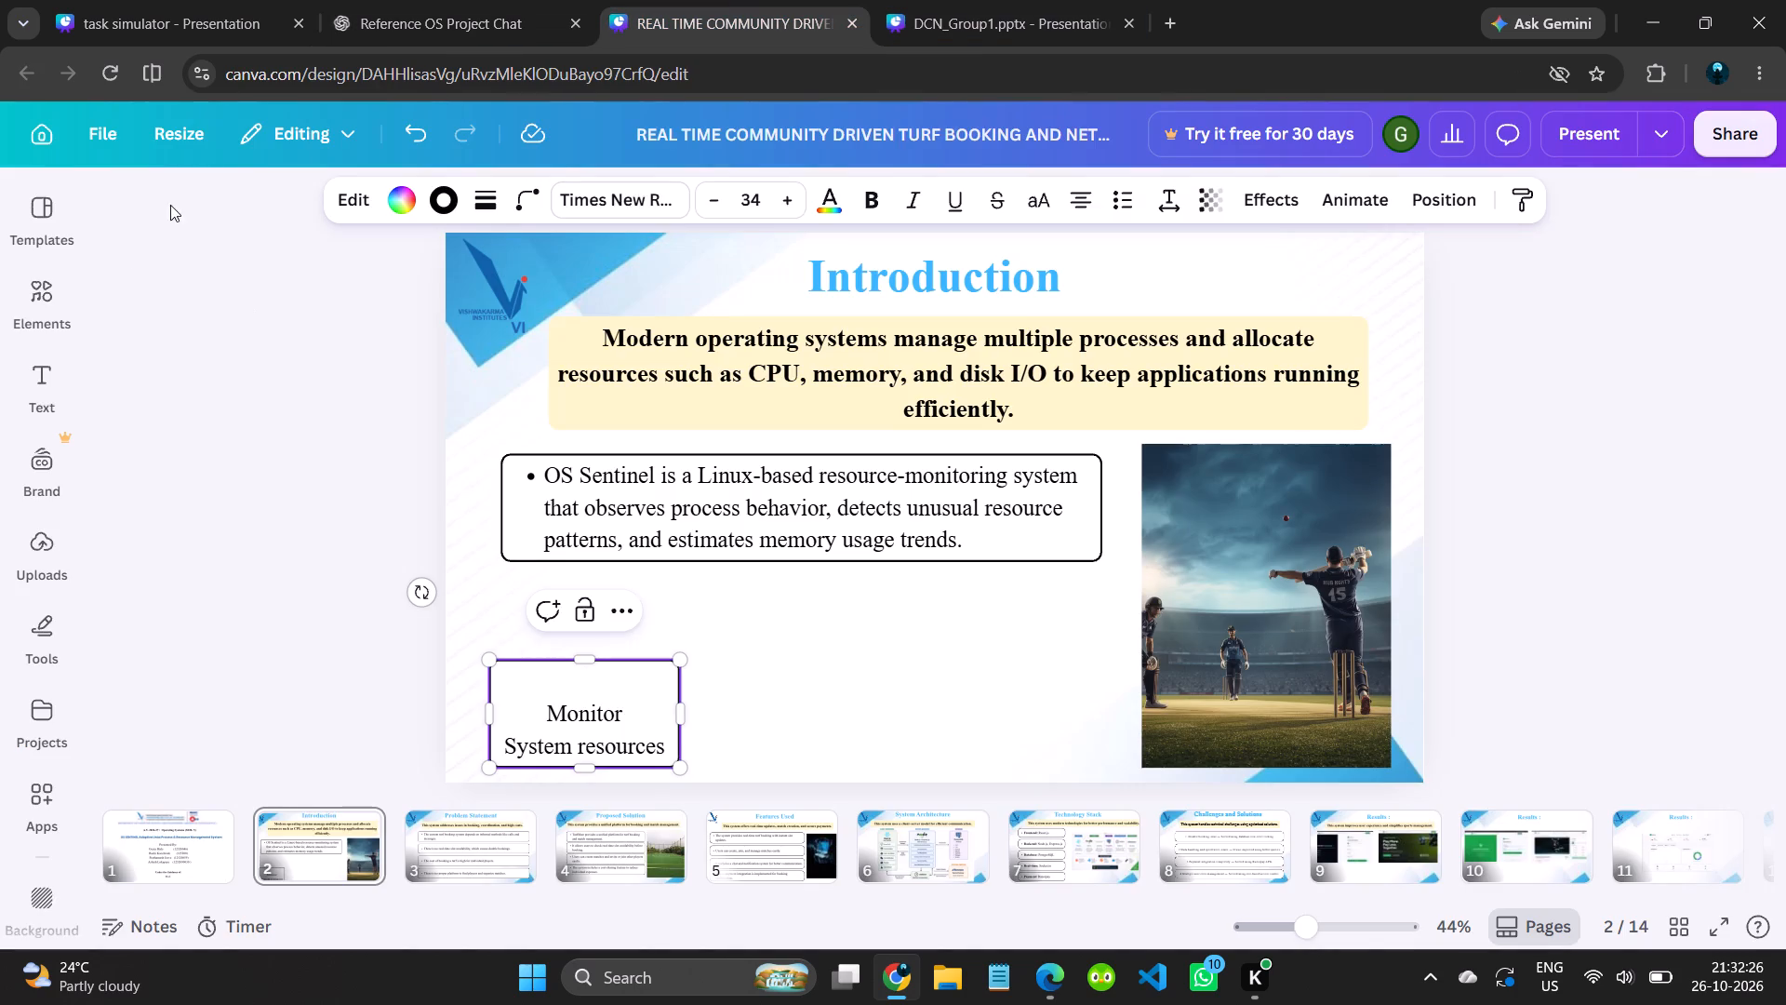
# Search the elements library for "monitor".
pyautogui.click(48, 320)
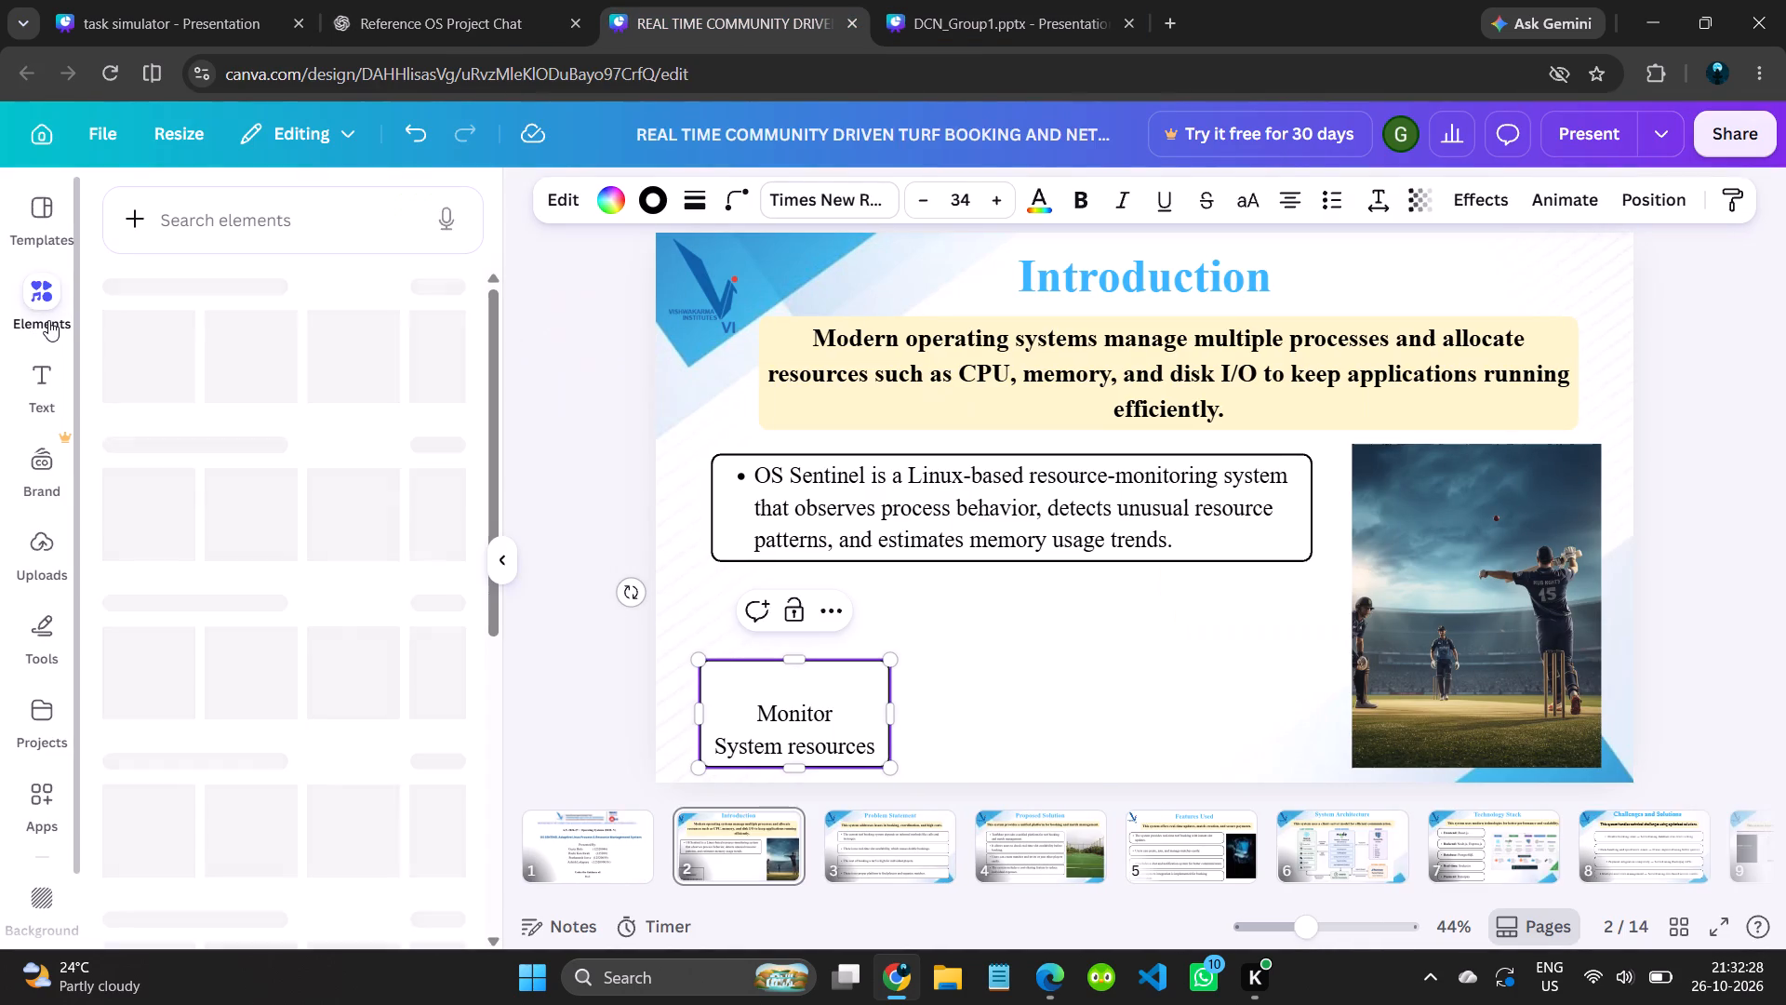
pyautogui.click(245, 222)
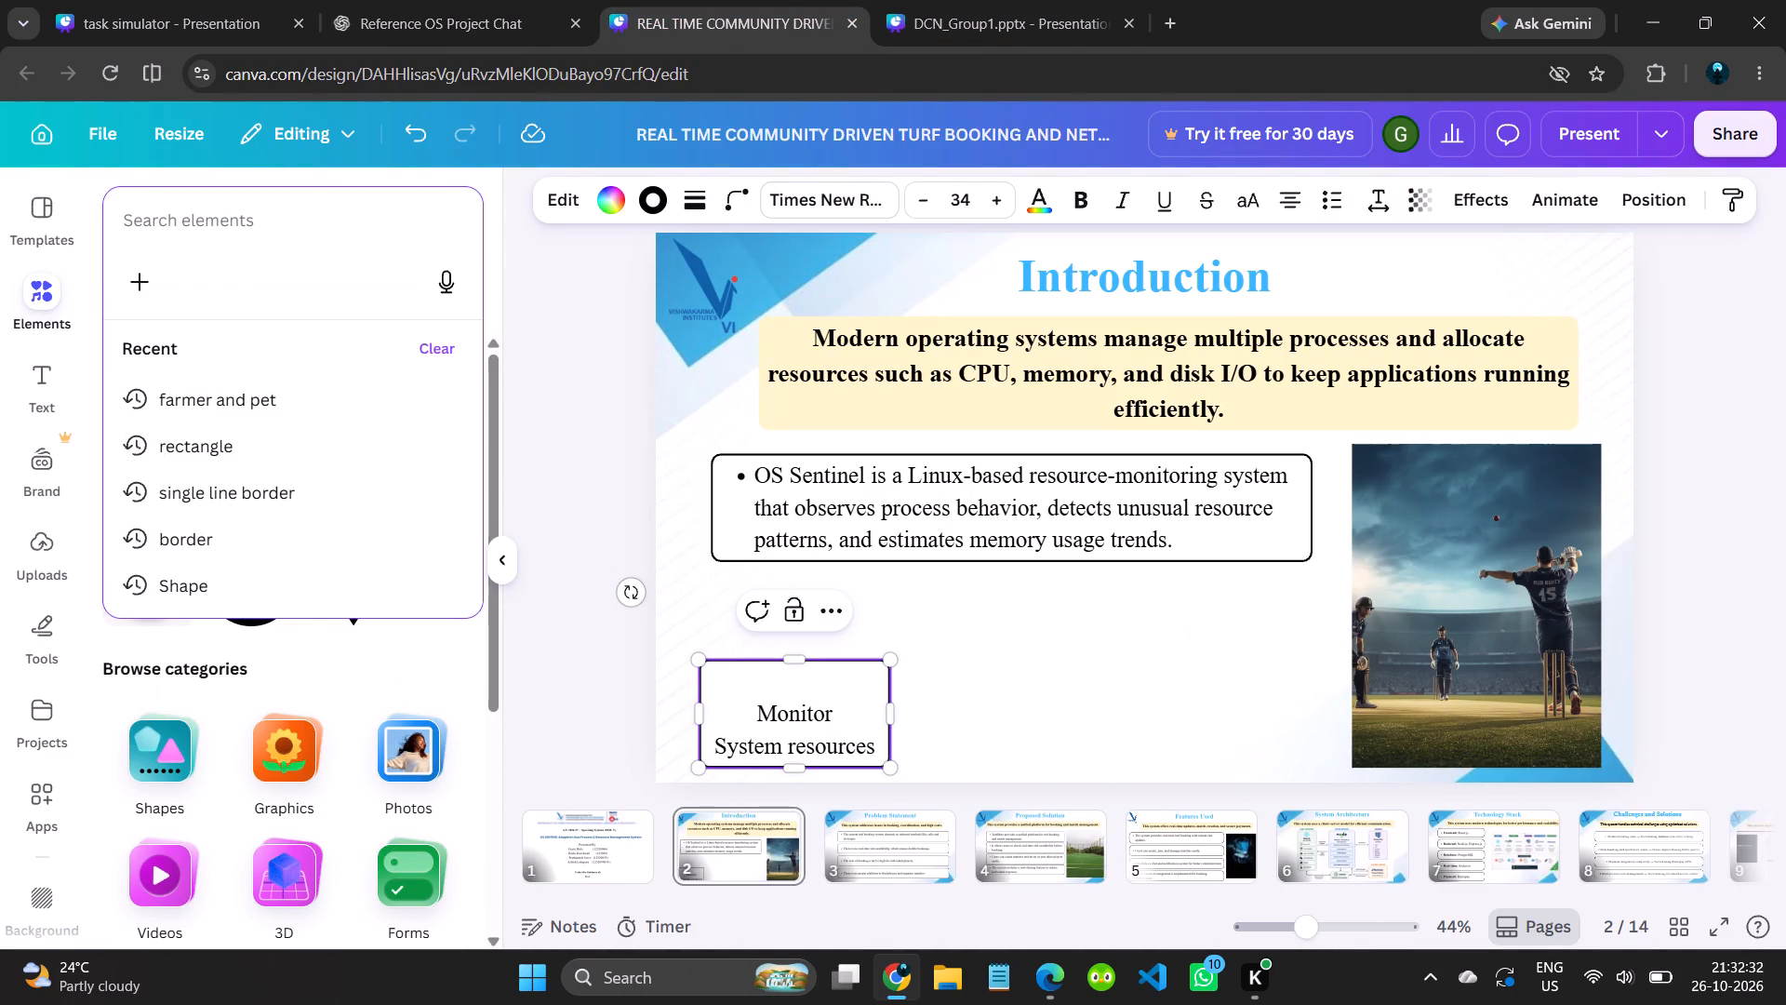
pyautogui.write('monitor')
pyautogui.press('Return')
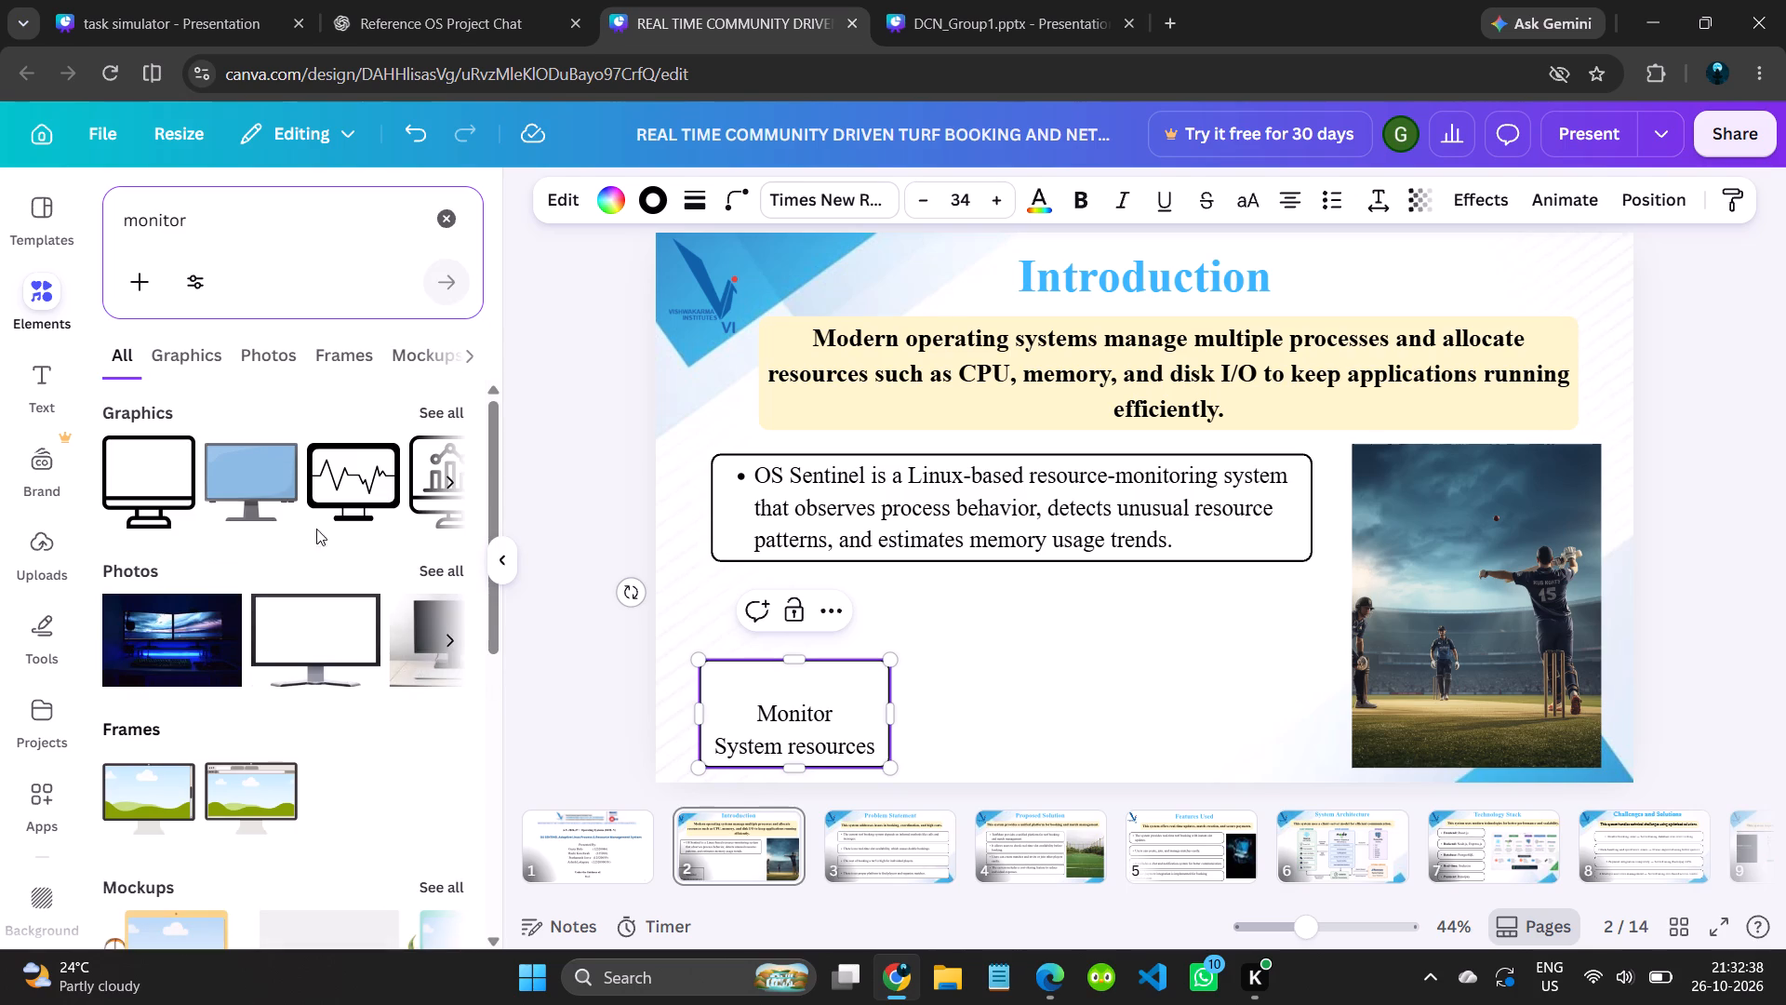
# Browse the monitor graphics and place the black monitor with a pulse line over the Monitor box on the Introduction slide.
pyautogui.hscroll(-4, 326, 521)
pyautogui.hscroll(3, 326, 521)
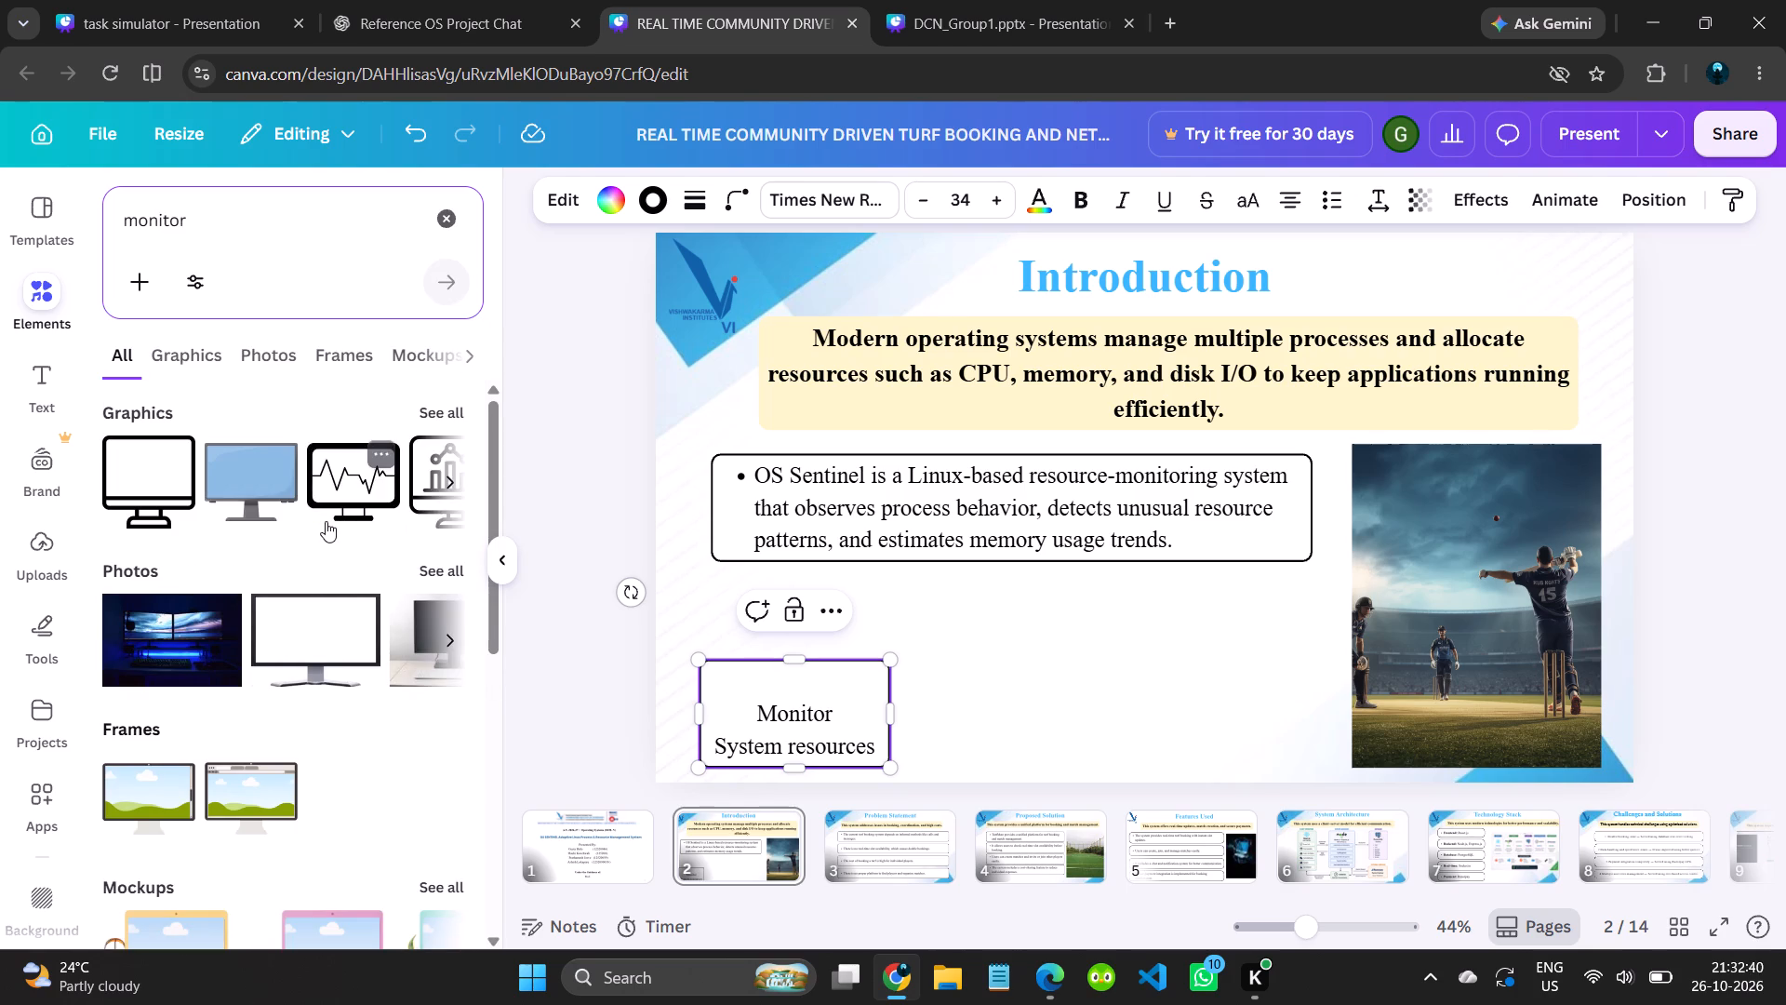
pyautogui.hscroll(-3, 326, 521)
pyautogui.hscroll(1, 326, 521)
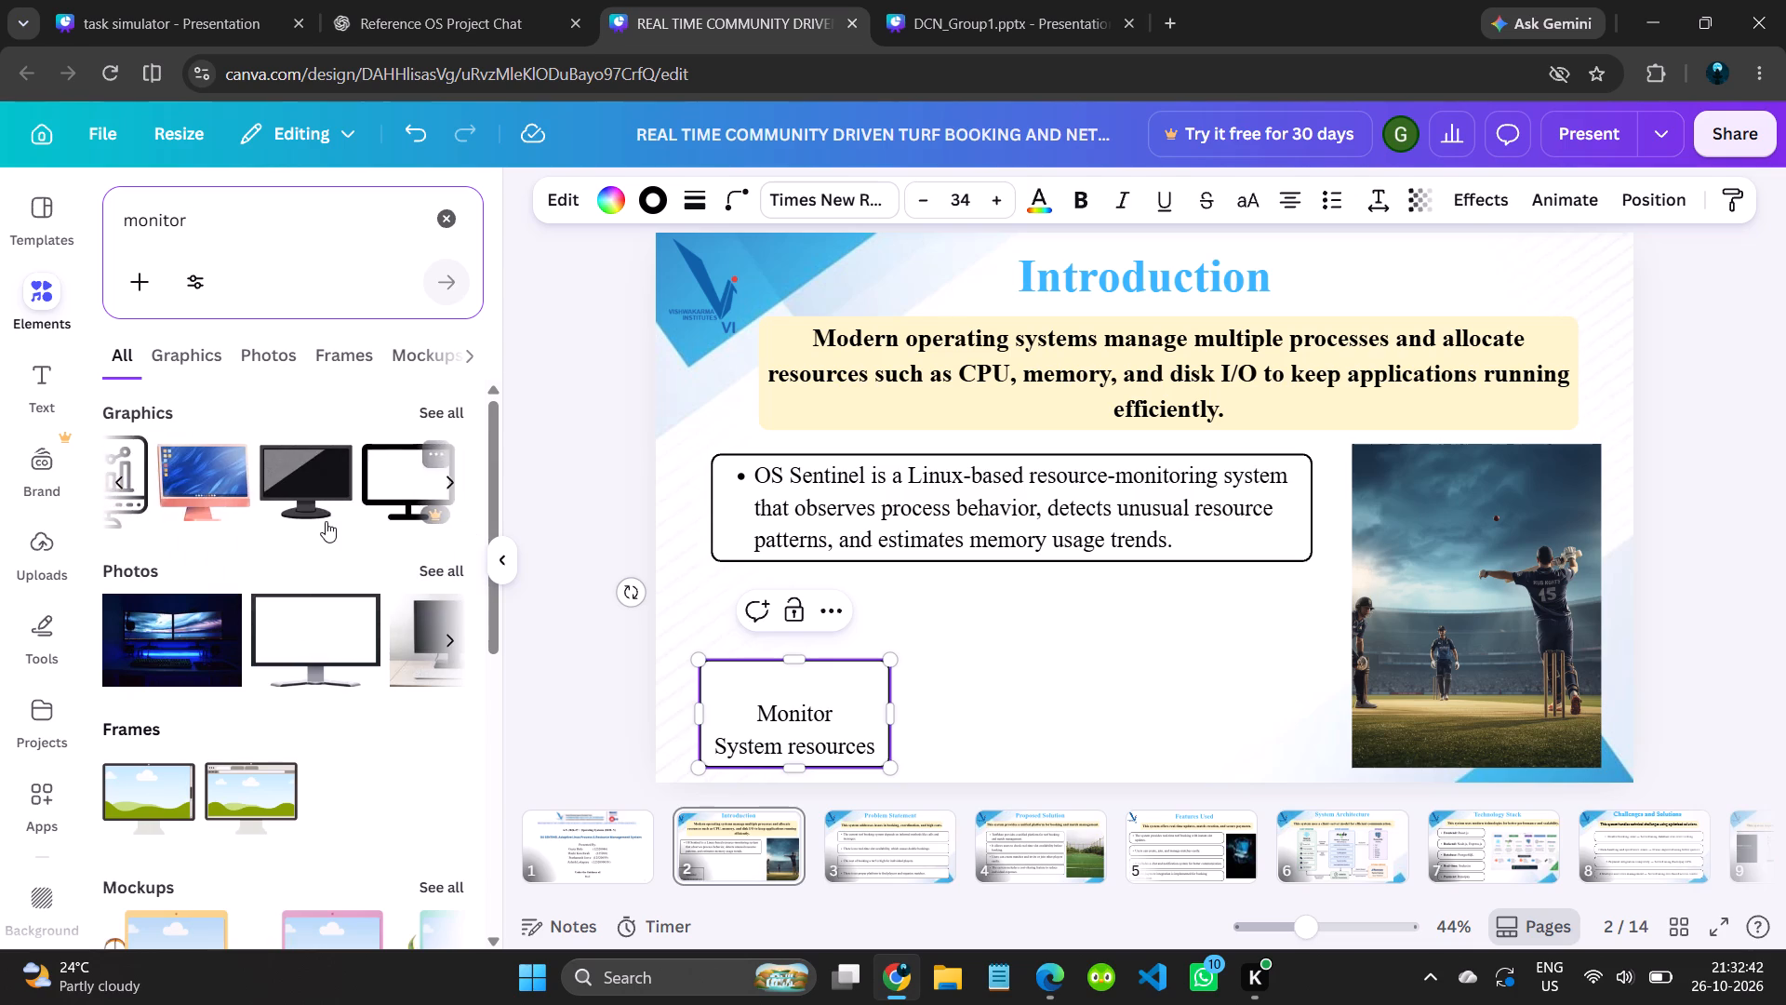
pyautogui.hscroll(2, 326, 521)
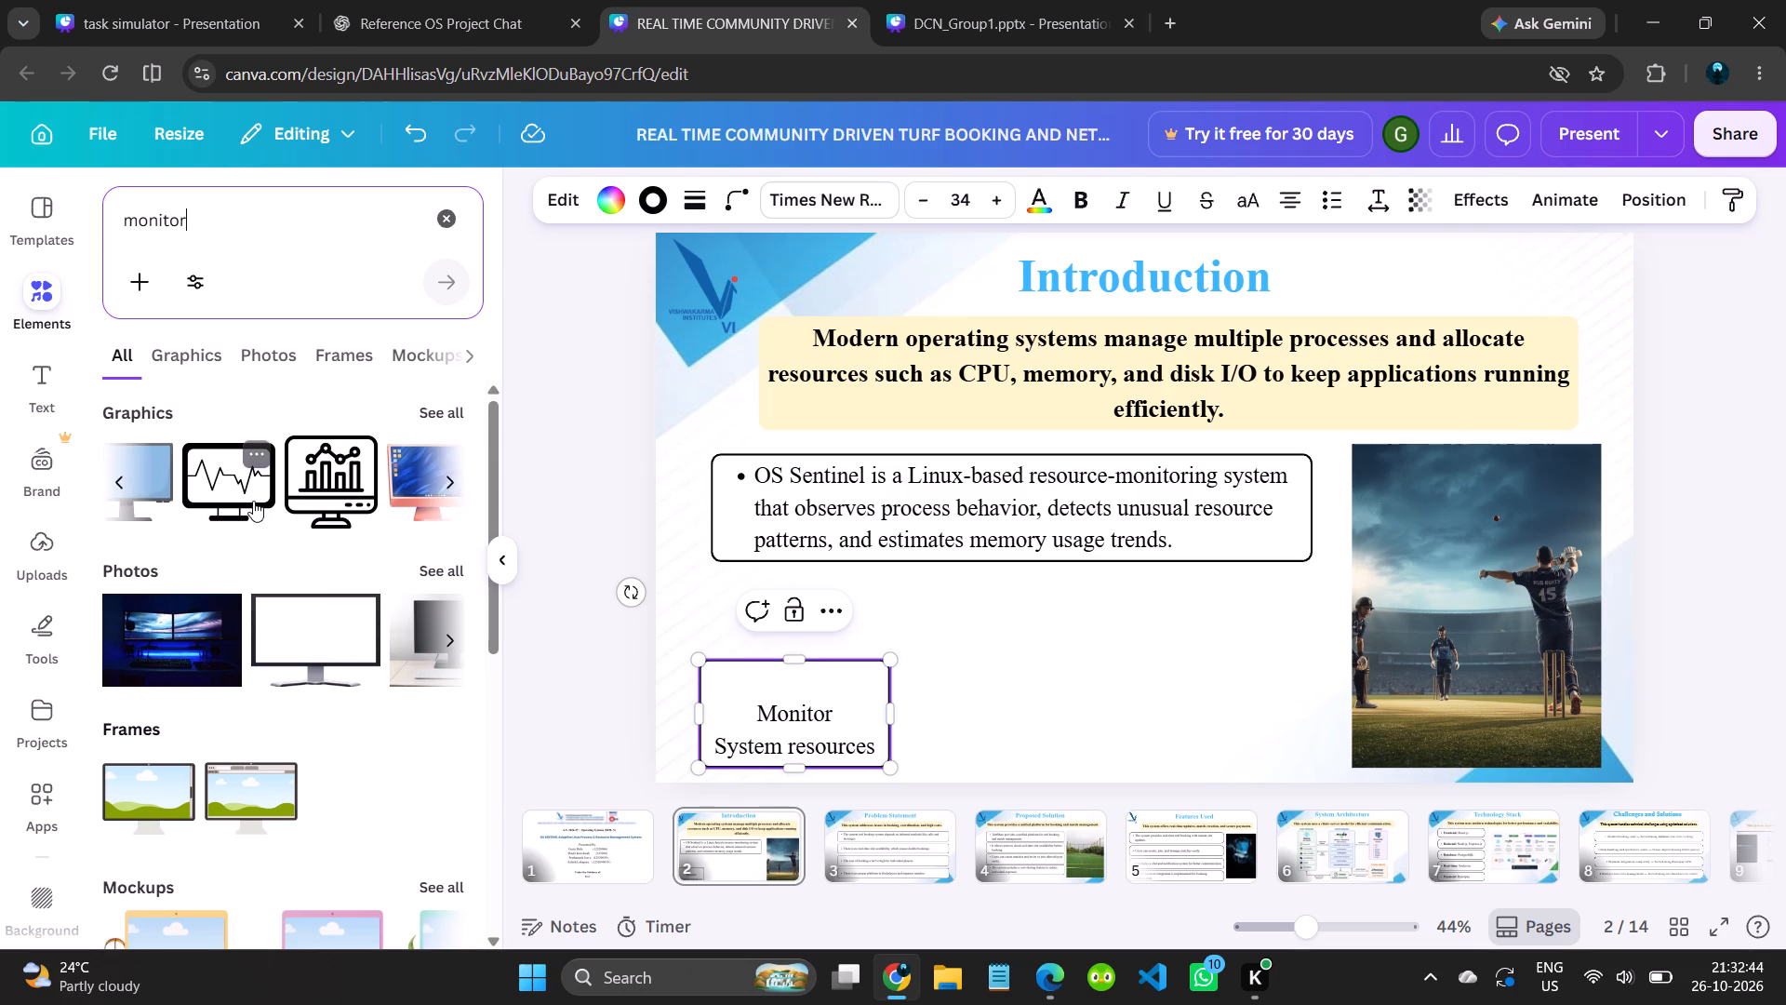
pyautogui.hscroll(2, 280, 548)
pyautogui.hscroll(-3, 280, 548)
pyautogui.hscroll(-6, 311, 479)
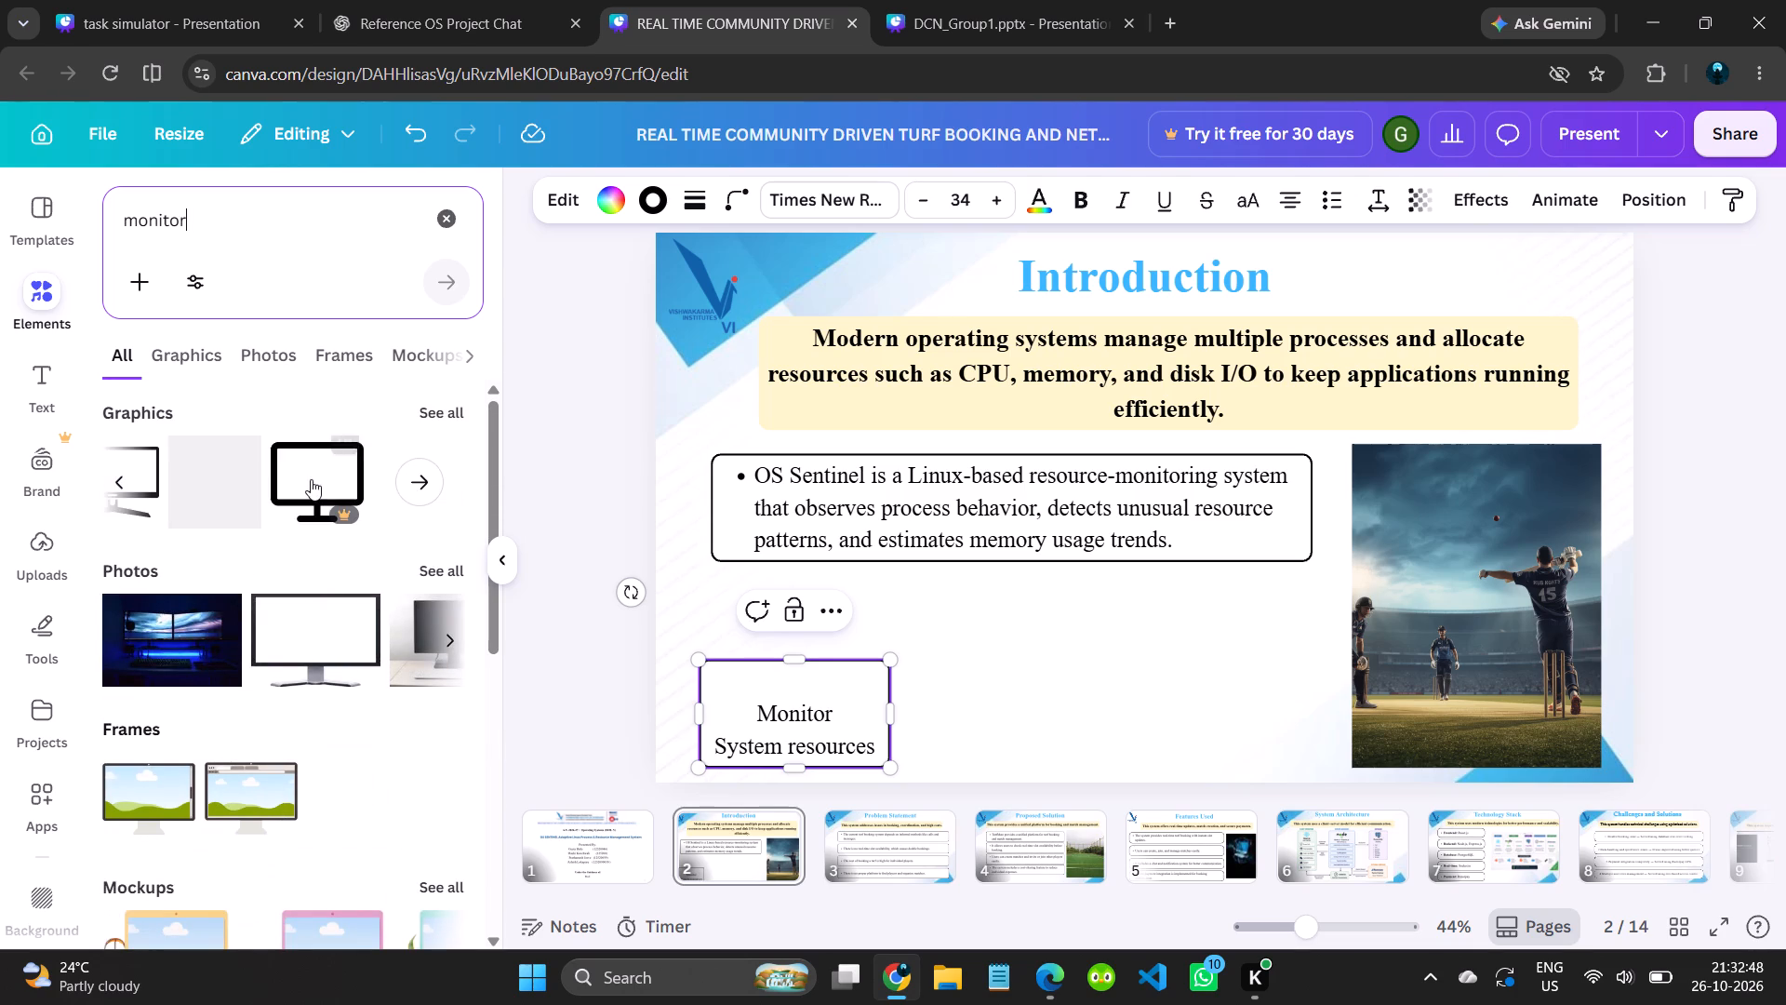
pyautogui.hscroll(4, 311, 479)
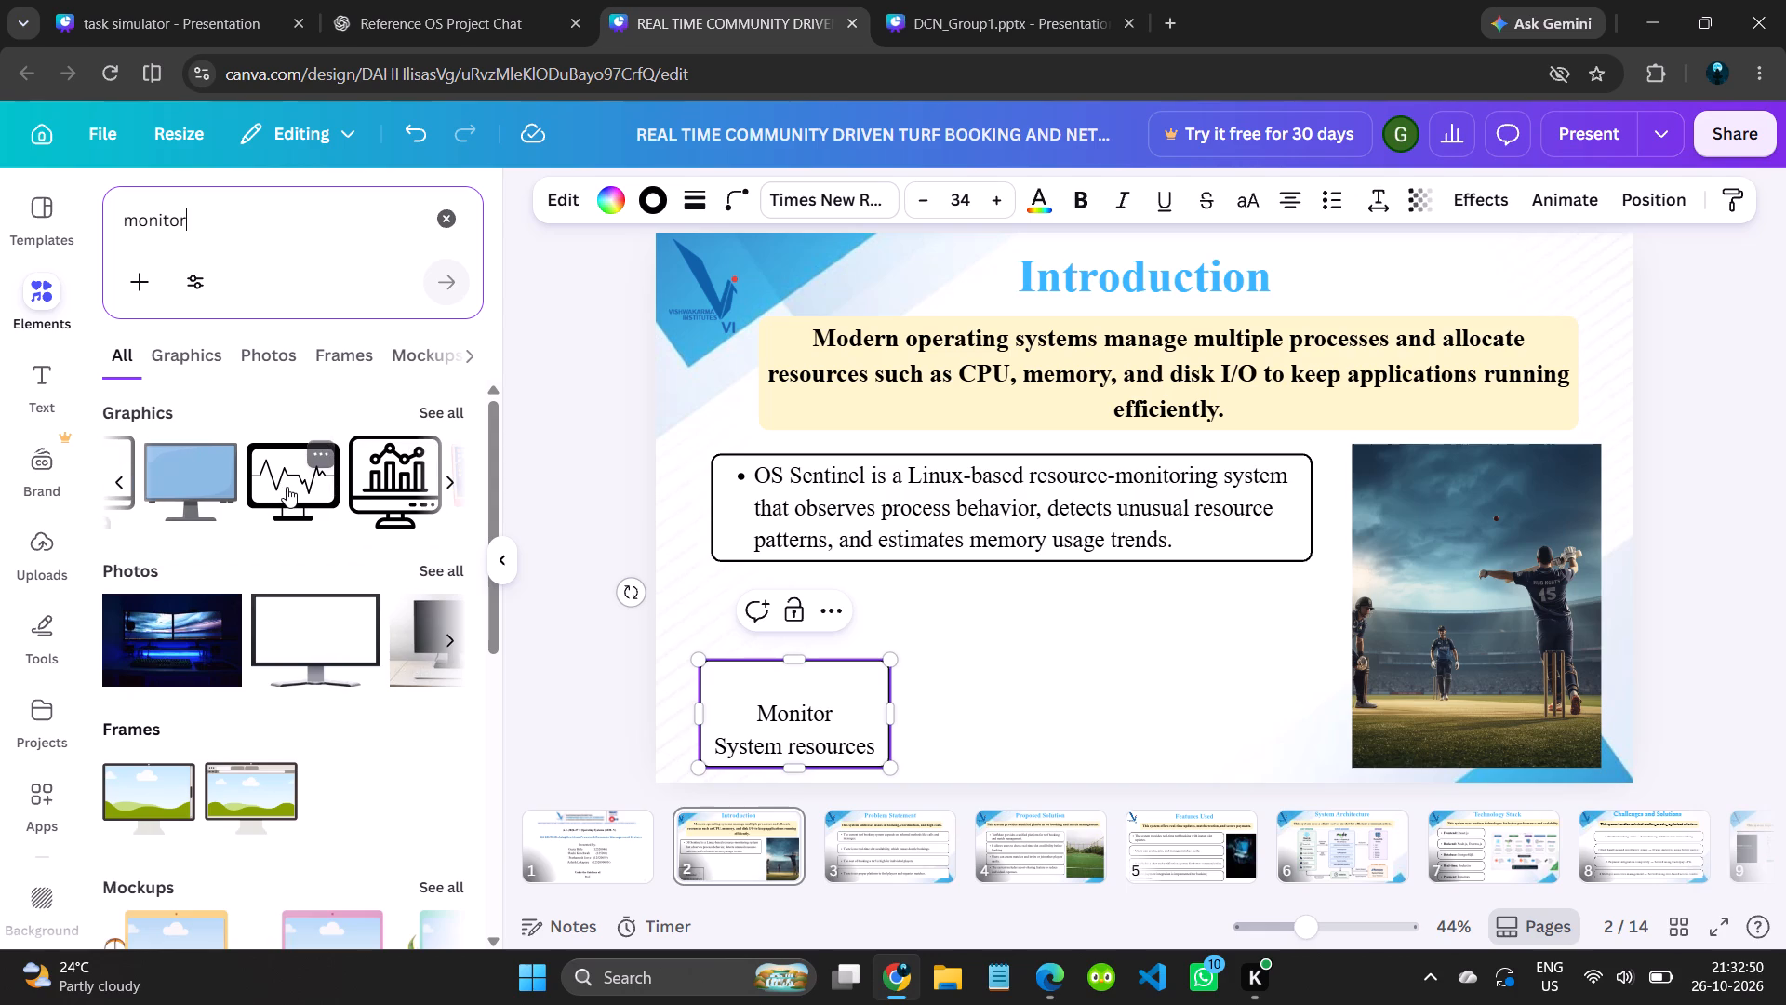
pyautogui.hscroll(3, 287, 487)
pyautogui.moveTo(337, 471); pyautogui.dragTo(341, 472)
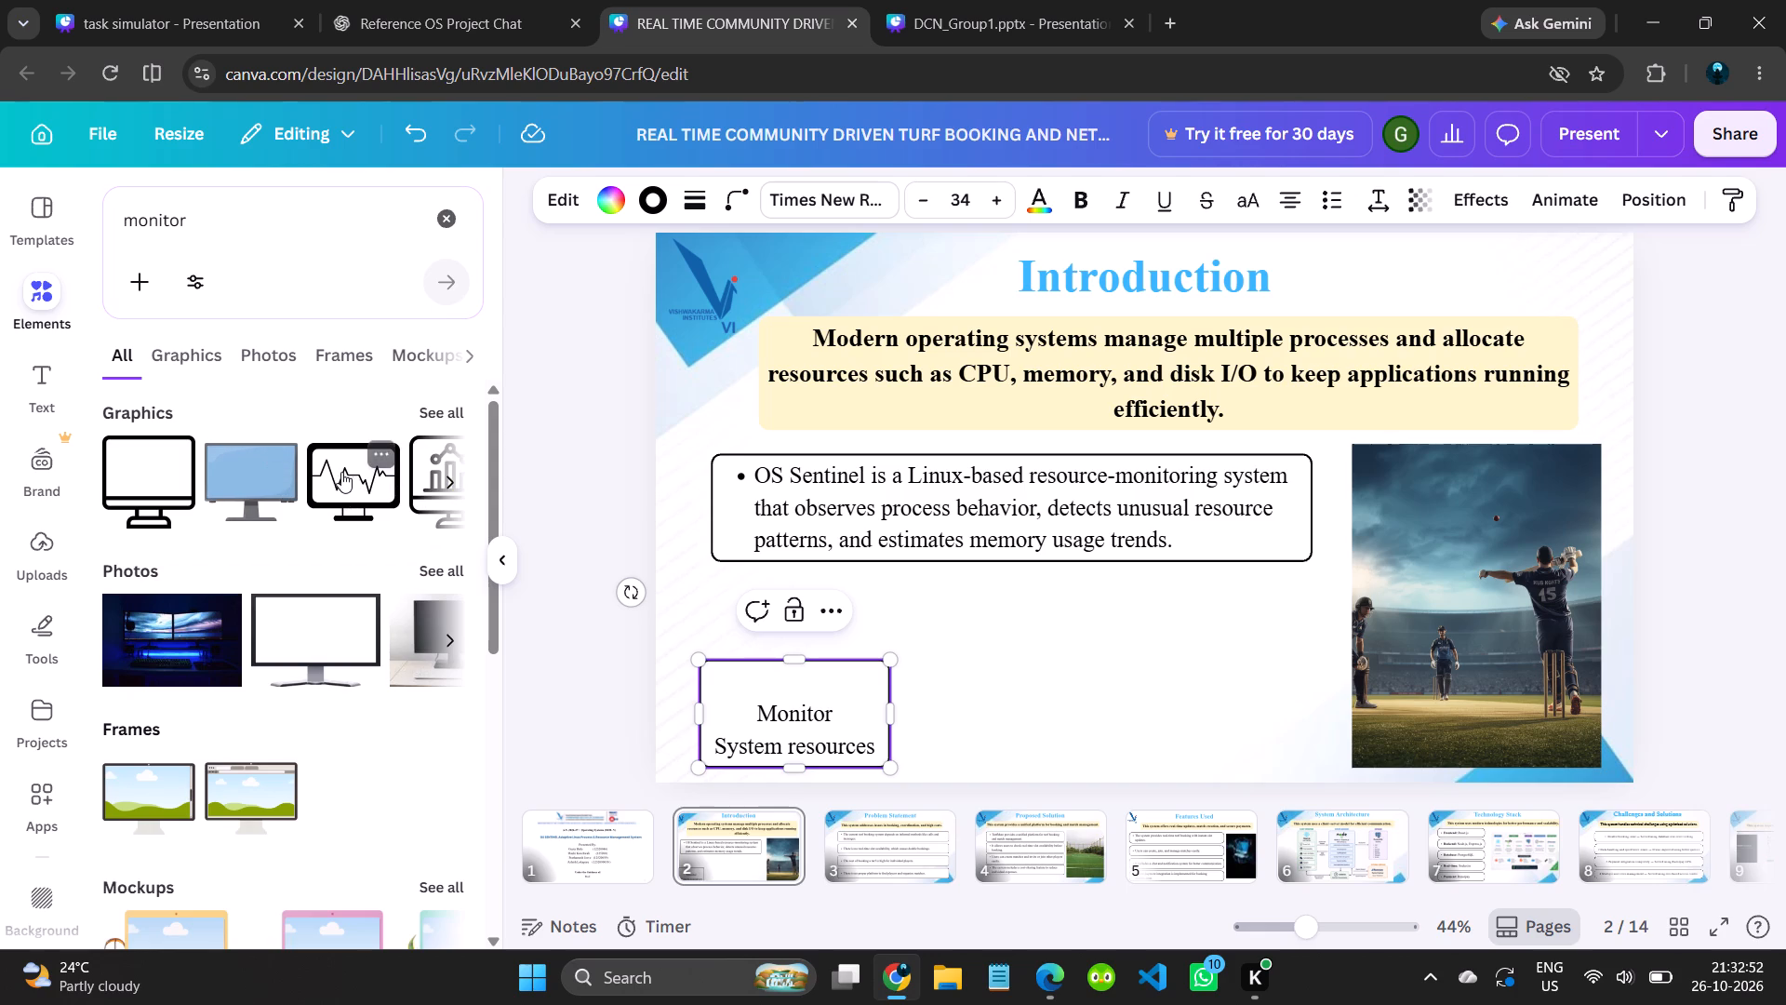
pyautogui.moveTo(341, 472); pyautogui.dragTo(735, 621)
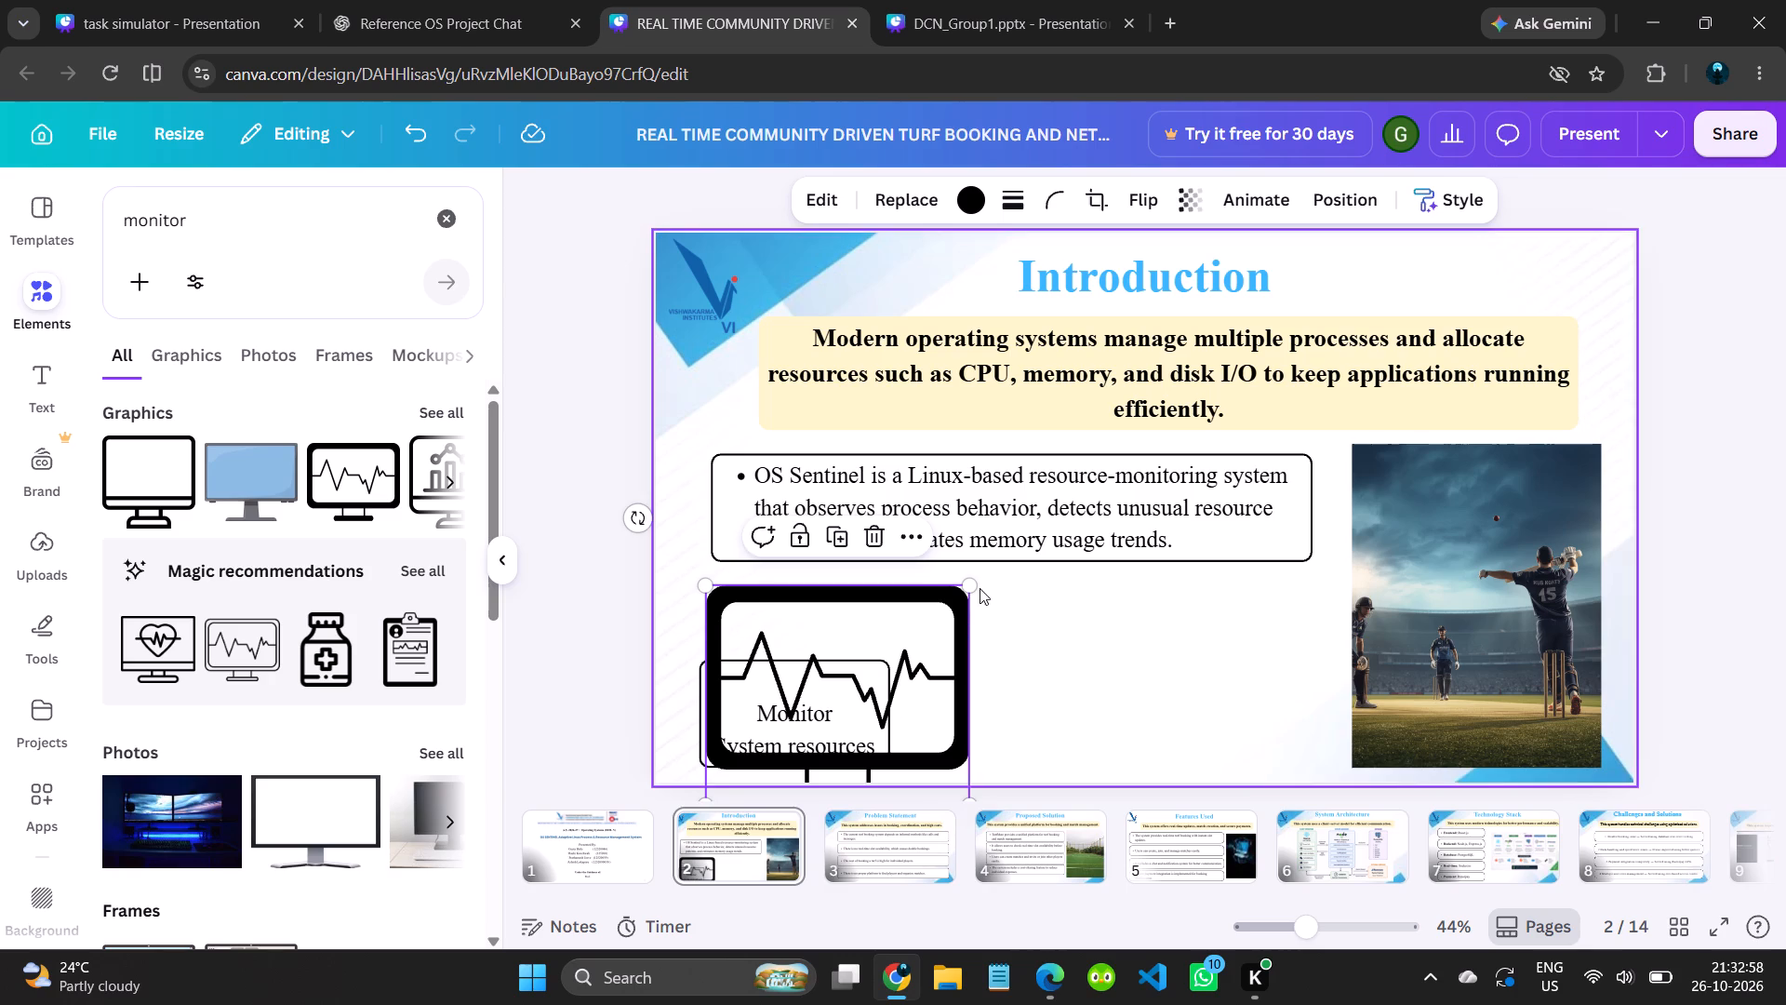
# Shrink the monitor graphic to a small icon and centre it above the word "Monitor" inside the box.
pyautogui.moveTo(969, 584); pyautogui.dragTo(782, 773)
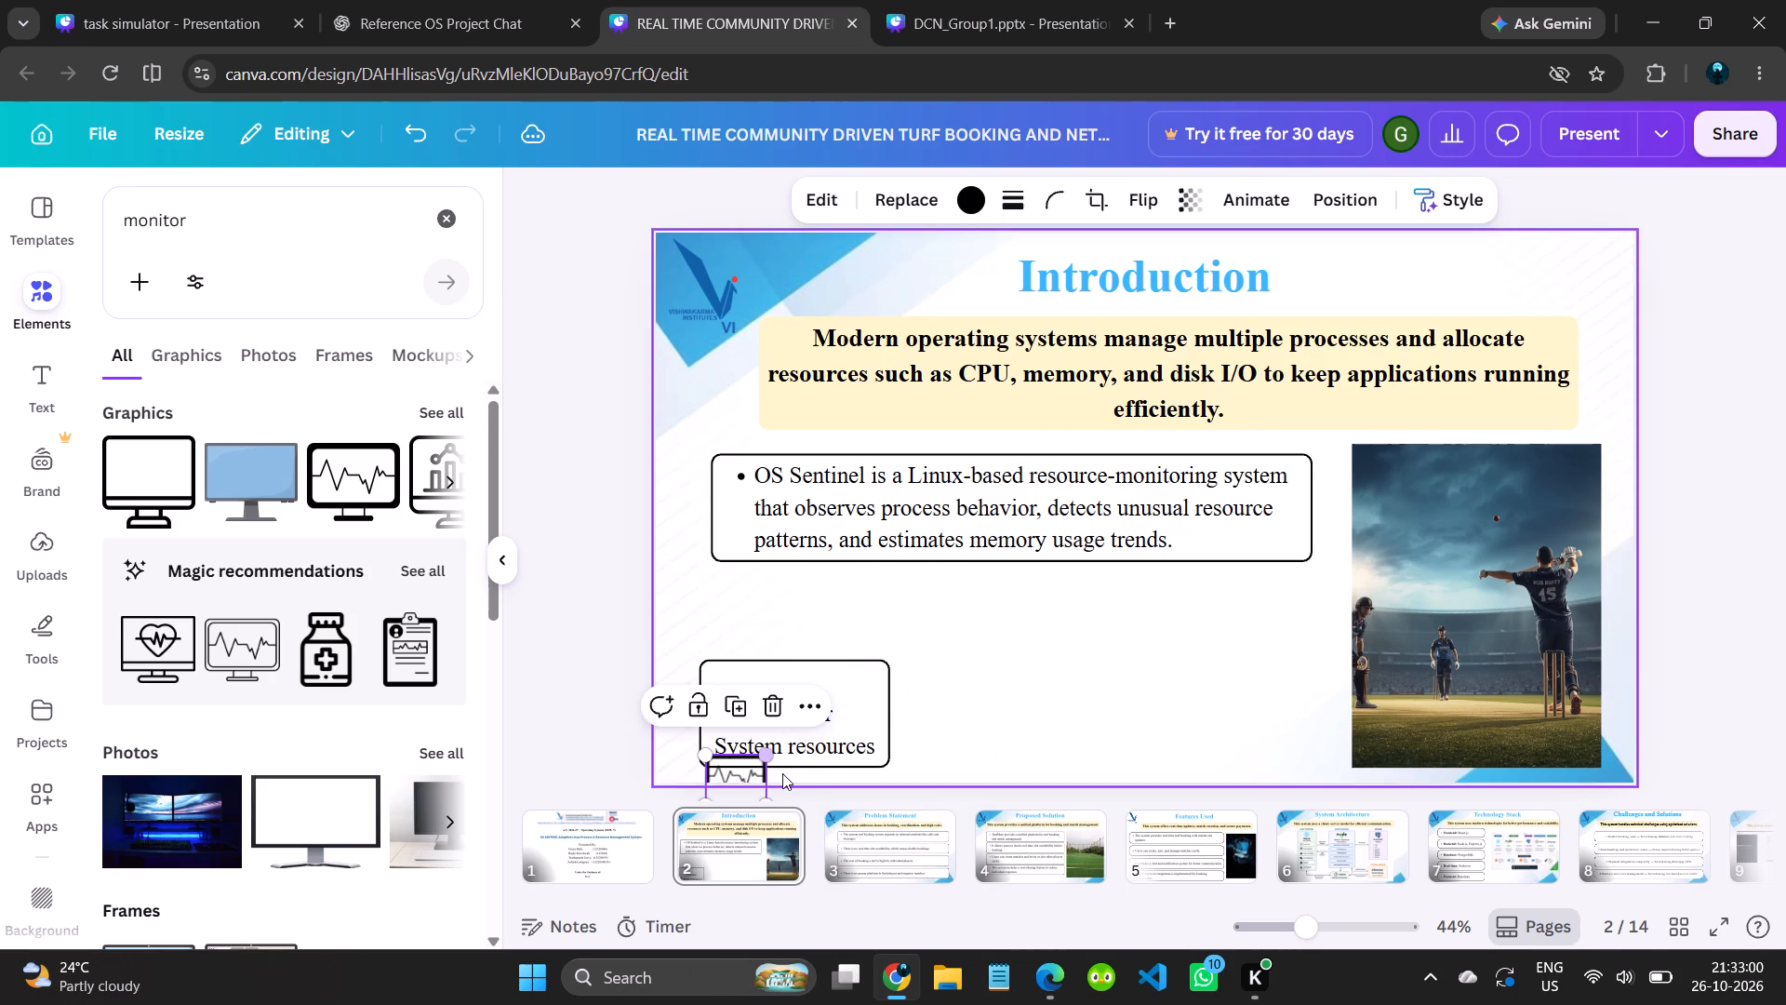
pyautogui.moveTo(738, 769); pyautogui.dragTo(782, 671)
pyautogui.moveTo(815, 717); pyautogui.dragTo(801, 694)
pyautogui.moveTo(778, 681); pyautogui.dragTo(800, 686)
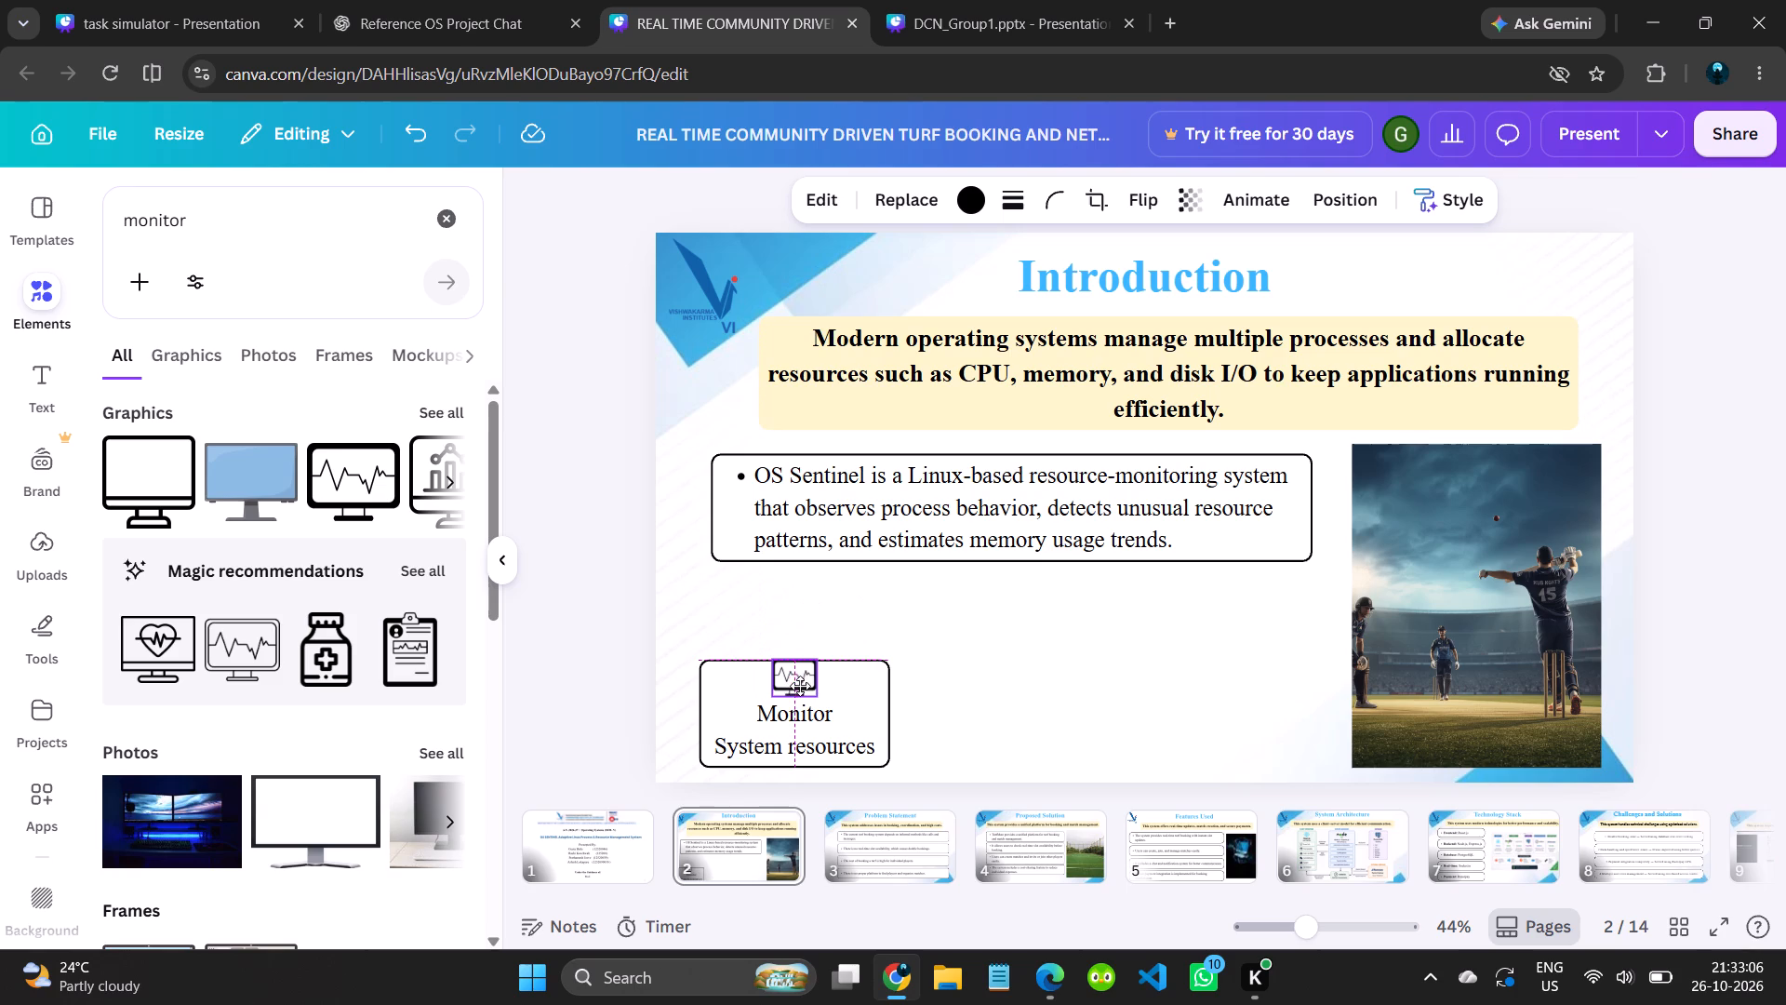
pyautogui.moveTo(800, 686); pyautogui.dragTo(794, 689)
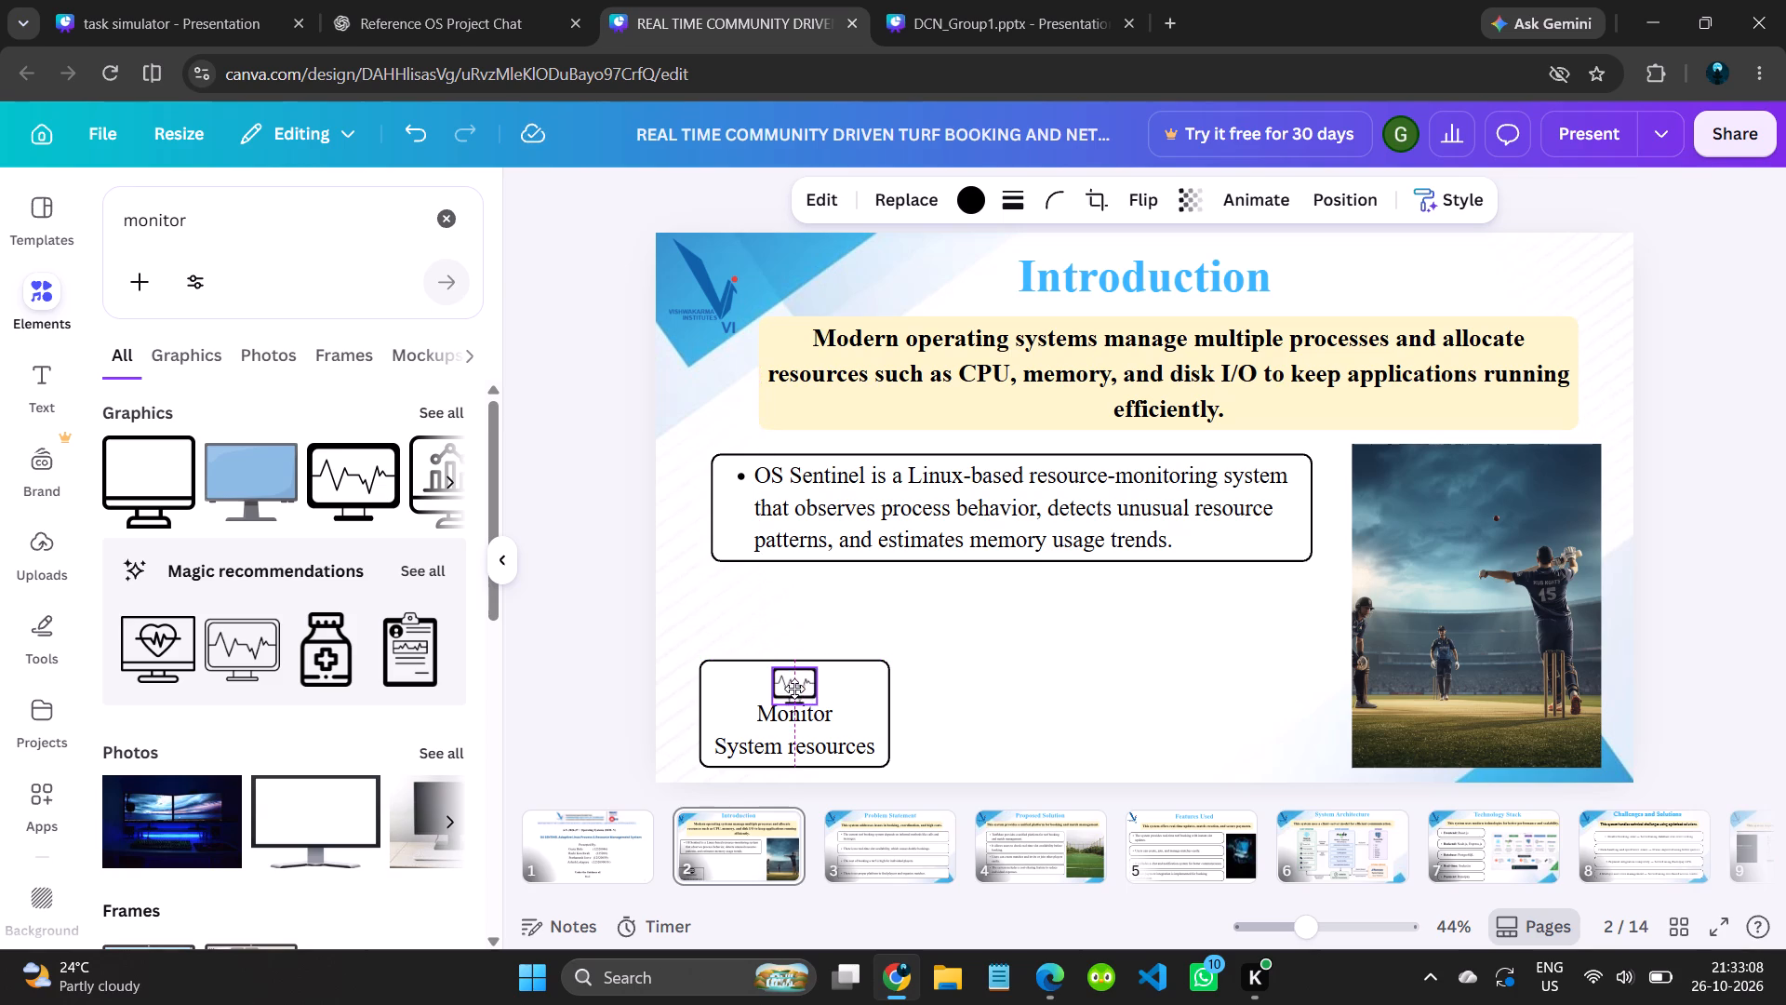
pyautogui.moveTo(794, 689); pyautogui.dragTo(797, 689)
pyautogui.moveTo(813, 703); pyautogui.dragTo(799, 696)
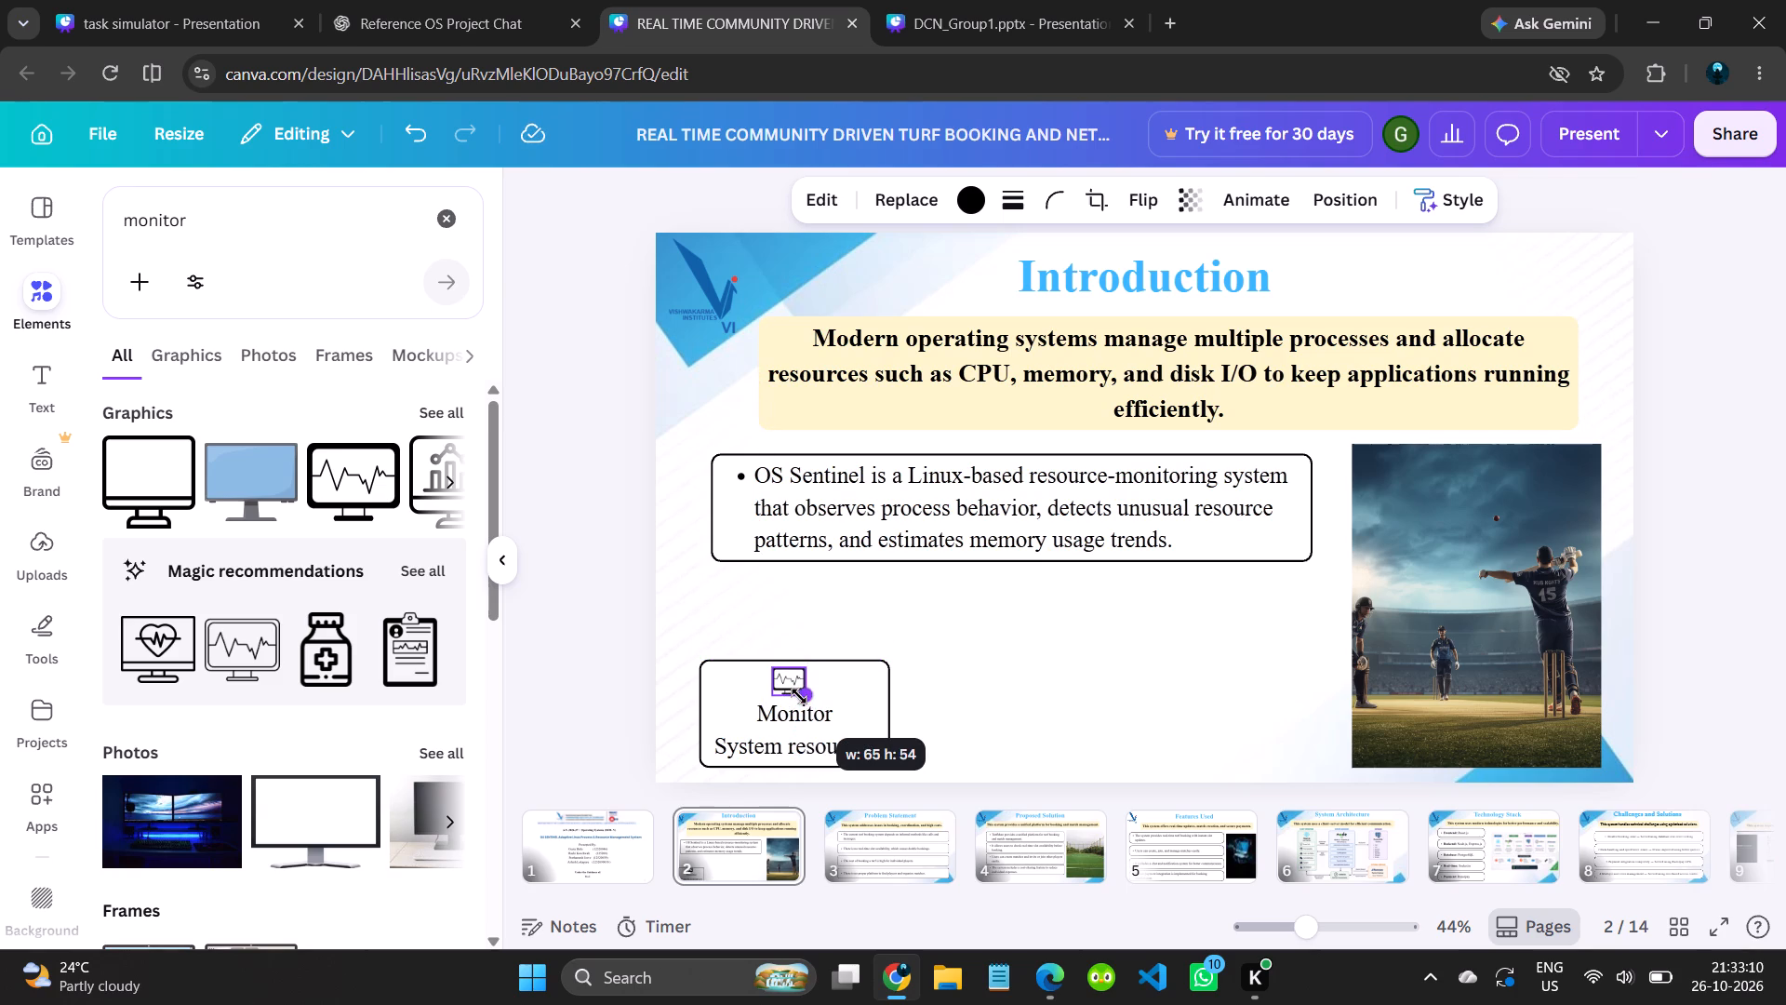
pyautogui.moveTo(799, 696); pyautogui.dragTo(796, 693)
pyautogui.click(784, 680)
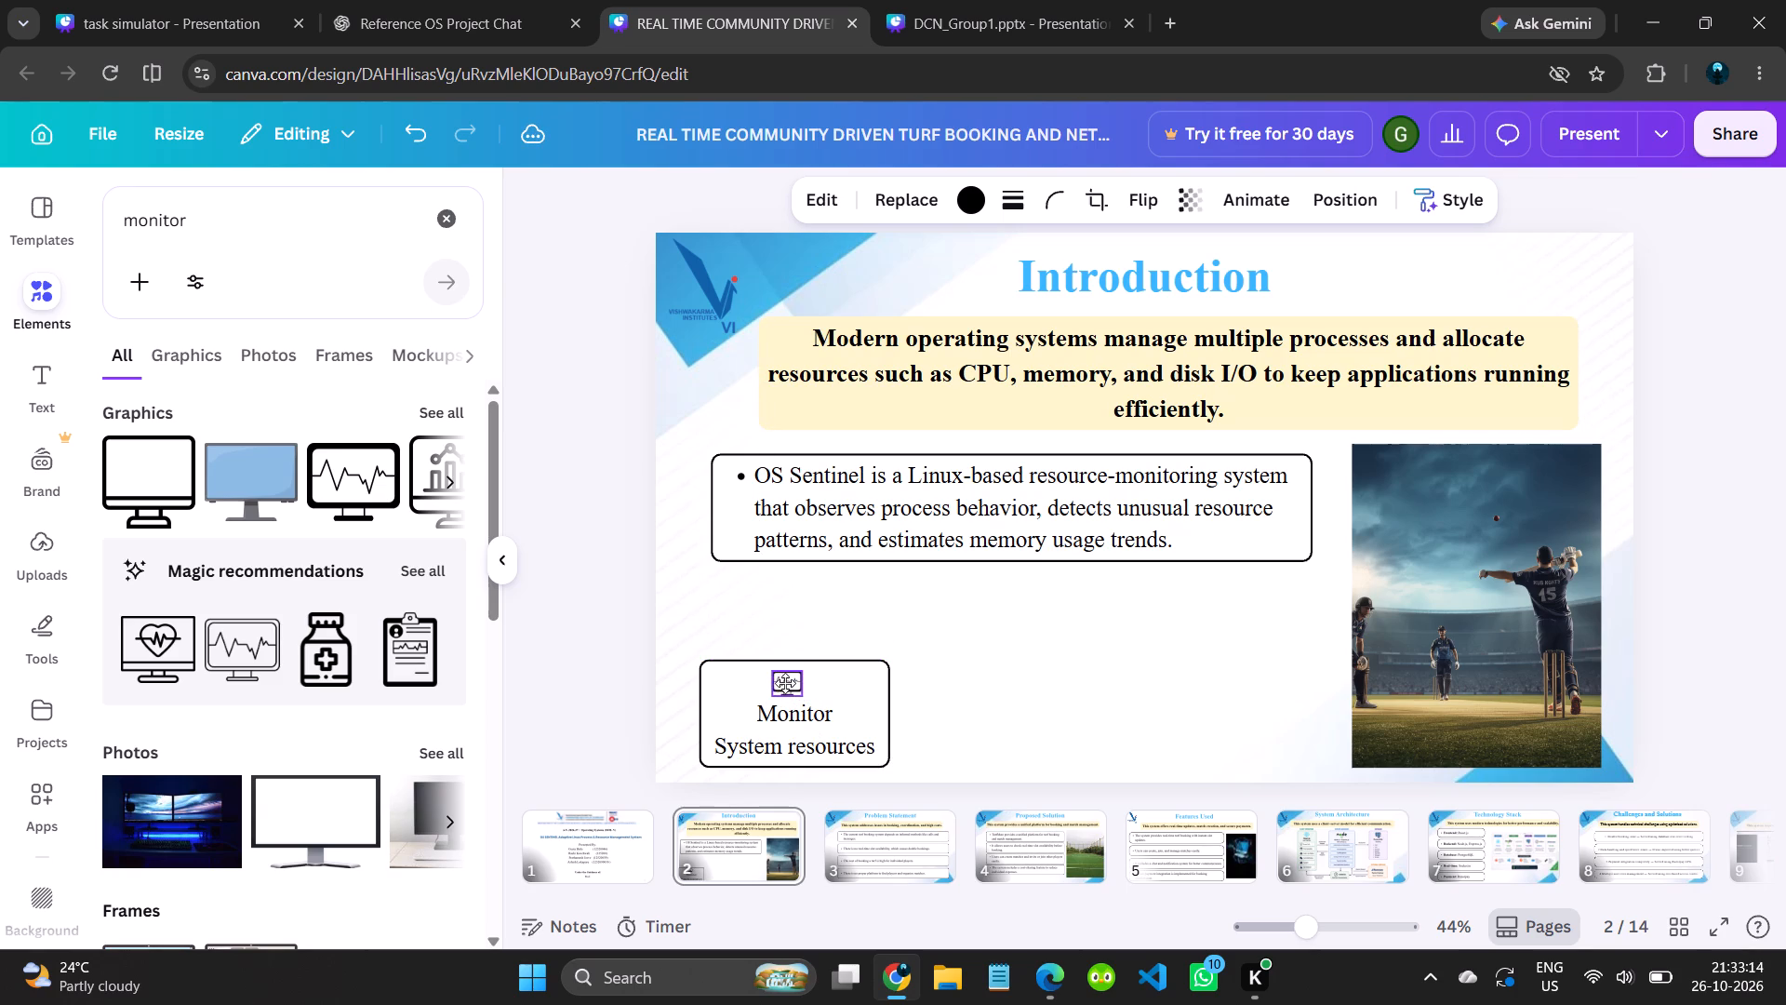
pyautogui.click(975, 704)
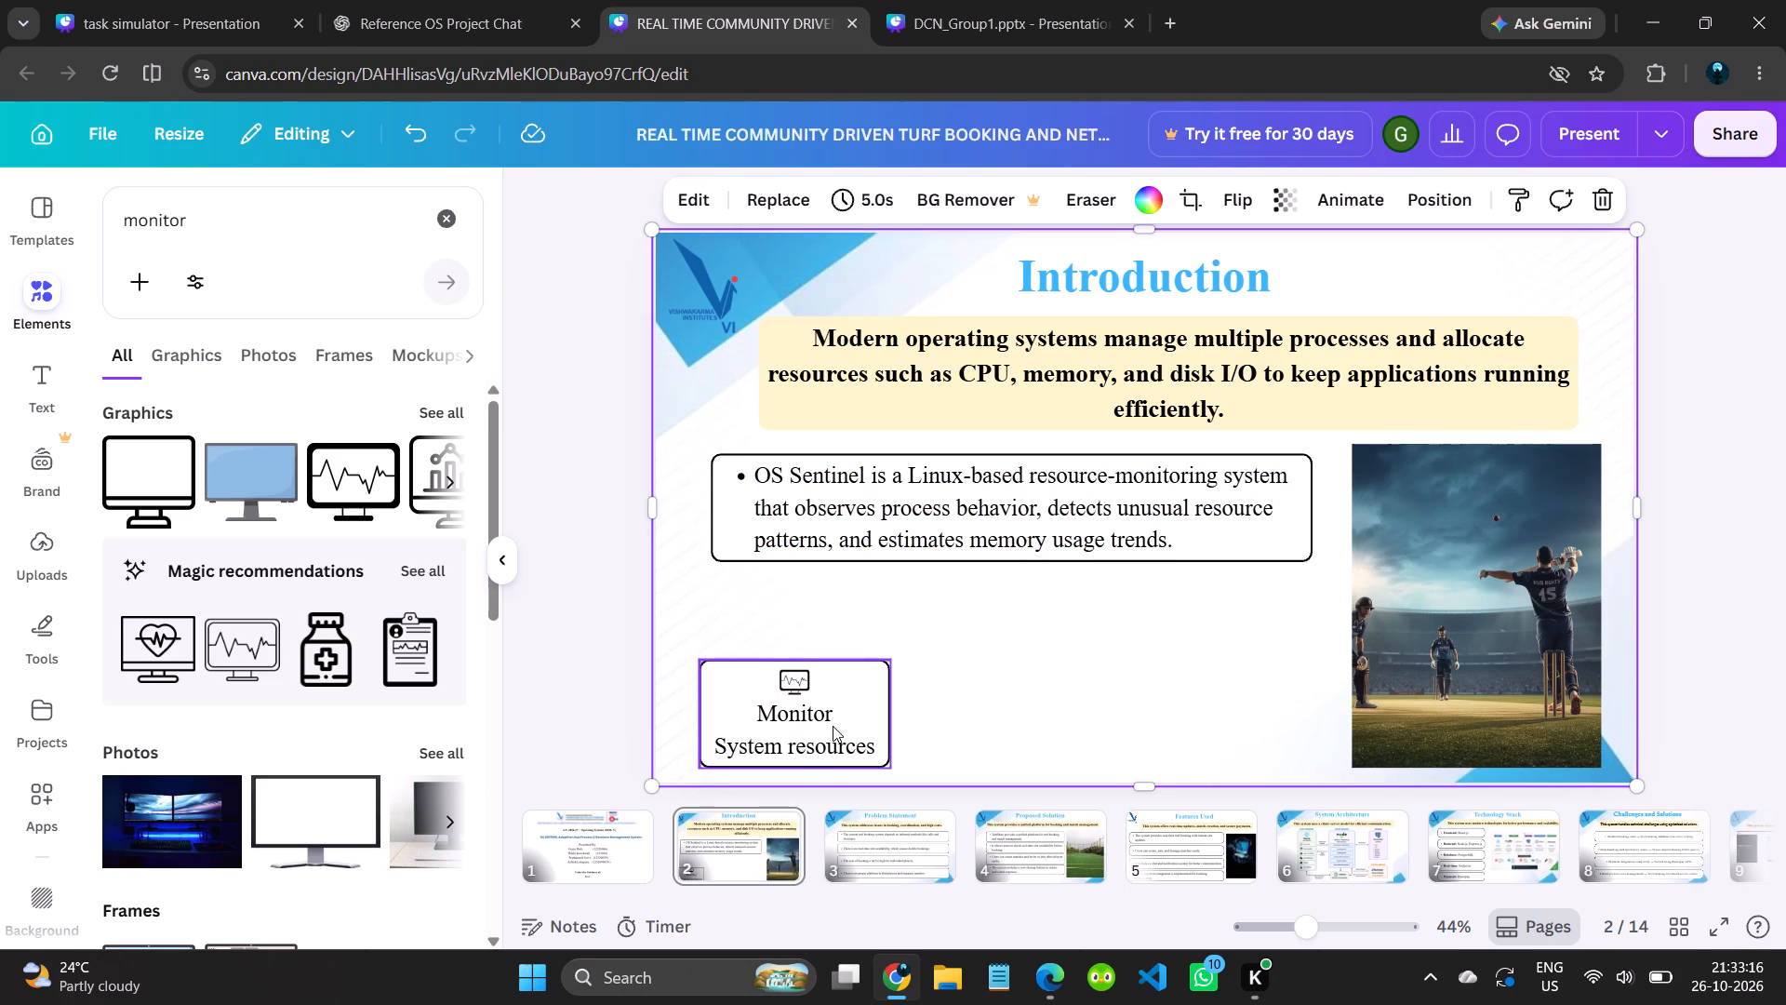
# Make the word "Monitor" in the small box bold.
pyautogui.click(816, 726)
pyautogui.doubleClick(790, 719)
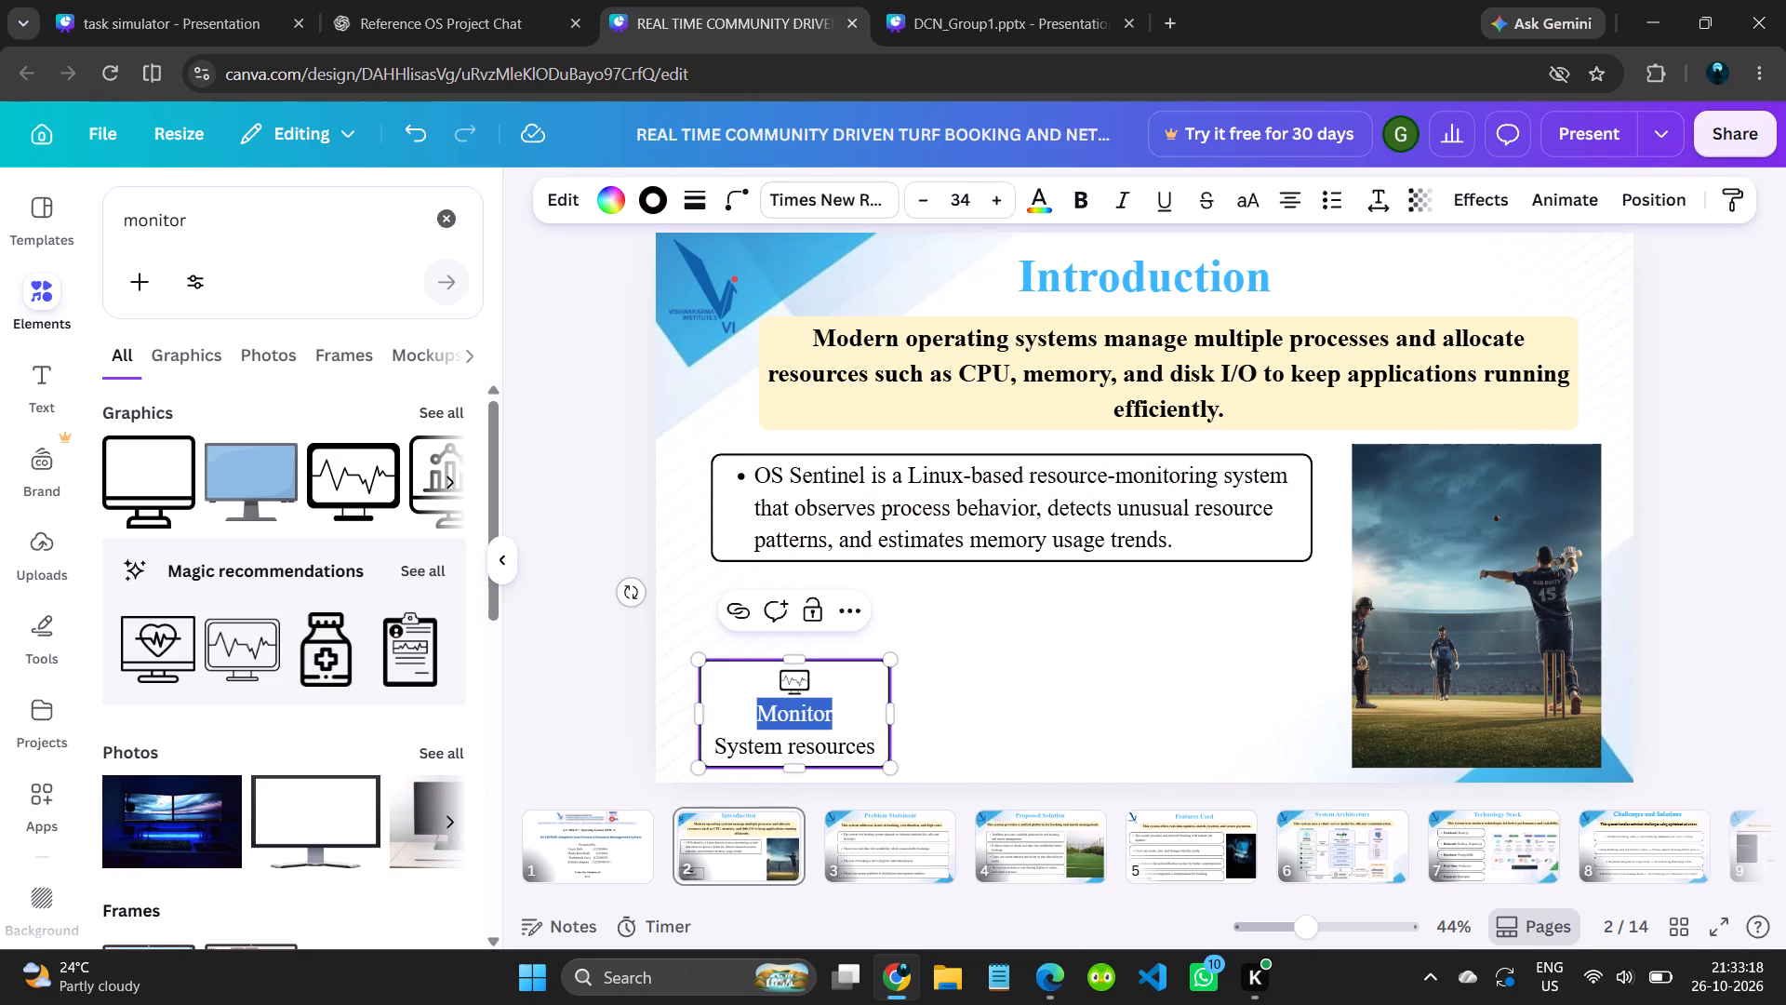
pyautogui.click(1088, 192)
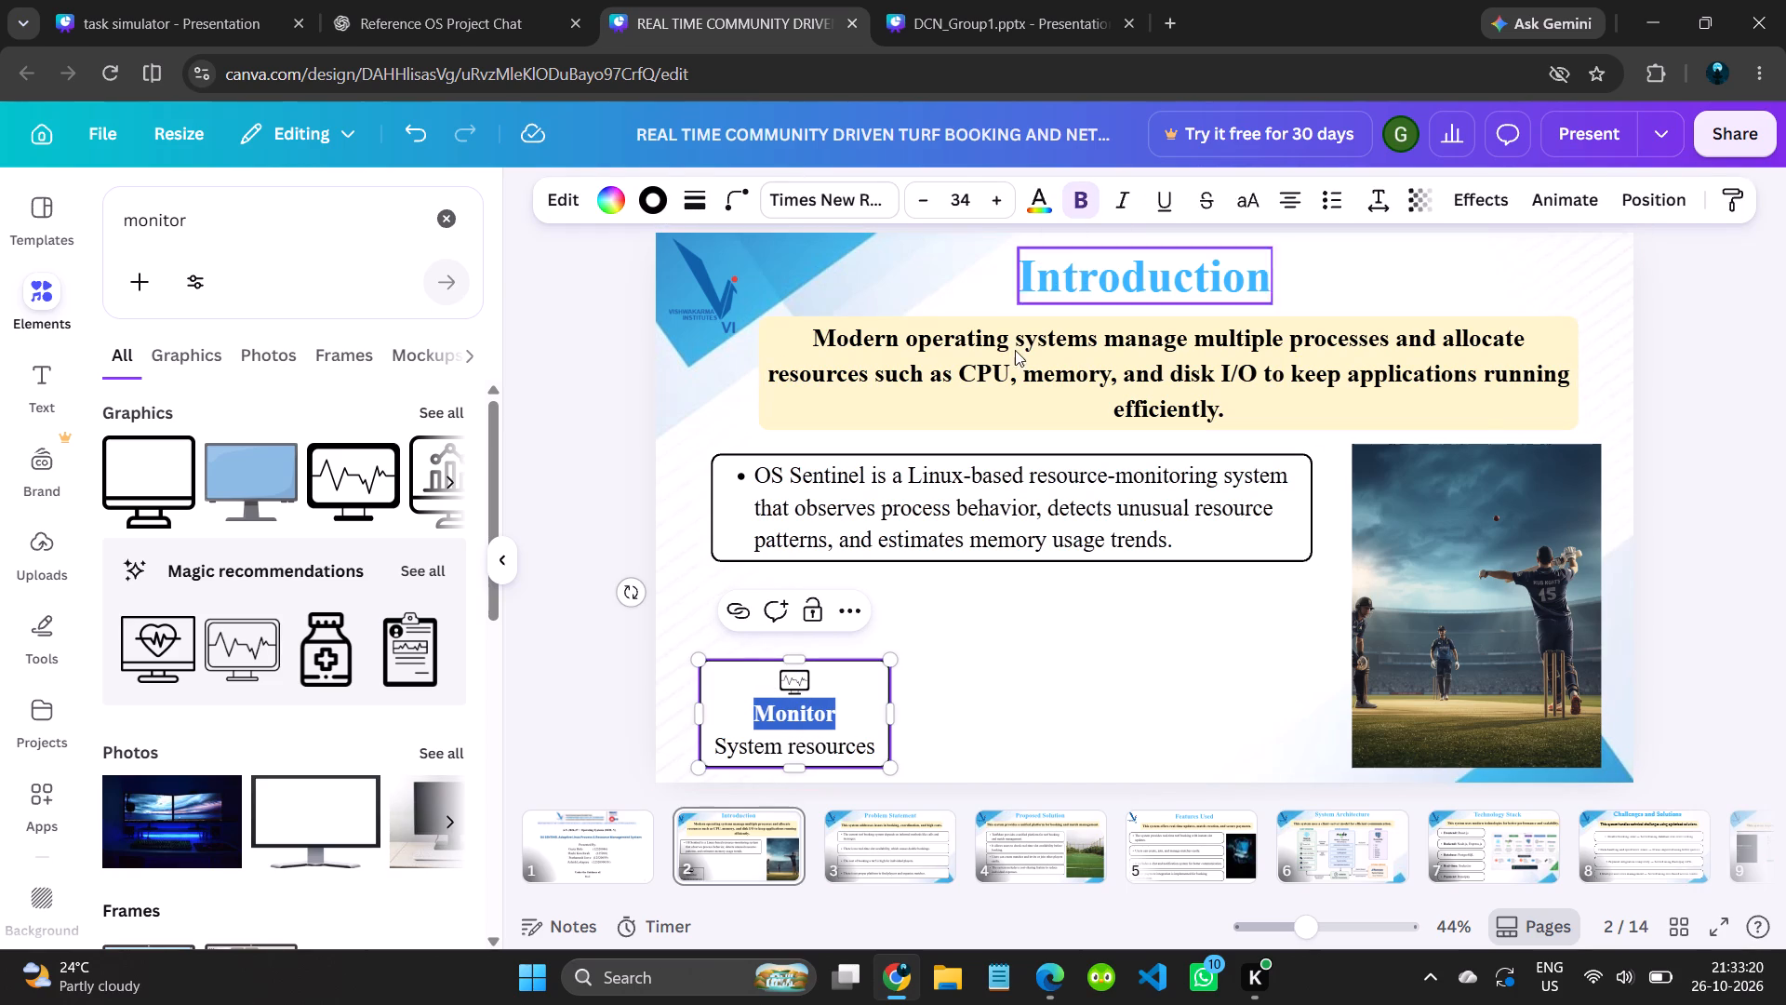
pyautogui.click(942, 642)
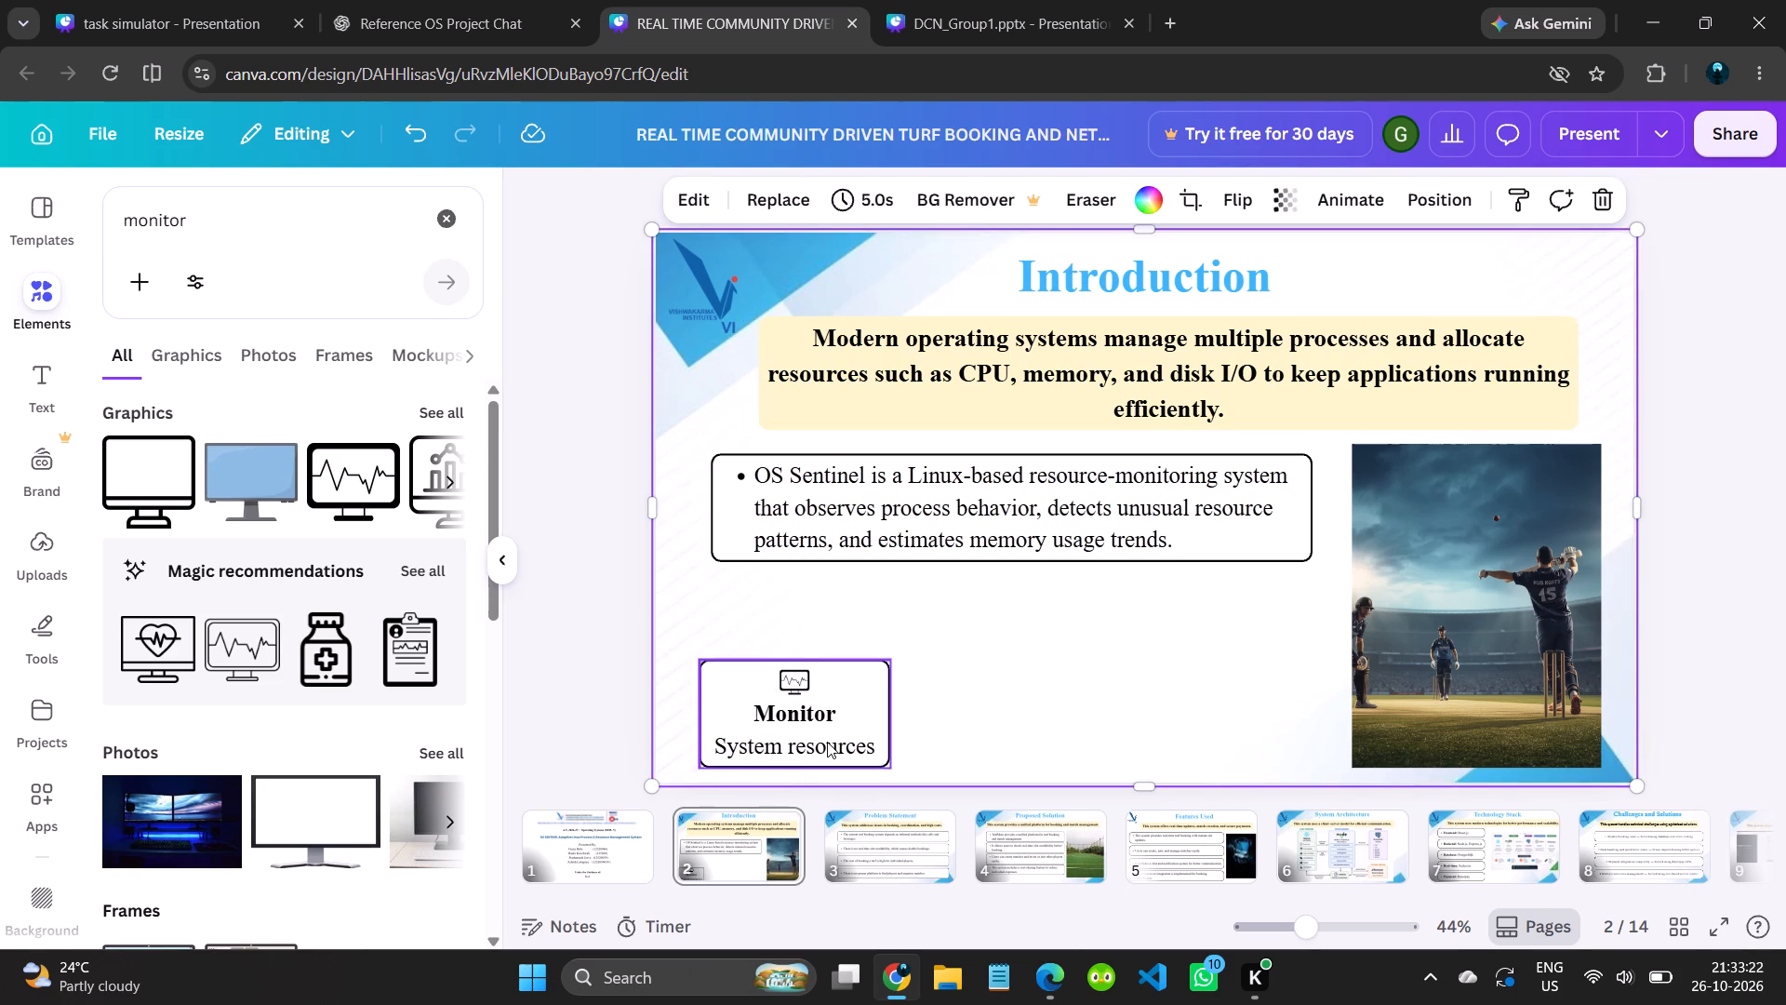
# Move the Monitor text box up slightly so its text sits closer beneath the icon.
pyautogui.click(827, 742)
pyautogui.click(852, 712)
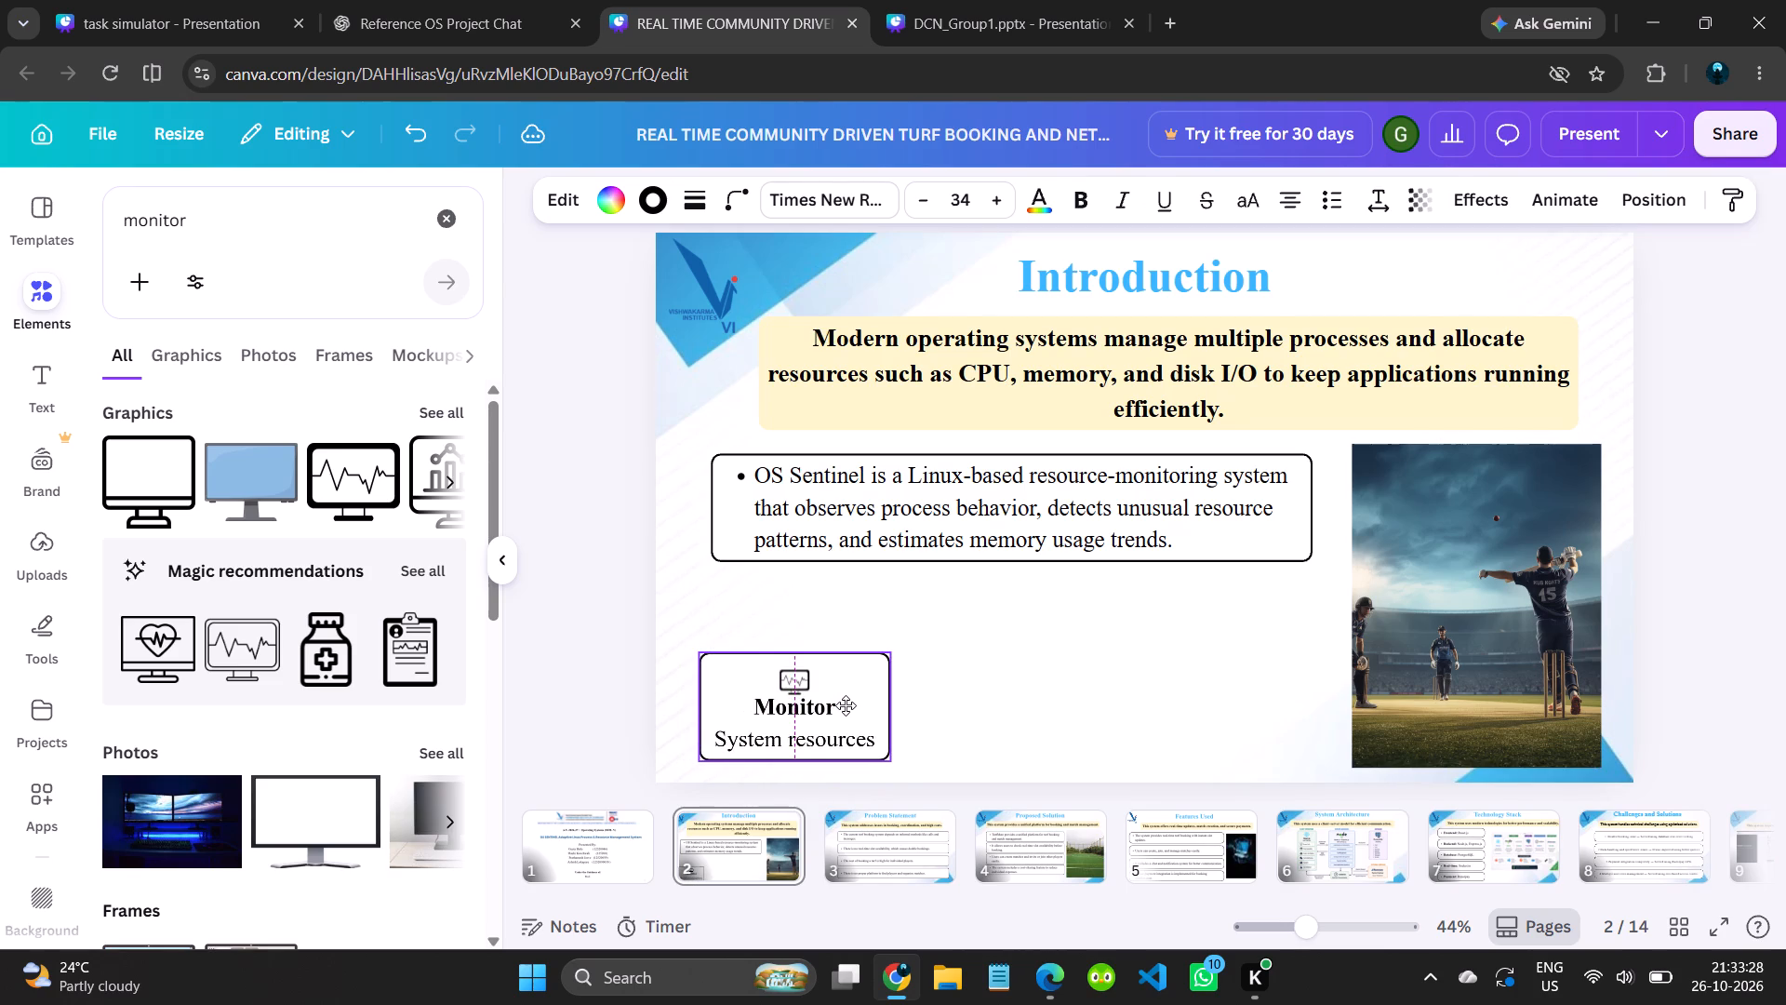
pyautogui.click(959, 722)
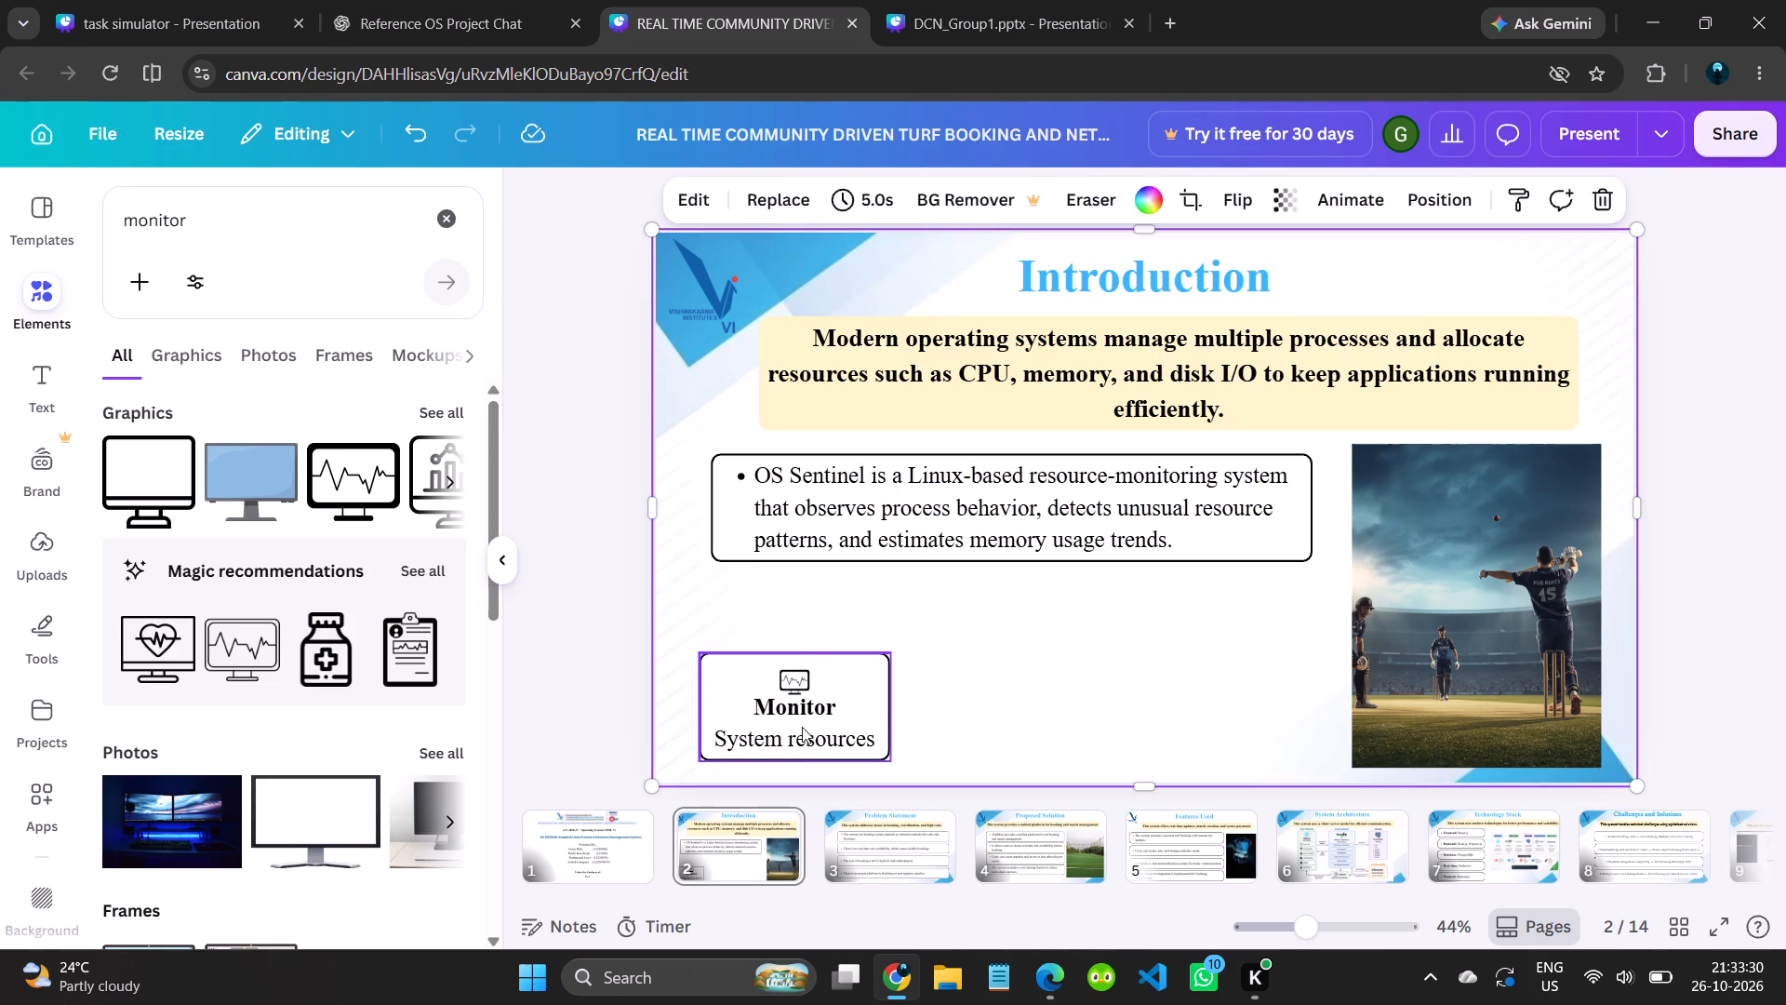
pyautogui.click(835, 706)
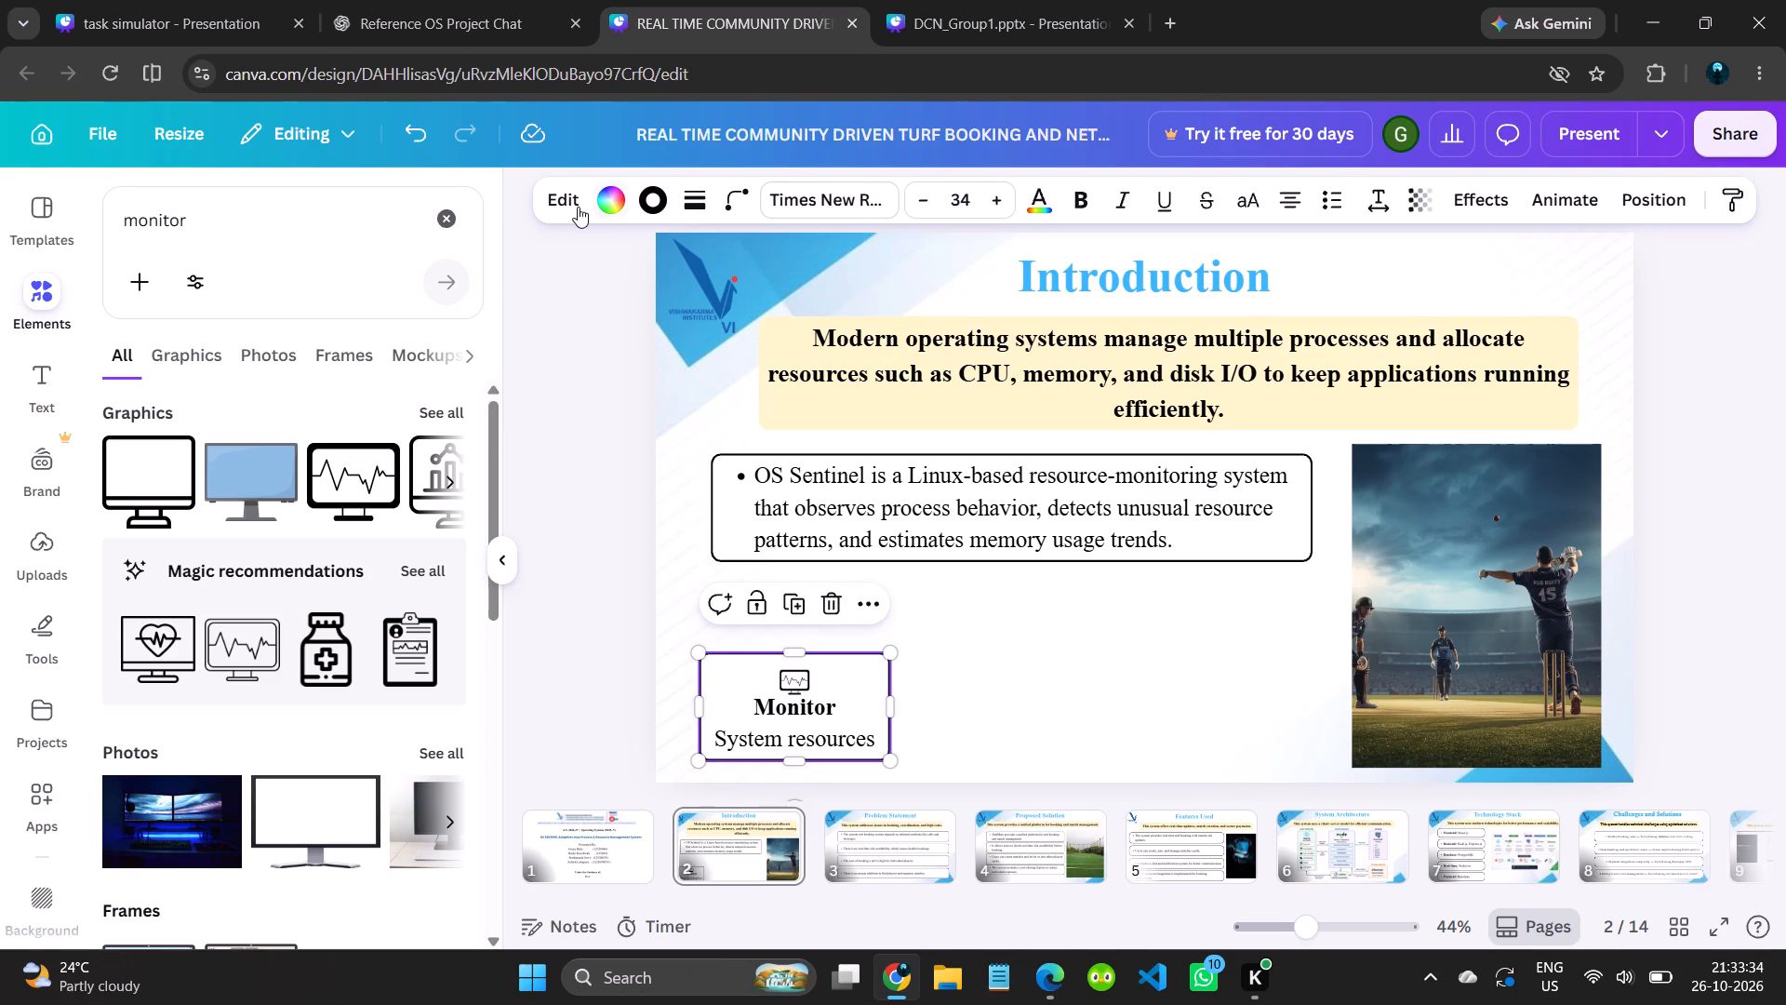
# Clear the "monitor" search from the elements library.
pyautogui.click(443, 222)
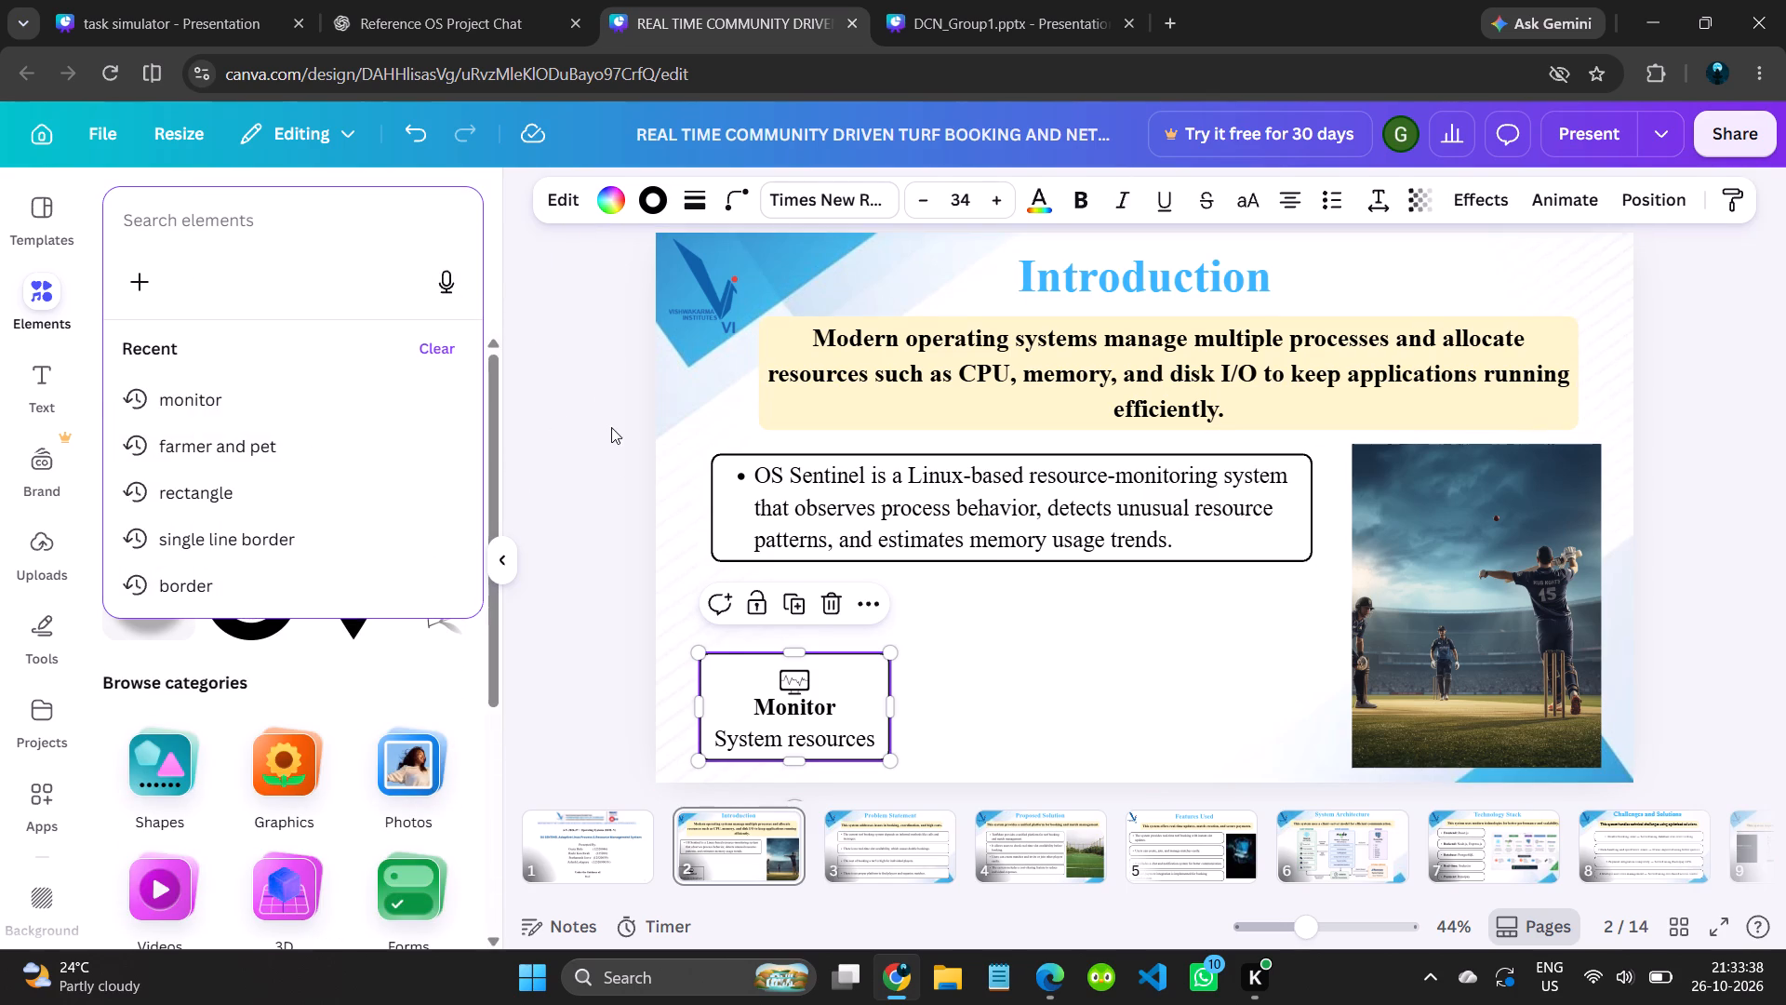
pyautogui.click(611, 427)
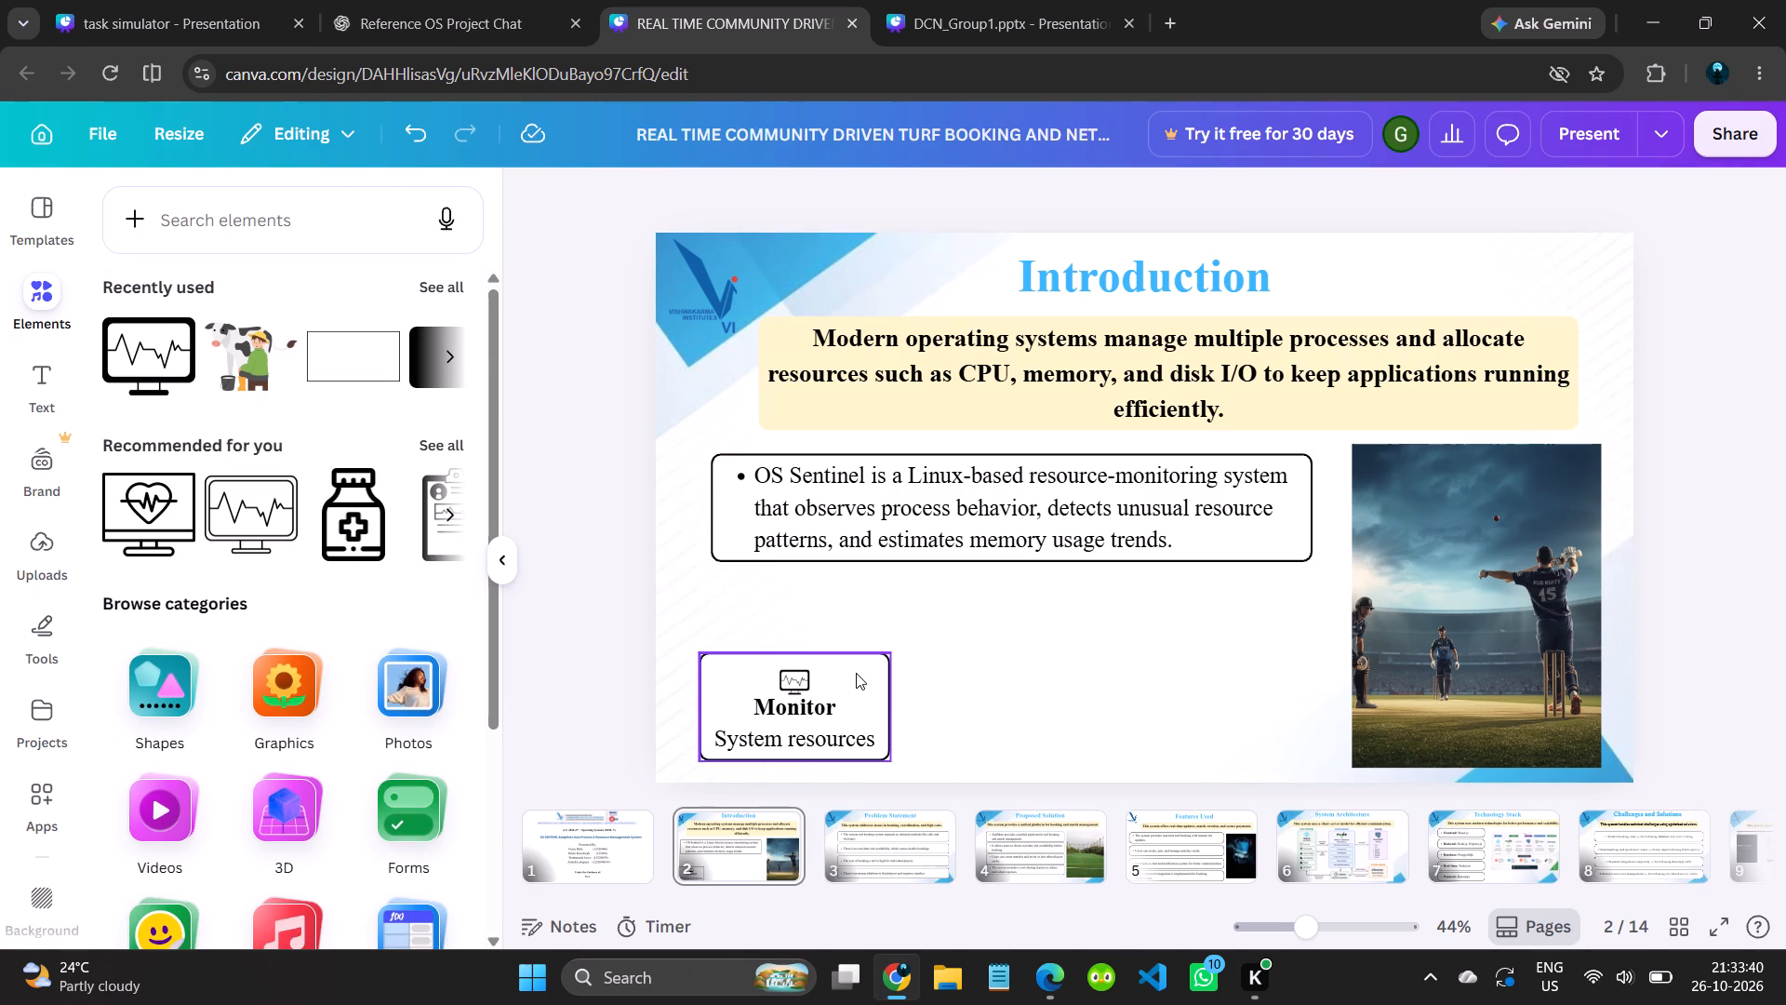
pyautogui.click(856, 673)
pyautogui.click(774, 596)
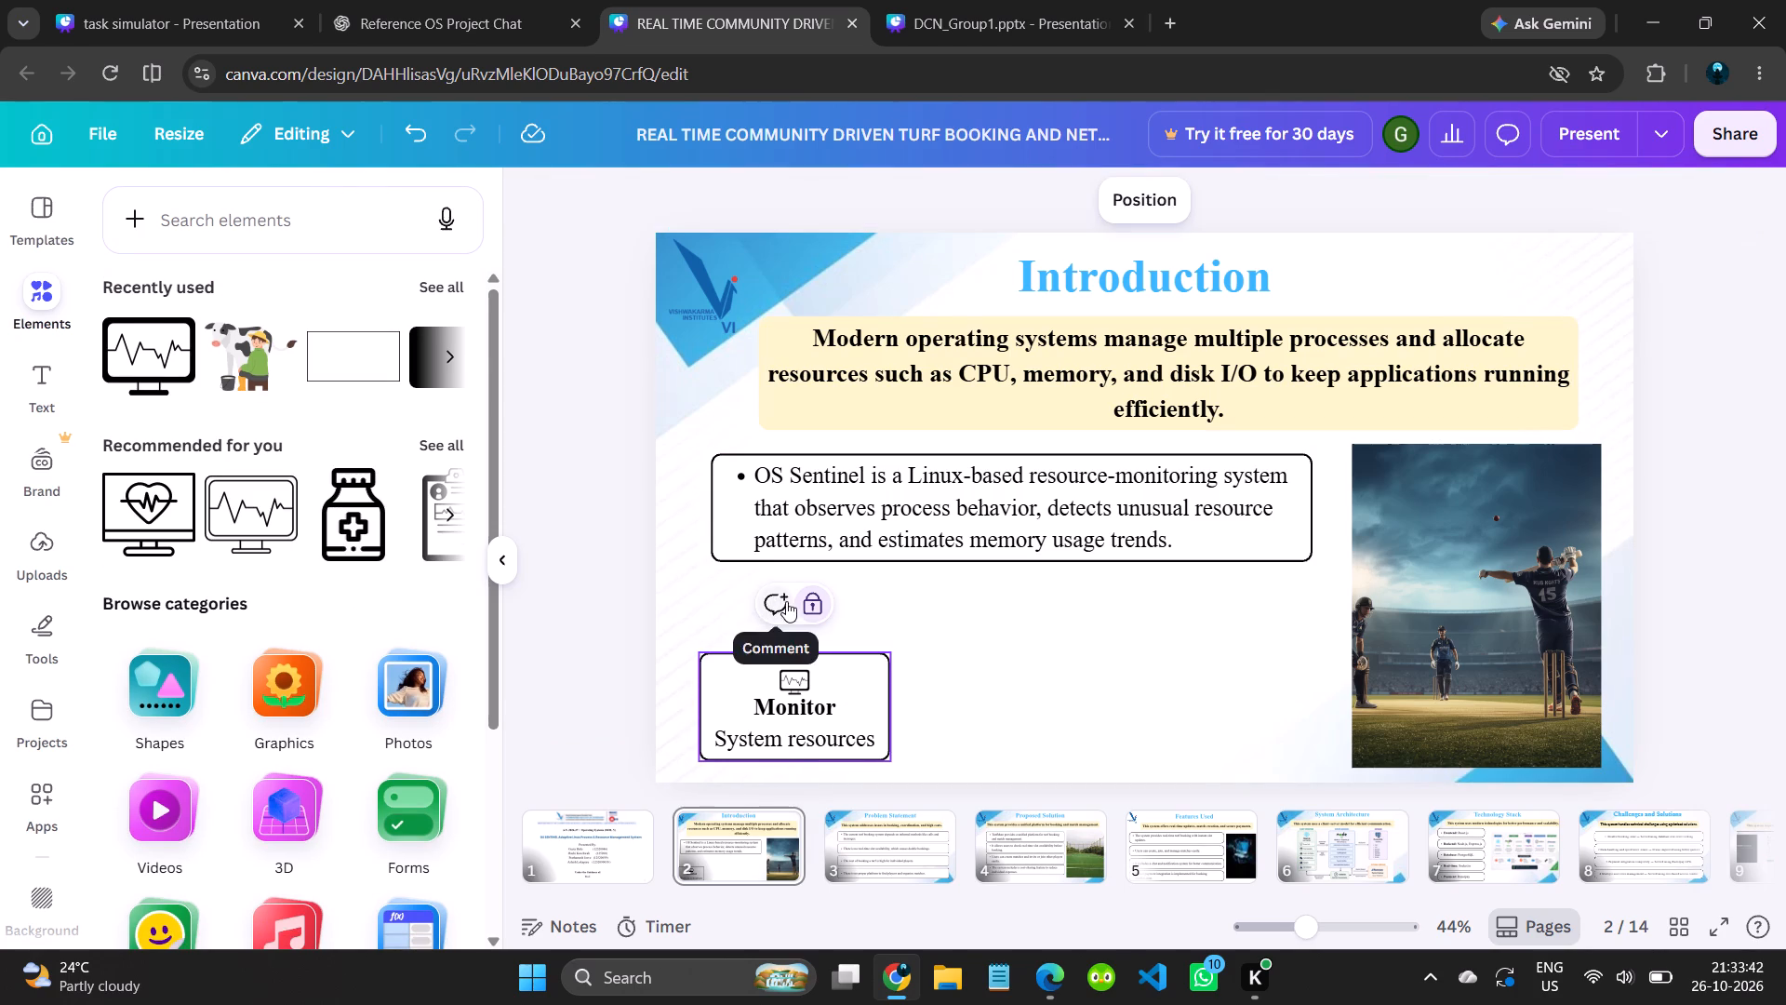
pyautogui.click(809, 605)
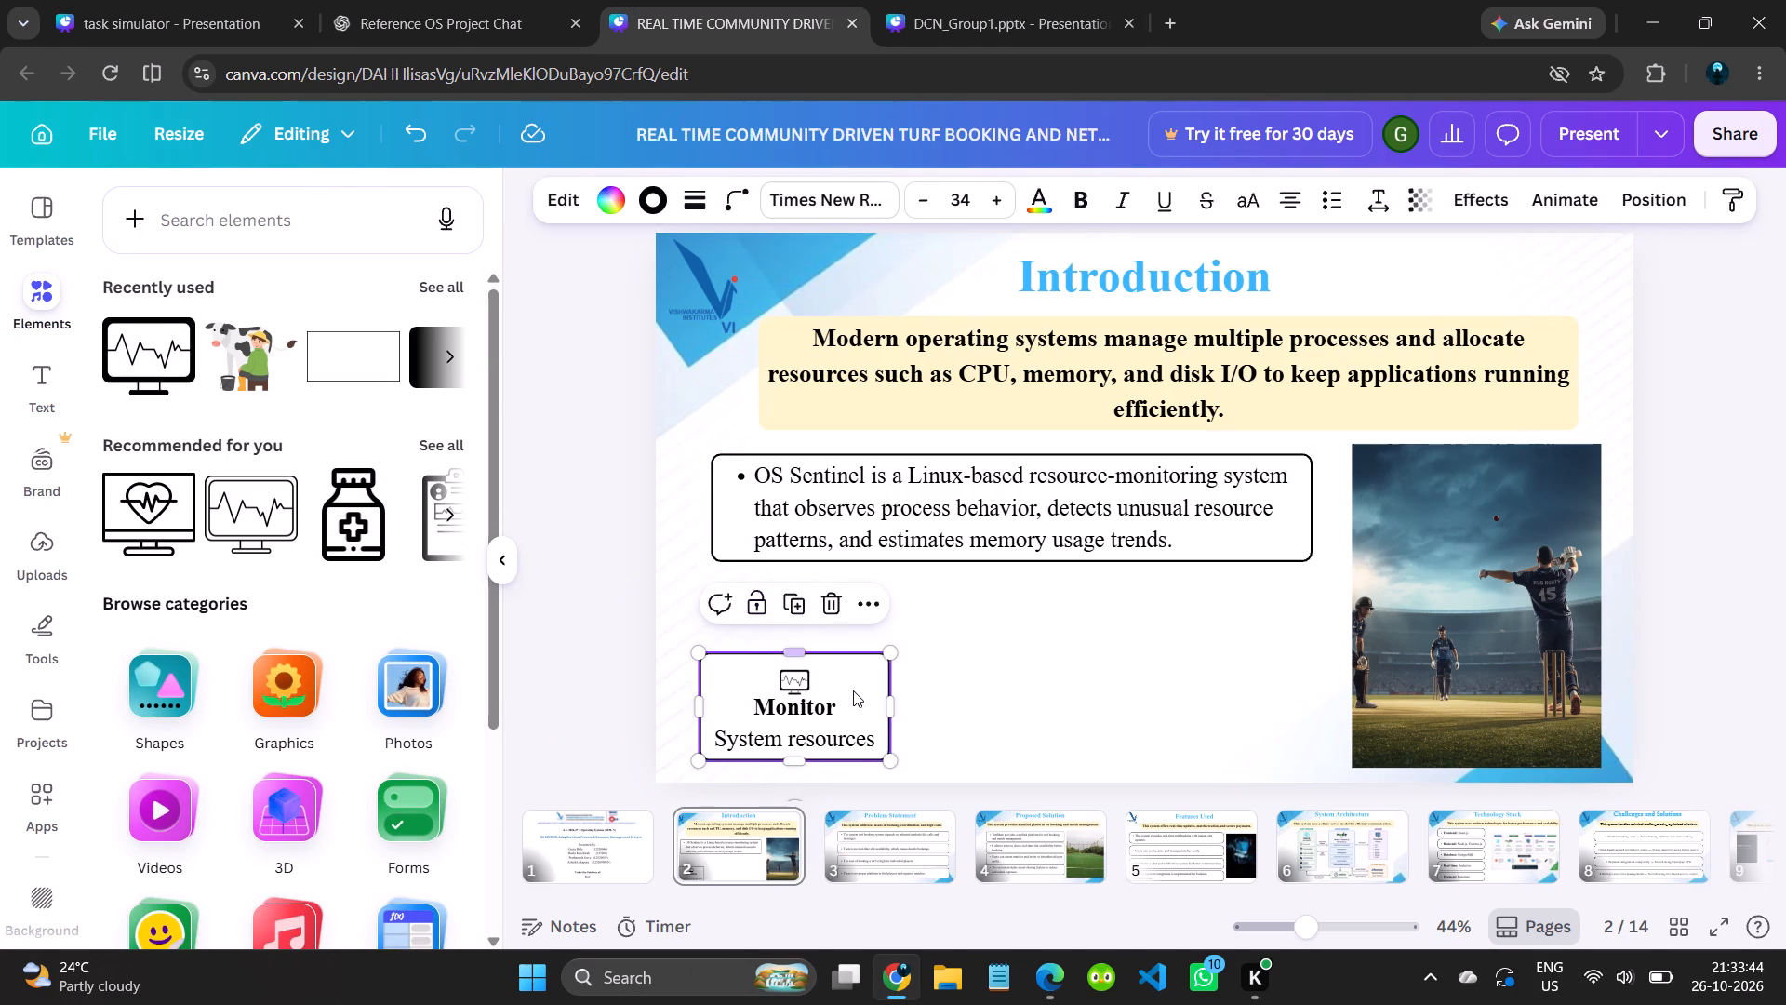
# Duplicate the Monitor text box twice, without its icon.
pyautogui.click(853, 690)
pyautogui.click(849, 672)
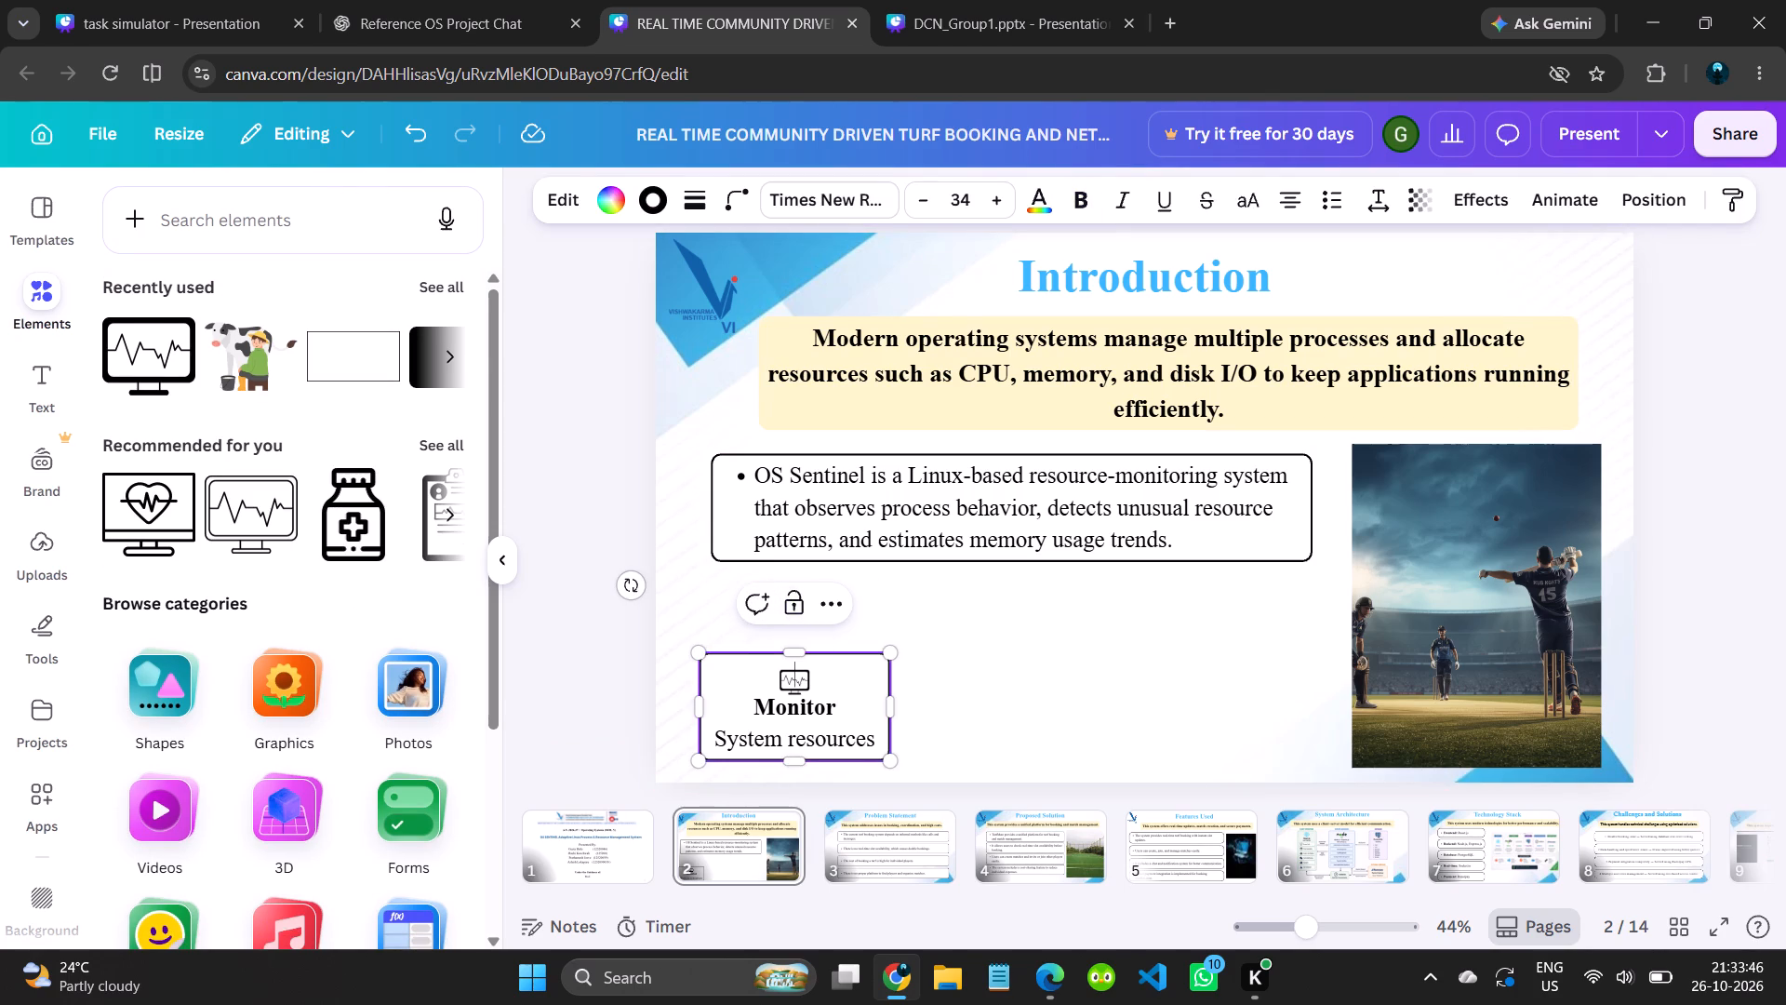
pyautogui.click(947, 708)
pyautogui.click(871, 695)
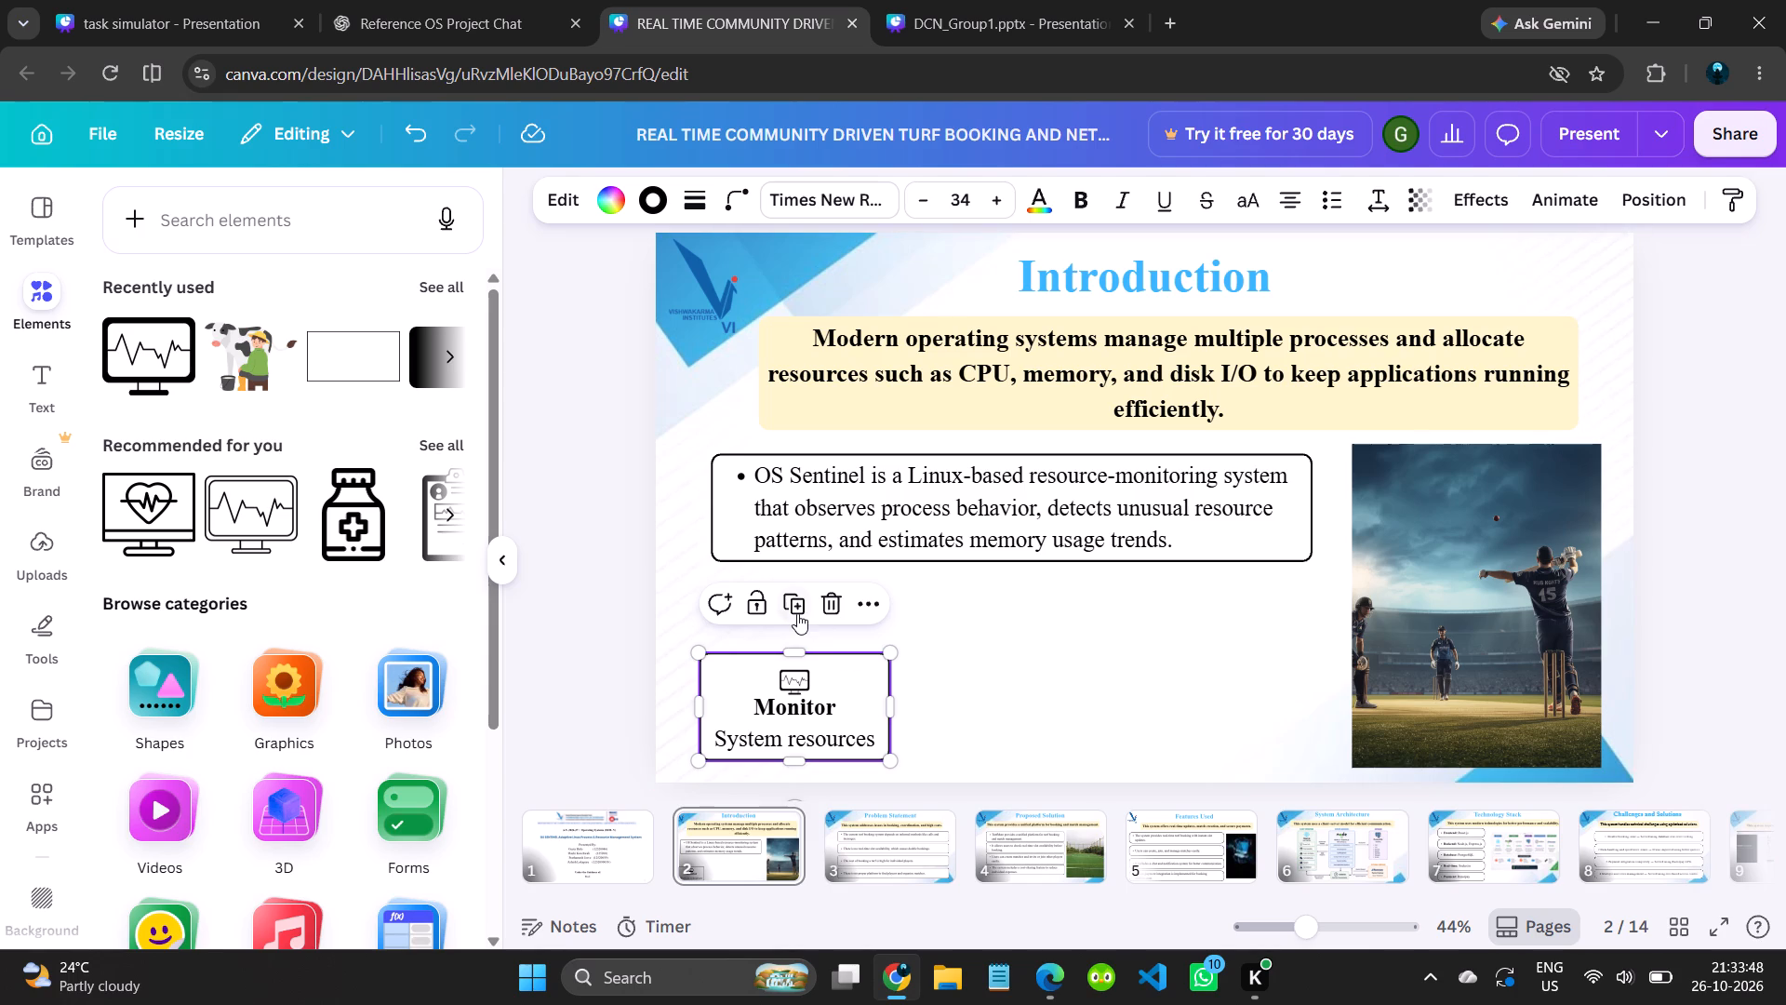
pyautogui.click(797, 613)
pyautogui.click(801, 607)
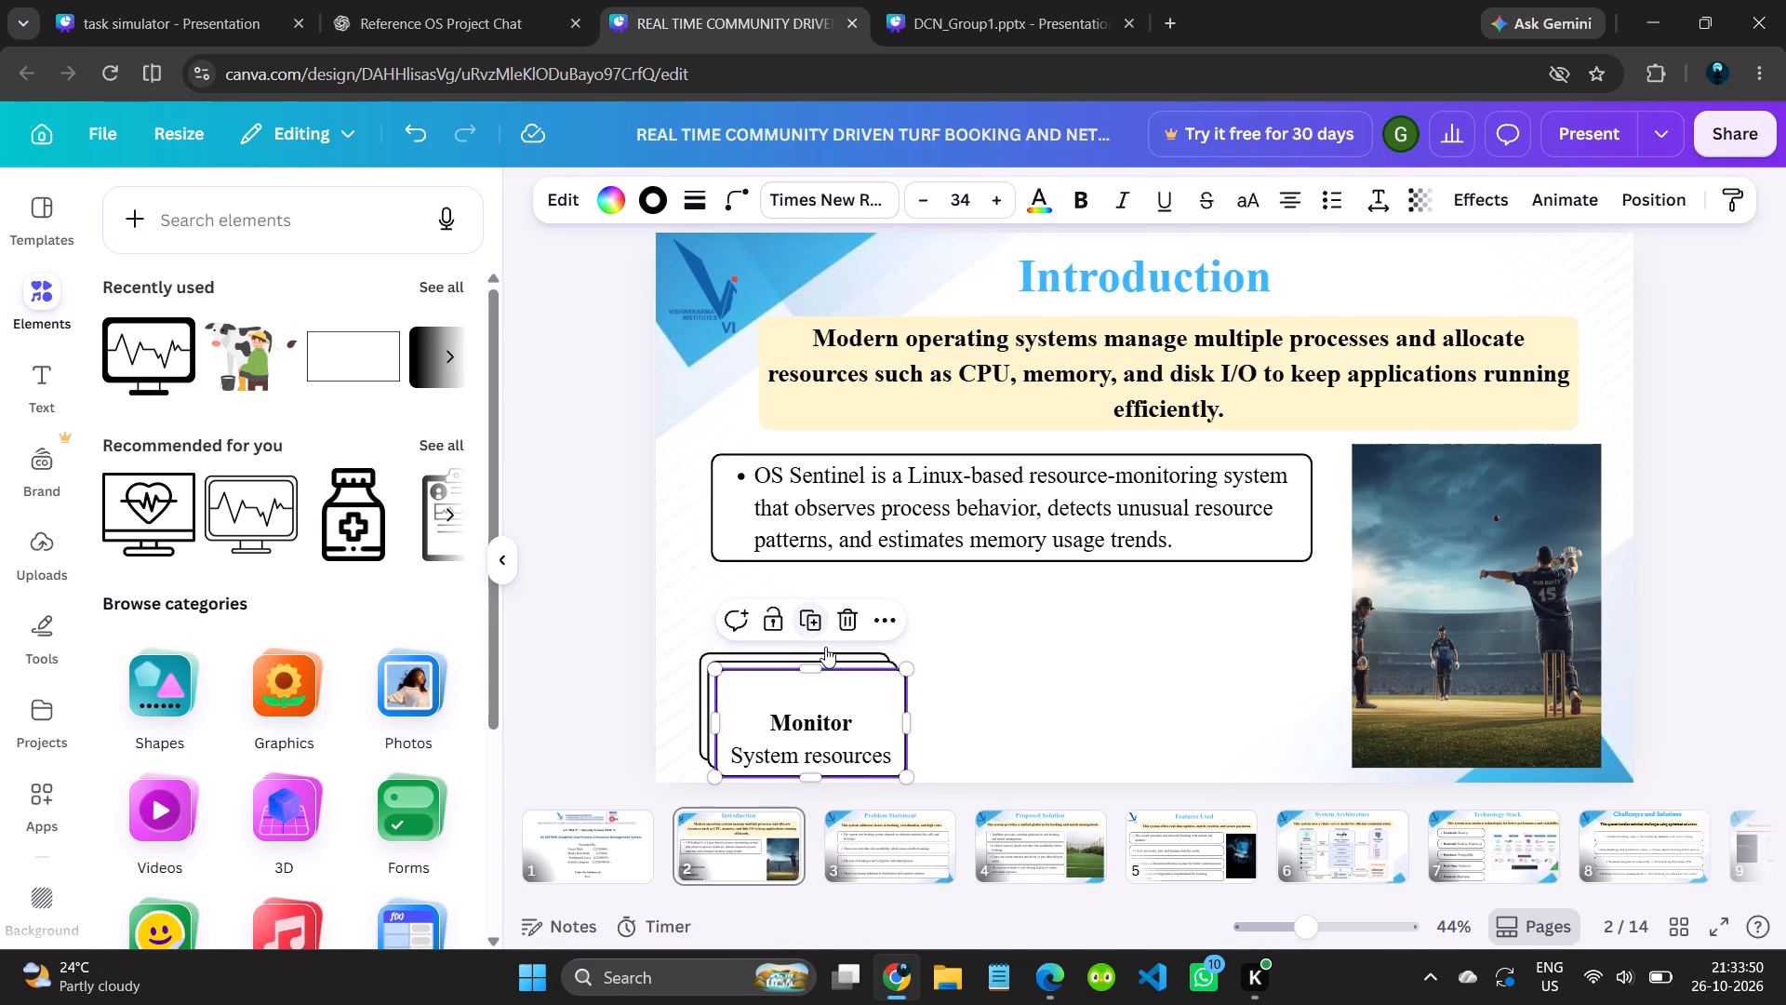
# Line up the two copies in a row beside the original Monitor box, with equal gaps of 16 between the boxes.
pyautogui.moveTo(854, 717); pyautogui.dragTo(1049, 700)
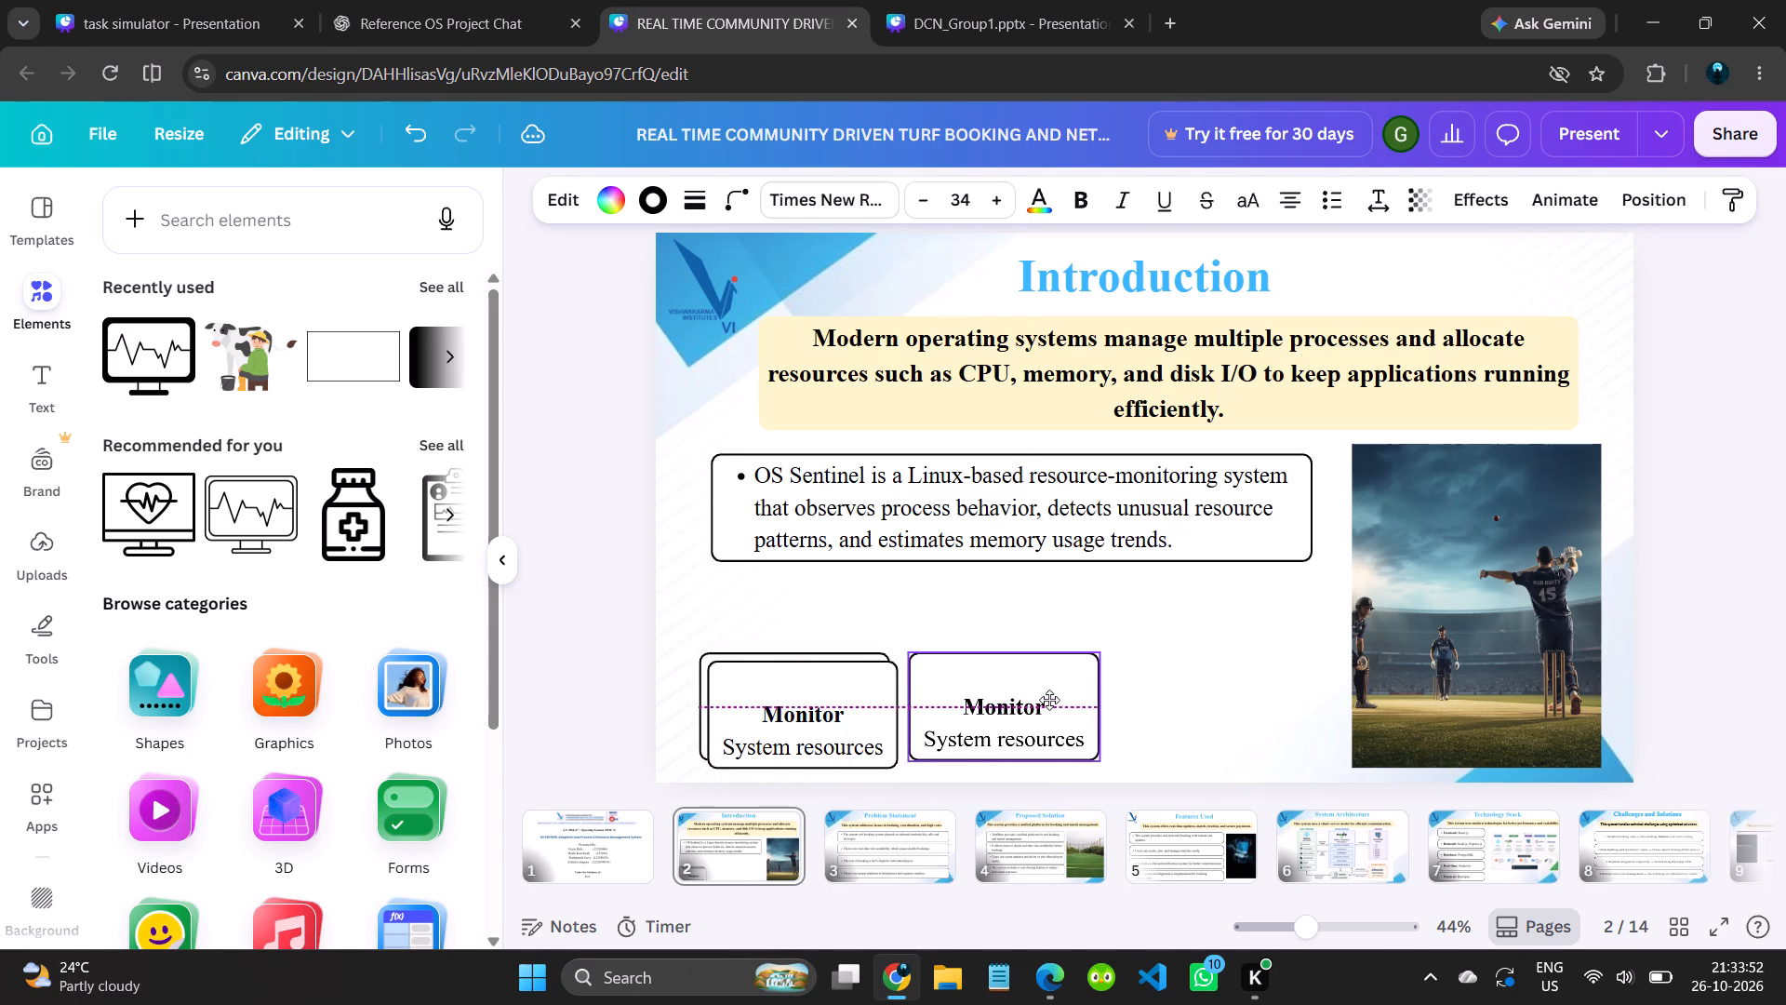
pyautogui.moveTo(1049, 700); pyautogui.dragTo(1036, 702)
pyautogui.doubleClick(903, 722)
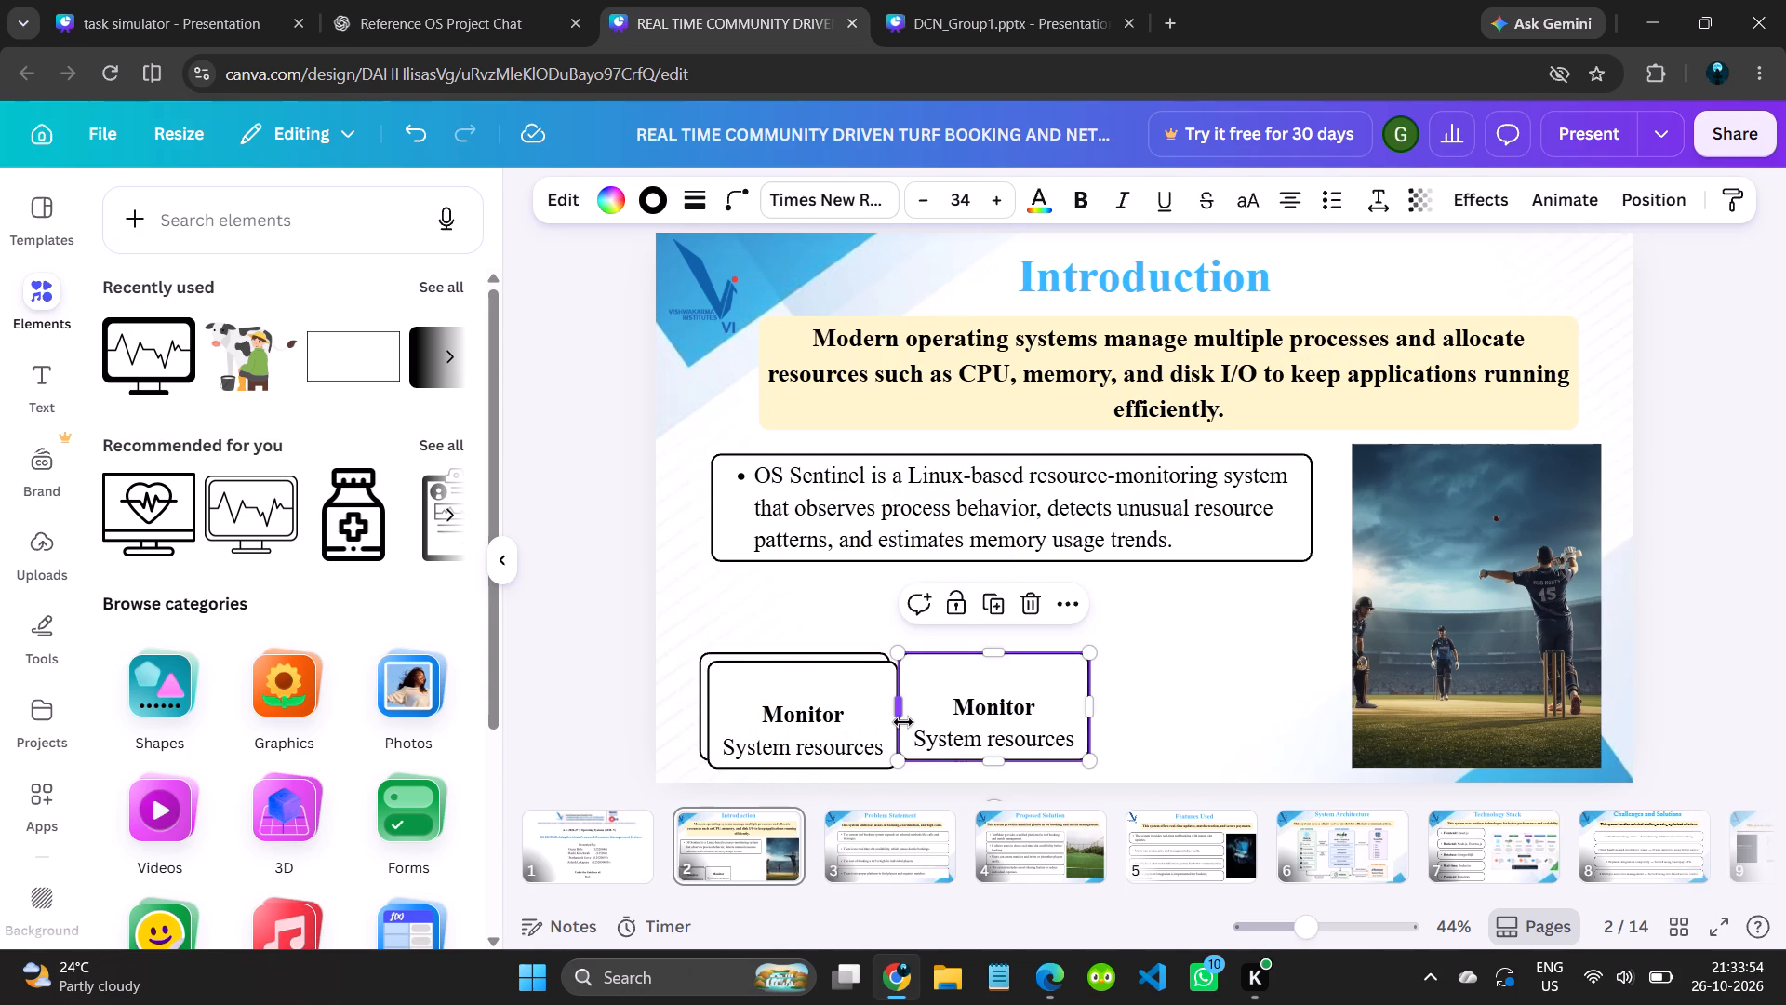
pyautogui.moveTo(806, 715); pyautogui.dragTo(1208, 711)
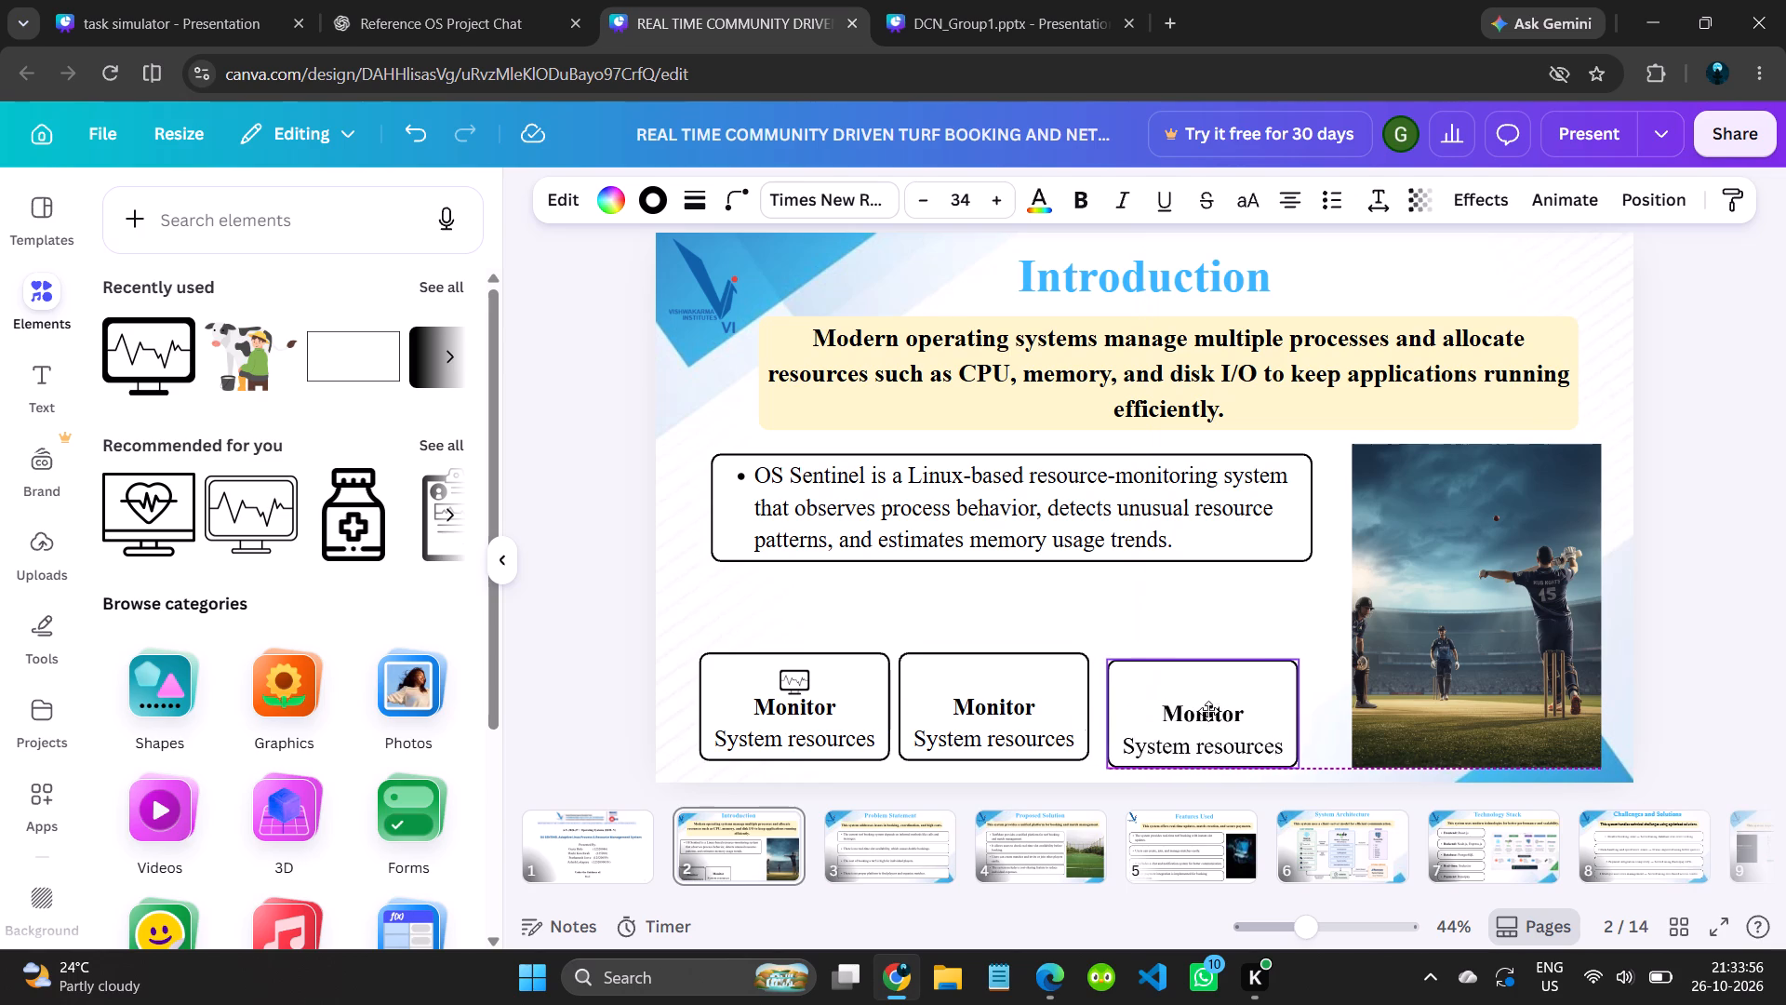
pyautogui.moveTo(1208, 711); pyautogui.dragTo(1203, 703)
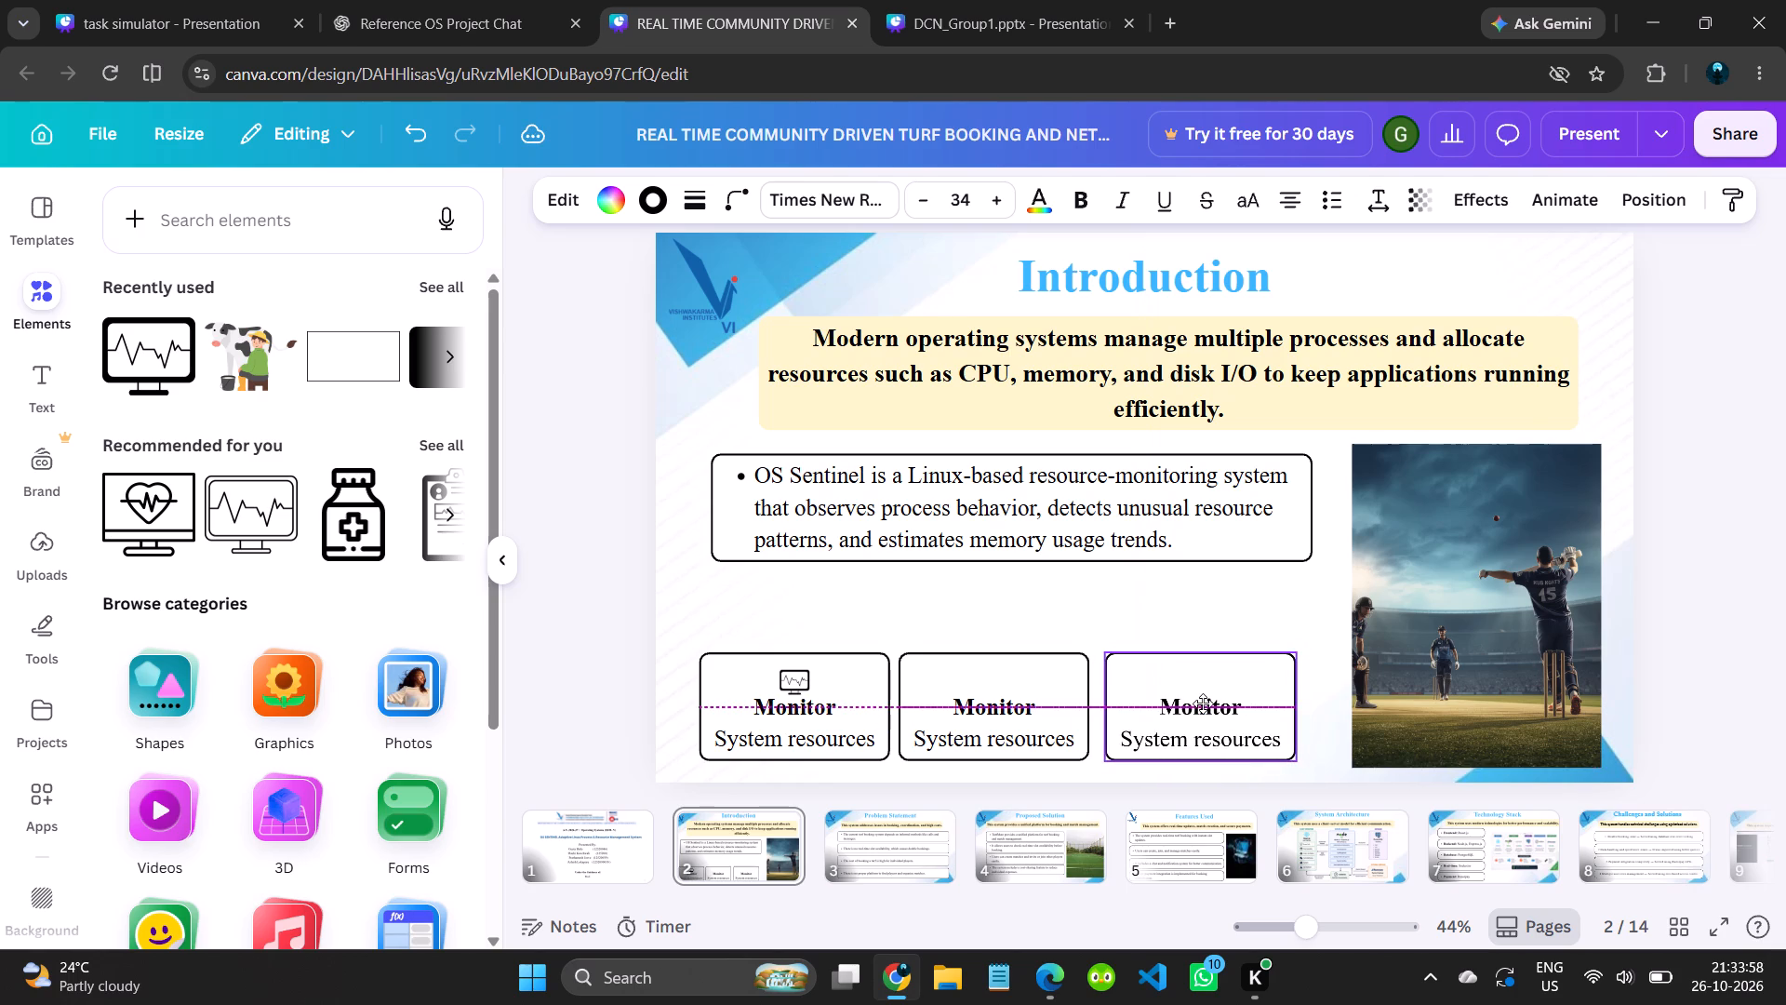
pyautogui.moveTo(1203, 703); pyautogui.dragTo(1200, 703)
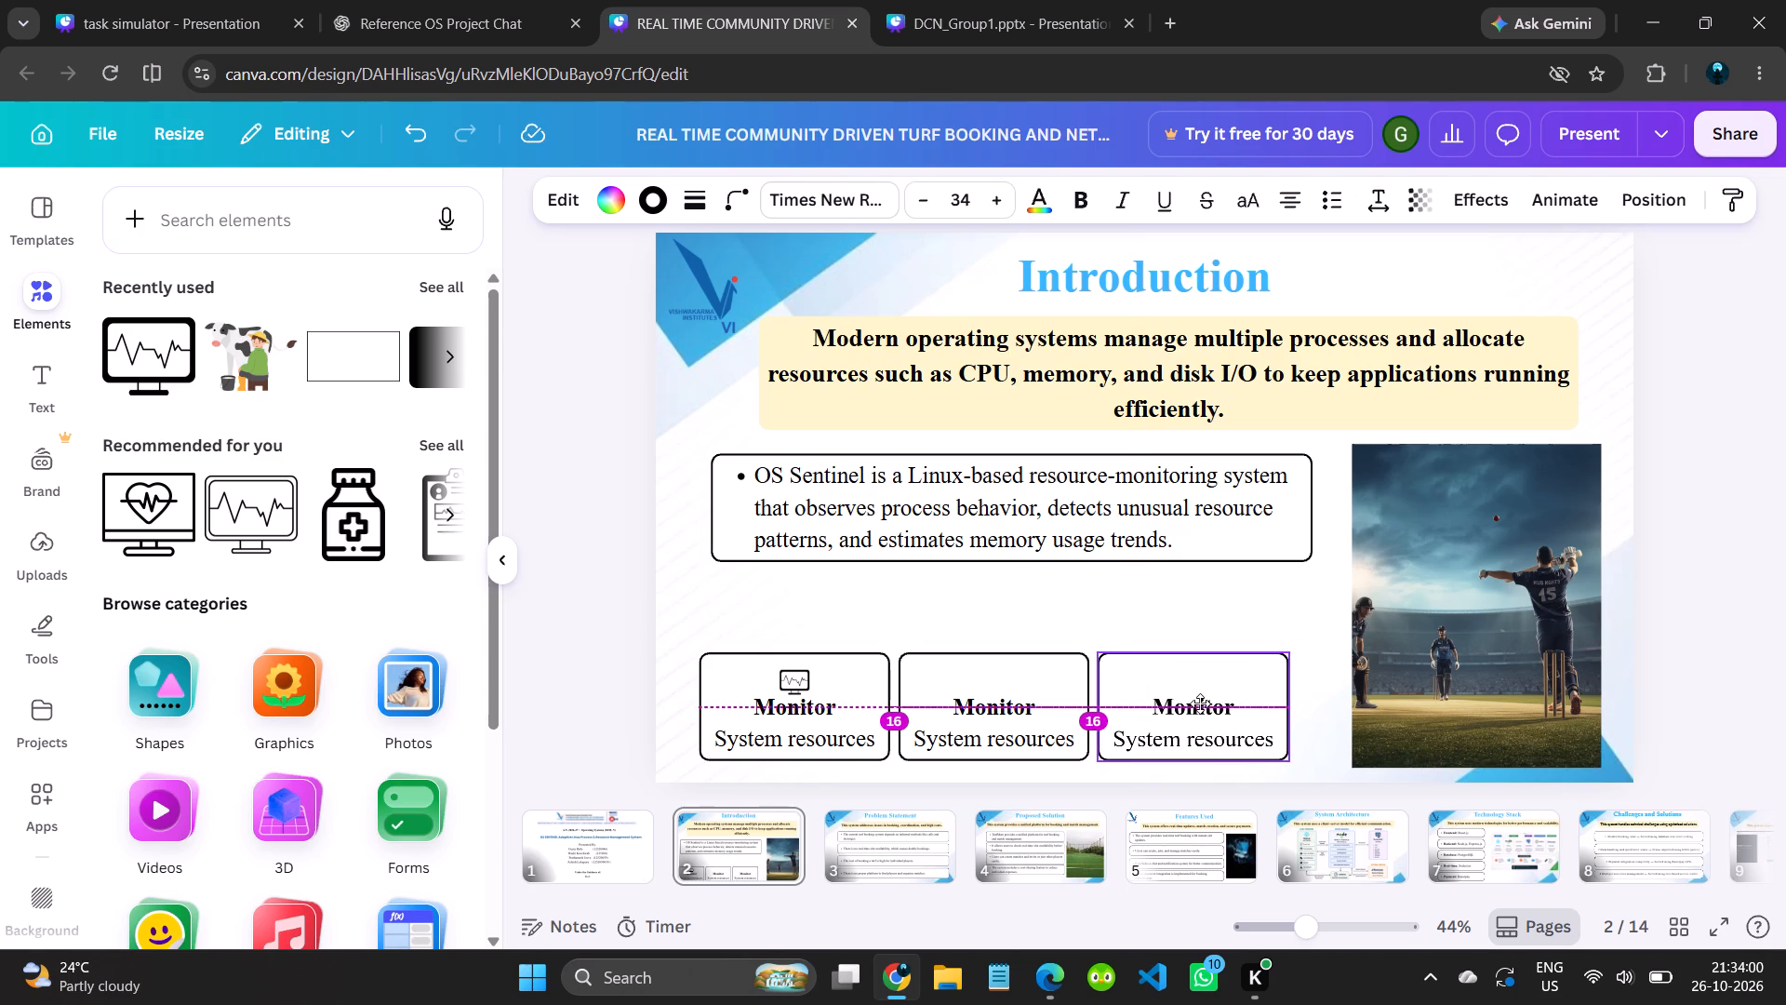
# Shift the third Monitor box slightly away from the second one to widen the gap between them.
pyautogui.moveTo(1200, 703); pyautogui.dragTo(1204, 703)
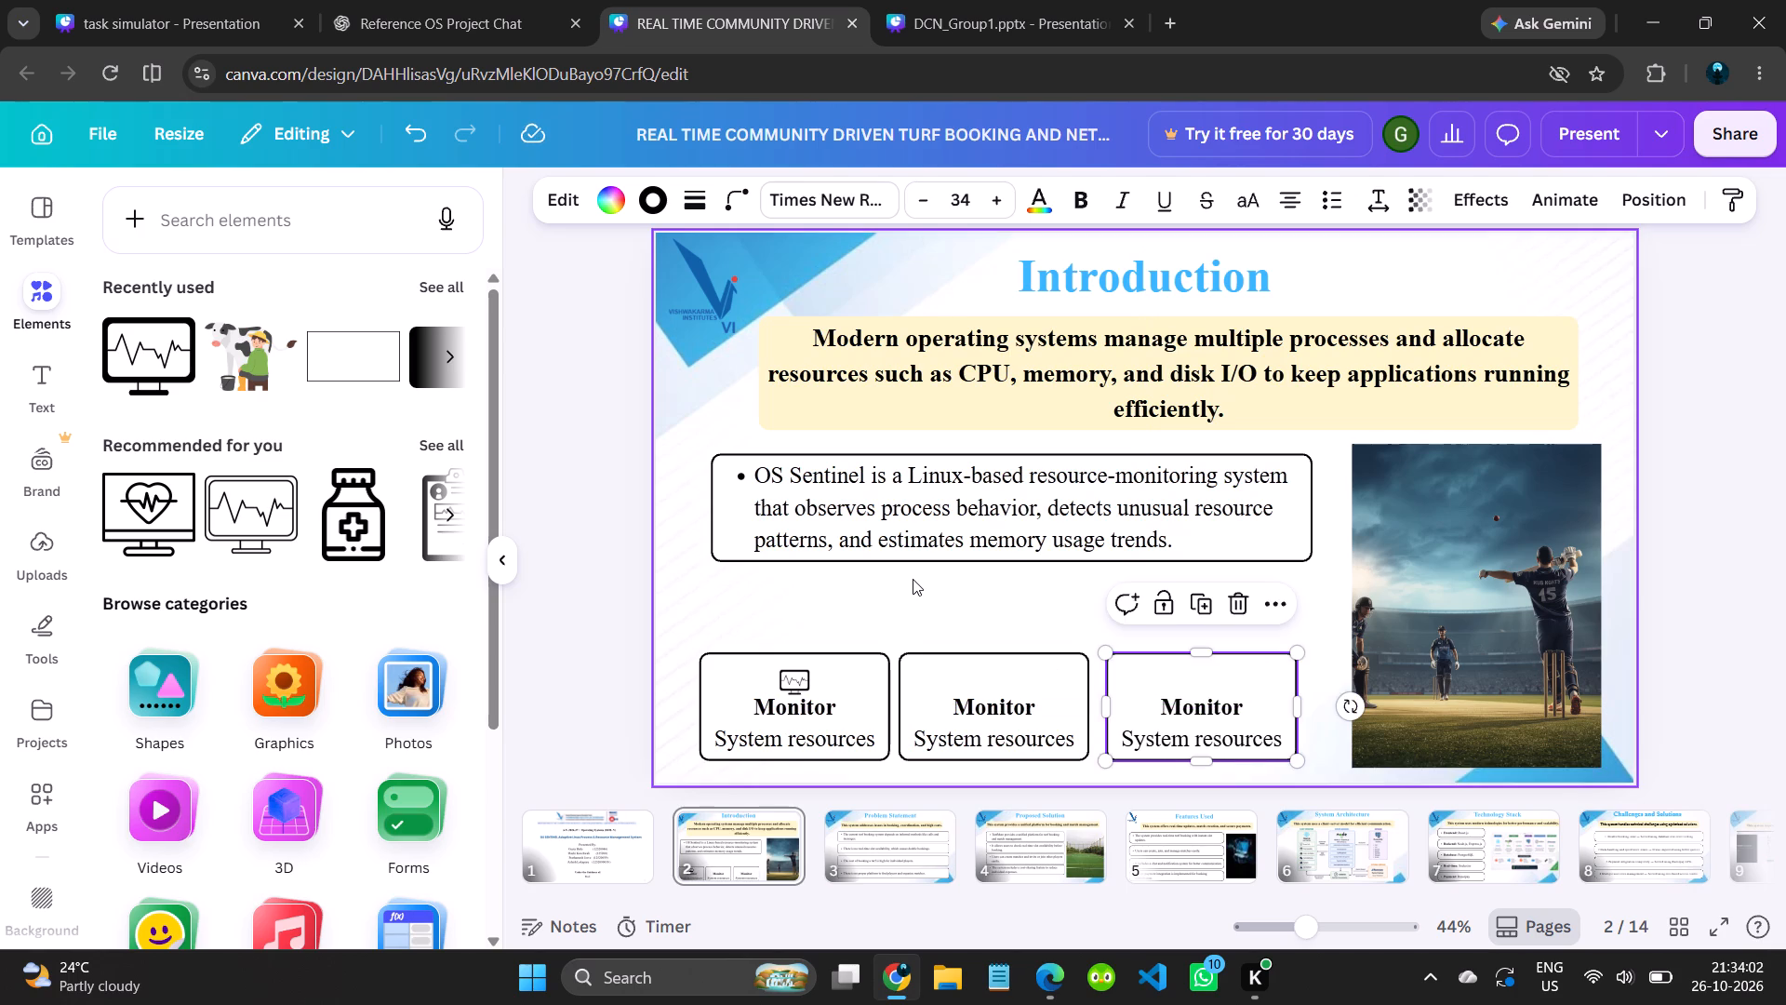
pyautogui.click(913, 579)
# Nudge the highlighted opening statement and the OS Sentinel description box slightly left, keeping both at about their original heights on the slide.
pyautogui.moveTo(1022, 543); pyautogui.dragTo(1013, 562)
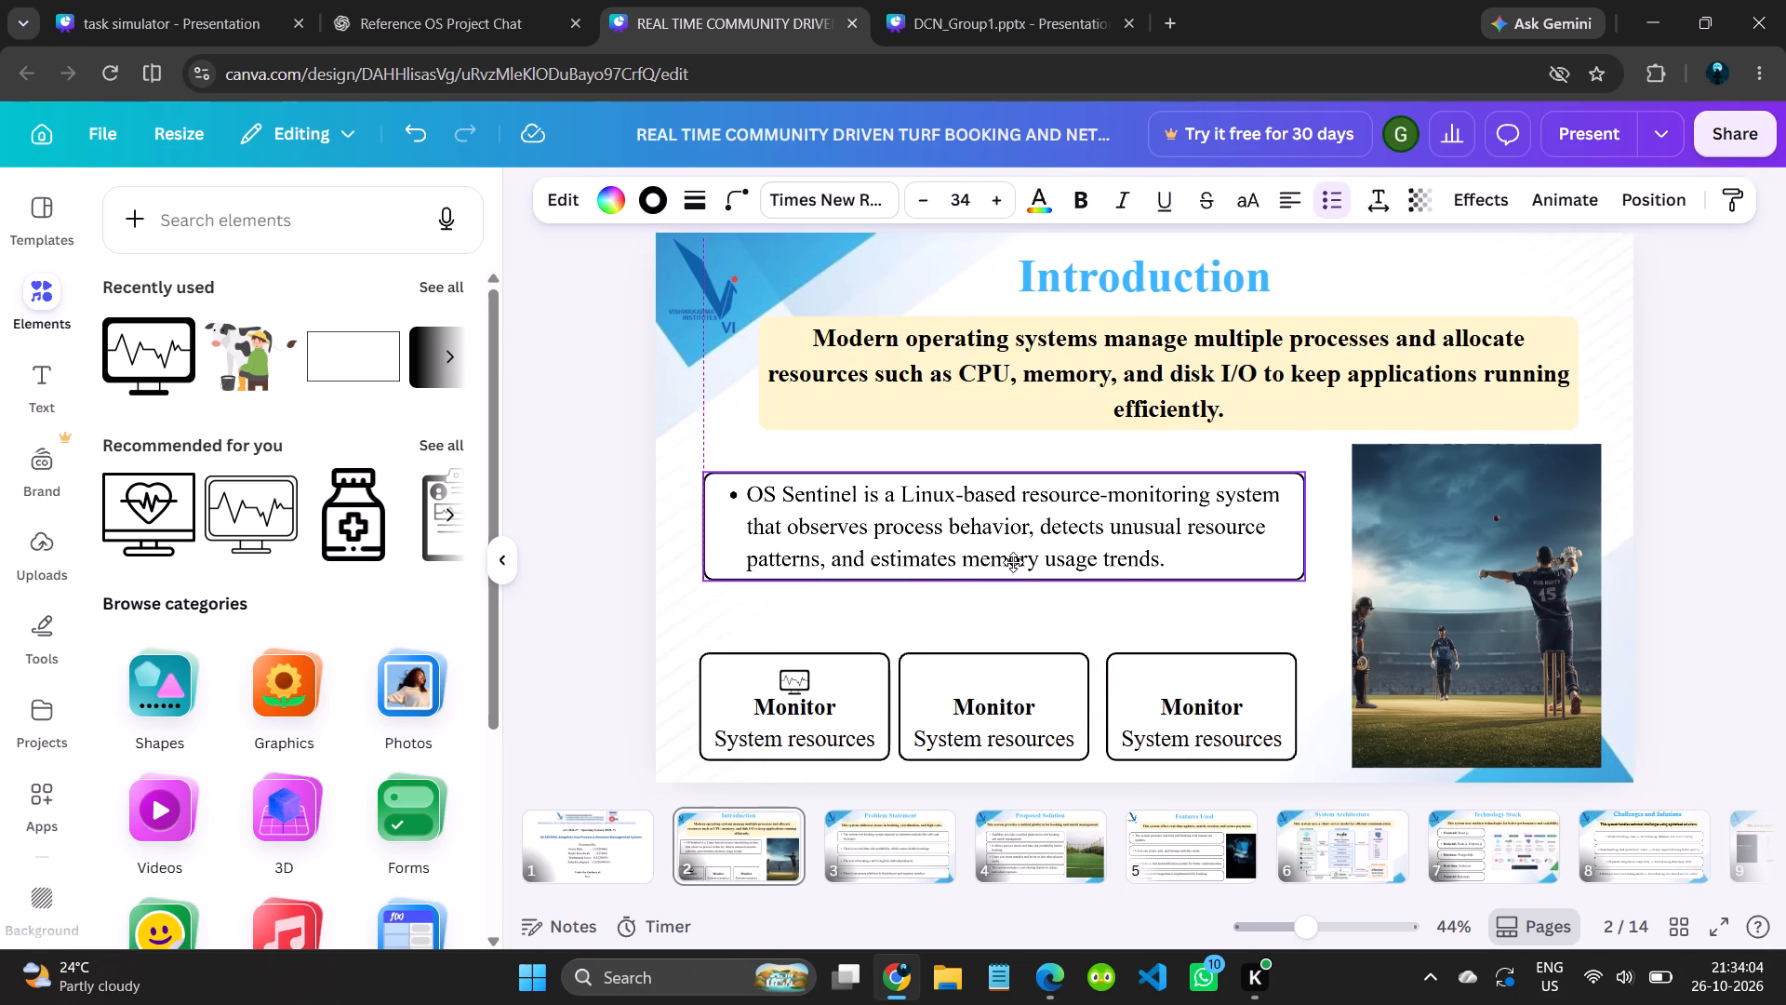
pyautogui.moveTo(1013, 562); pyautogui.dragTo(1009, 568)
pyautogui.moveTo(1110, 412); pyautogui.dragTo(1102, 424)
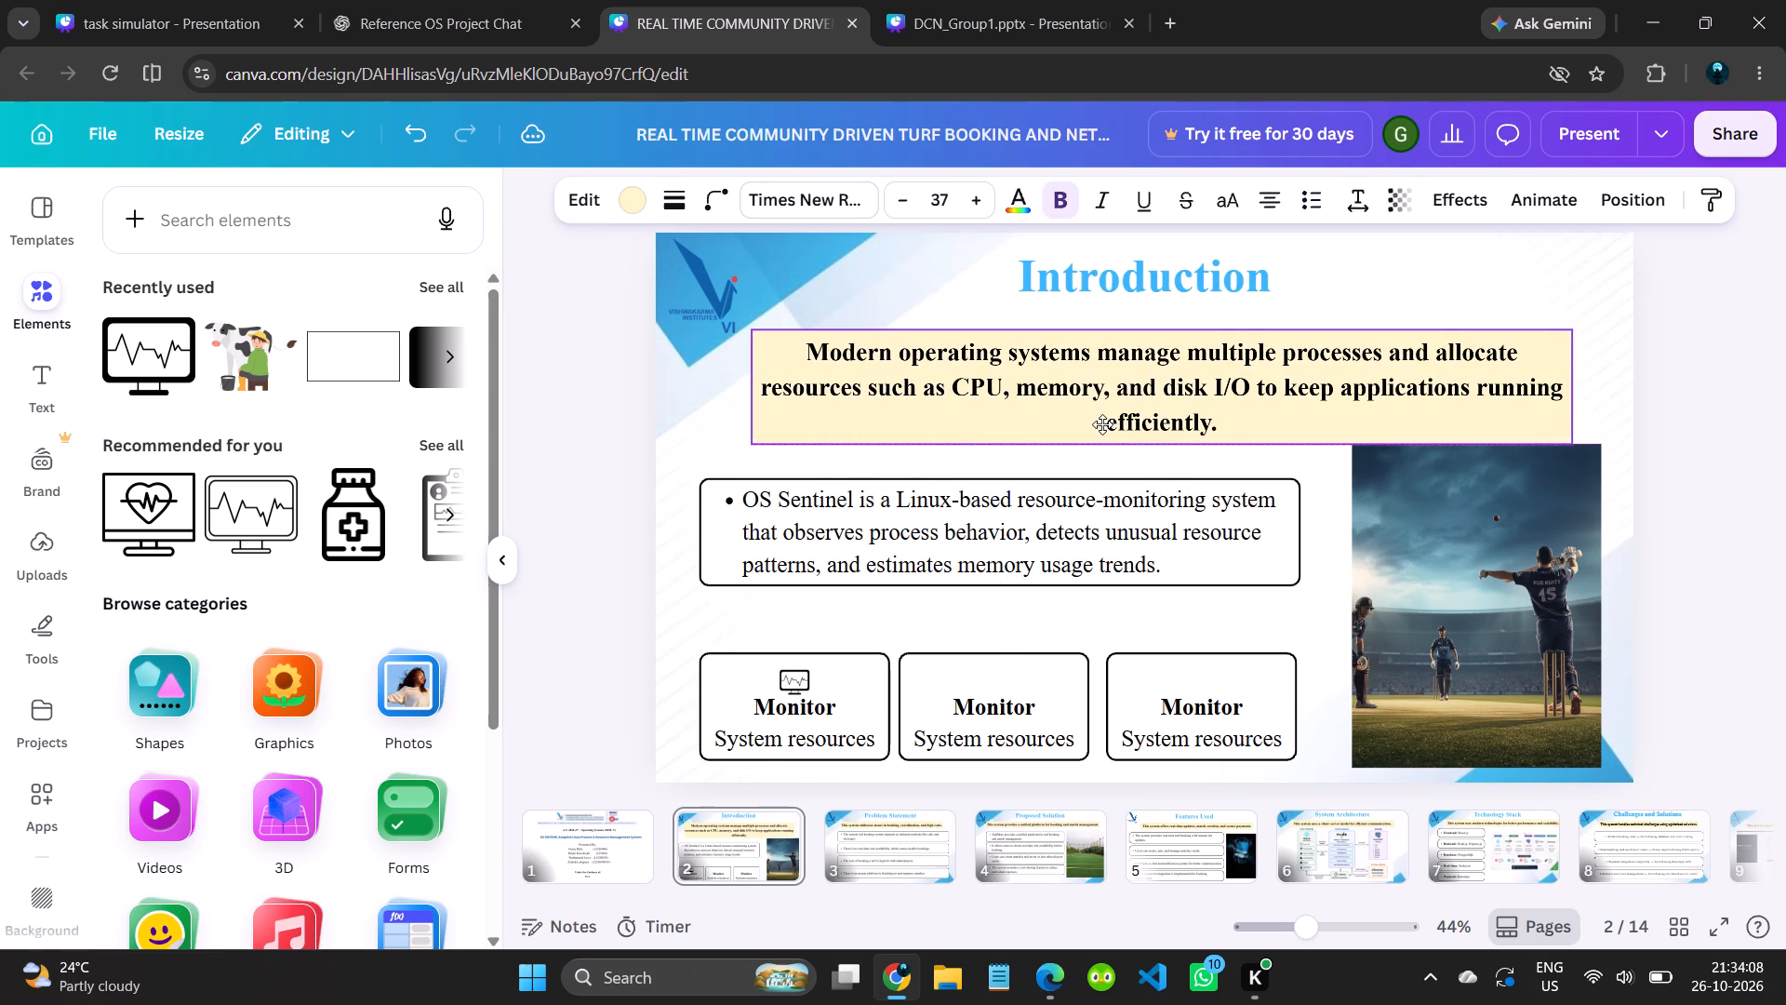
pyautogui.moveTo(1102, 424); pyautogui.dragTo(1100, 420)
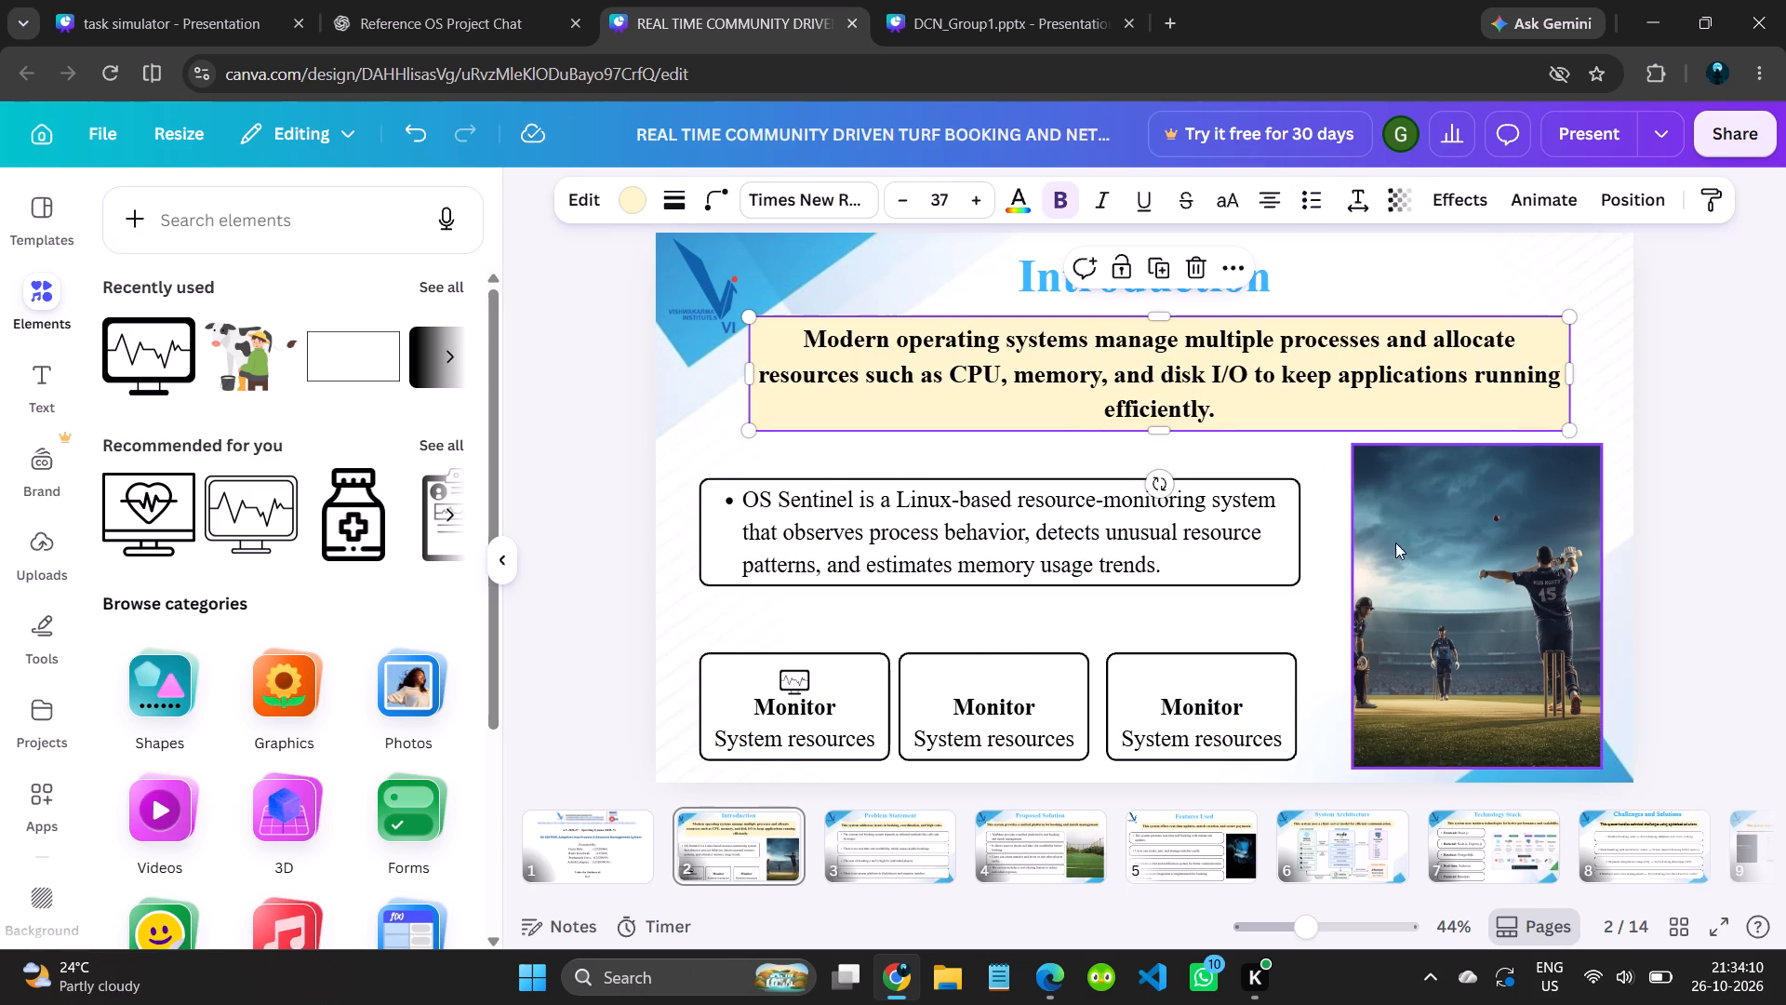
pyautogui.click(1407, 555)
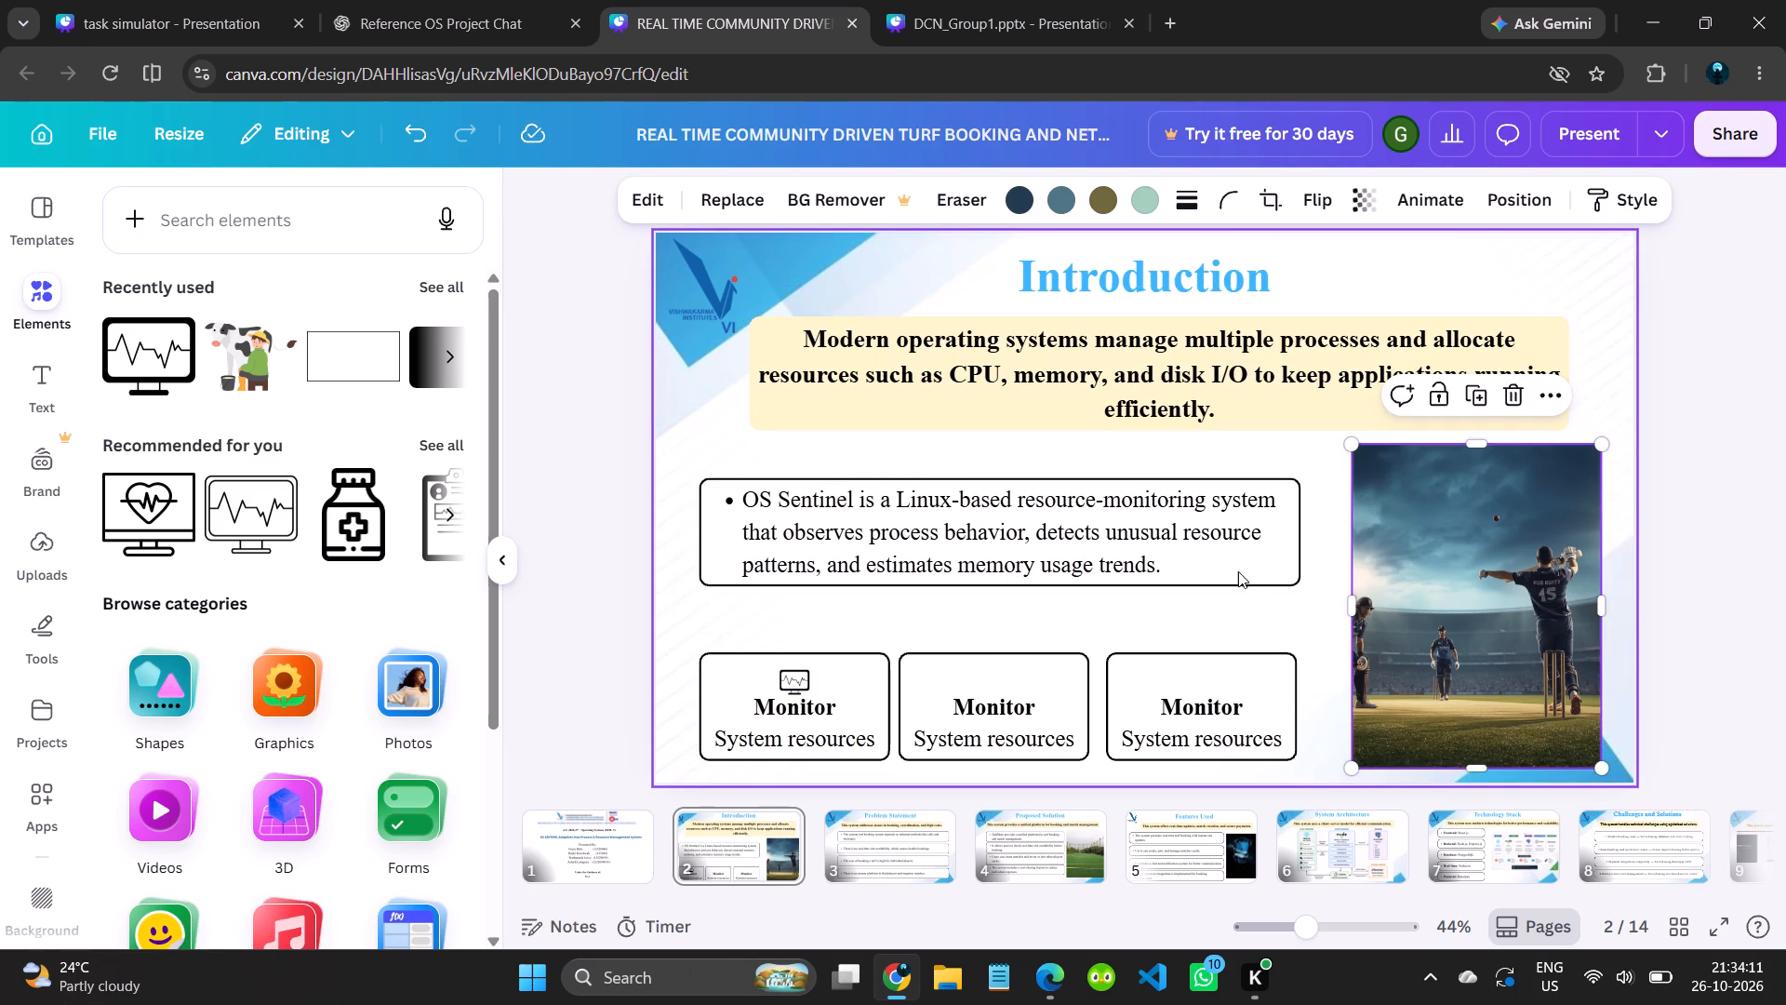
pyautogui.moveTo(1247, 575); pyautogui.dragTo(1253, 556)
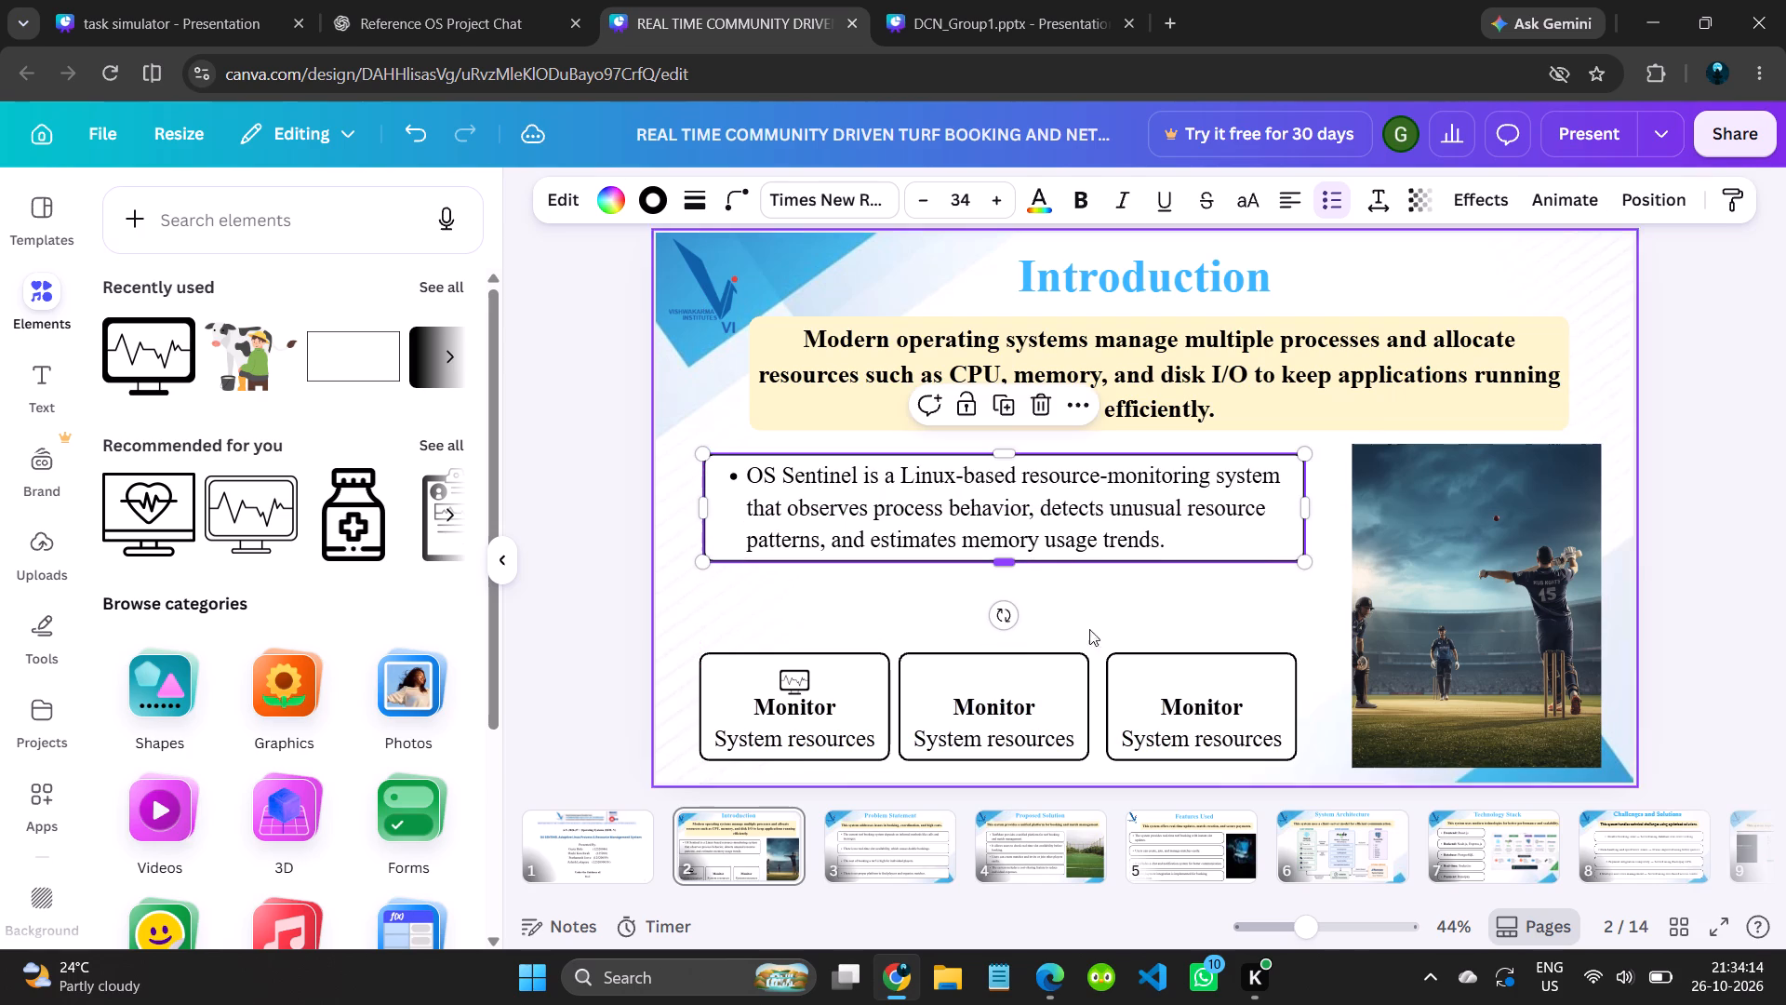
# Move the monitor icon and the three Monitor boxes up beneath the OS Sentinel description, aligned in a row with equal gaps of 32.
pyautogui.moveTo(873, 710); pyautogui.dragTo(867, 675)
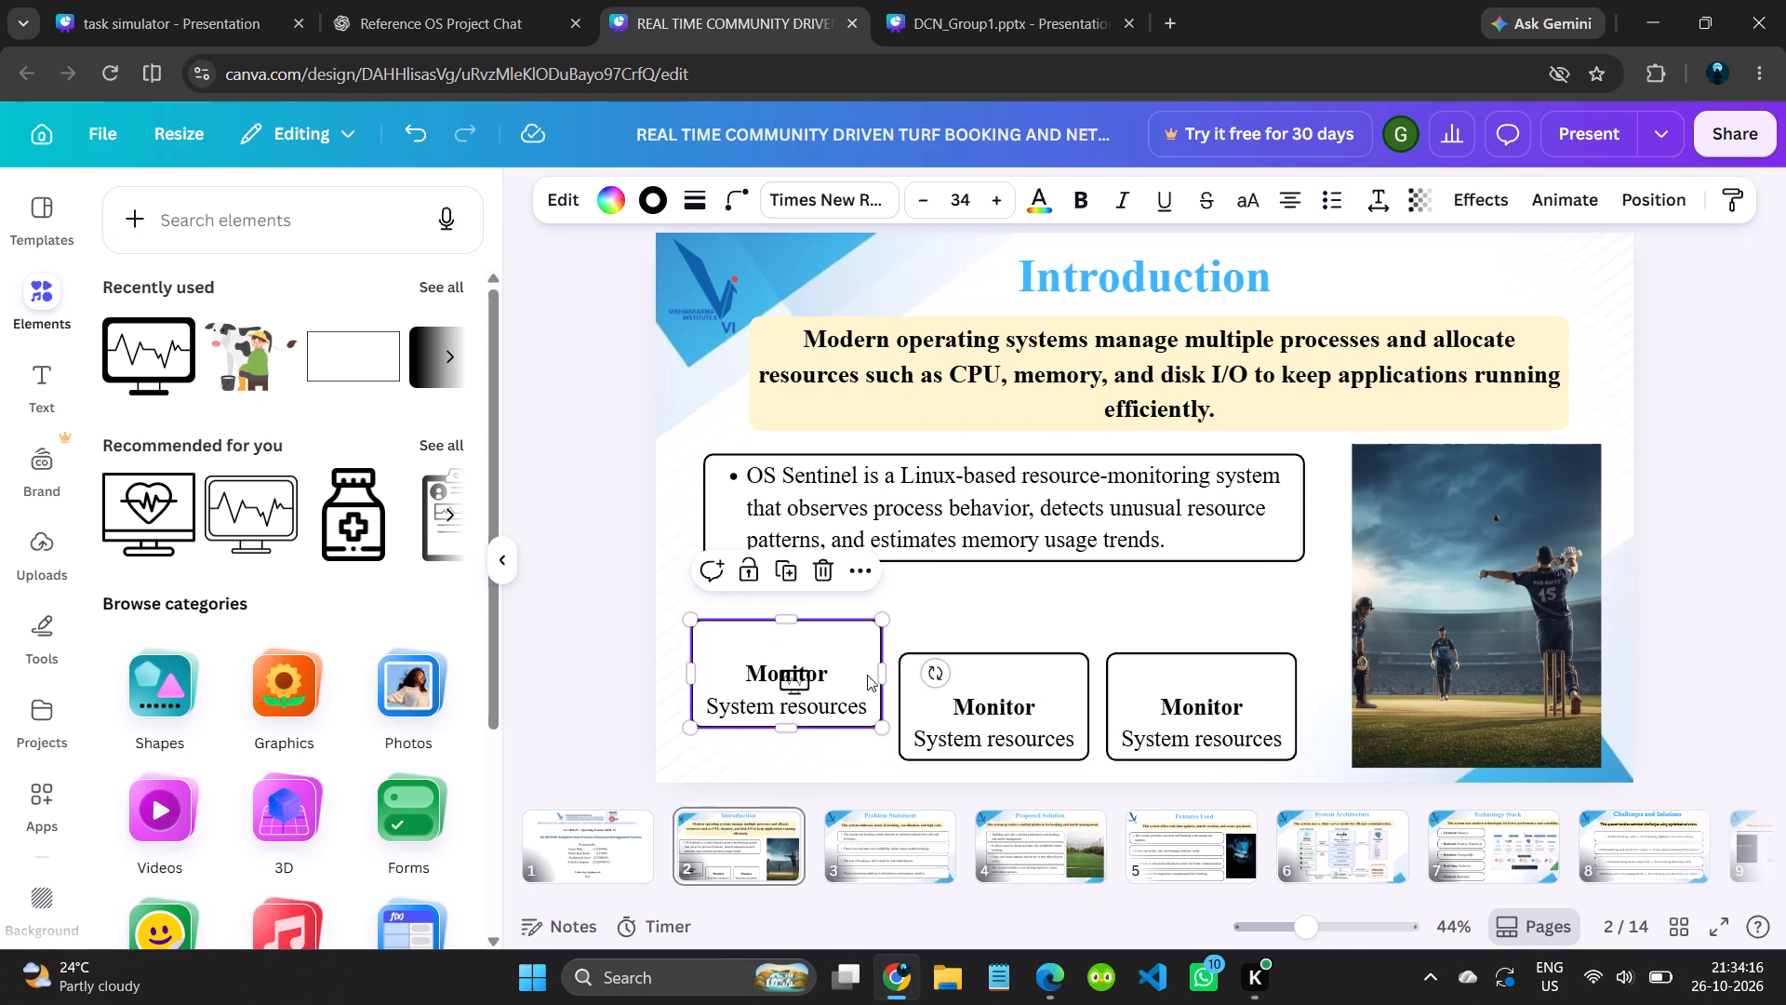
pyautogui.moveTo(792, 679); pyautogui.dragTo(773, 648)
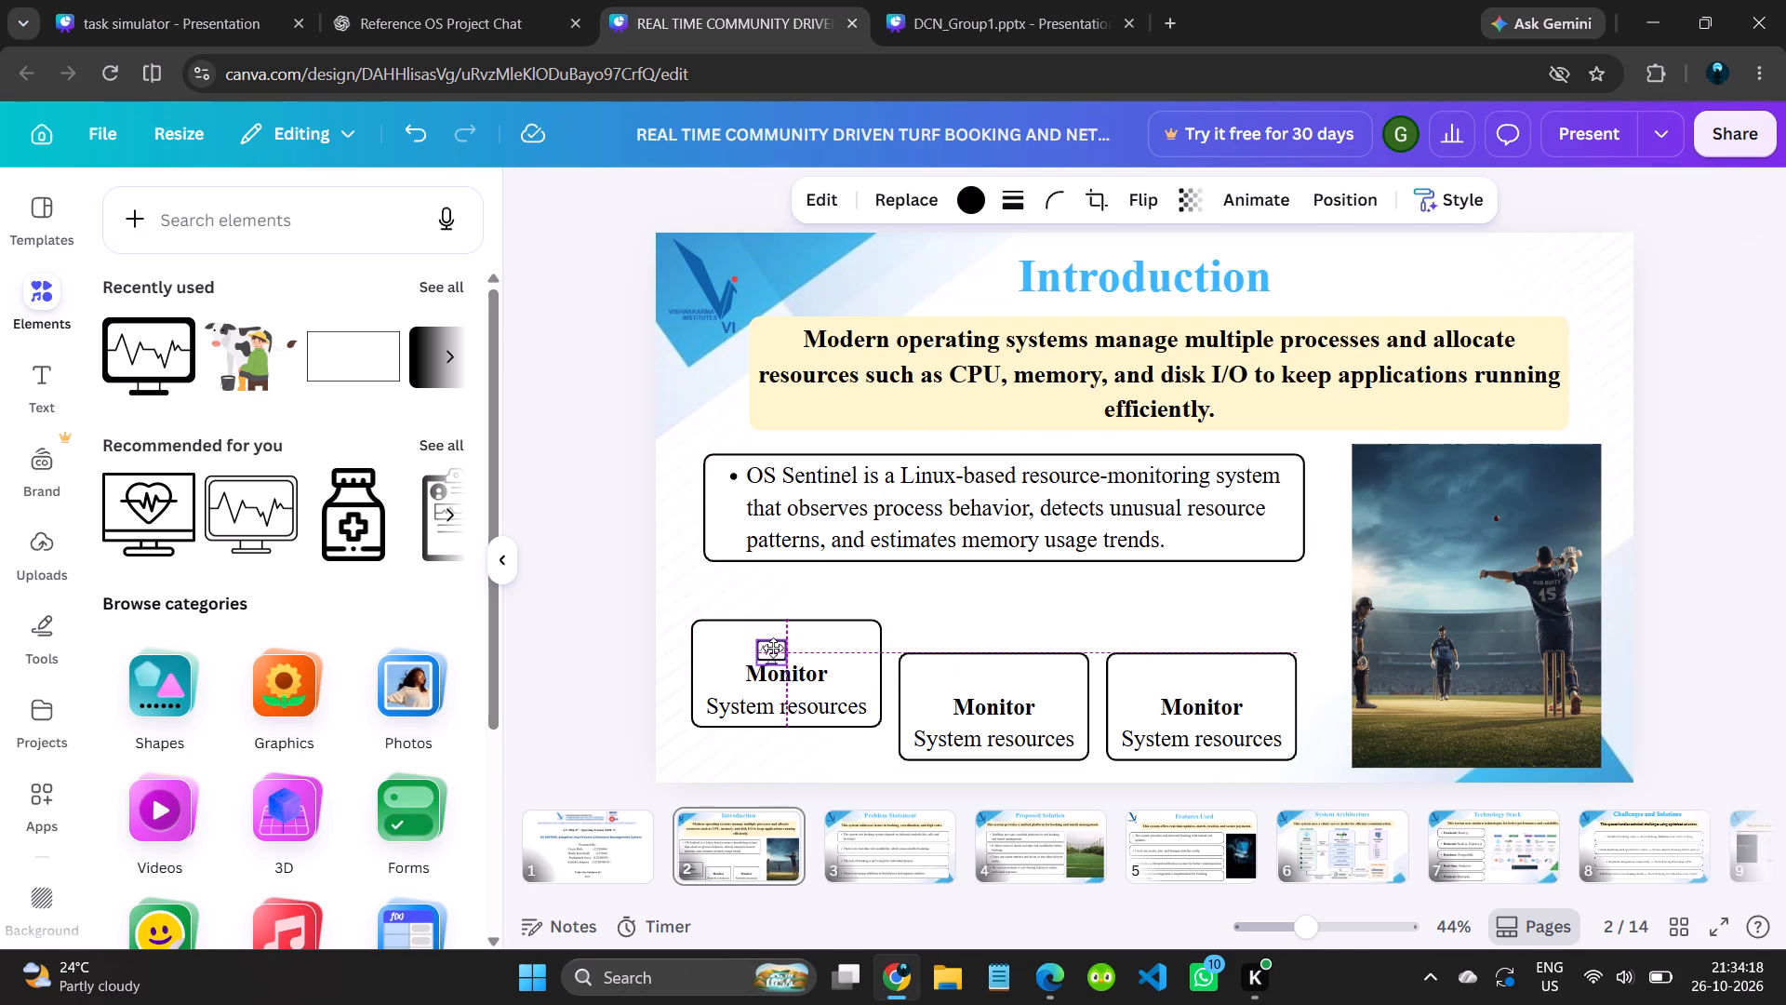
pyautogui.moveTo(773, 648); pyautogui.dragTo(777, 644)
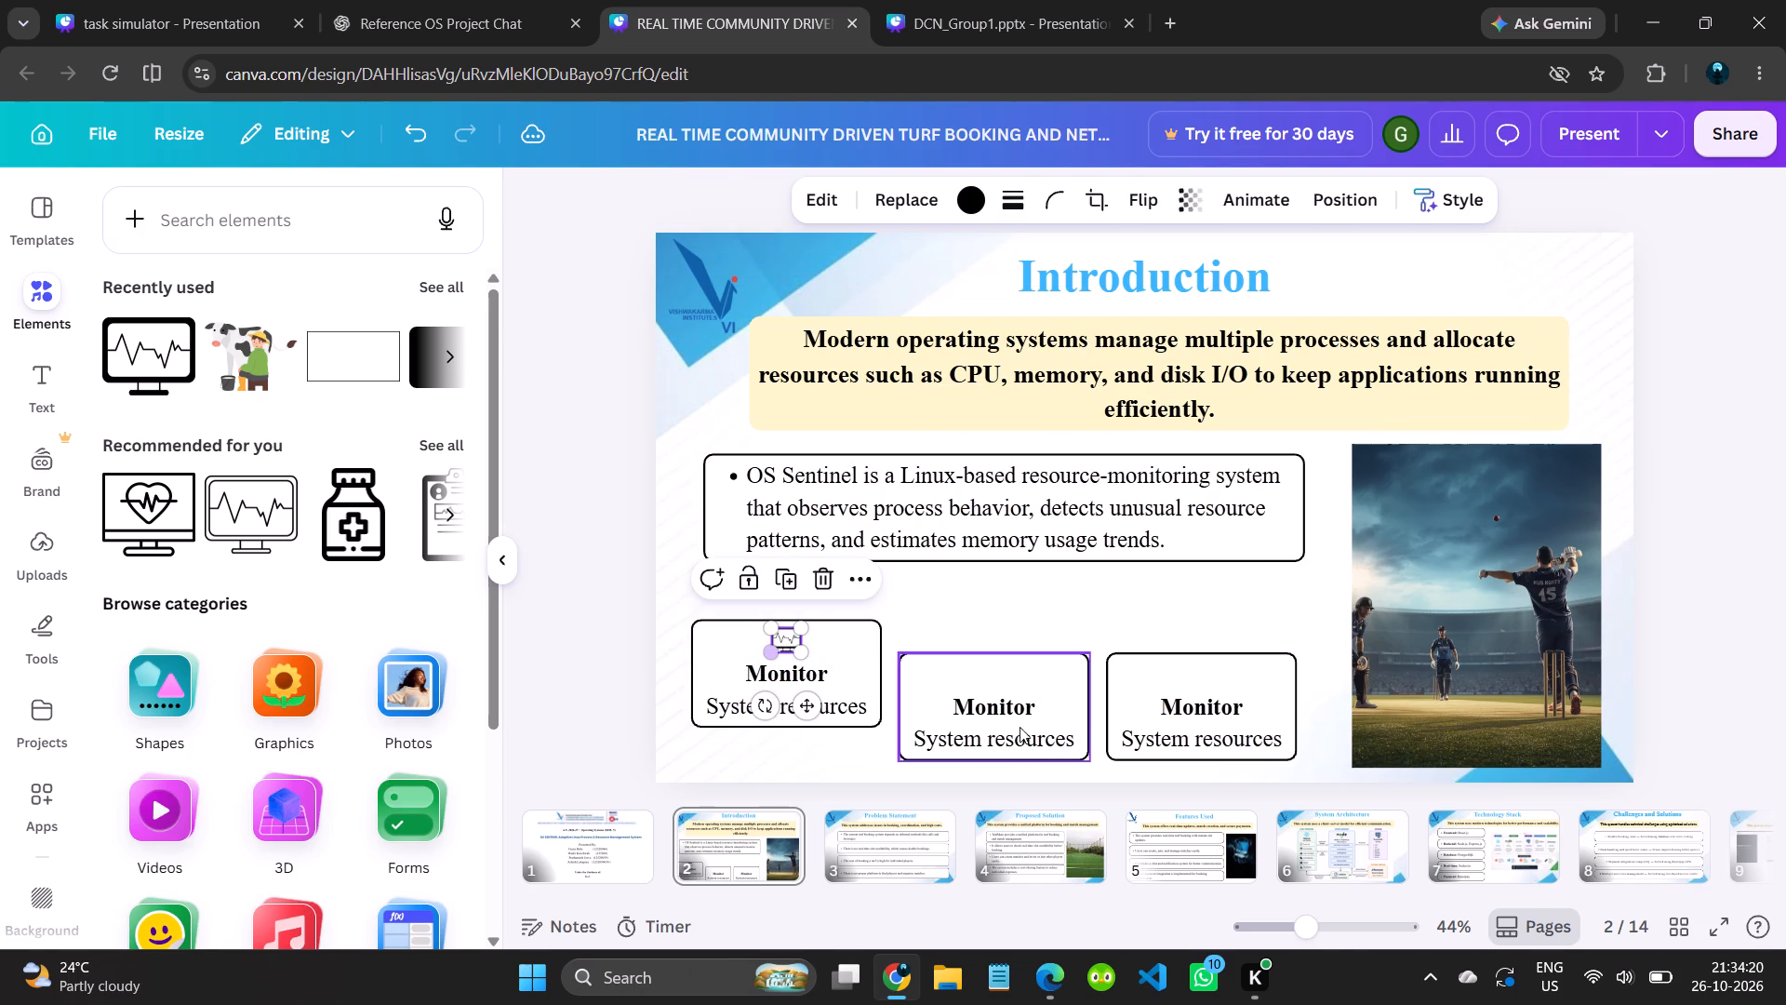
pyautogui.moveTo(1013, 703); pyautogui.dragTo(1006, 664)
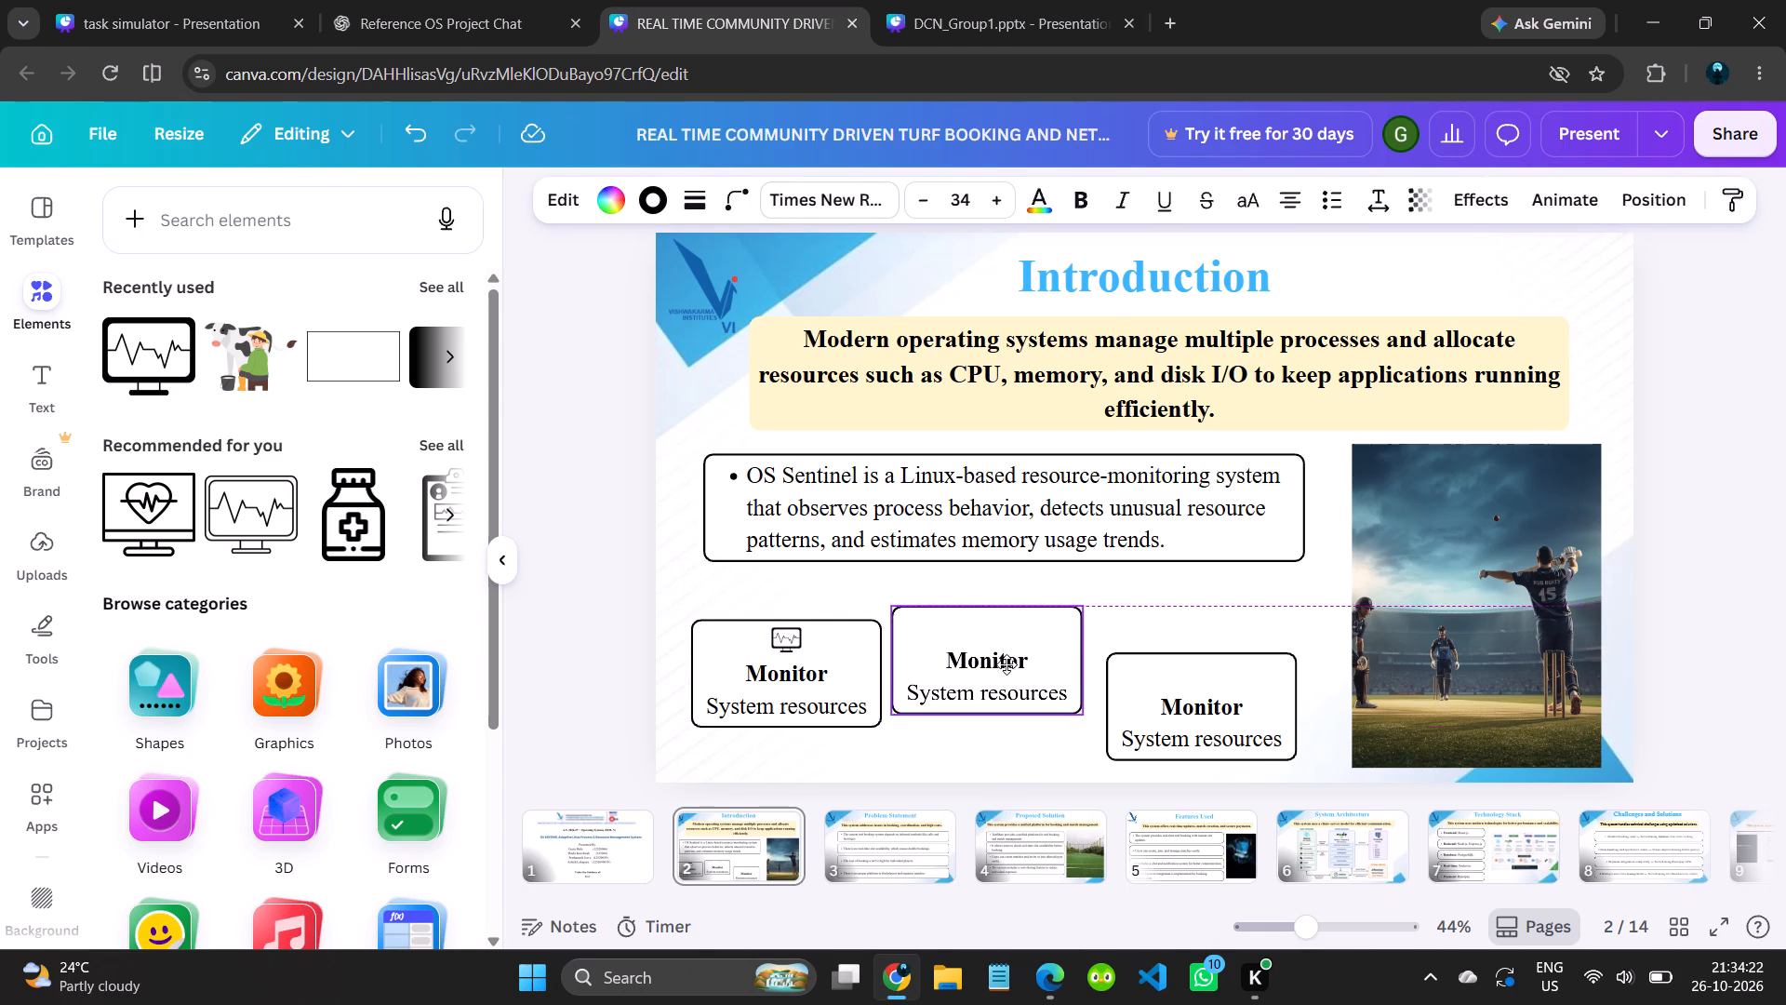
pyautogui.moveTo(1006, 664); pyautogui.dragTo(1008, 668)
pyautogui.moveTo(1237, 690); pyautogui.dragTo(1237, 647)
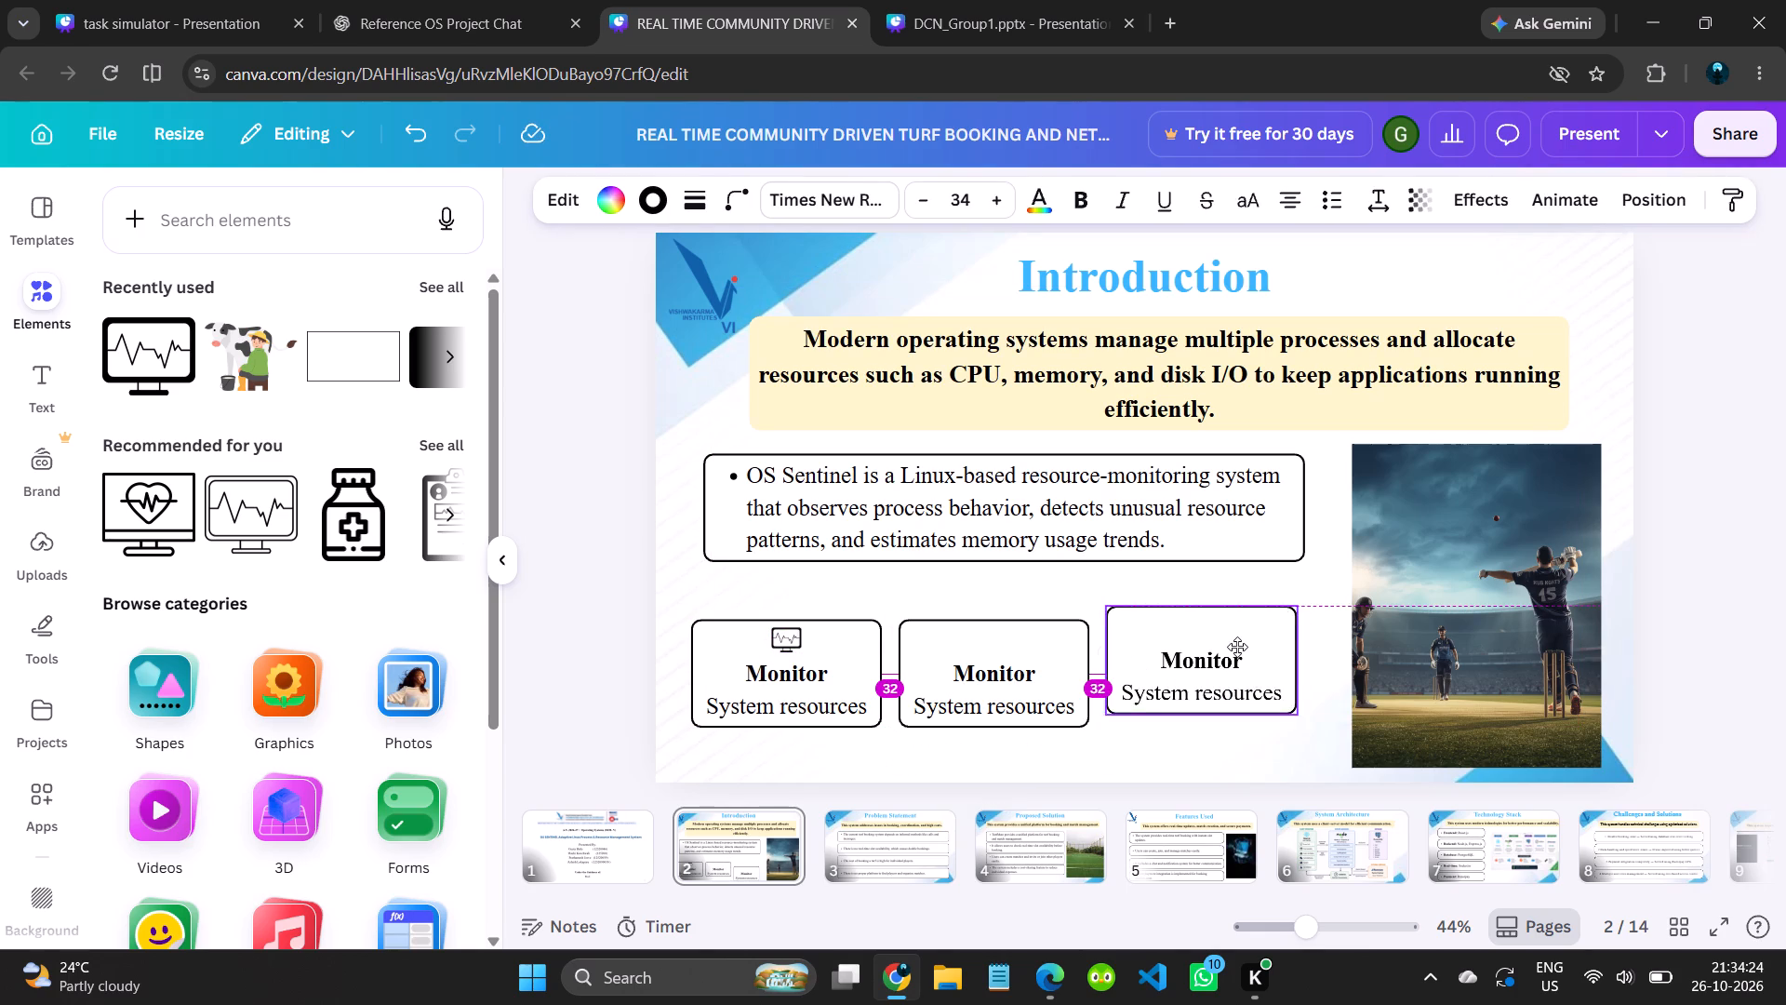
pyautogui.moveTo(1237, 647); pyautogui.dragTo(1236, 656)
pyautogui.click(961, 601)
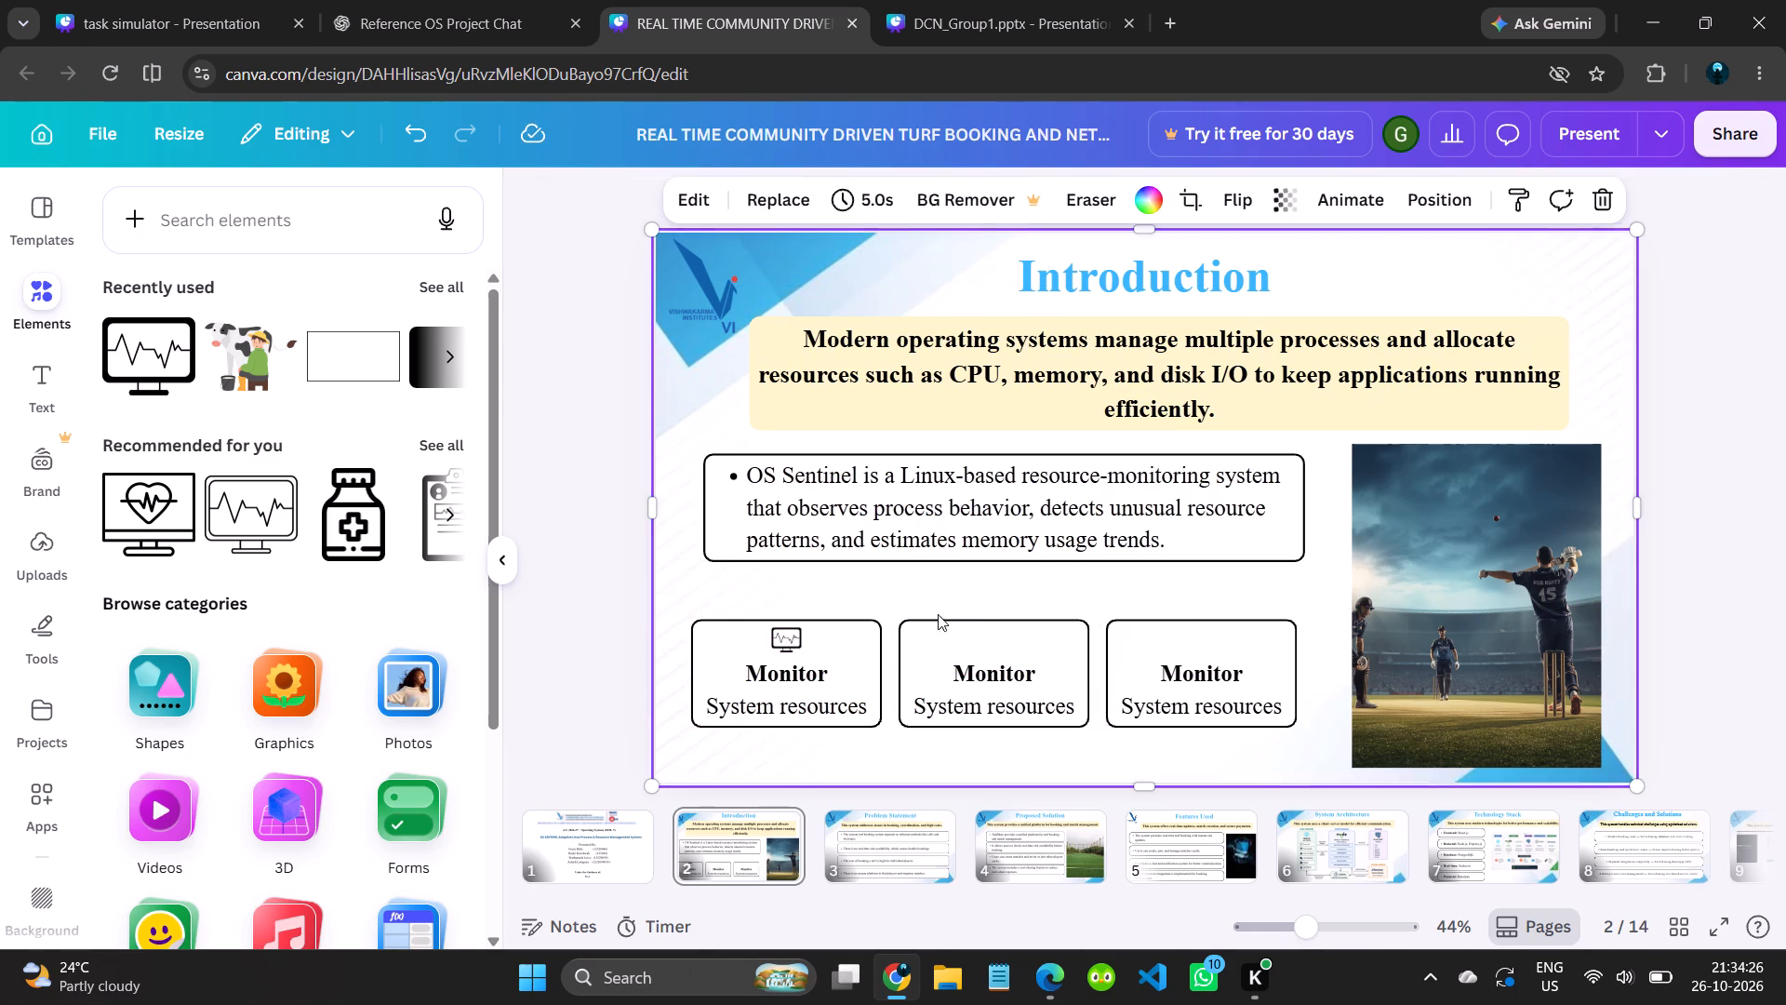
# Raise the icon and the row of three Monitor boxes slightly further, keeping them aligned with equal gaps of 32.
pyautogui.moveTo(806, 653); pyautogui.dragTo(803, 640)
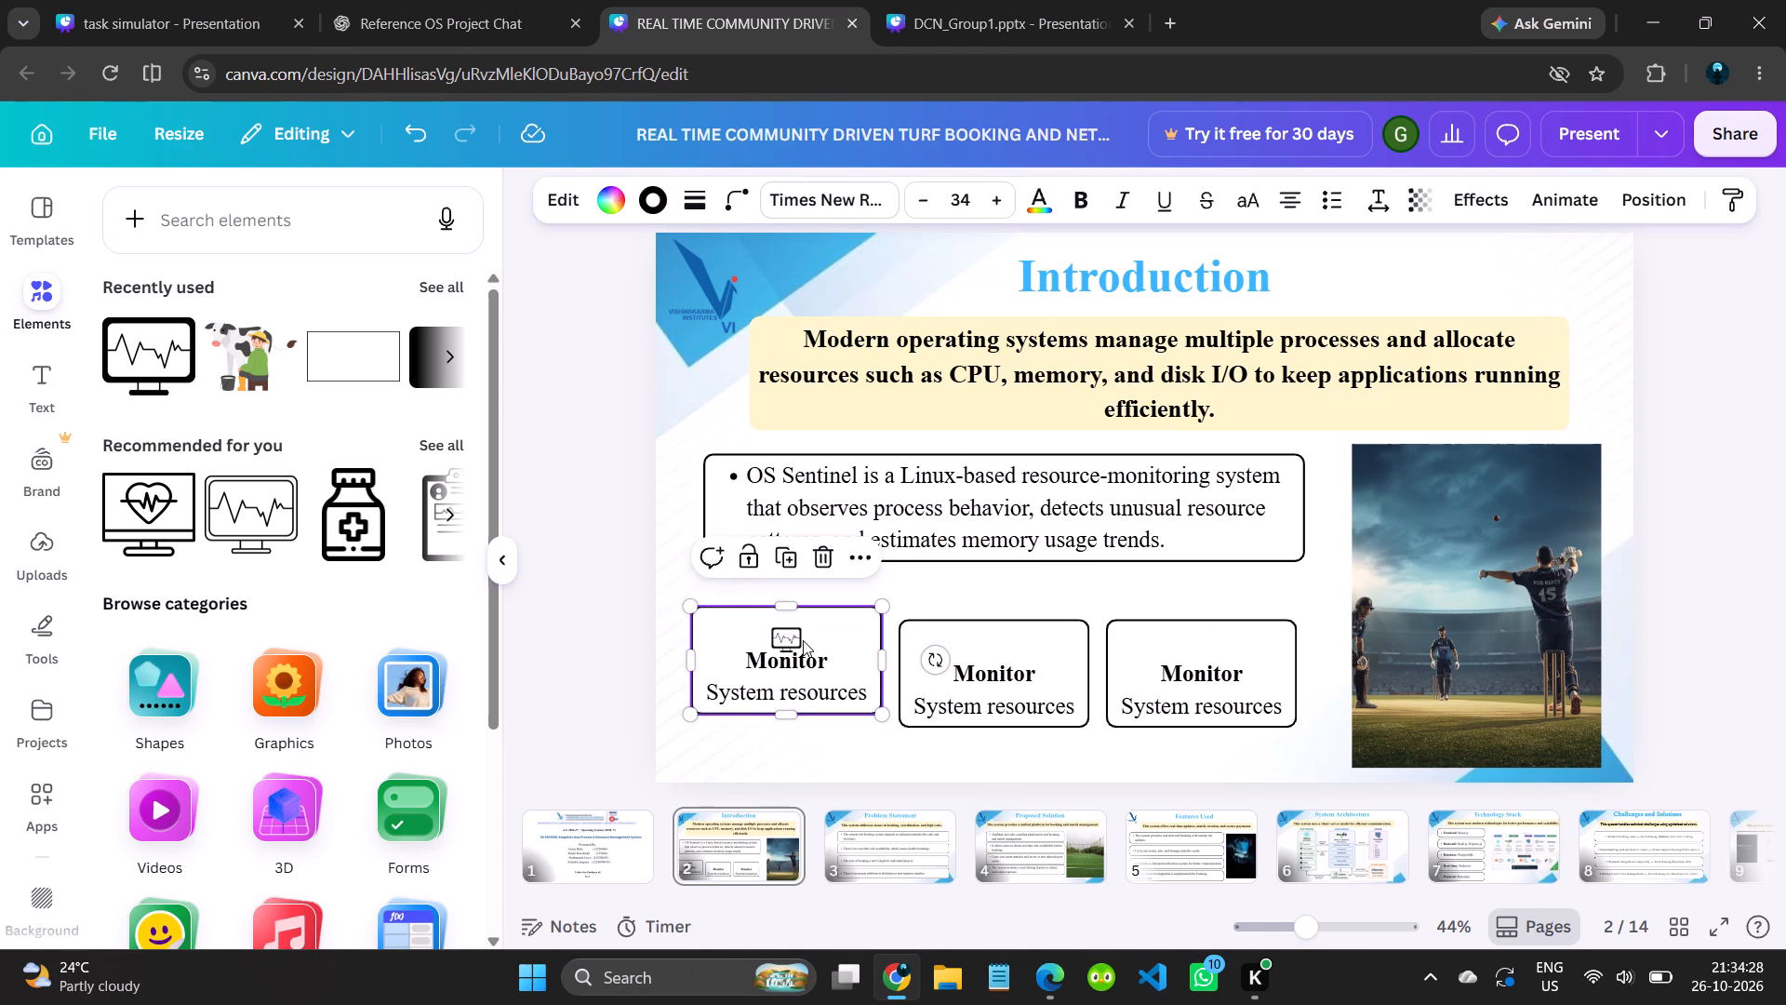
pyautogui.click(785, 638)
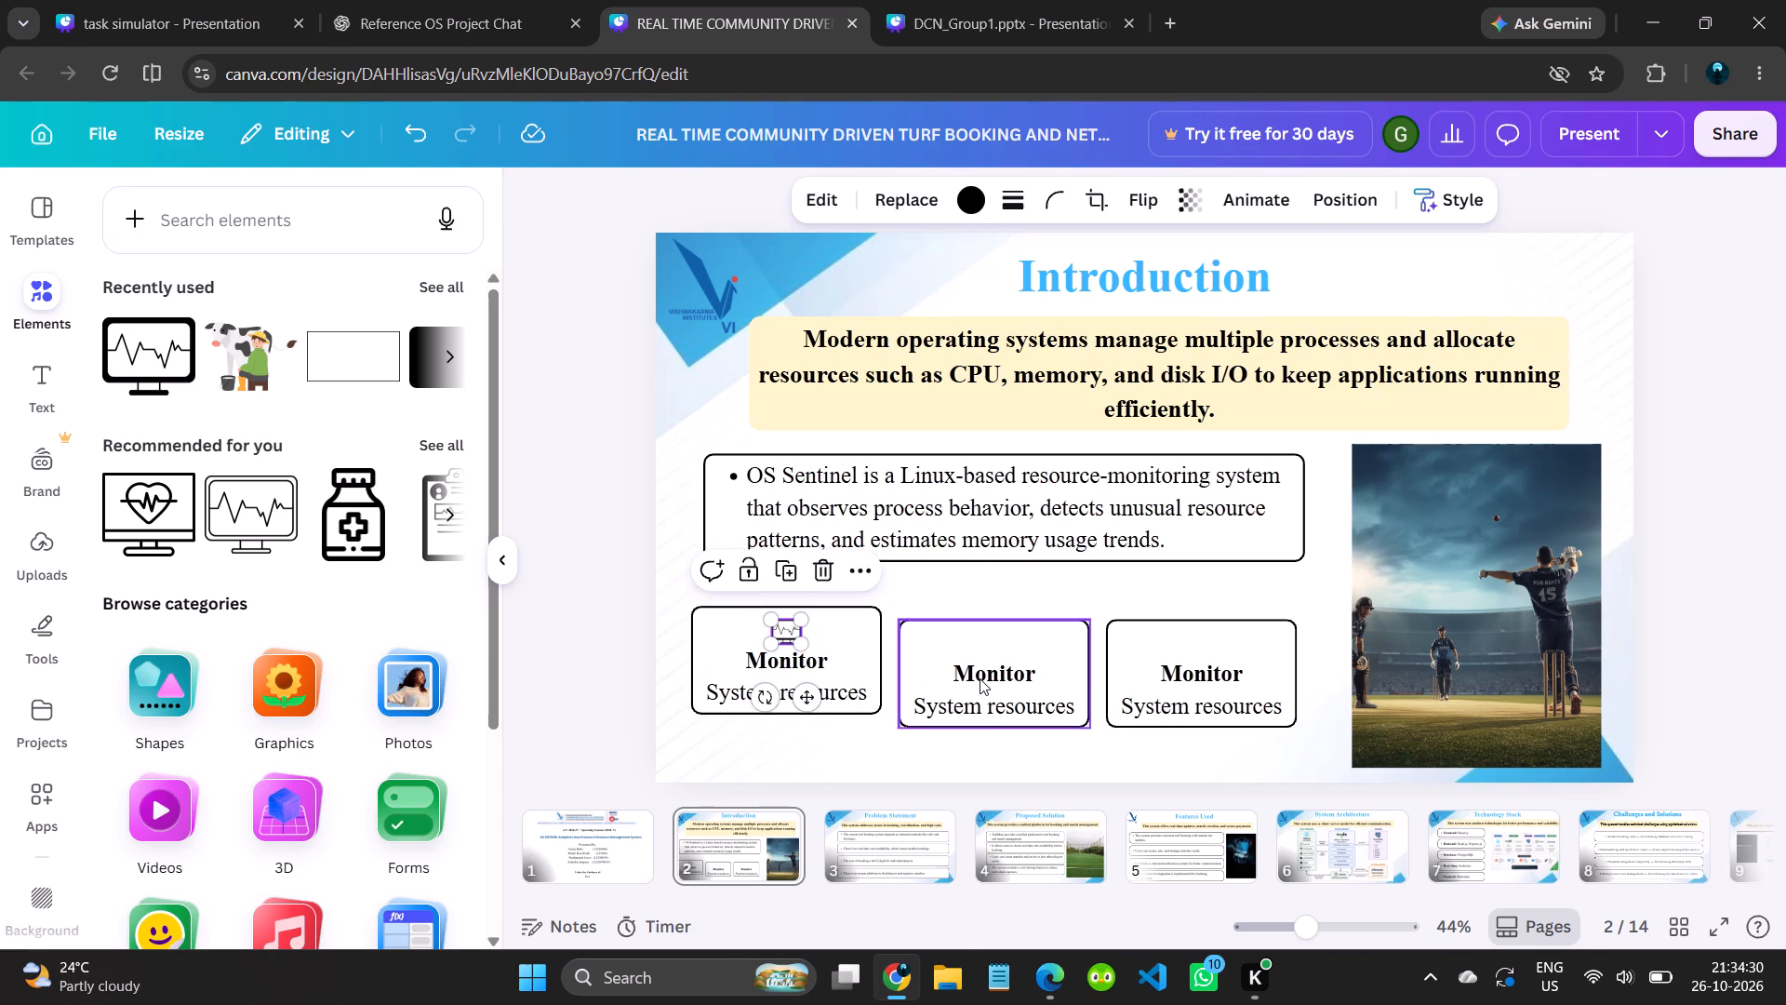
pyautogui.moveTo(980, 678); pyautogui.dragTo(977, 661)
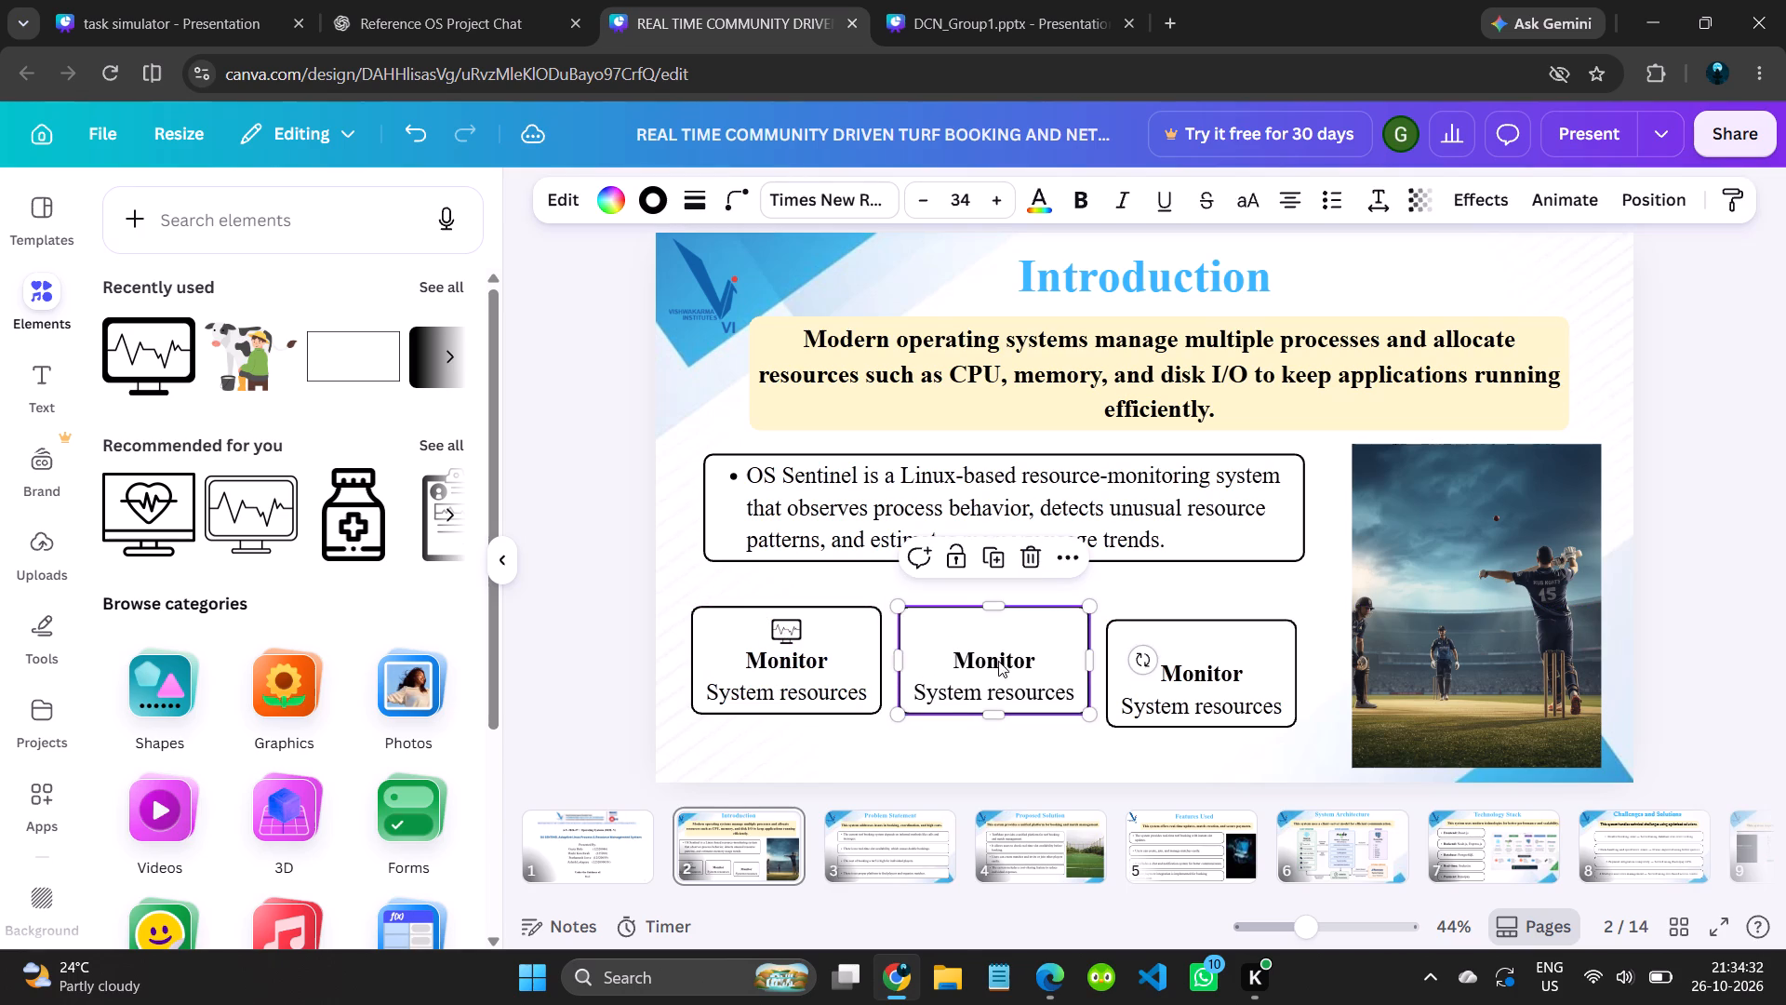
pyautogui.moveTo(1188, 650); pyautogui.dragTo(1183, 632)
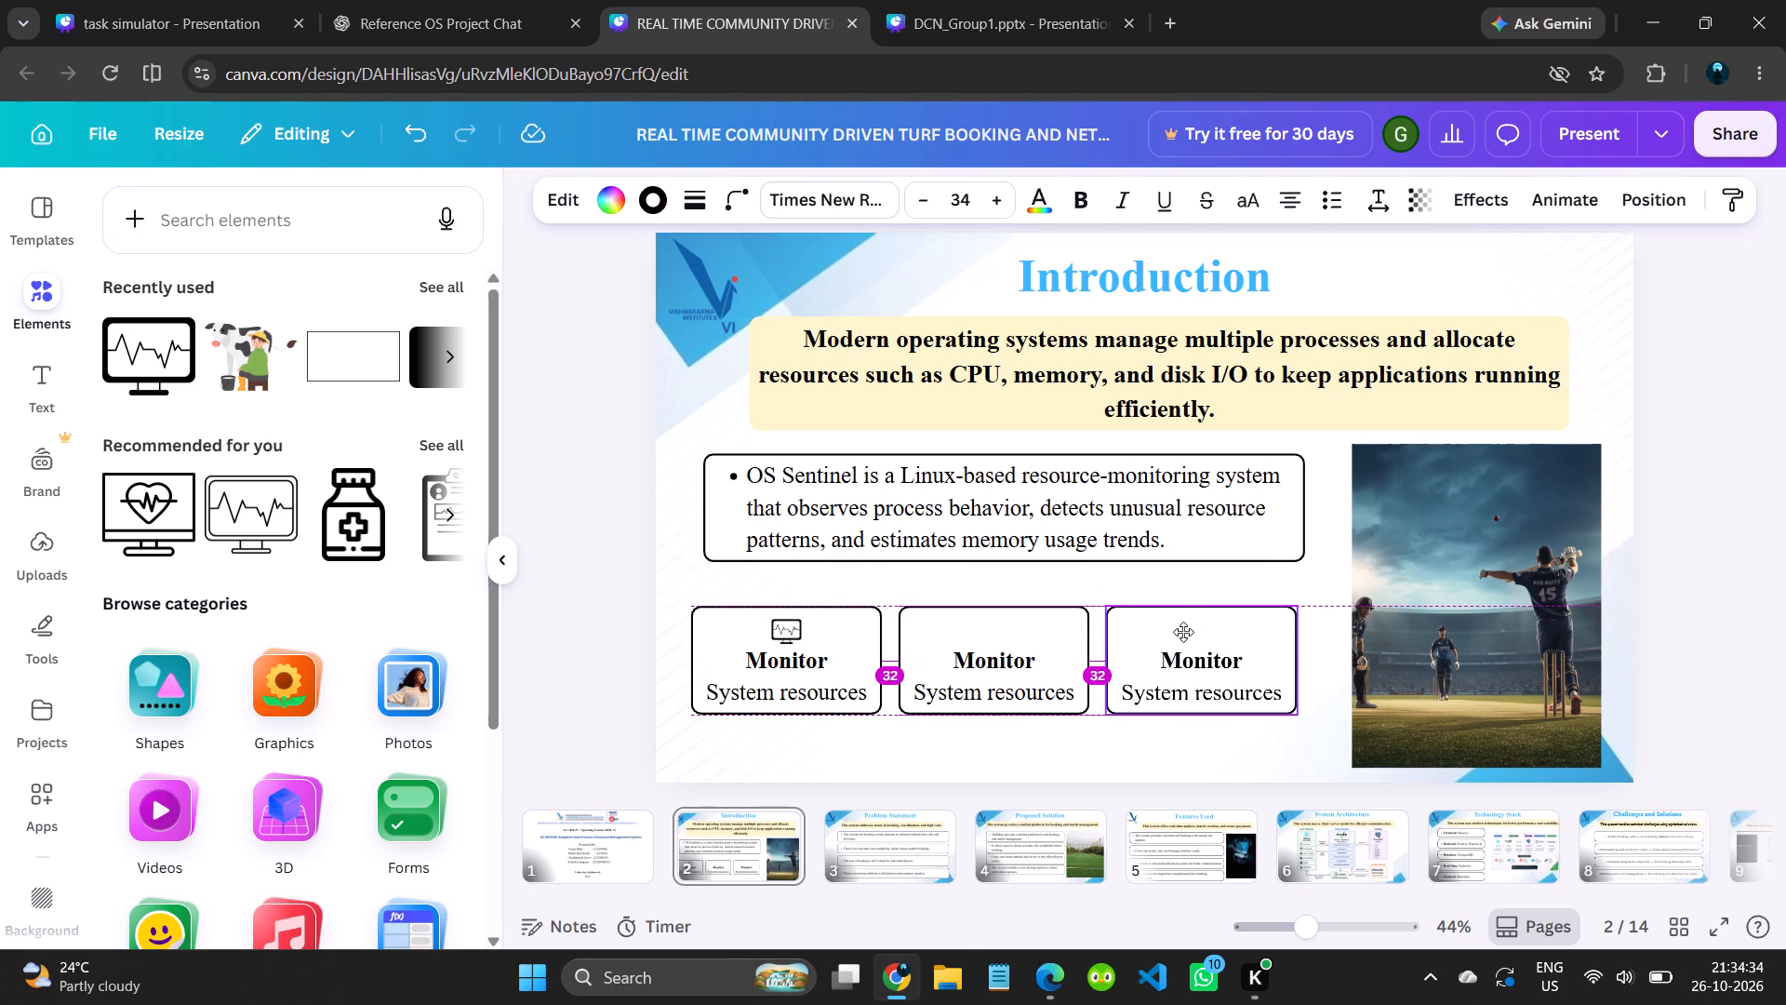
pyautogui.moveTo(1183, 632); pyautogui.dragTo(1185, 632)
pyautogui.click(1058, 635)
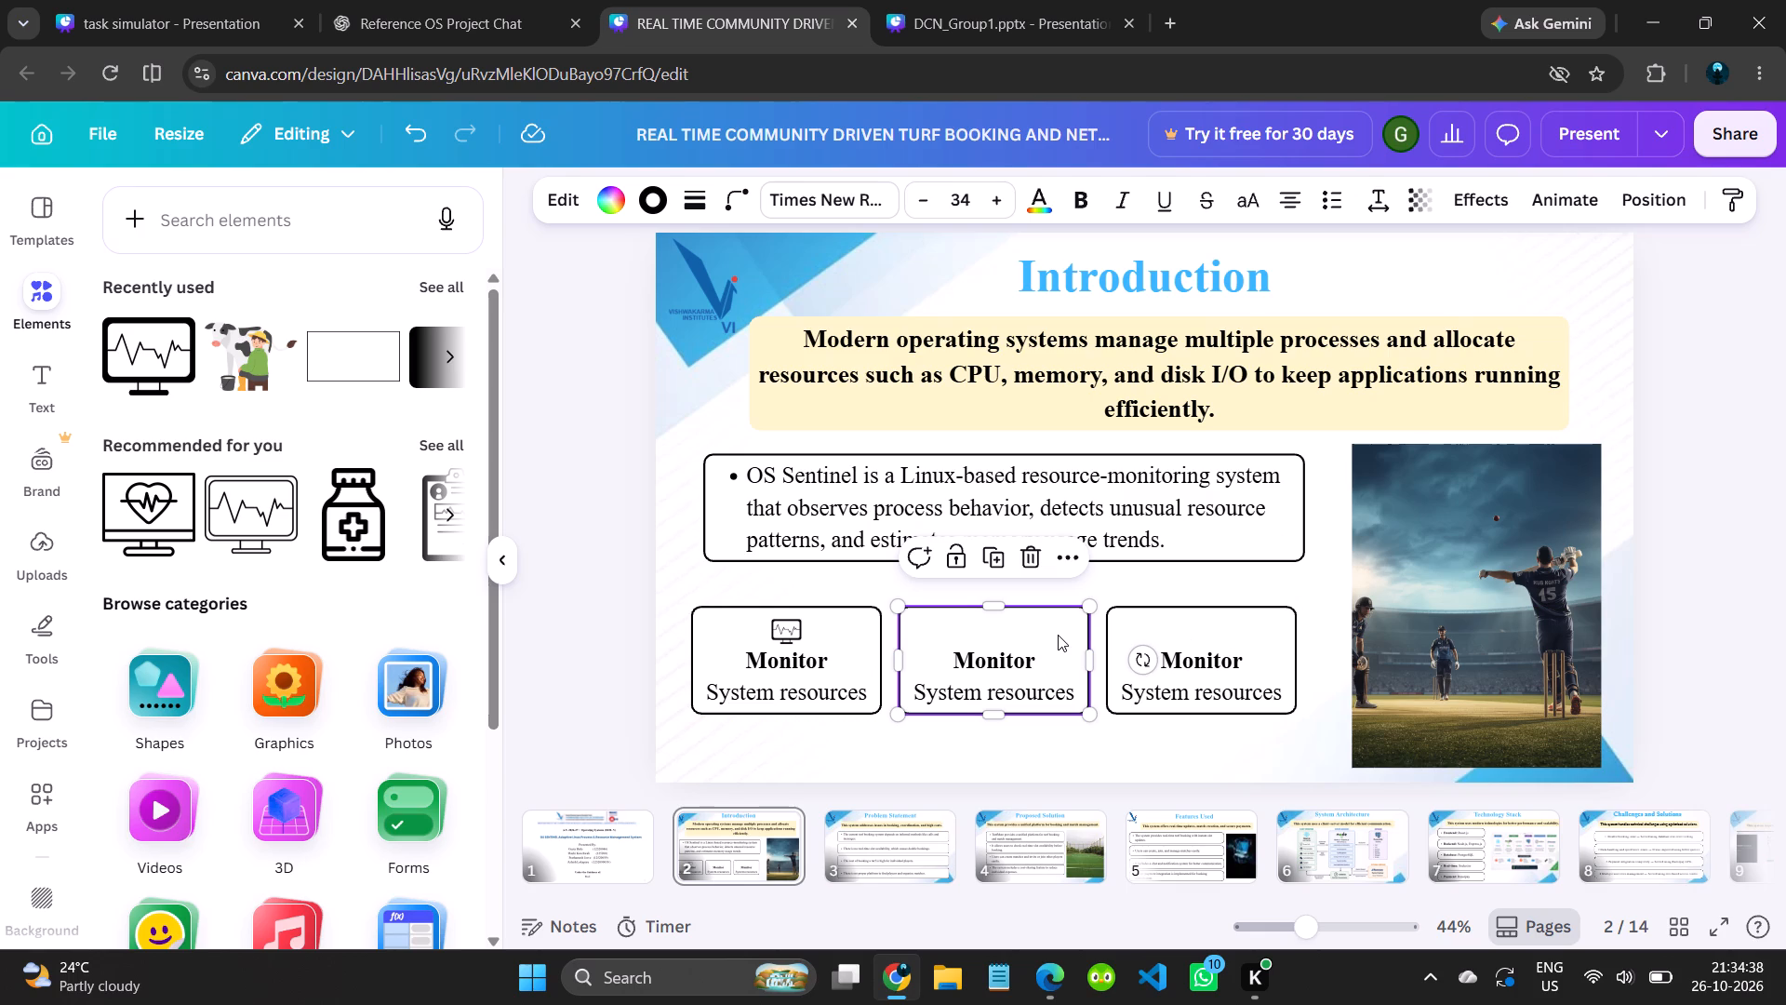
pyautogui.click(1221, 732)
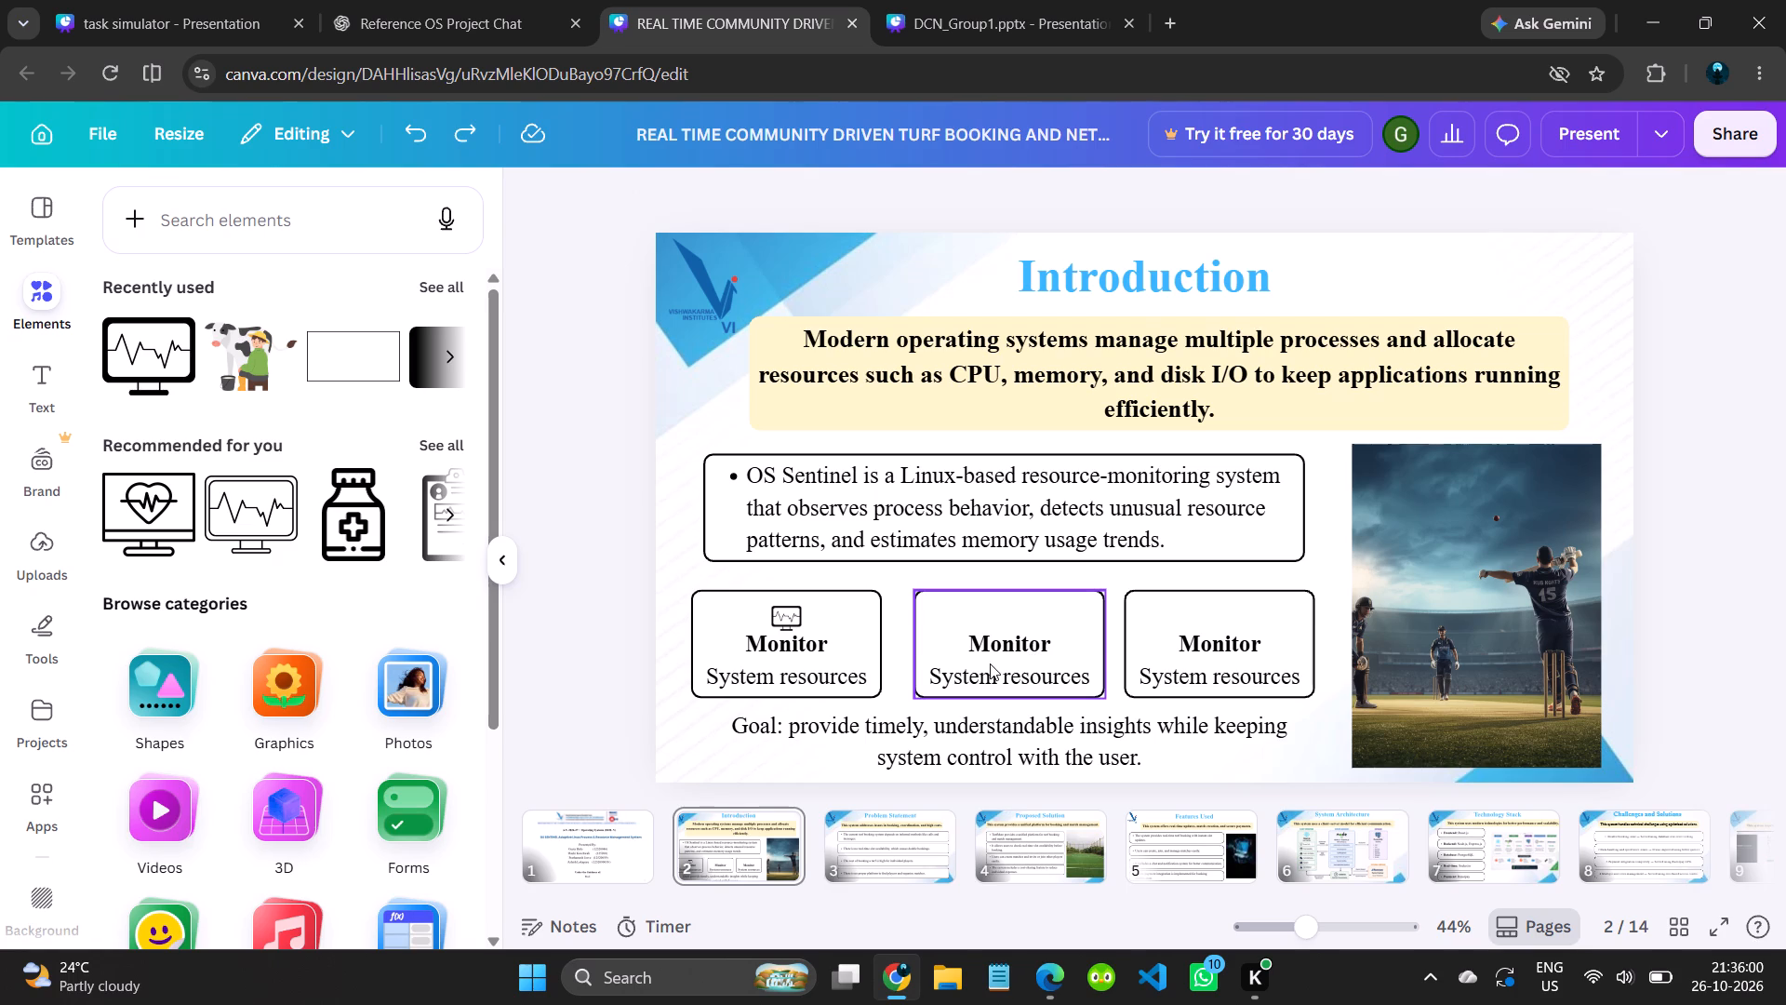
# Replace all the text in the middle card with the copied lines "Detect" and "Unusual patterns", removing the extra trailing line.
pyautogui.doubleClick(990, 663)
pyautogui.tripleClick(995, 648)
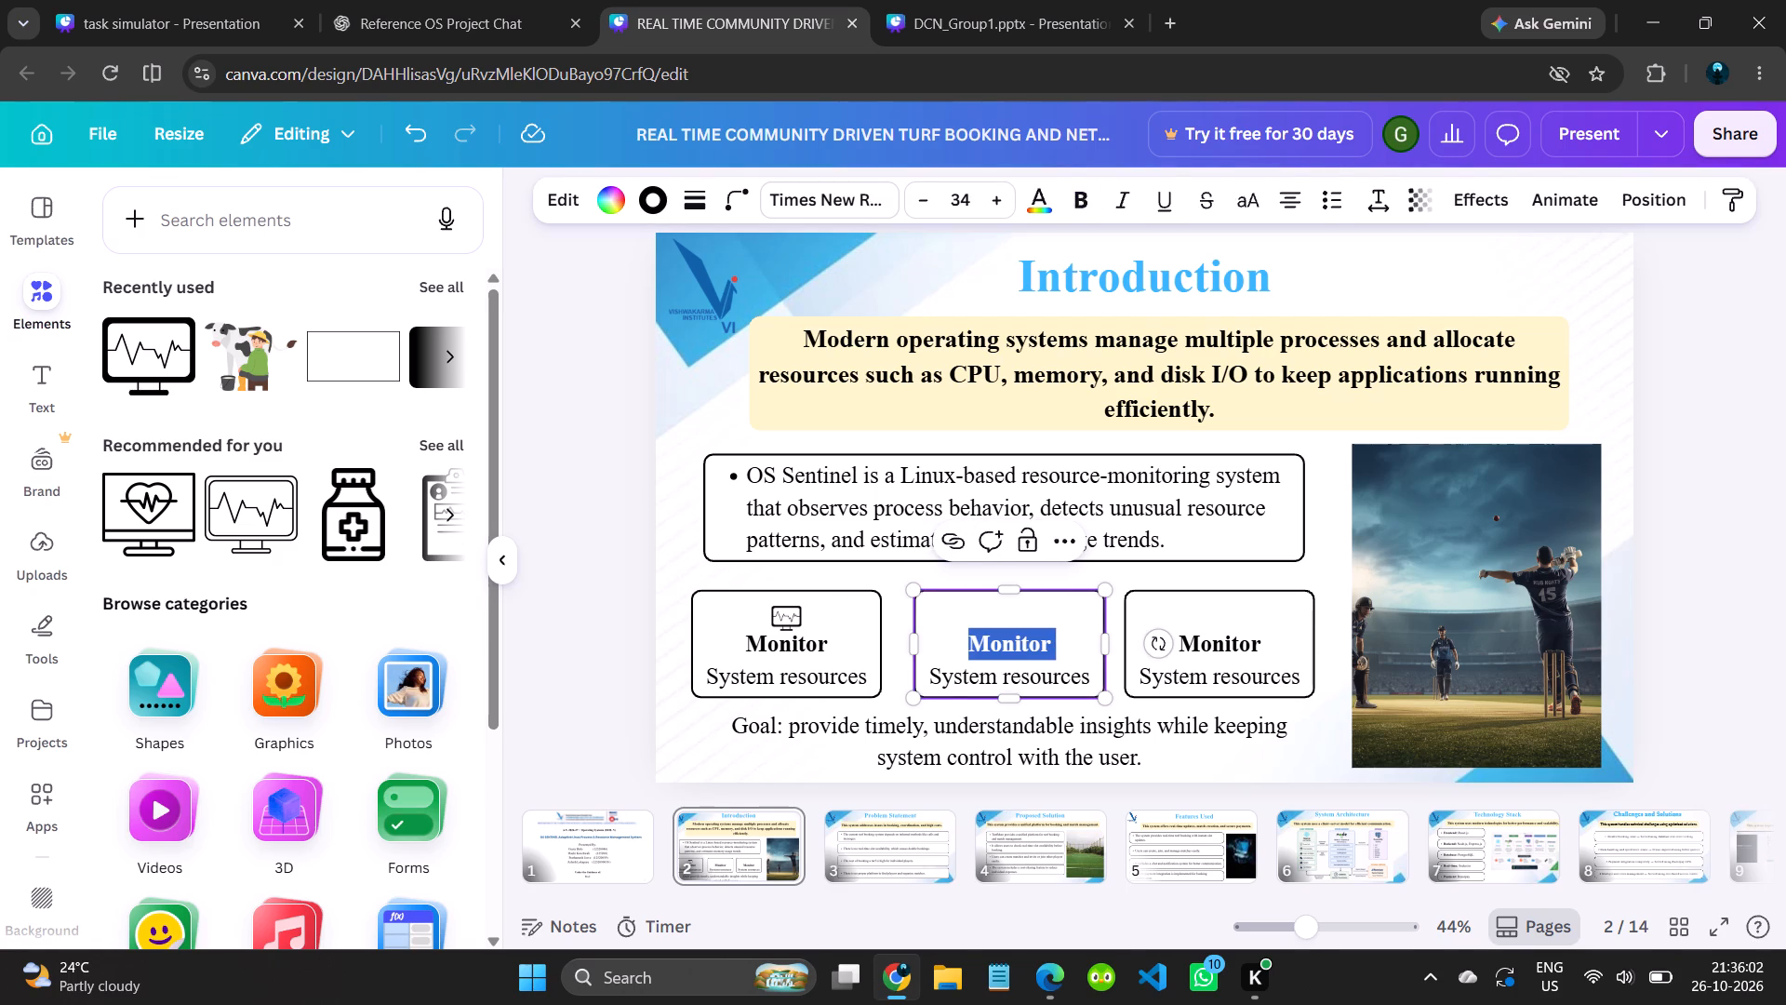
pyautogui.hotkey('ctrl', 'a')
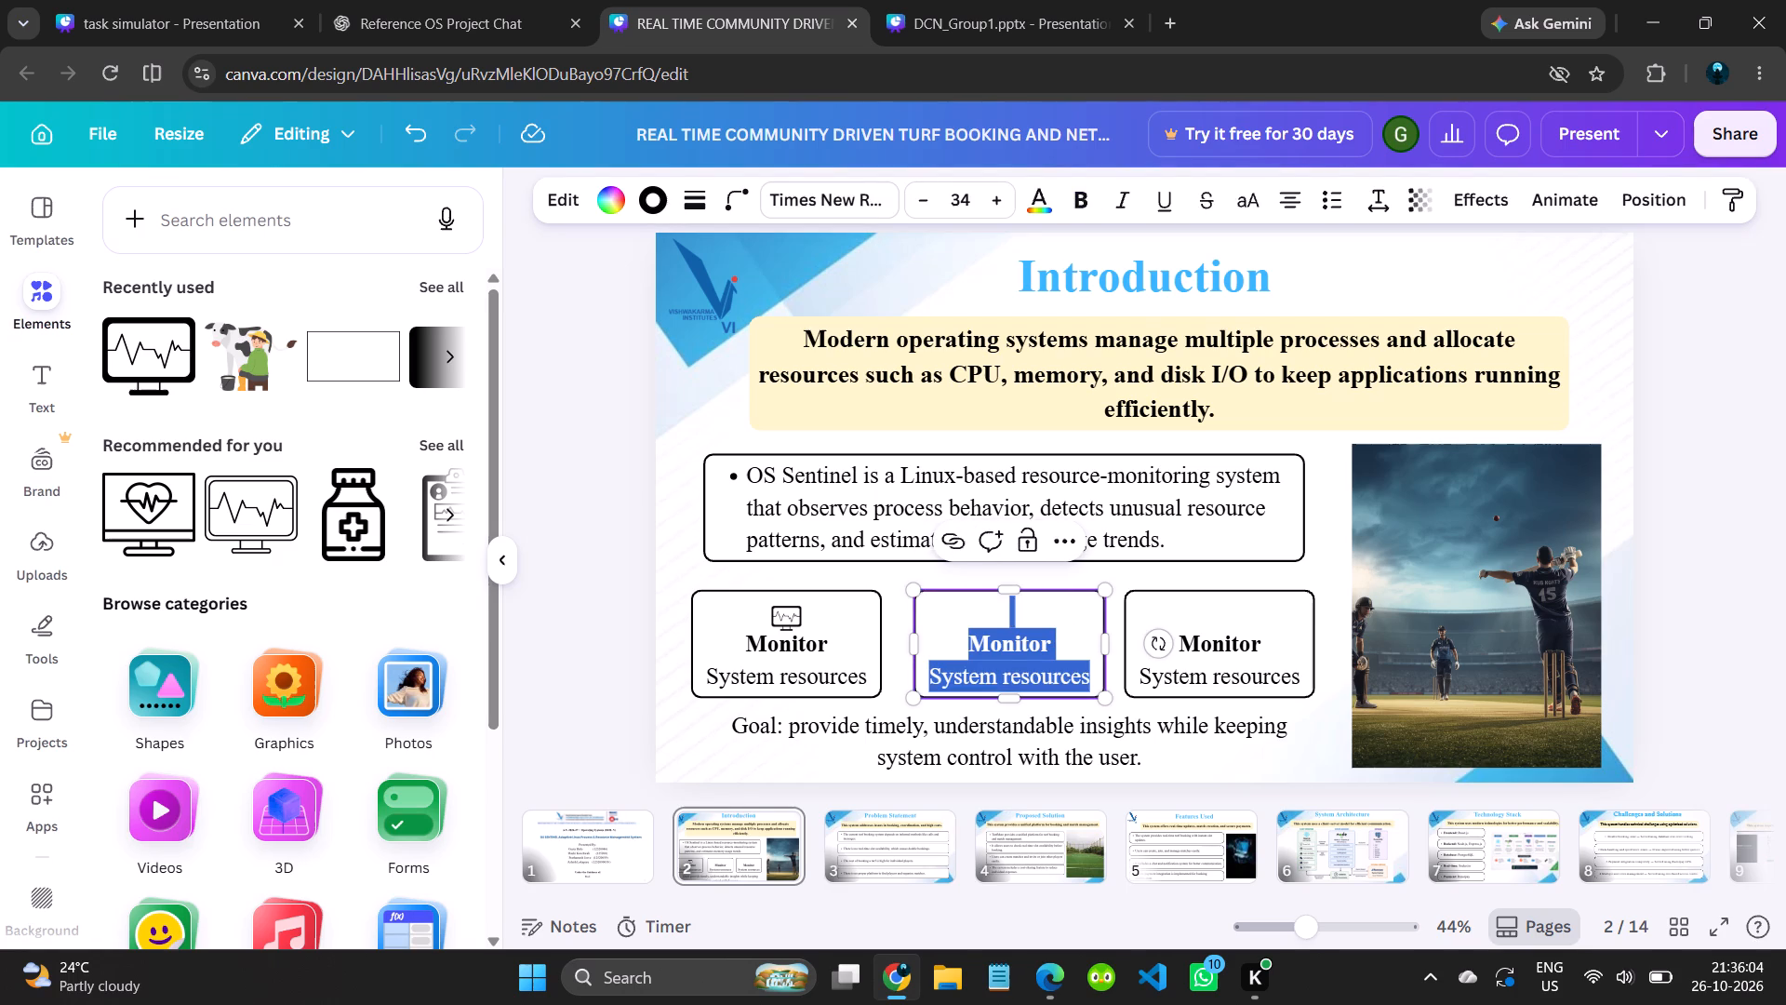
pyautogui.hotkey('ctrl', 'v')
pyautogui.press('BackSpace')
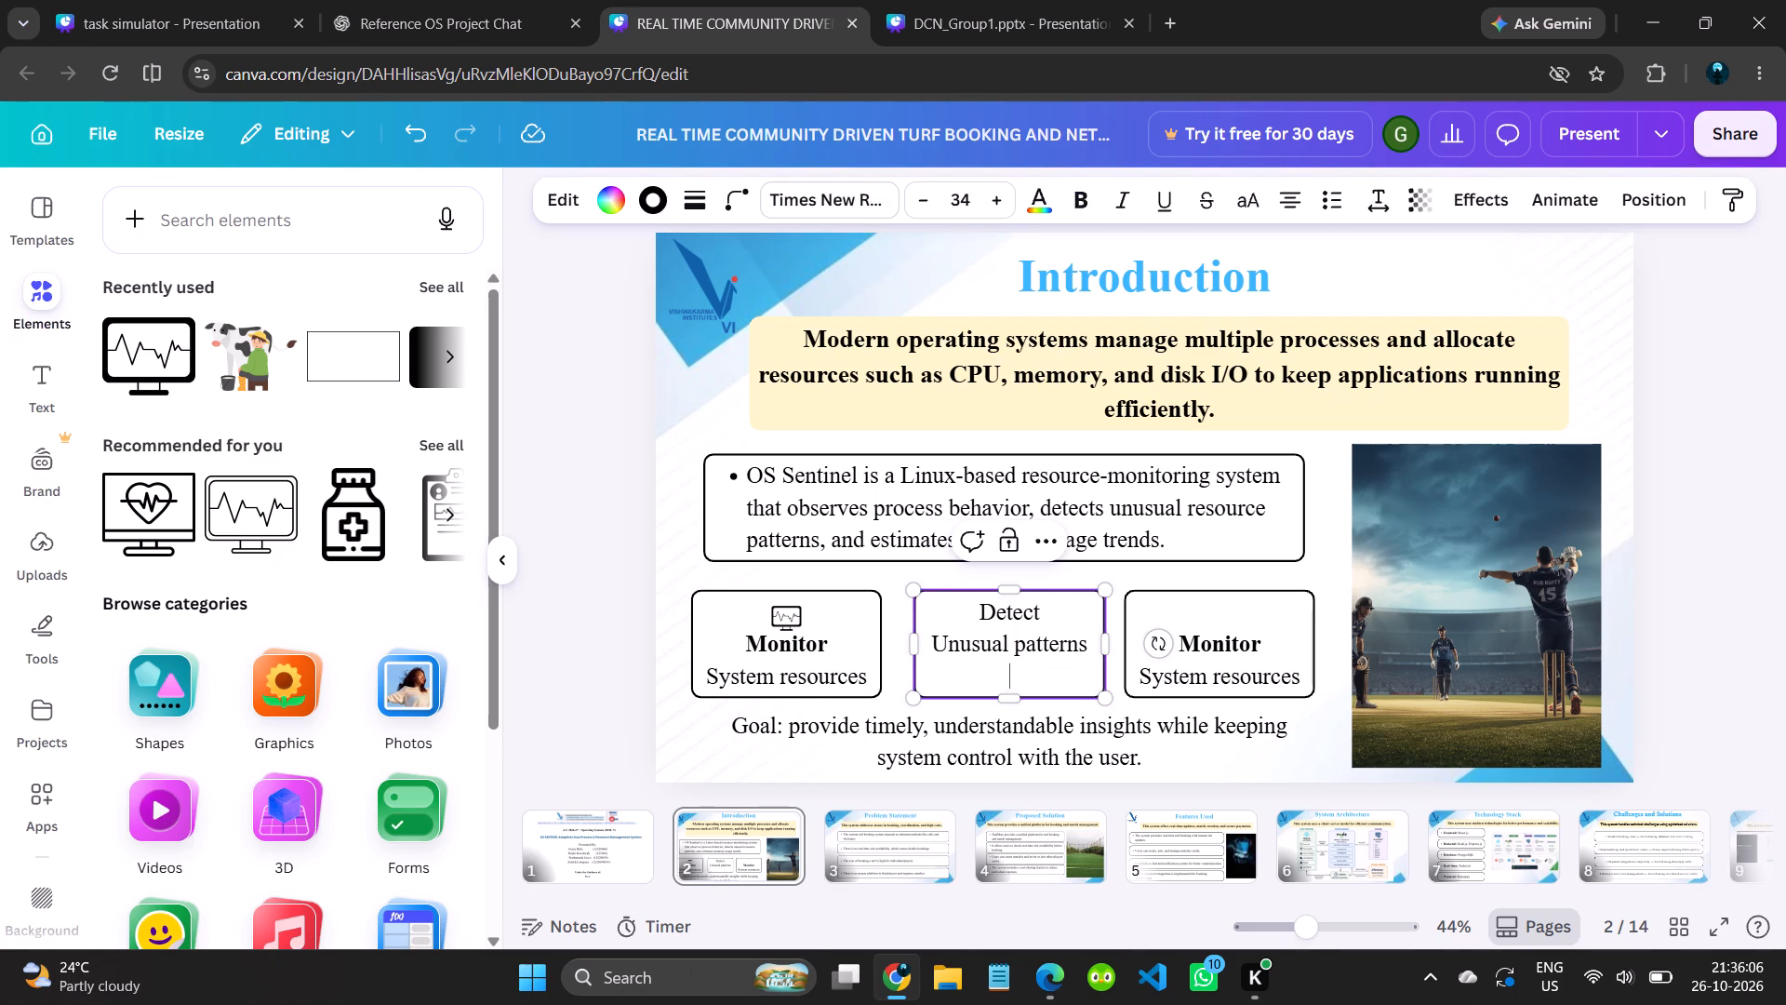
pyautogui.press('Up')
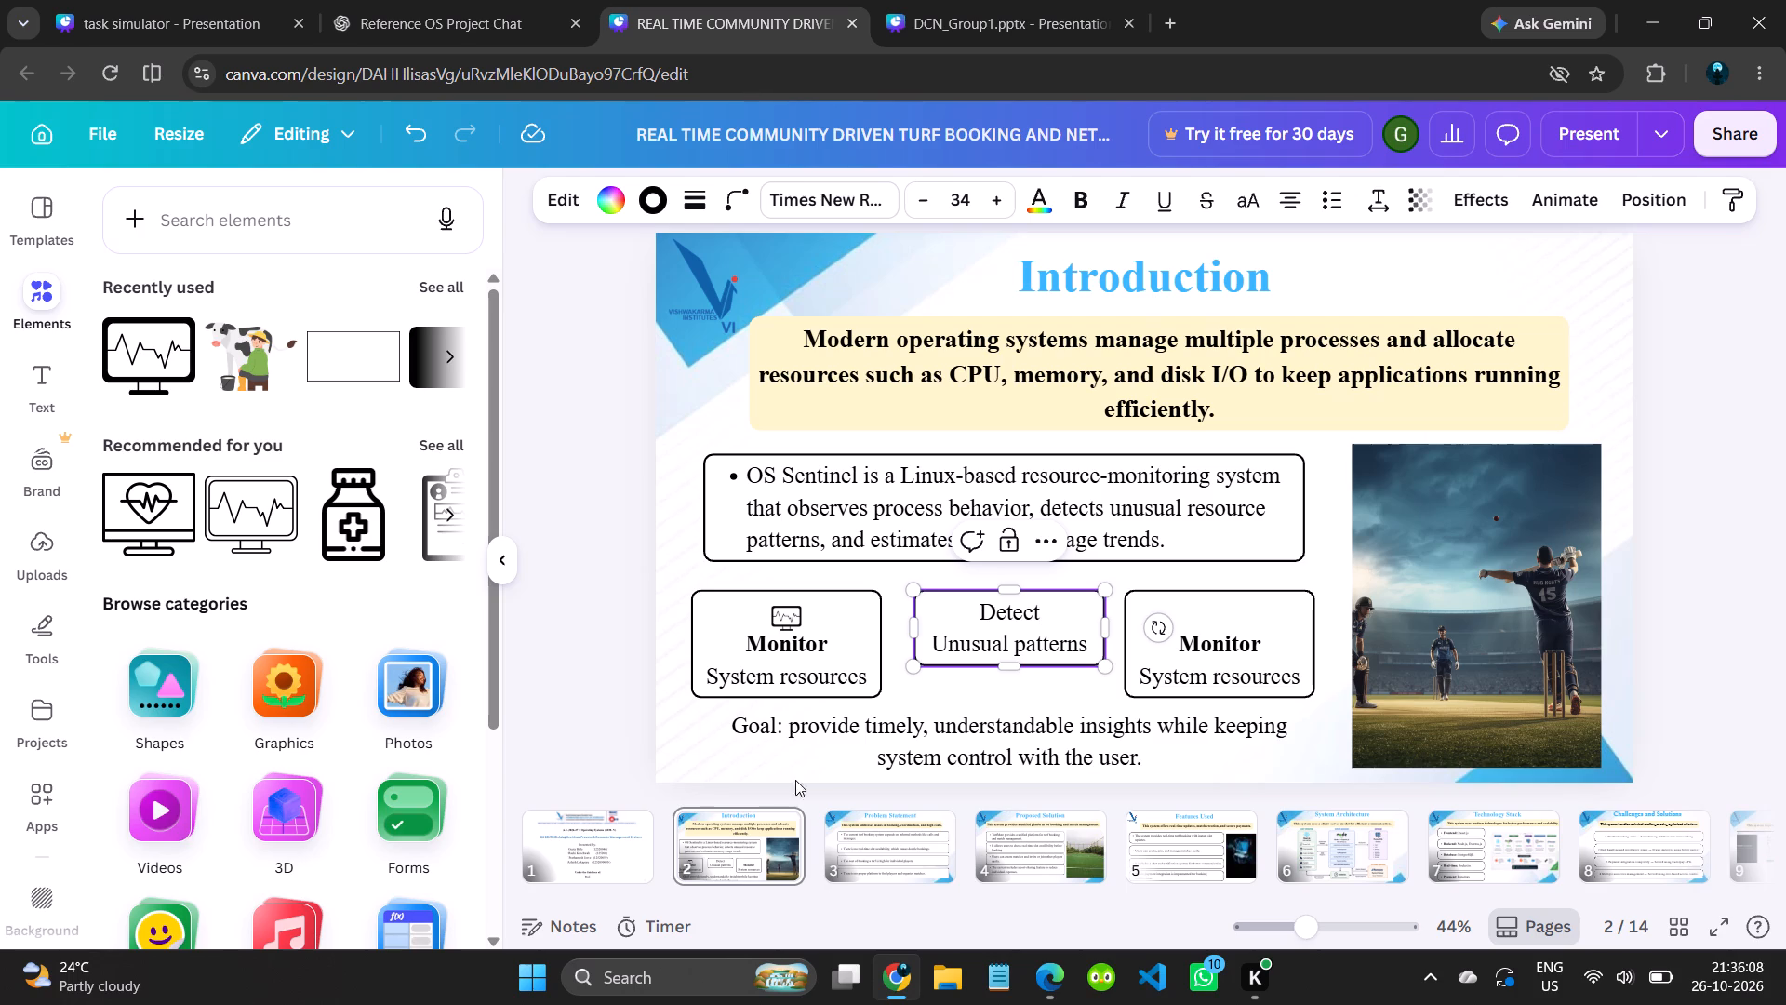
# Make "Detect" bold and insert a blank line above it in the middle card, leaving room for an icon.
pyautogui.doubleClick(1015, 632)
pyautogui.doubleClick(1005, 617)
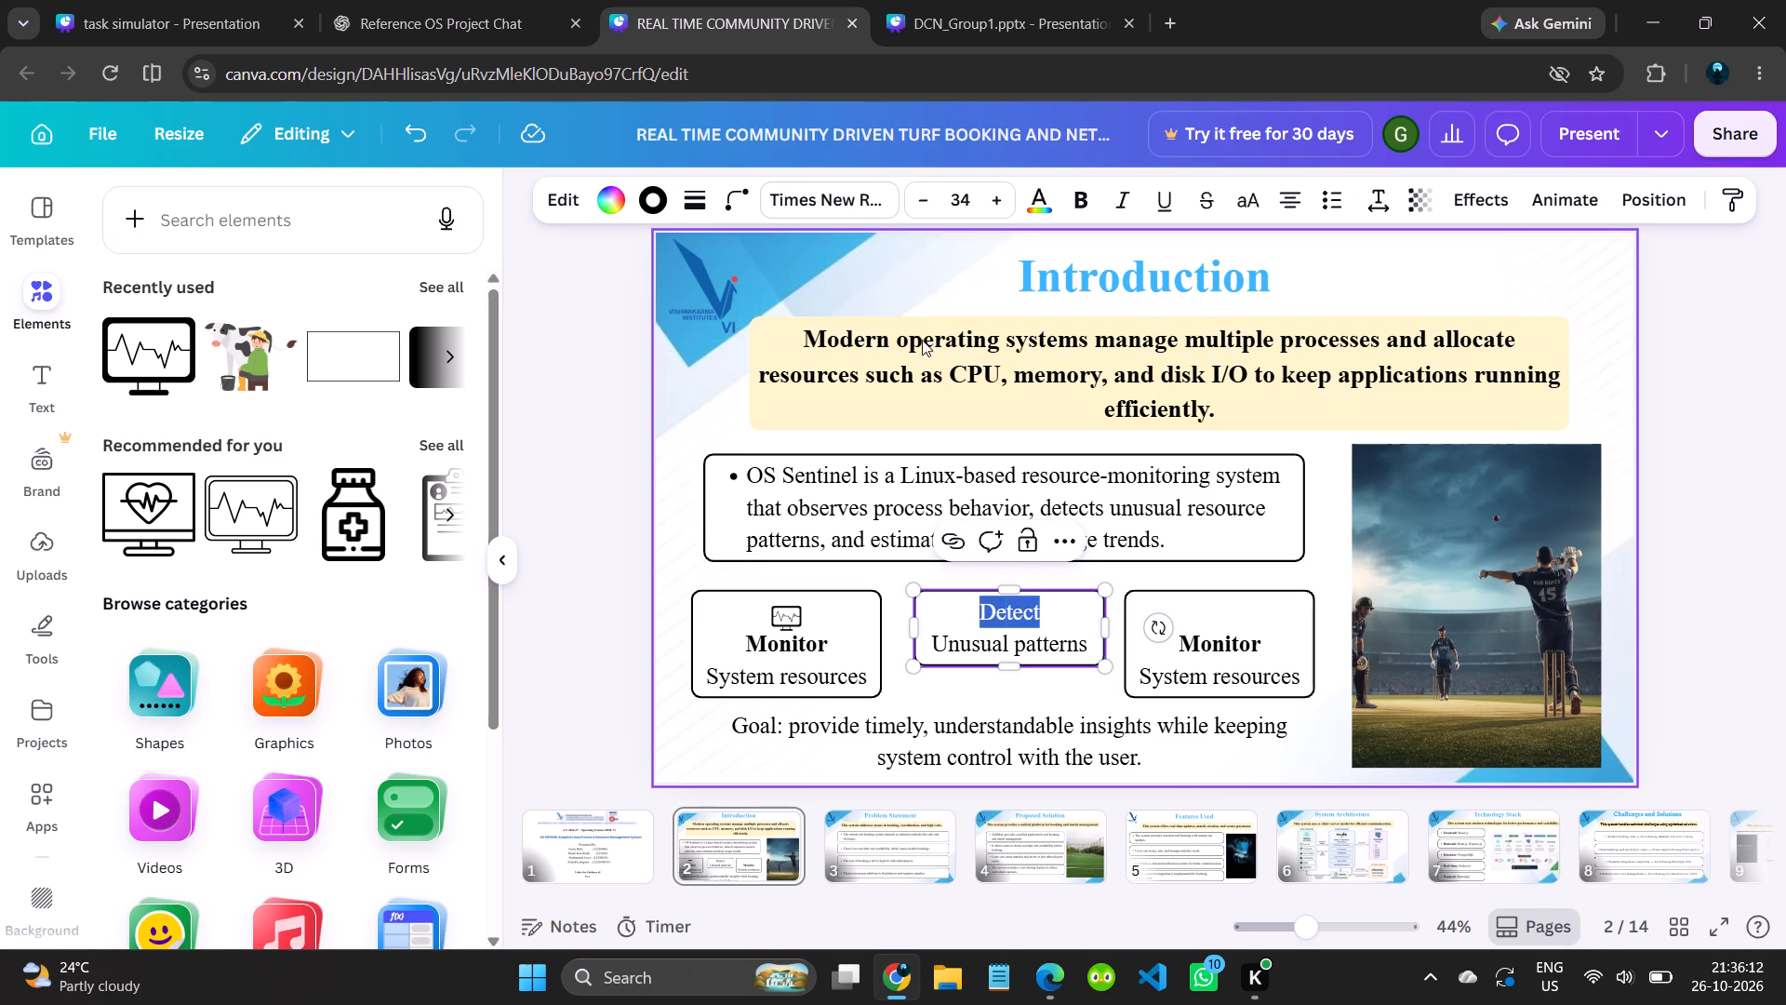
pyautogui.click(1089, 202)
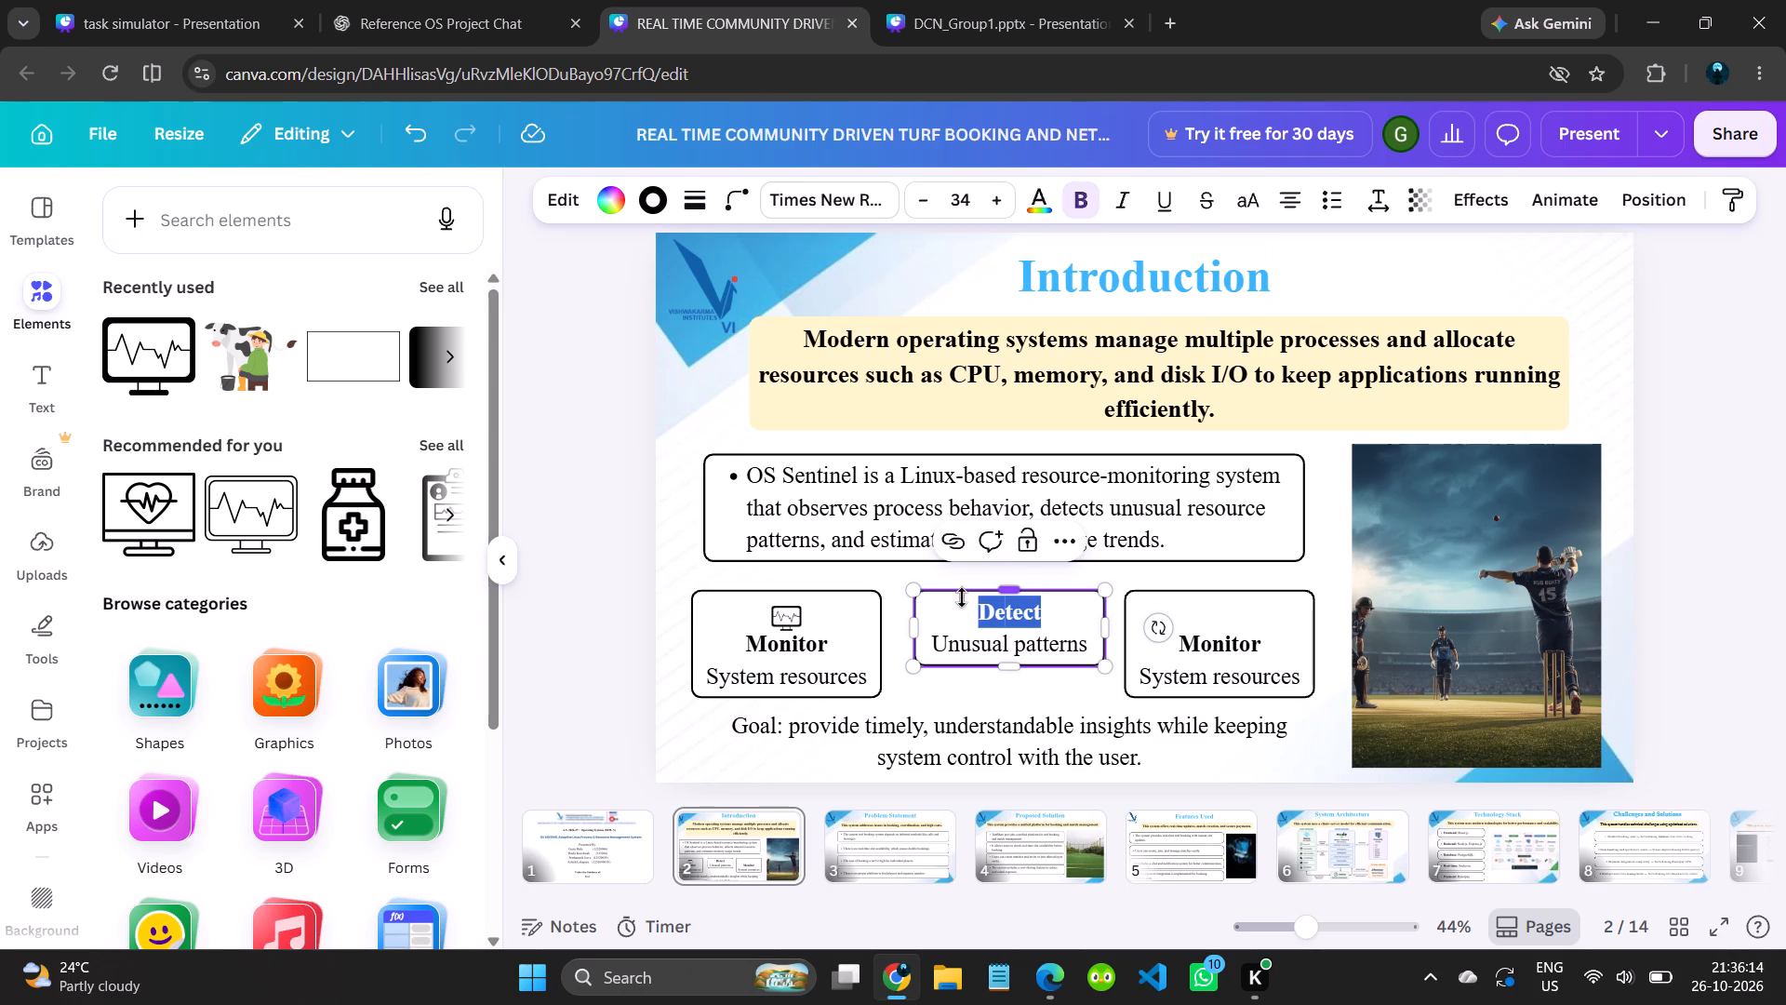
pyautogui.click(971, 610)
pyautogui.press('Return')
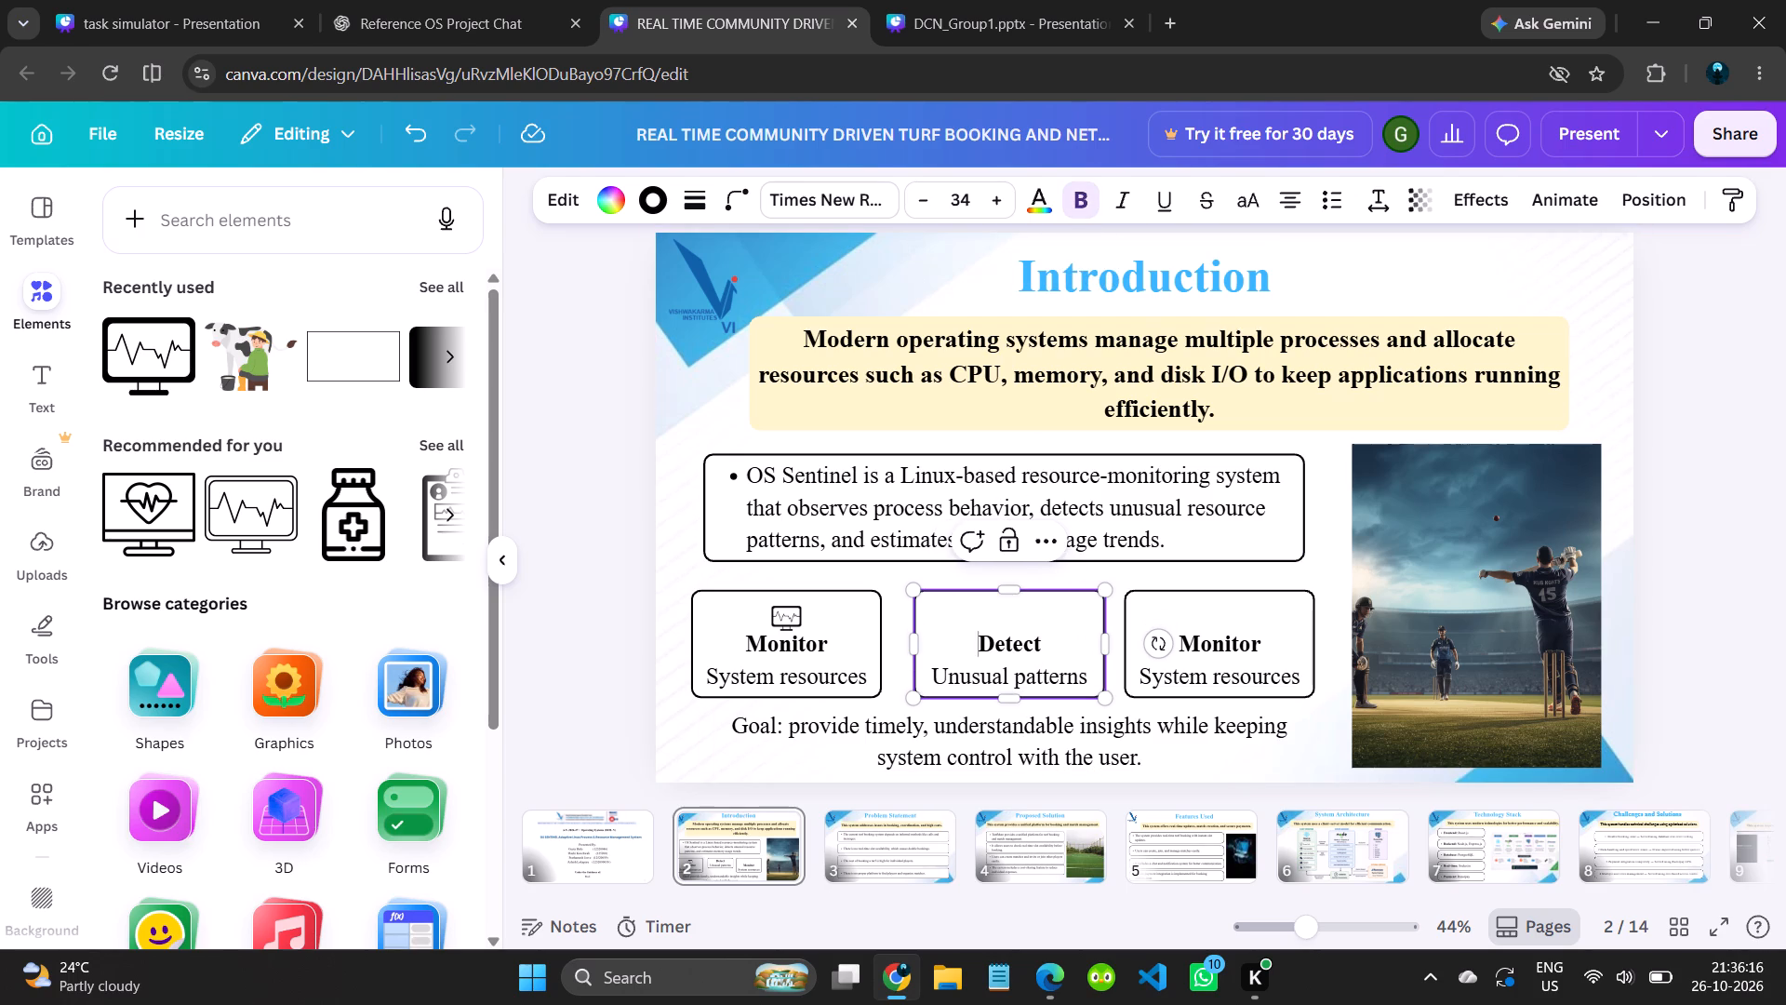
pyautogui.click(980, 607)
# Search the elements for "detect" and place the black outline magnifying glass graphic on the slide over the Detect card.
pyautogui.click(201, 216)
pyautogui.write('detect')
pyautogui.press('Return')
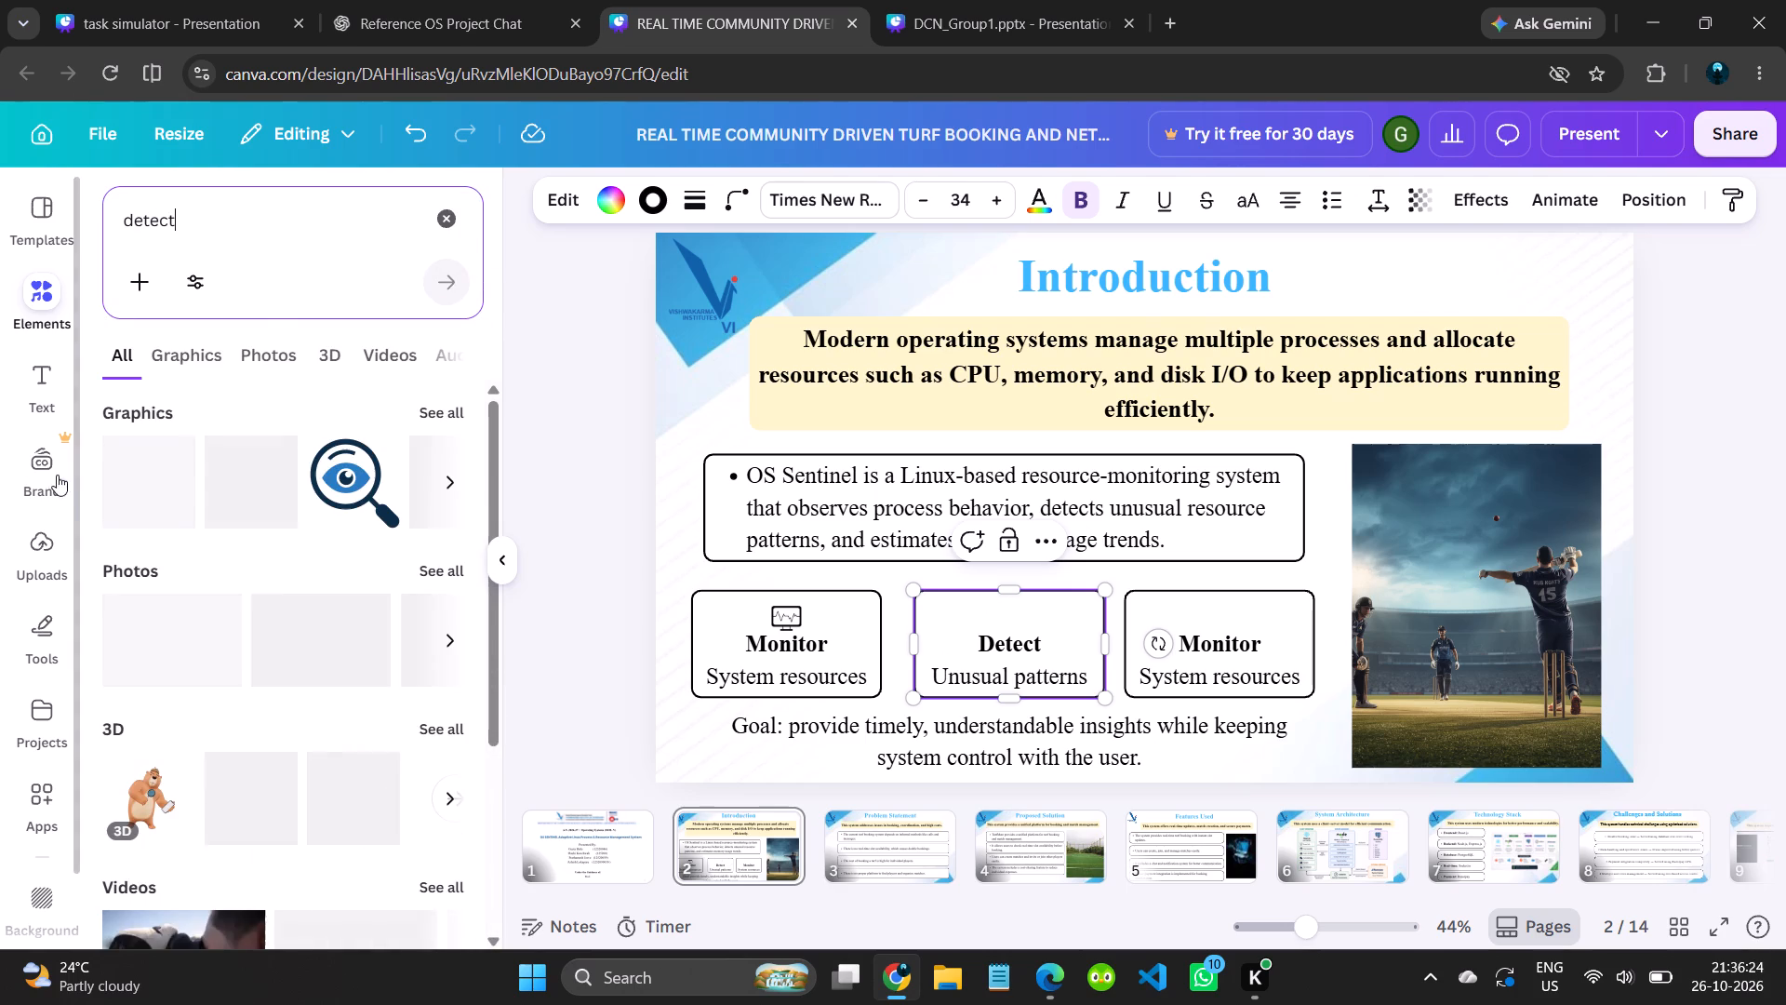
pyautogui.hscroll(-4, 256, 501)
pyautogui.hscroll(3, 256, 501)
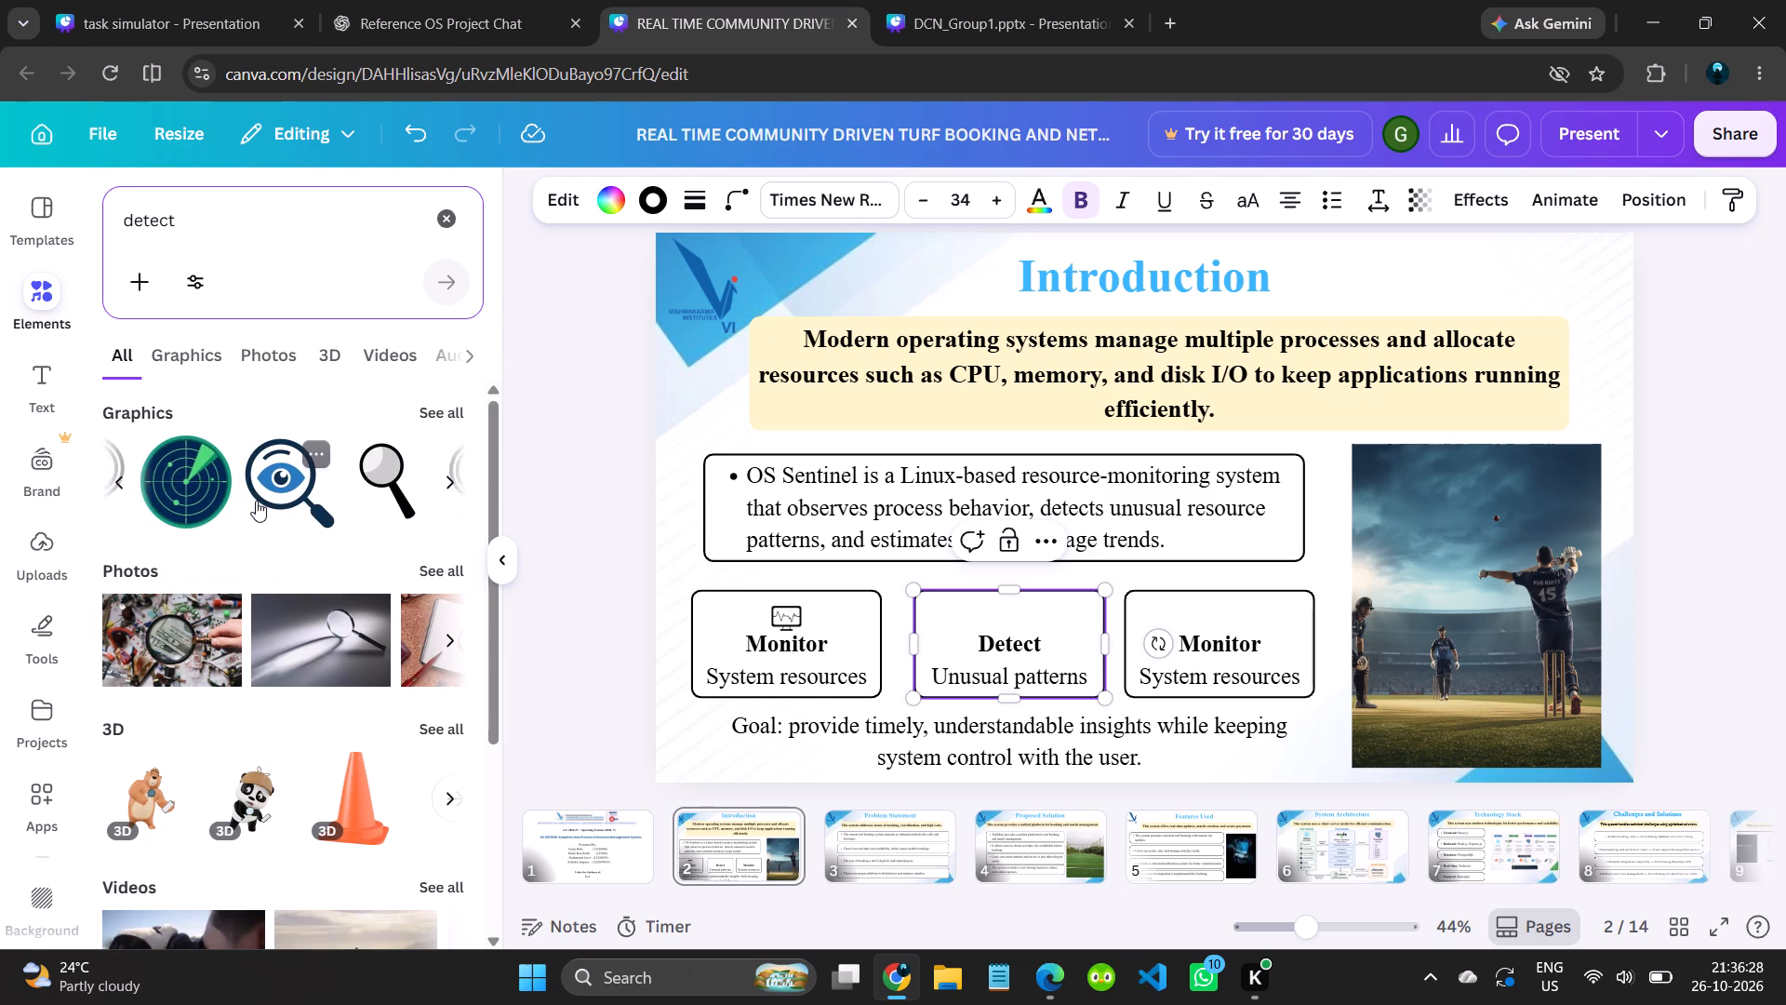
pyautogui.hscroll(1, 256, 501)
pyautogui.hscroll(1, 364, 489)
pyautogui.hscroll(-3, 364, 489)
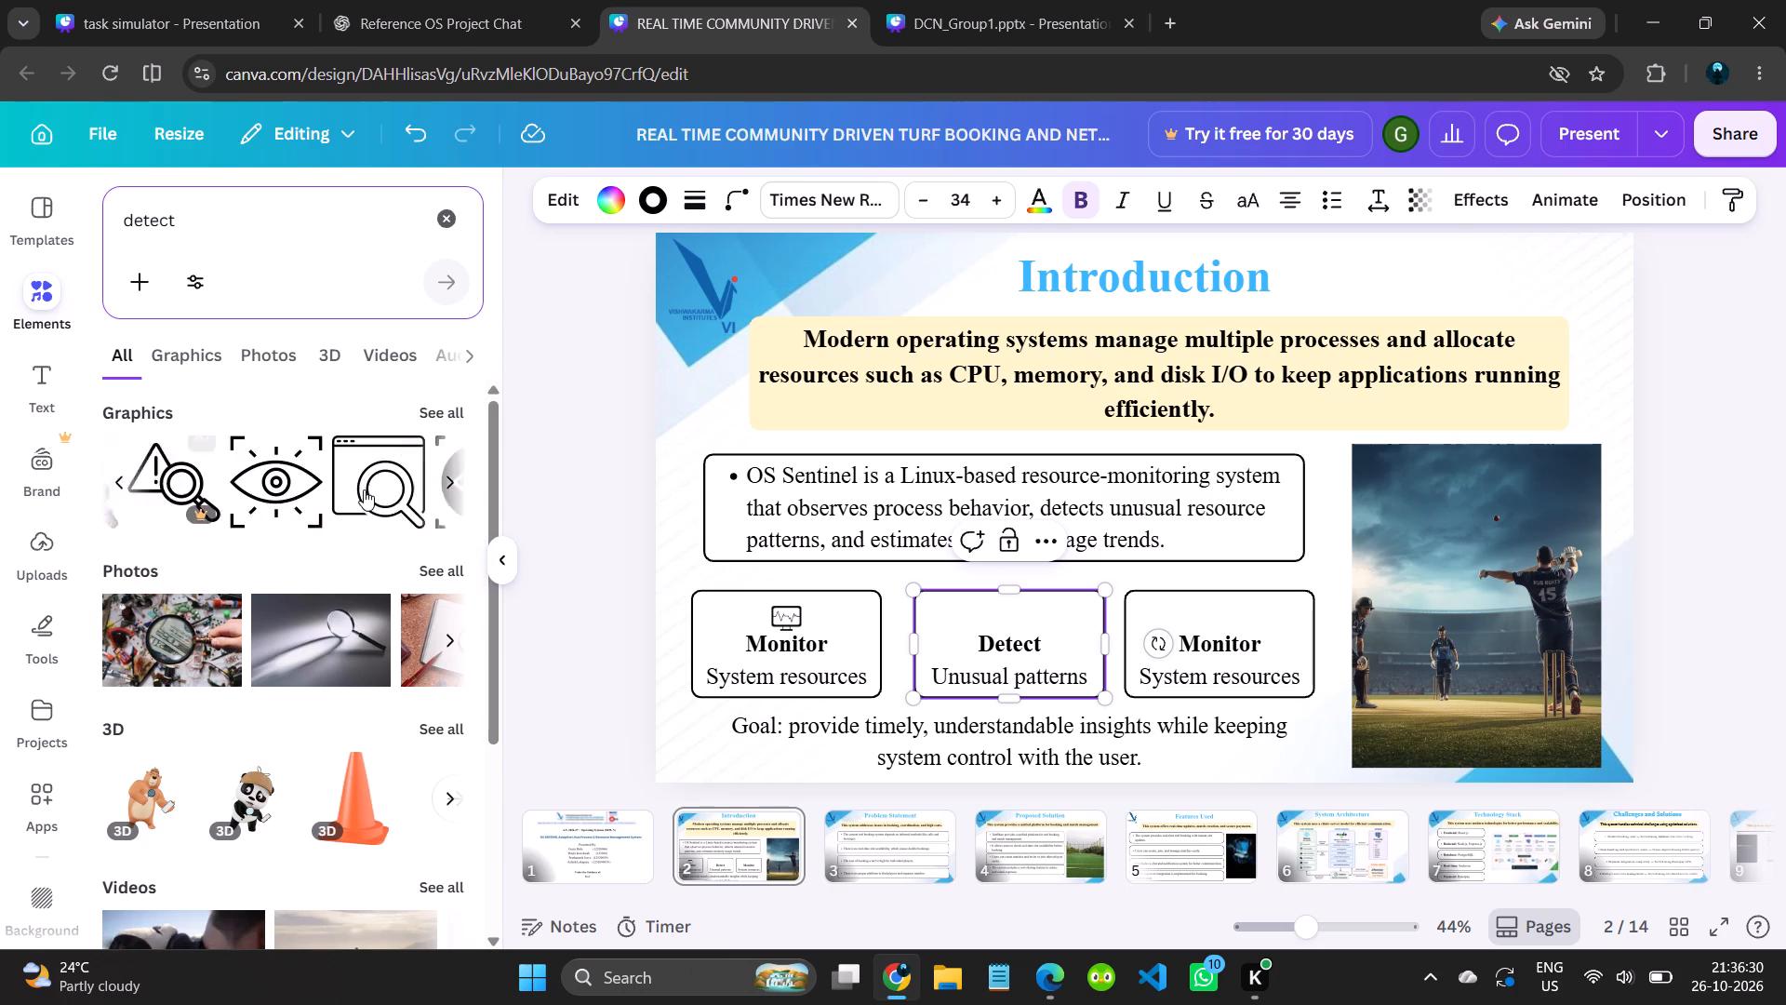
pyautogui.hscroll(-3, 364, 489)
pyautogui.hscroll(7, 364, 489)
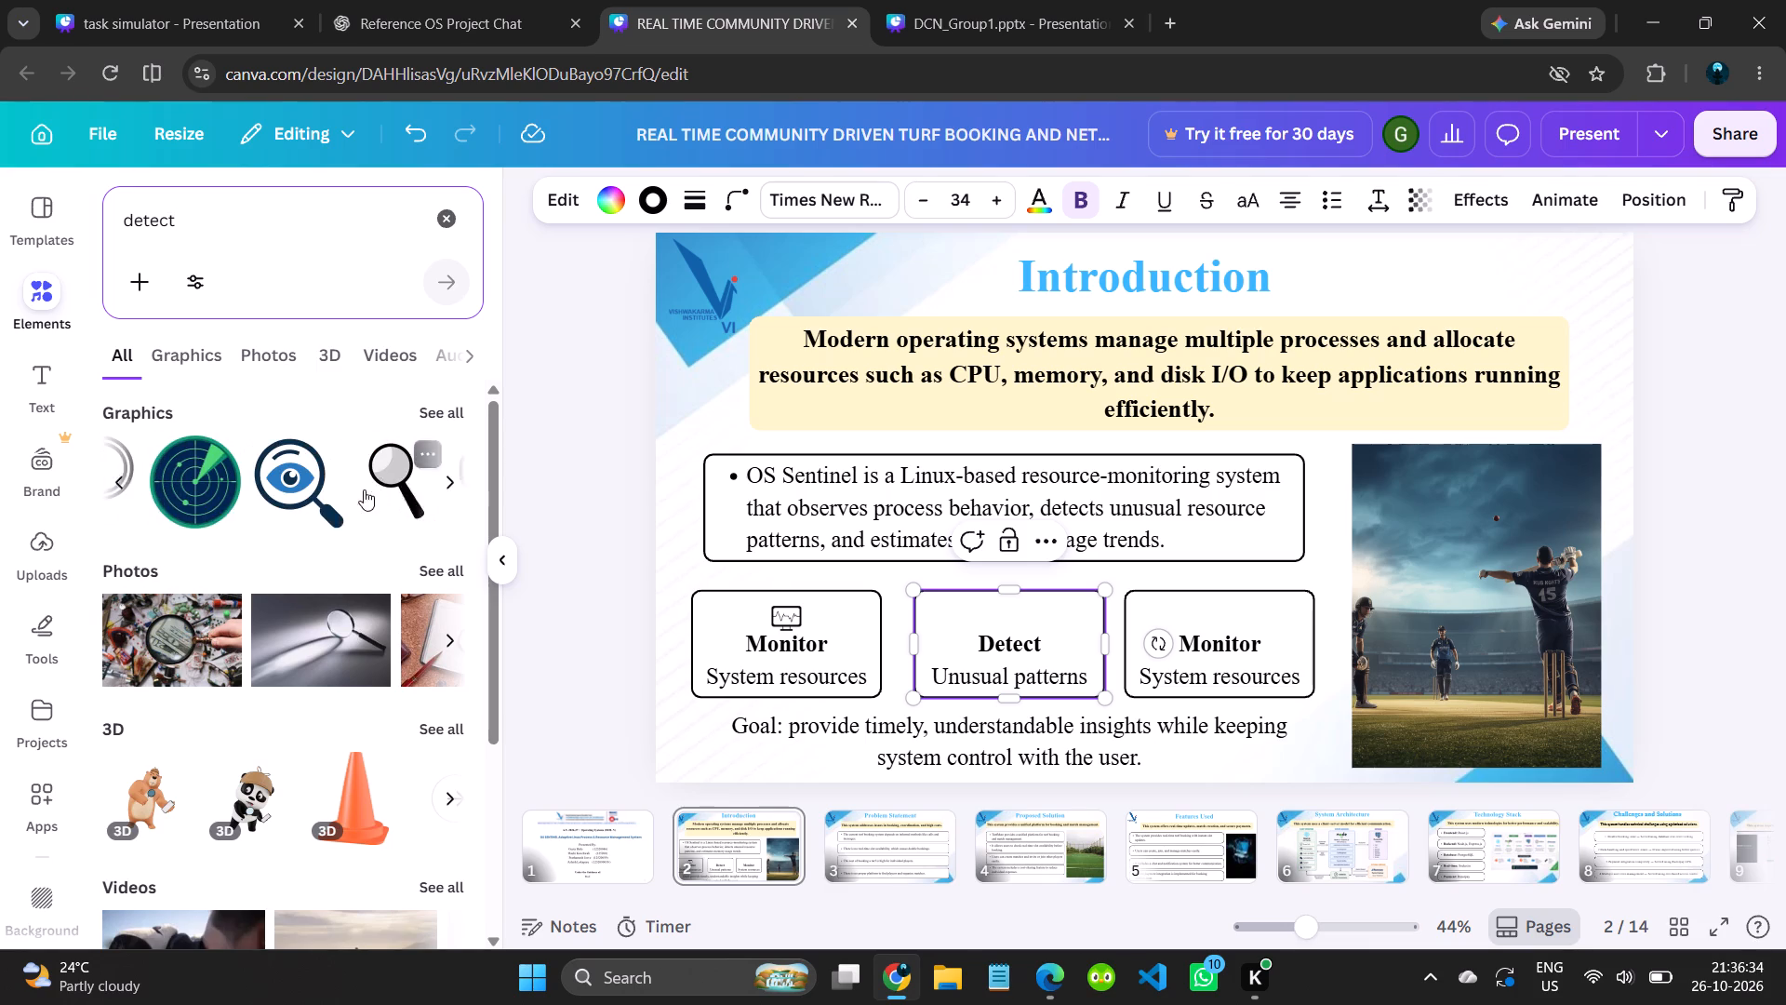
pyautogui.hscroll(2, 287, 488)
pyautogui.moveTo(144, 477); pyautogui.dragTo(698, 511)
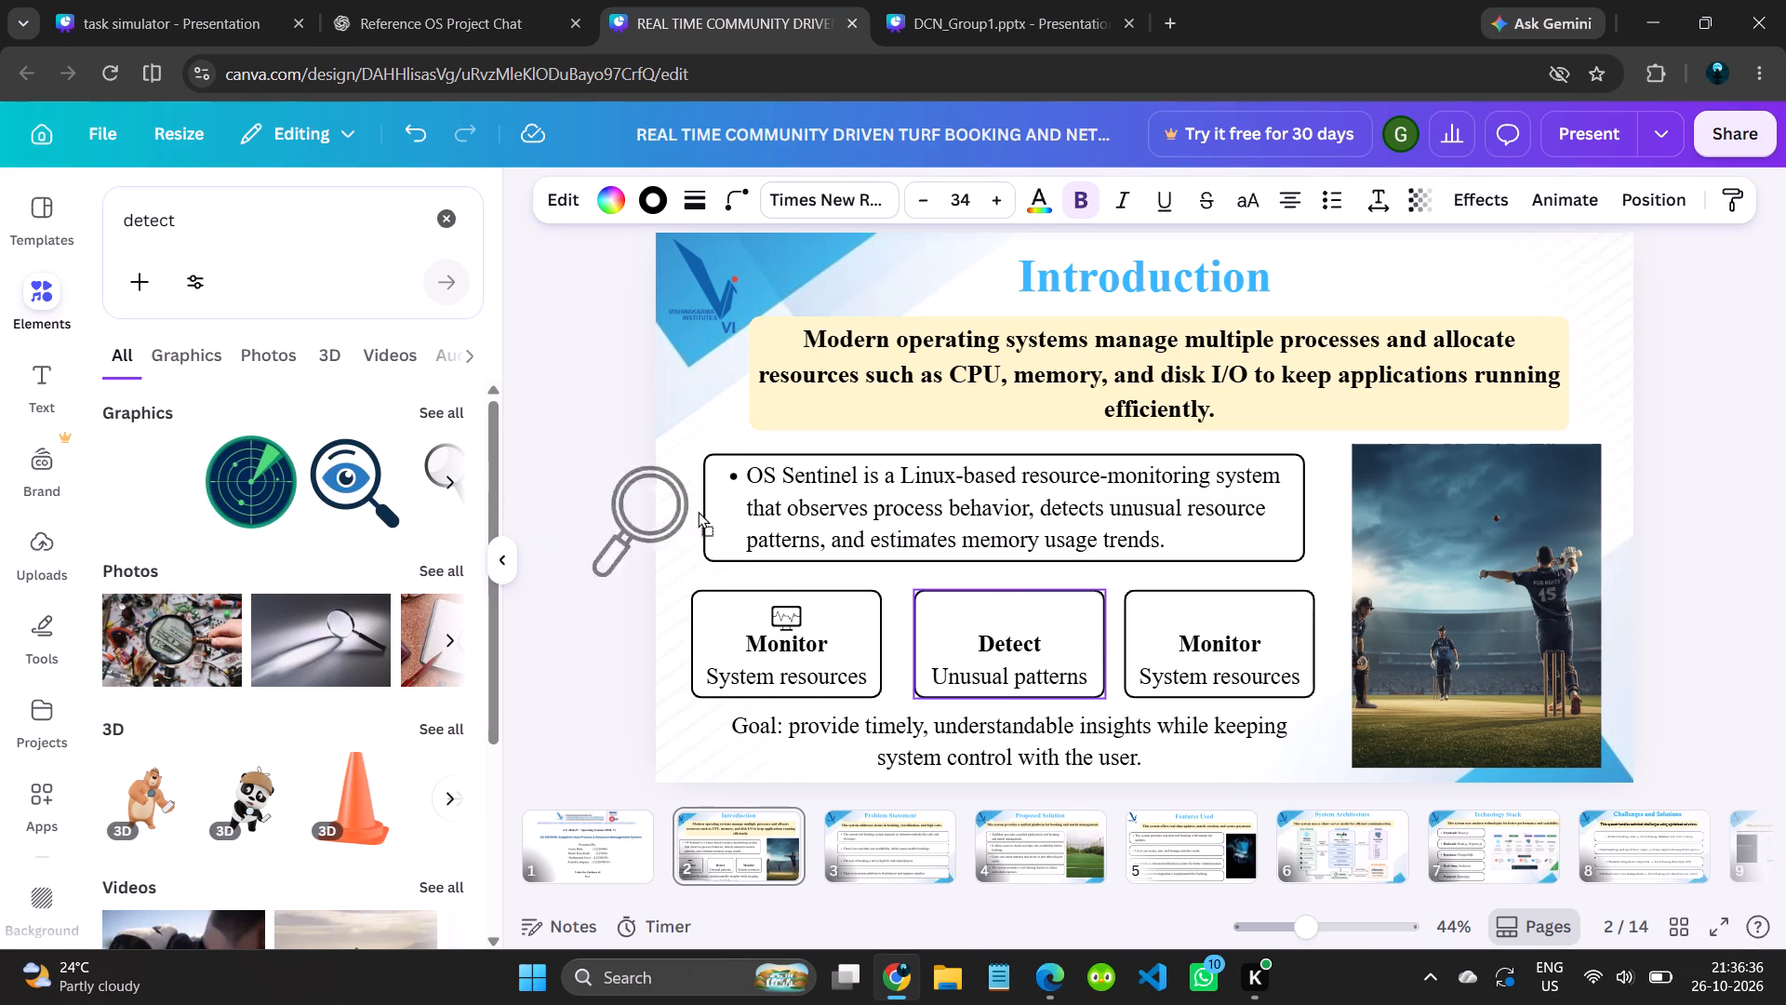
pyautogui.moveTo(698, 511); pyautogui.dragTo(891, 545)
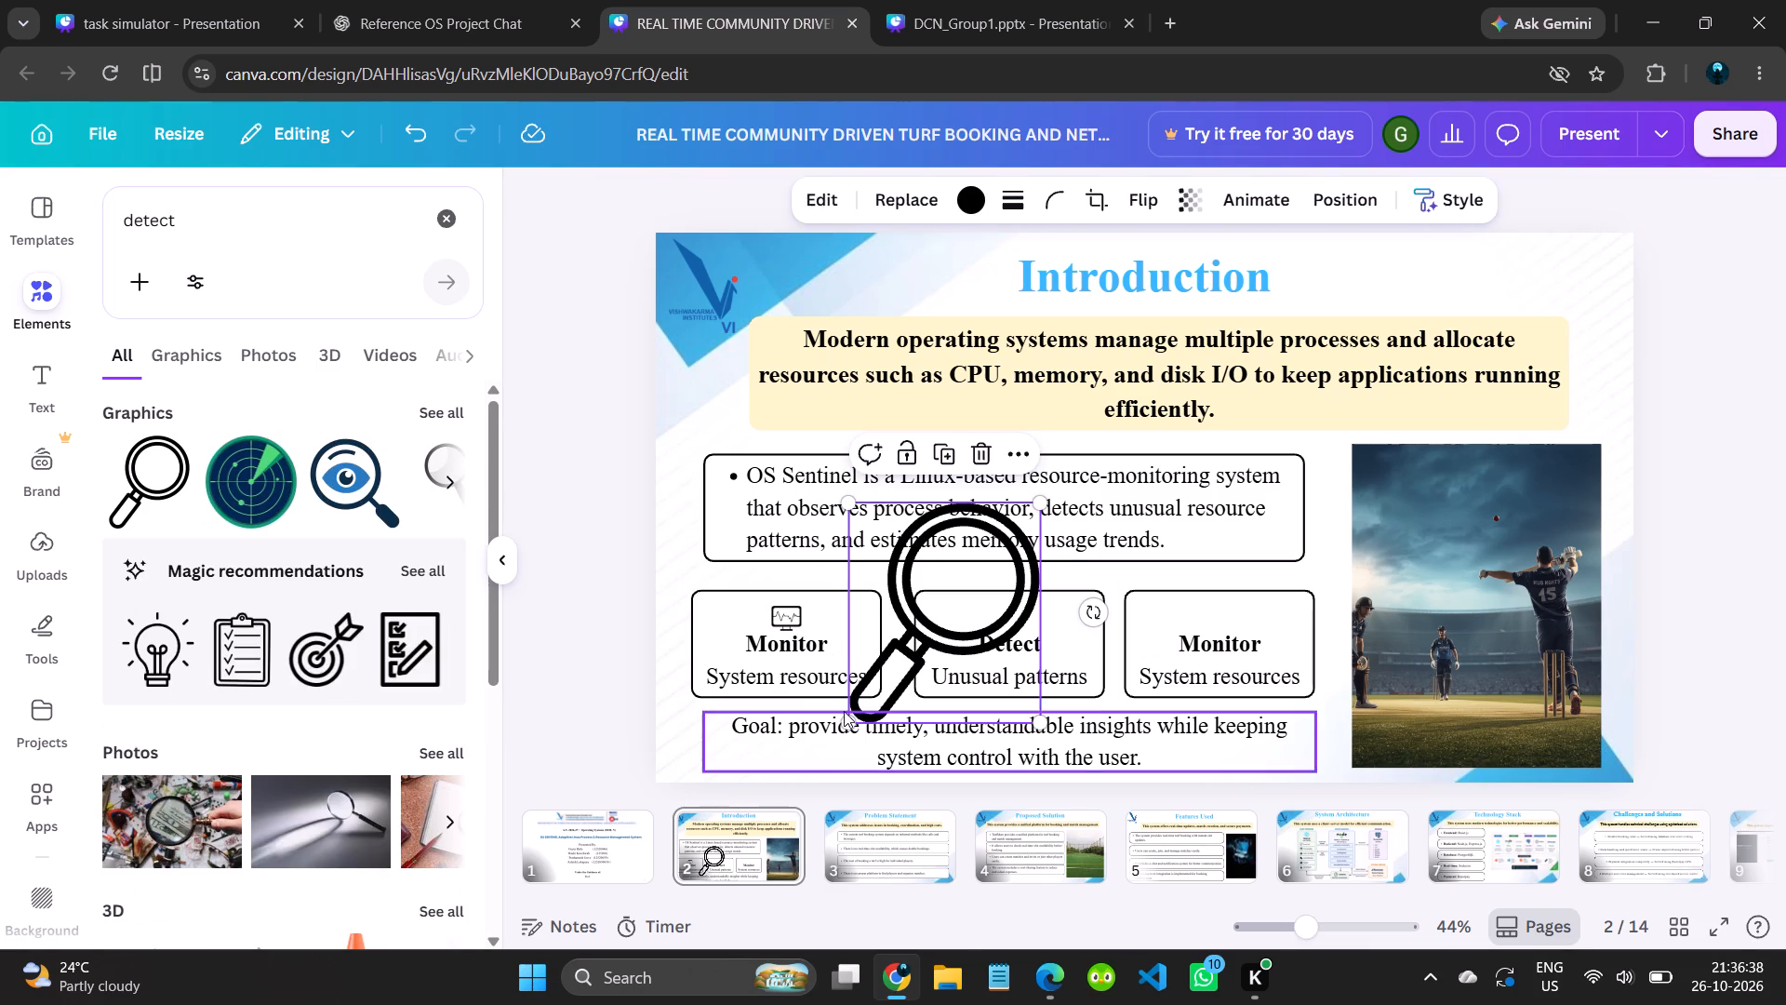
# Shrink the magnifying glass graphic to a small icon and centre it above the word "Detect" in the middle card.
pyautogui.moveTo(841, 714); pyautogui.dragTo(957, 503)
pyautogui.moveTo(1021, 523); pyautogui.dragTo(1013, 616)
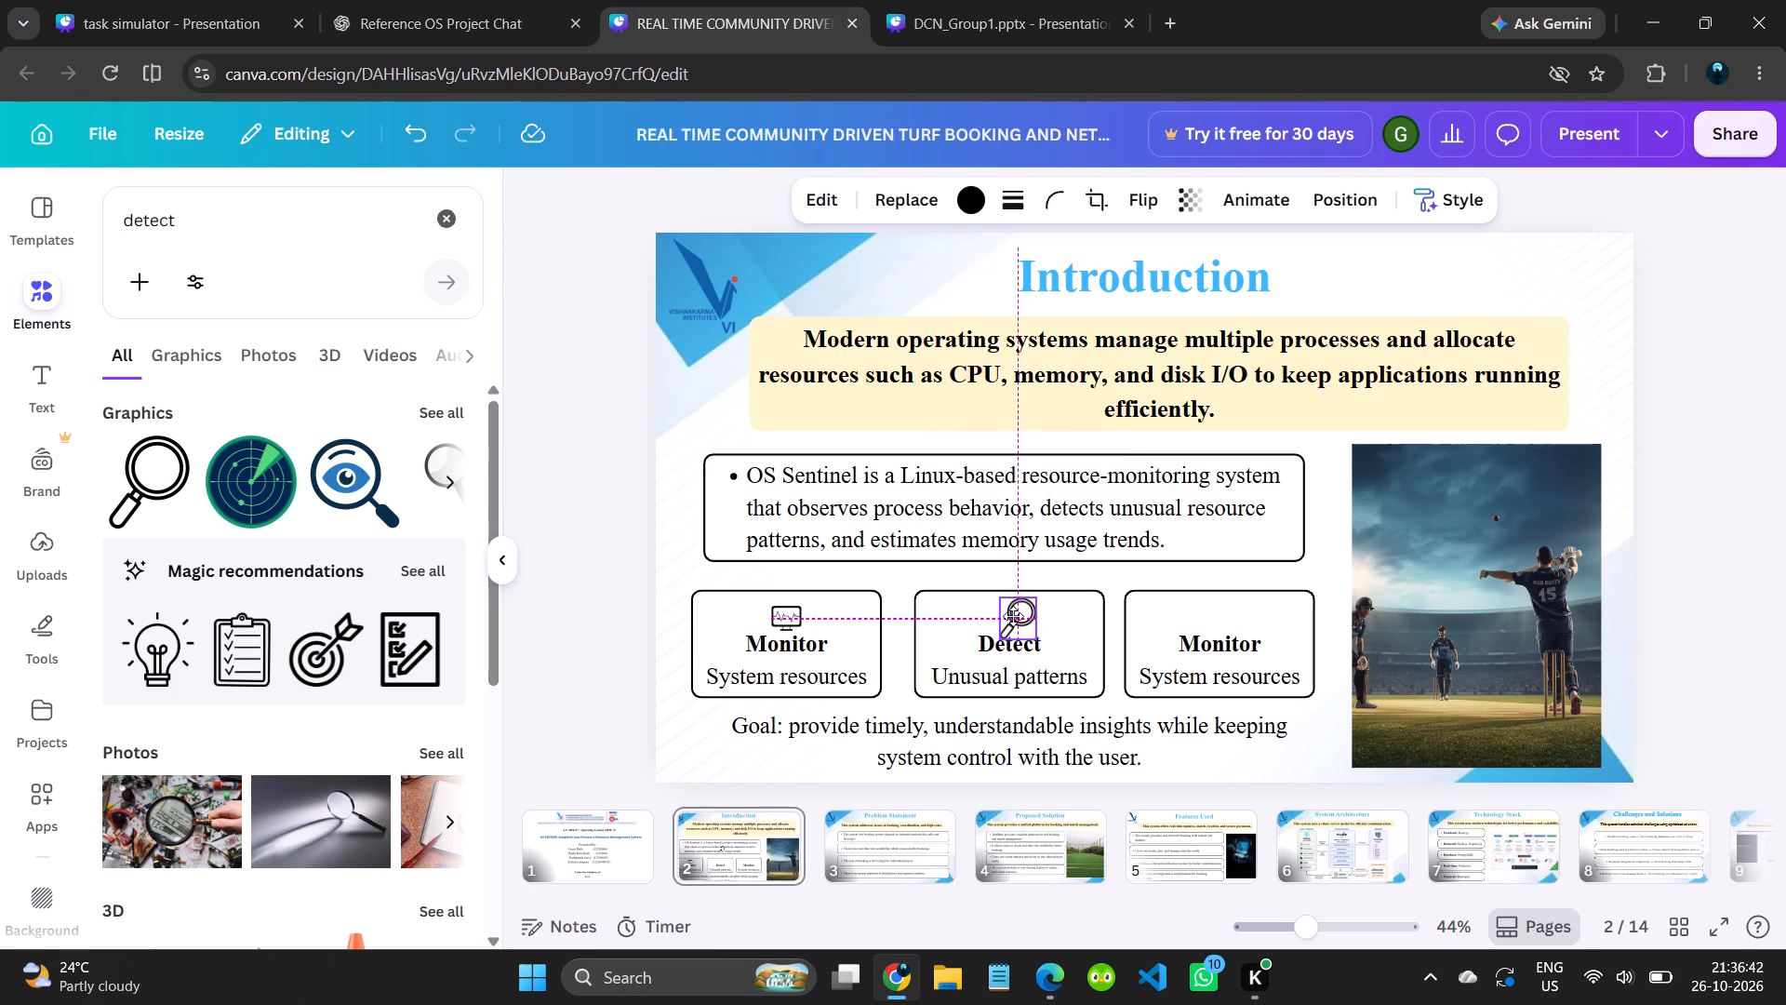
pyautogui.moveTo(1013, 616); pyautogui.dragTo(1007, 613)
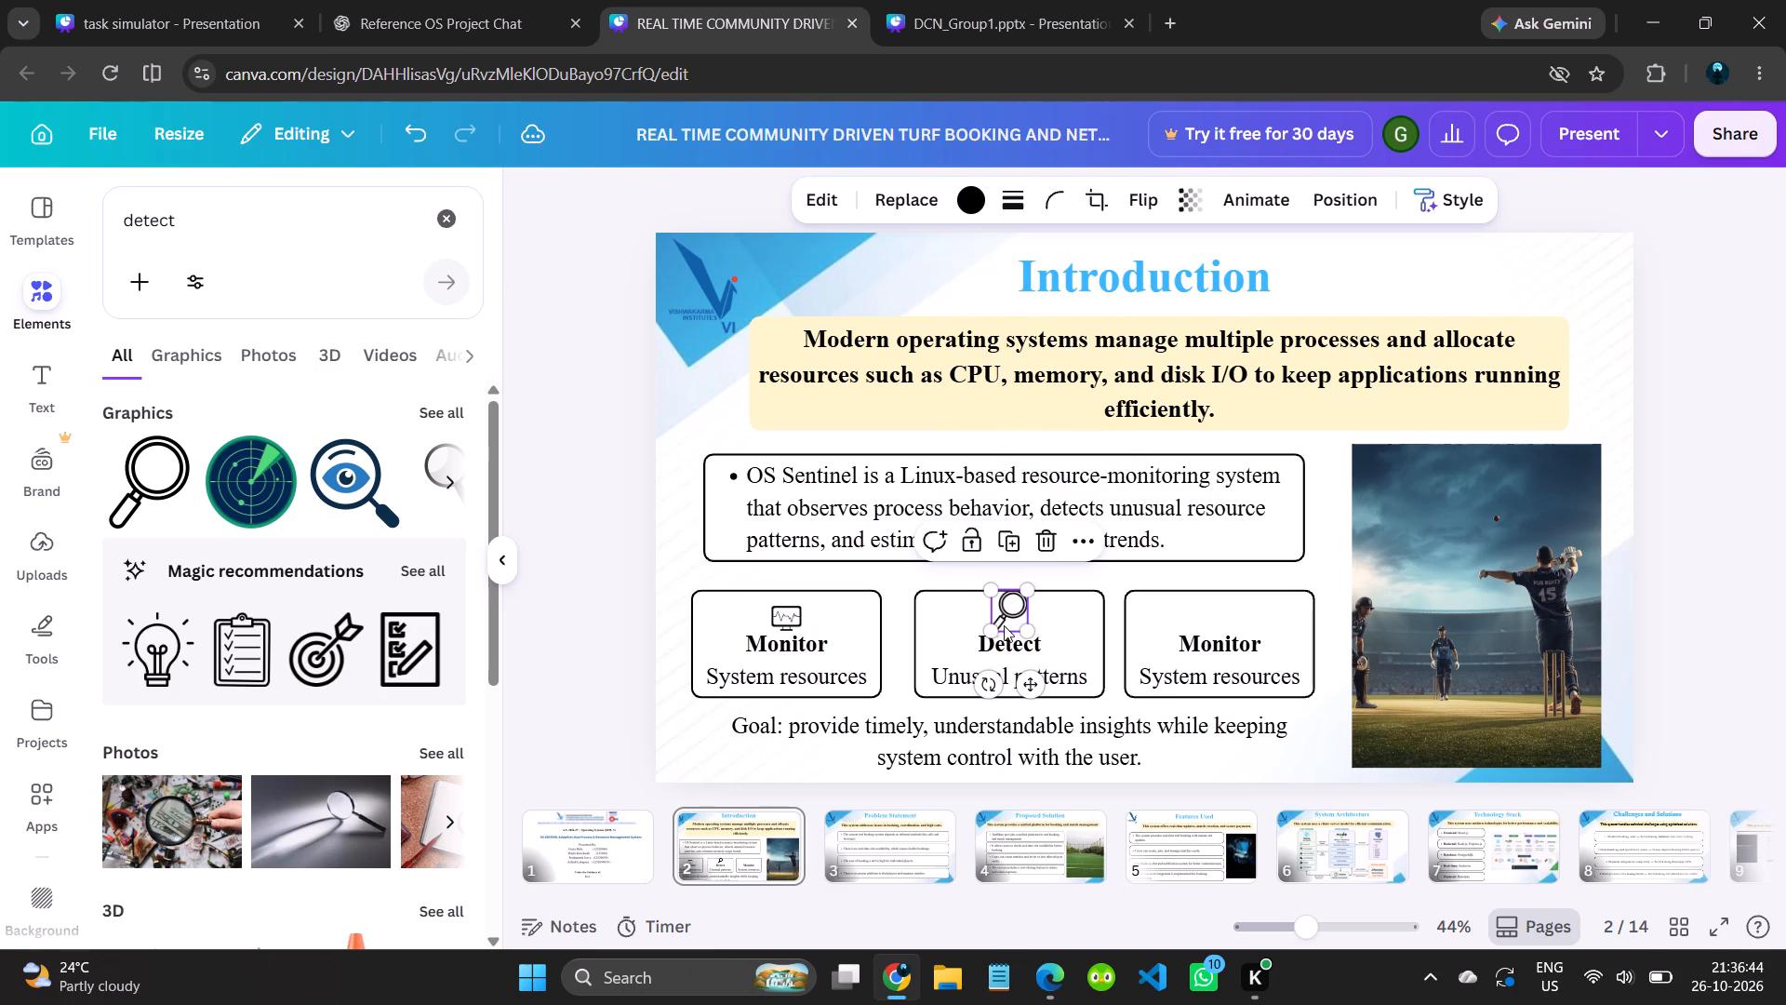
pyautogui.moveTo(1025, 582); pyautogui.dragTo(1022, 597)
pyautogui.click(1006, 619)
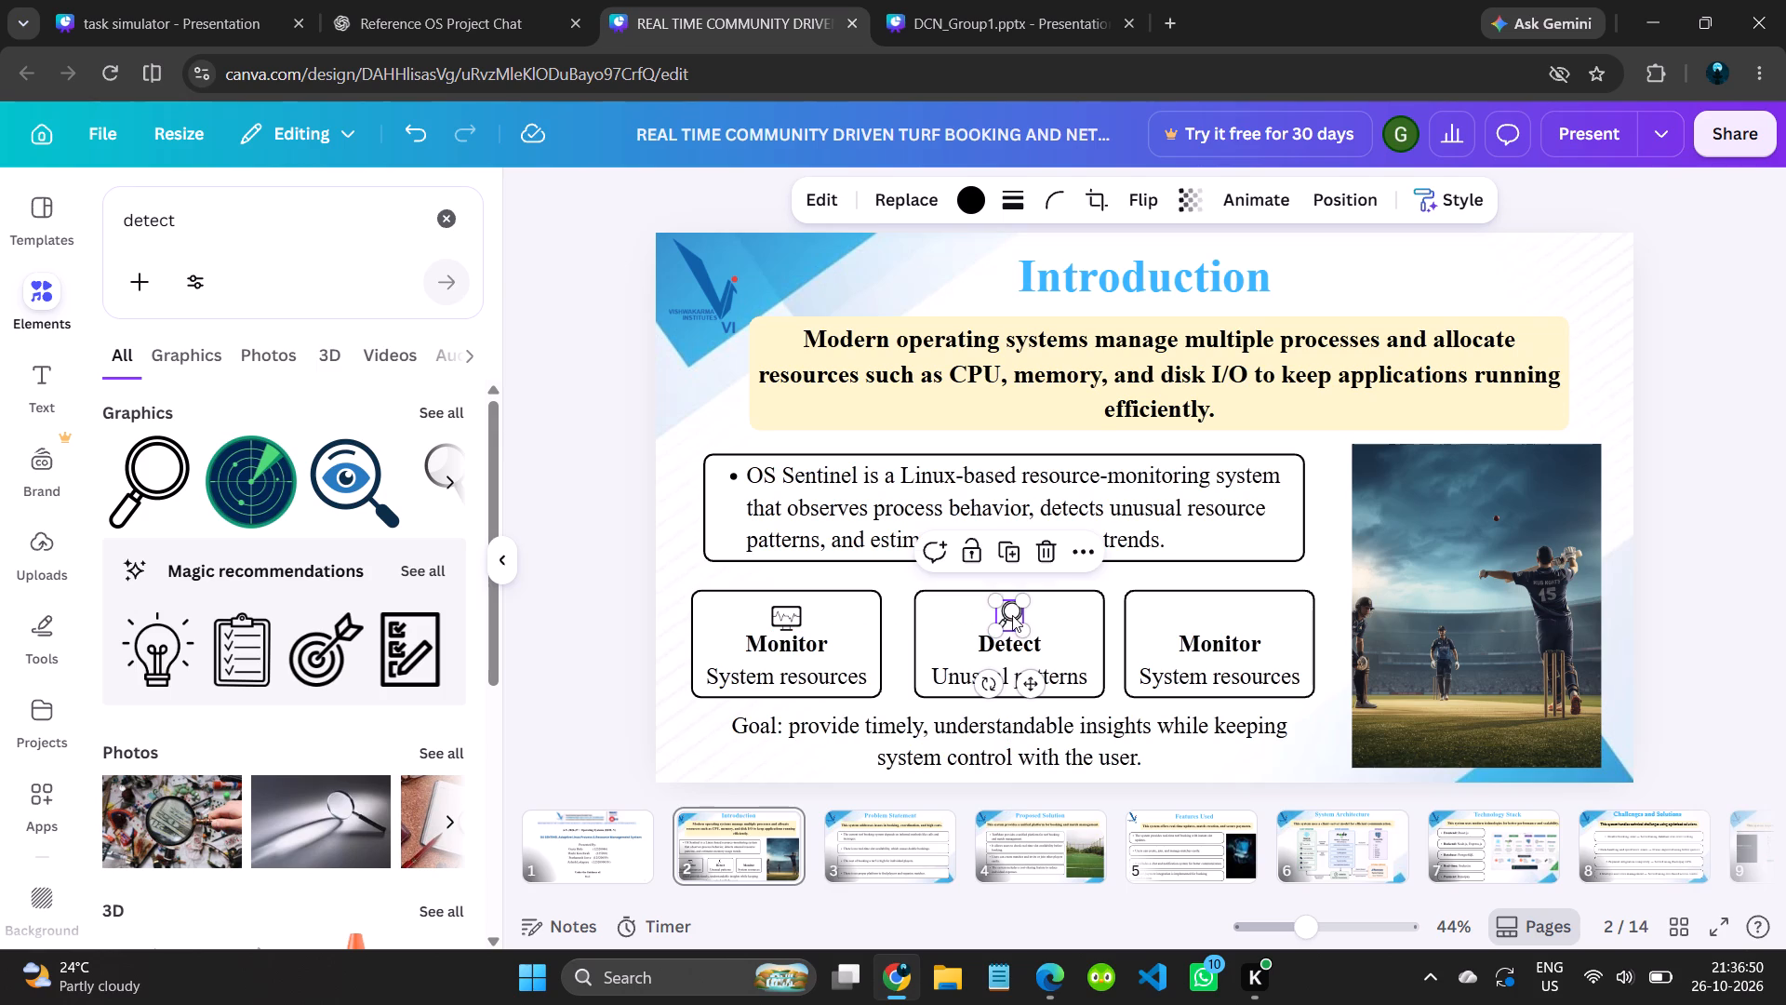
pyautogui.click(1108, 625)
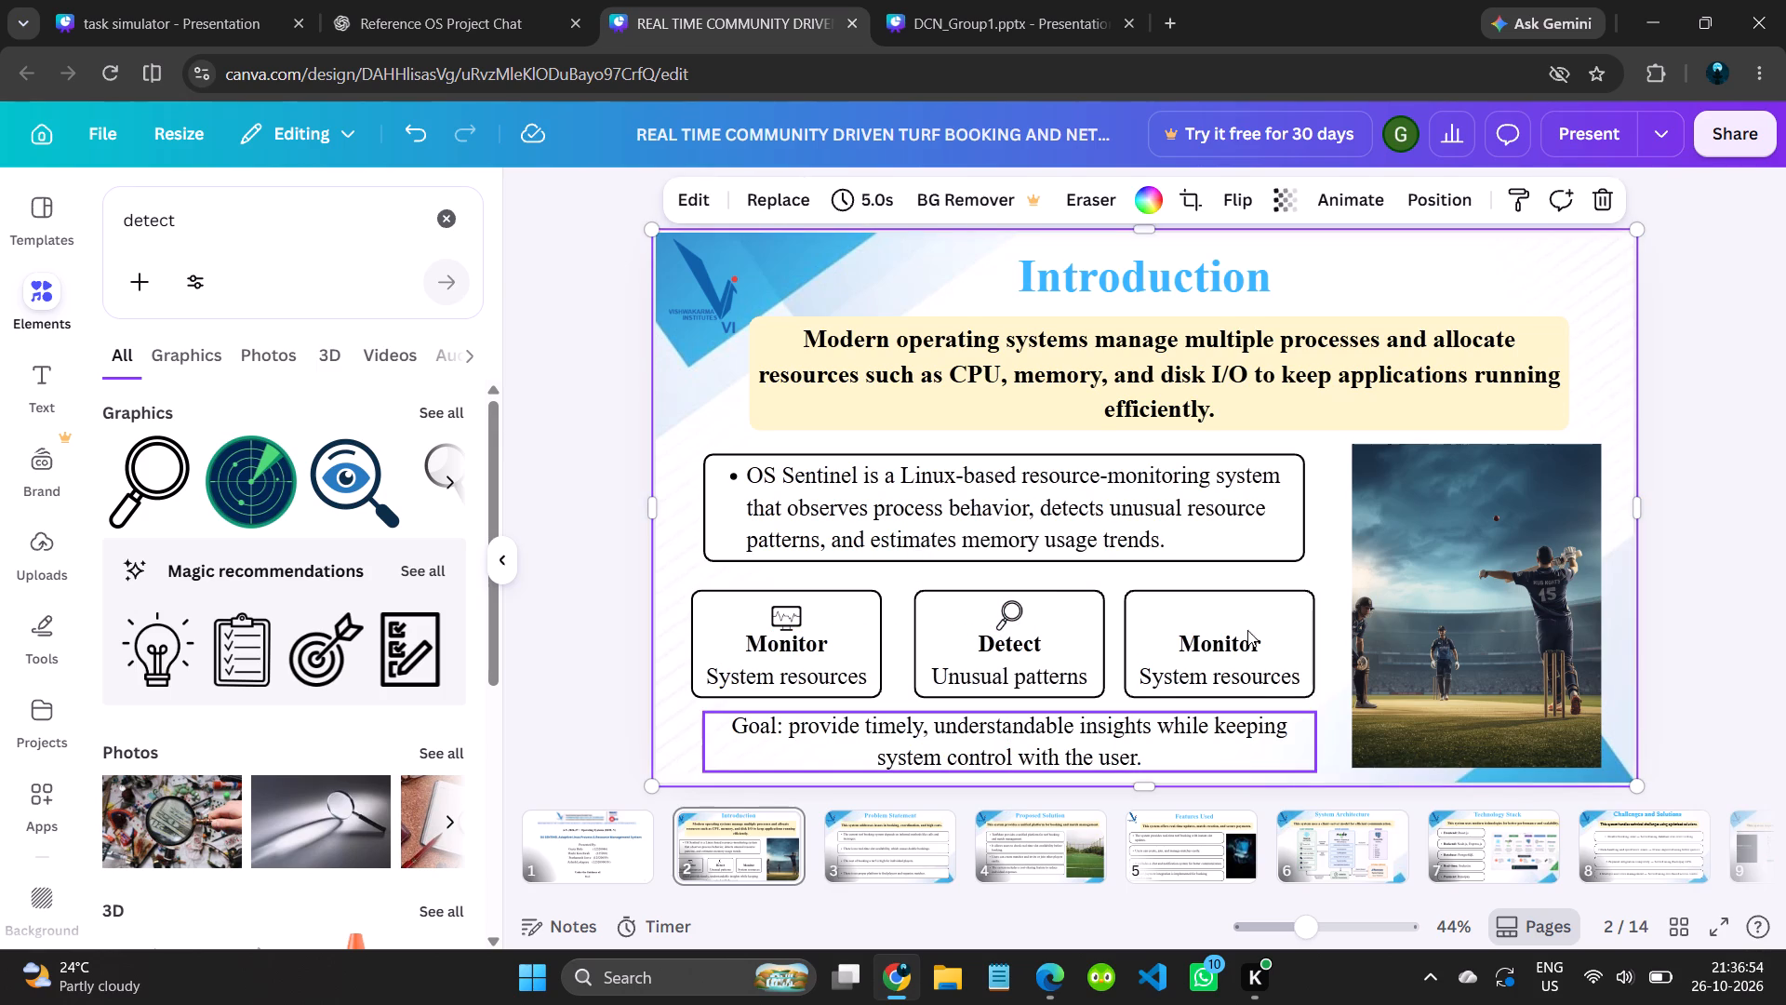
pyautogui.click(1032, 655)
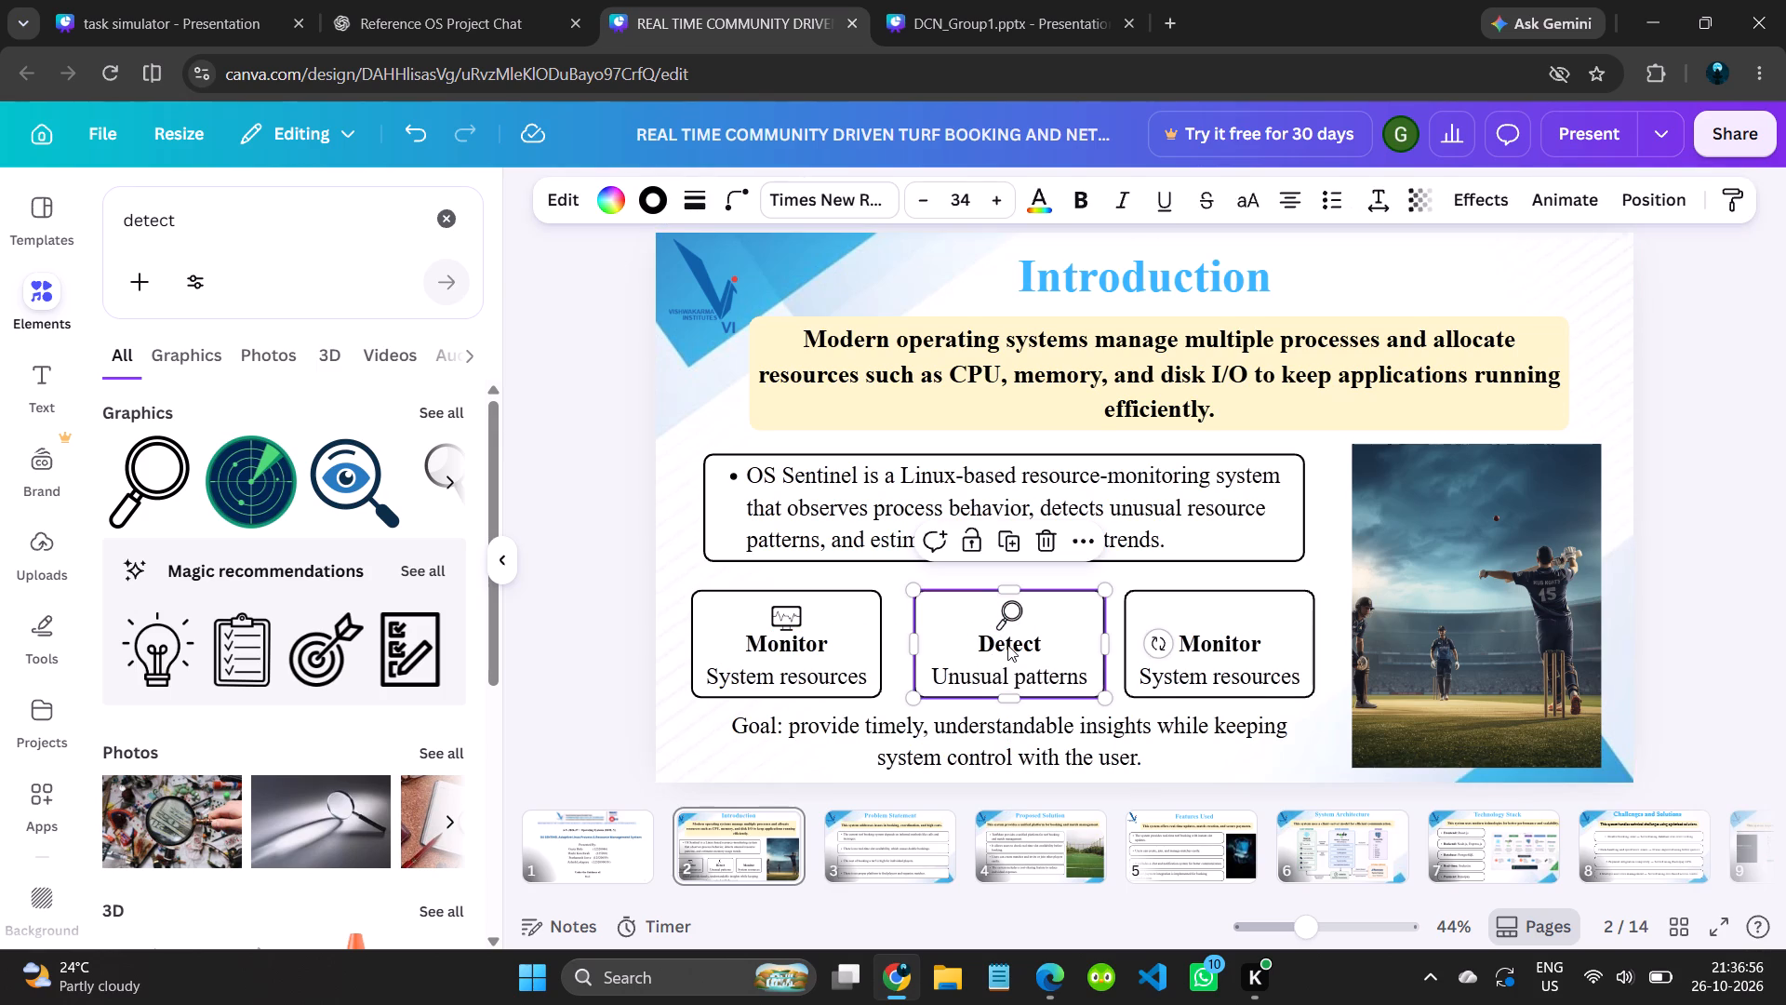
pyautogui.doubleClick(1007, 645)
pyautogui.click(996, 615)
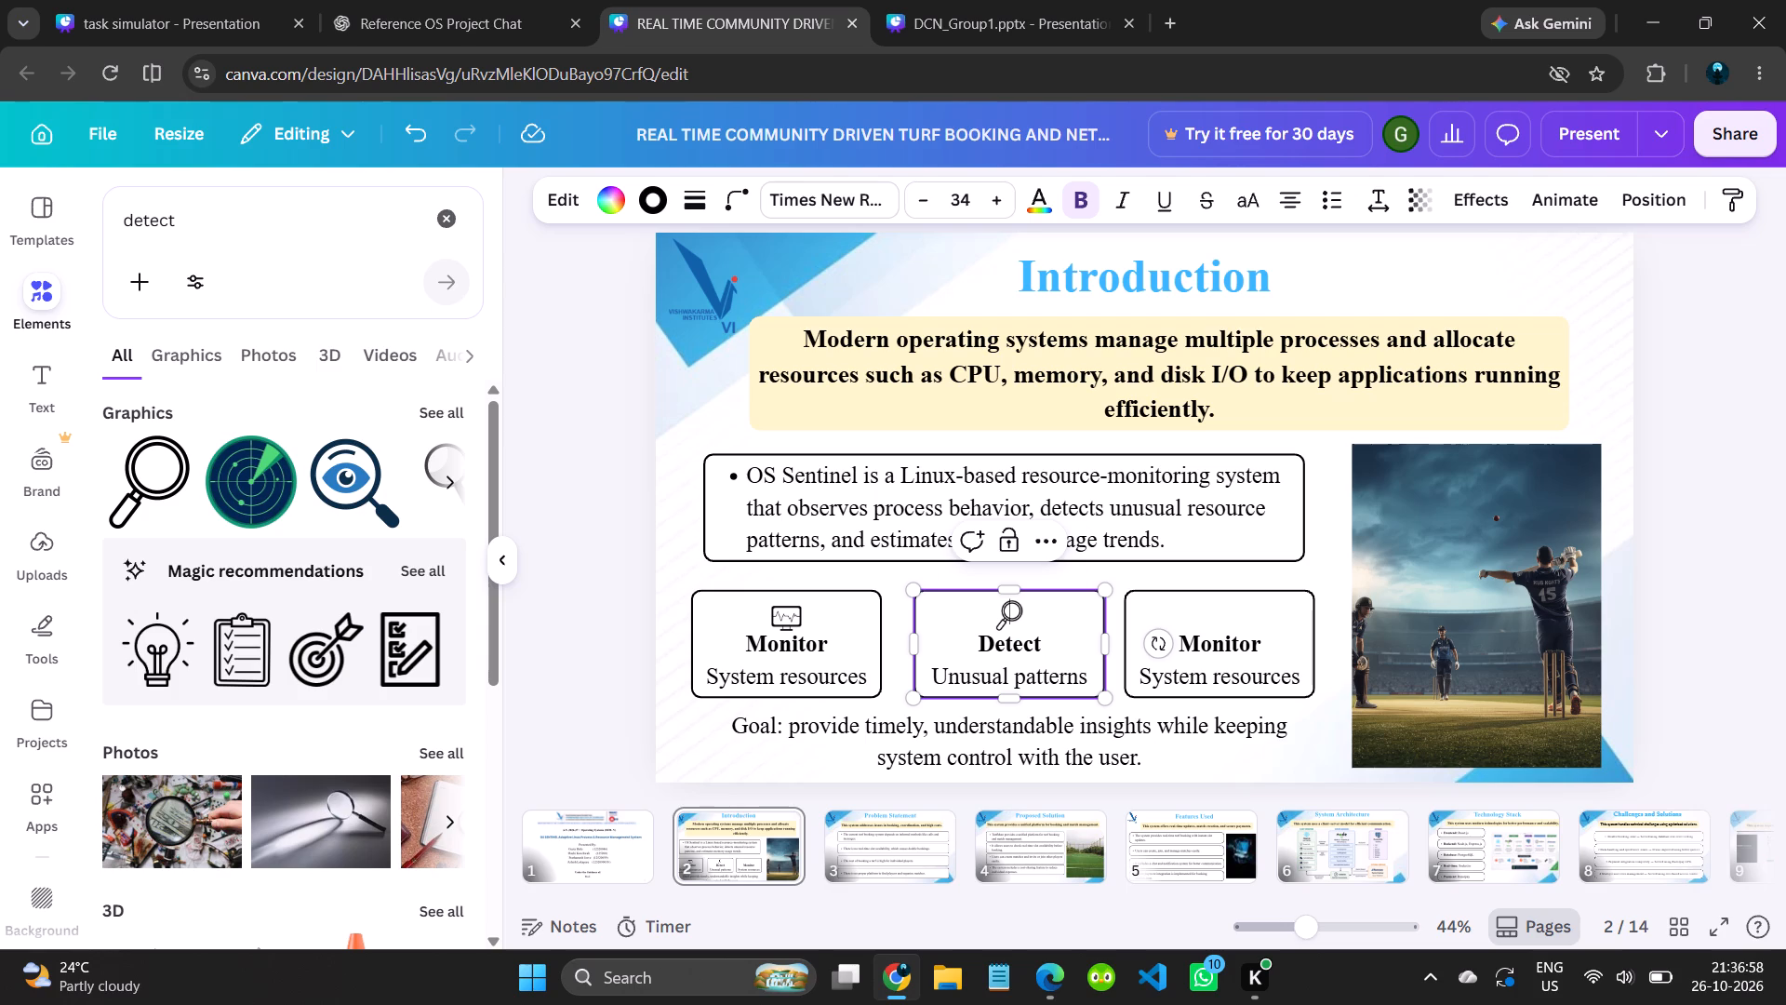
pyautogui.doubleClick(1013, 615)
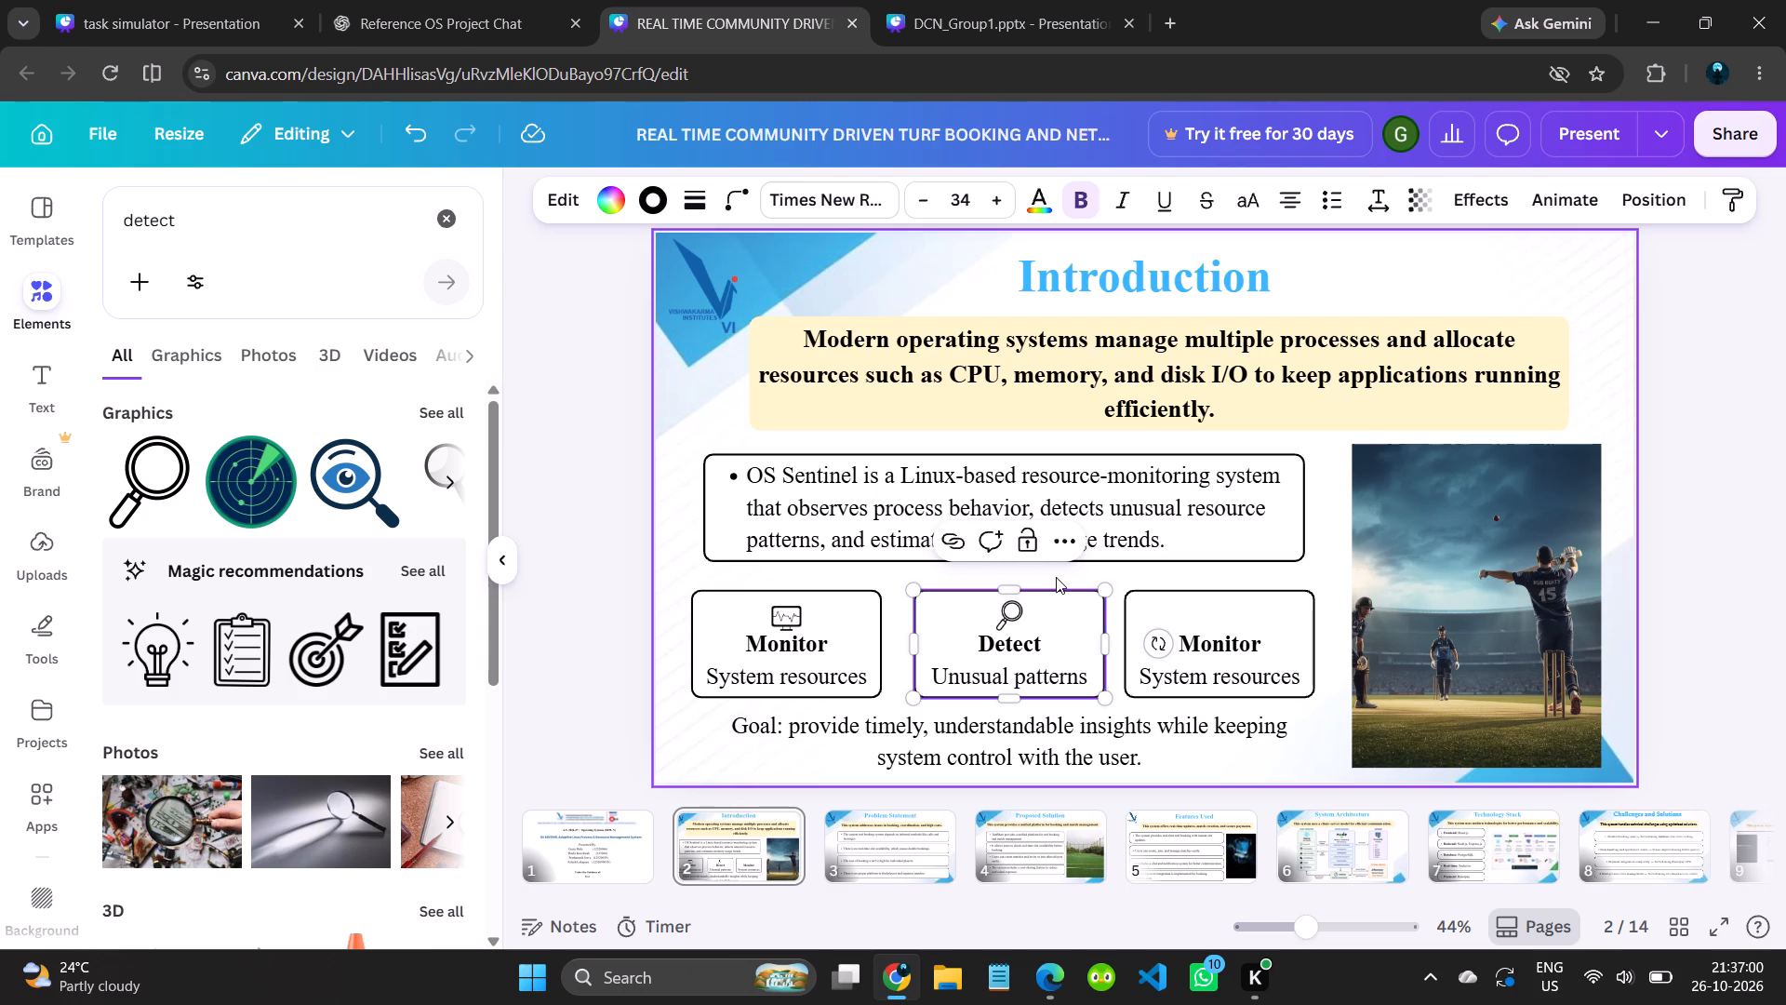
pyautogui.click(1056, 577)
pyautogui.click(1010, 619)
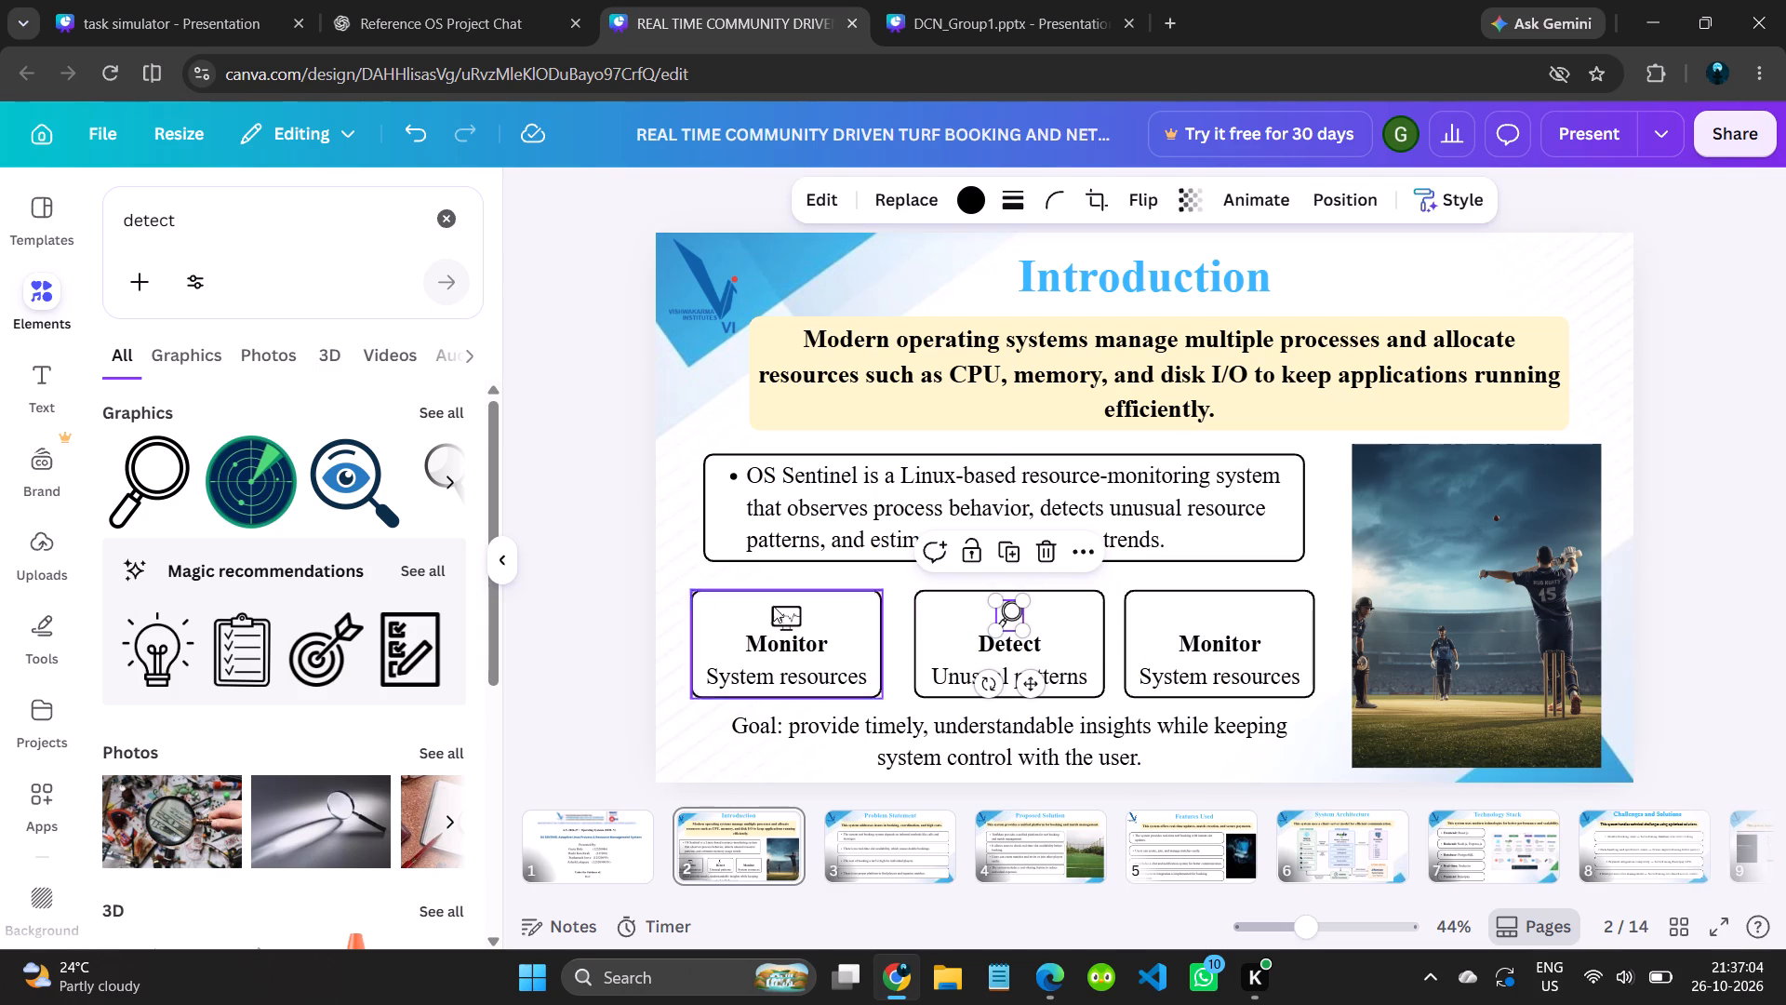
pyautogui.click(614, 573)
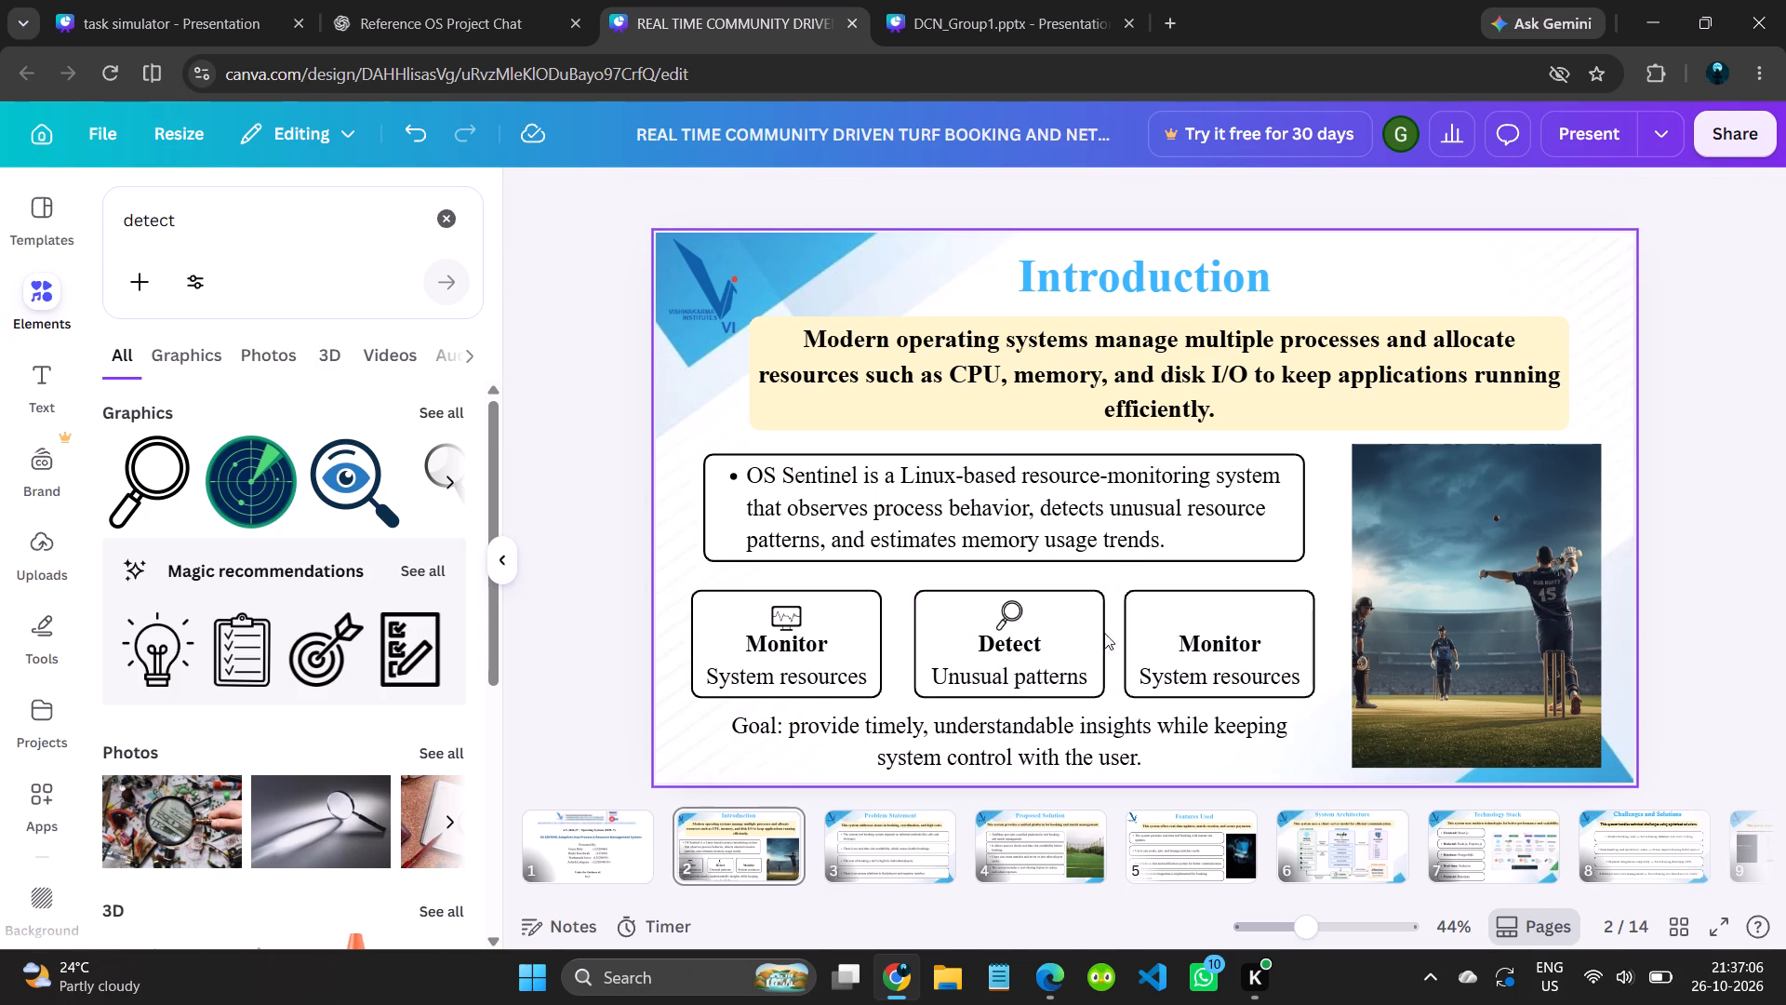
# Copy the "Analyze" and "Memory trends" lines from the third card of the introduction slide in the ChatGPT conversation.
pyautogui.click(1207, 618)
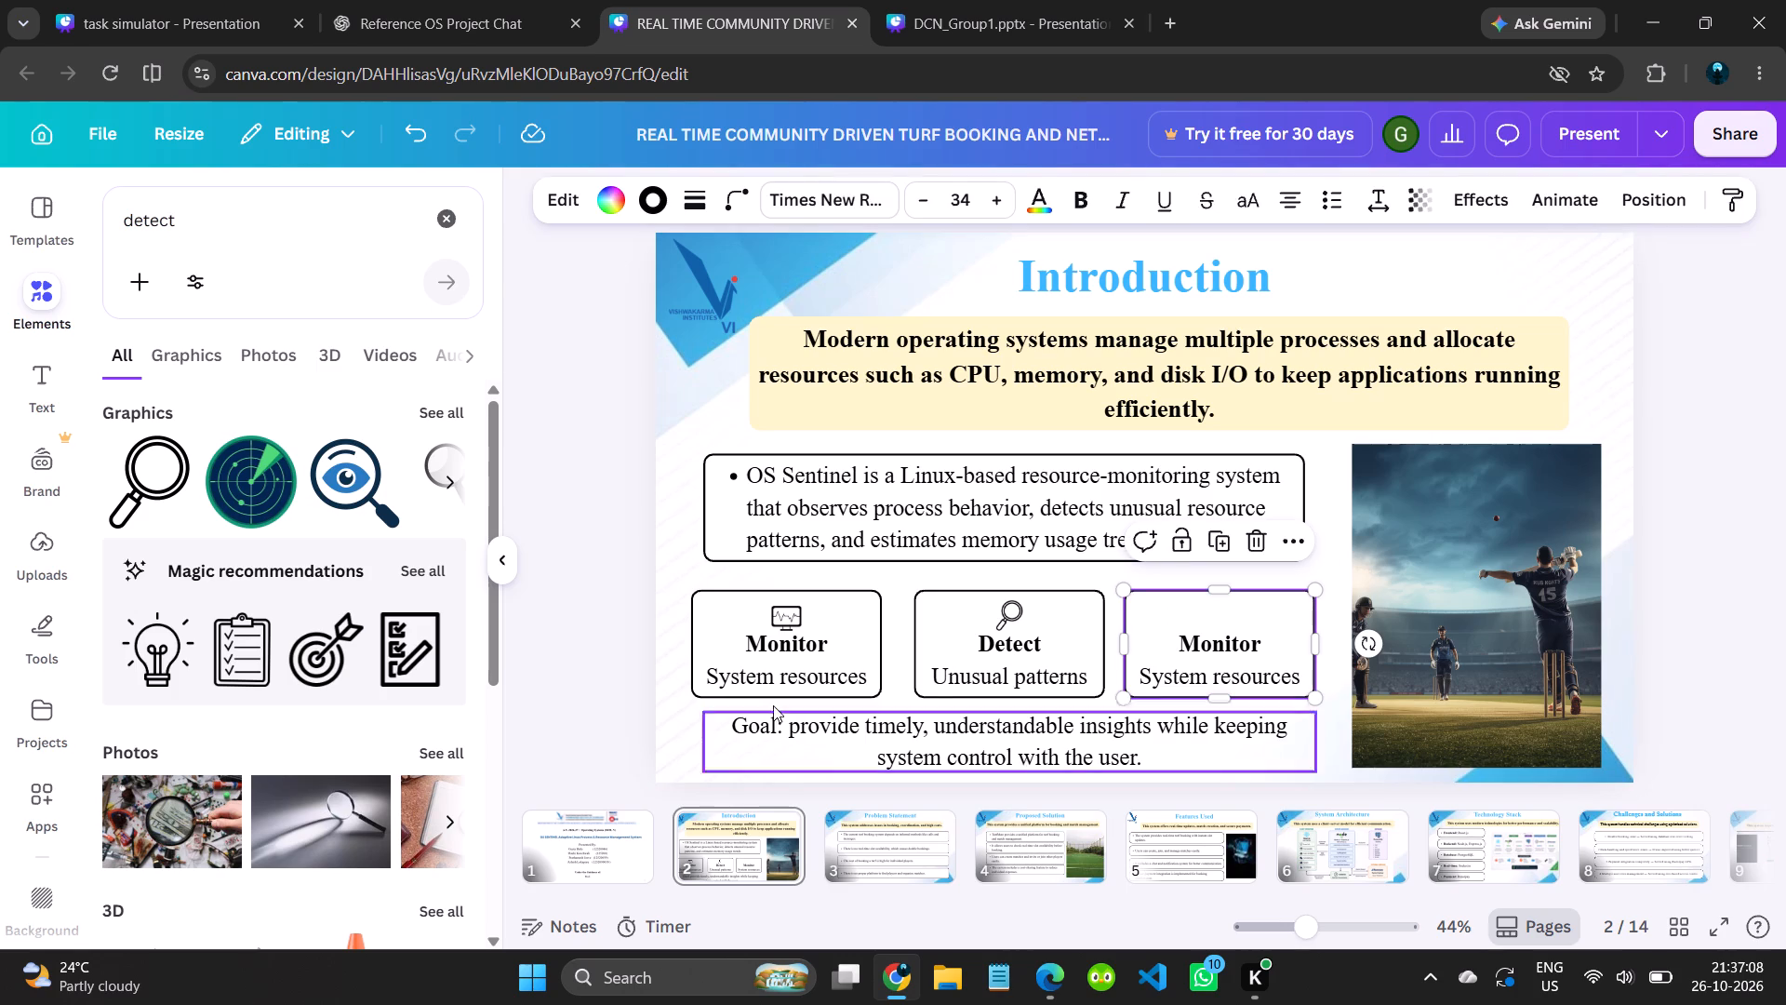
pyautogui.moveTo(721, 0); pyautogui.dragTo(435, 0)
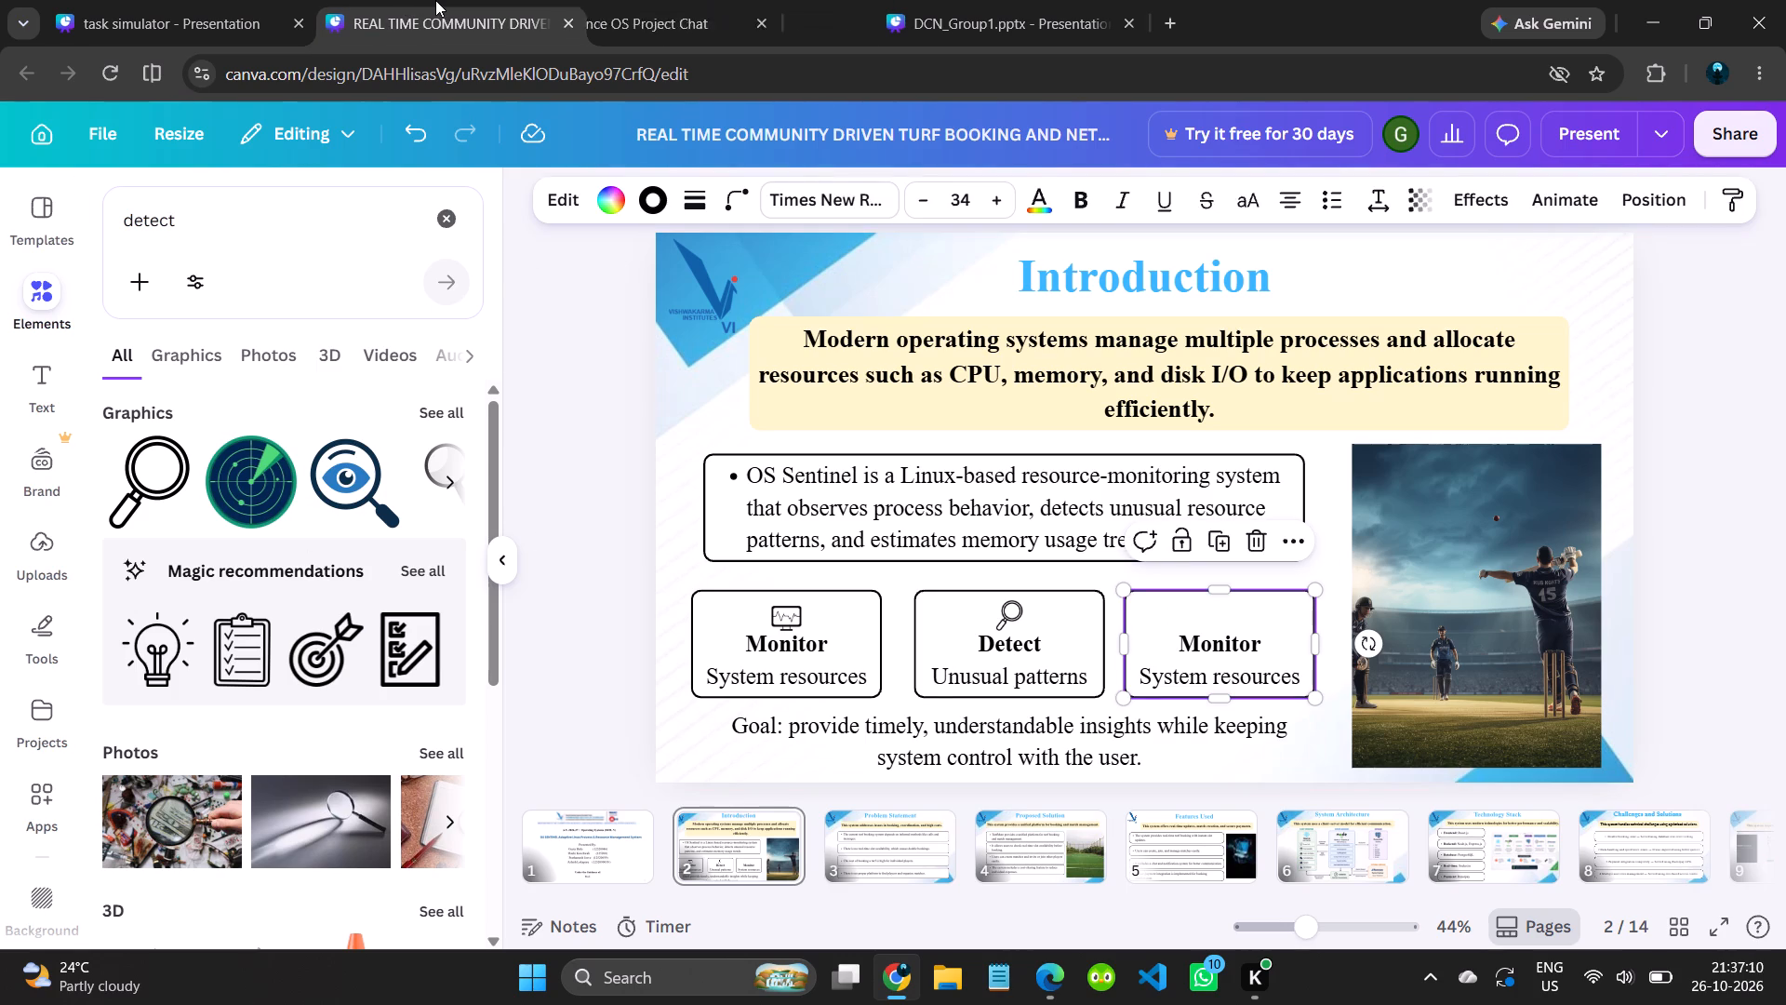
pyautogui.click(435, 0)
pyautogui.moveTo(435, 0); pyautogui.dragTo(684, 10)
pyautogui.click(473, 5)
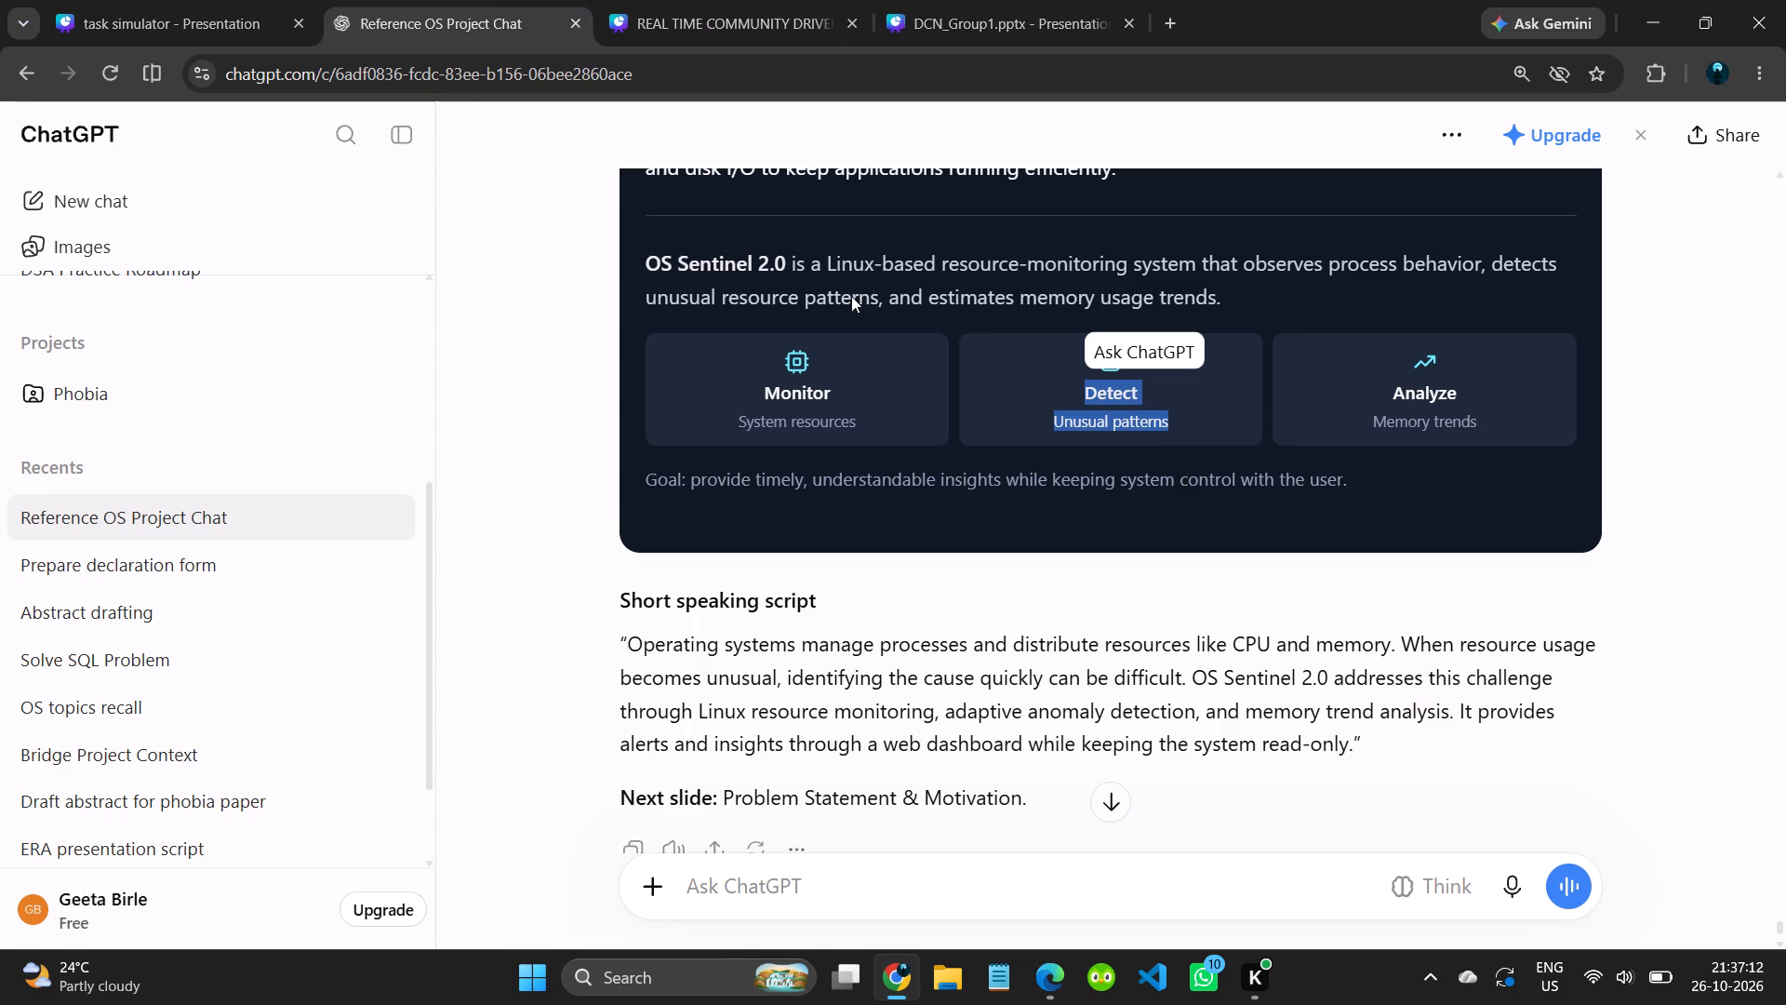
pyautogui.moveTo(1395, 391); pyautogui.dragTo(1542, 408)
pyautogui.hotkey('ctrl', 'c')
pyautogui.hotkey('ctrl', 'c')
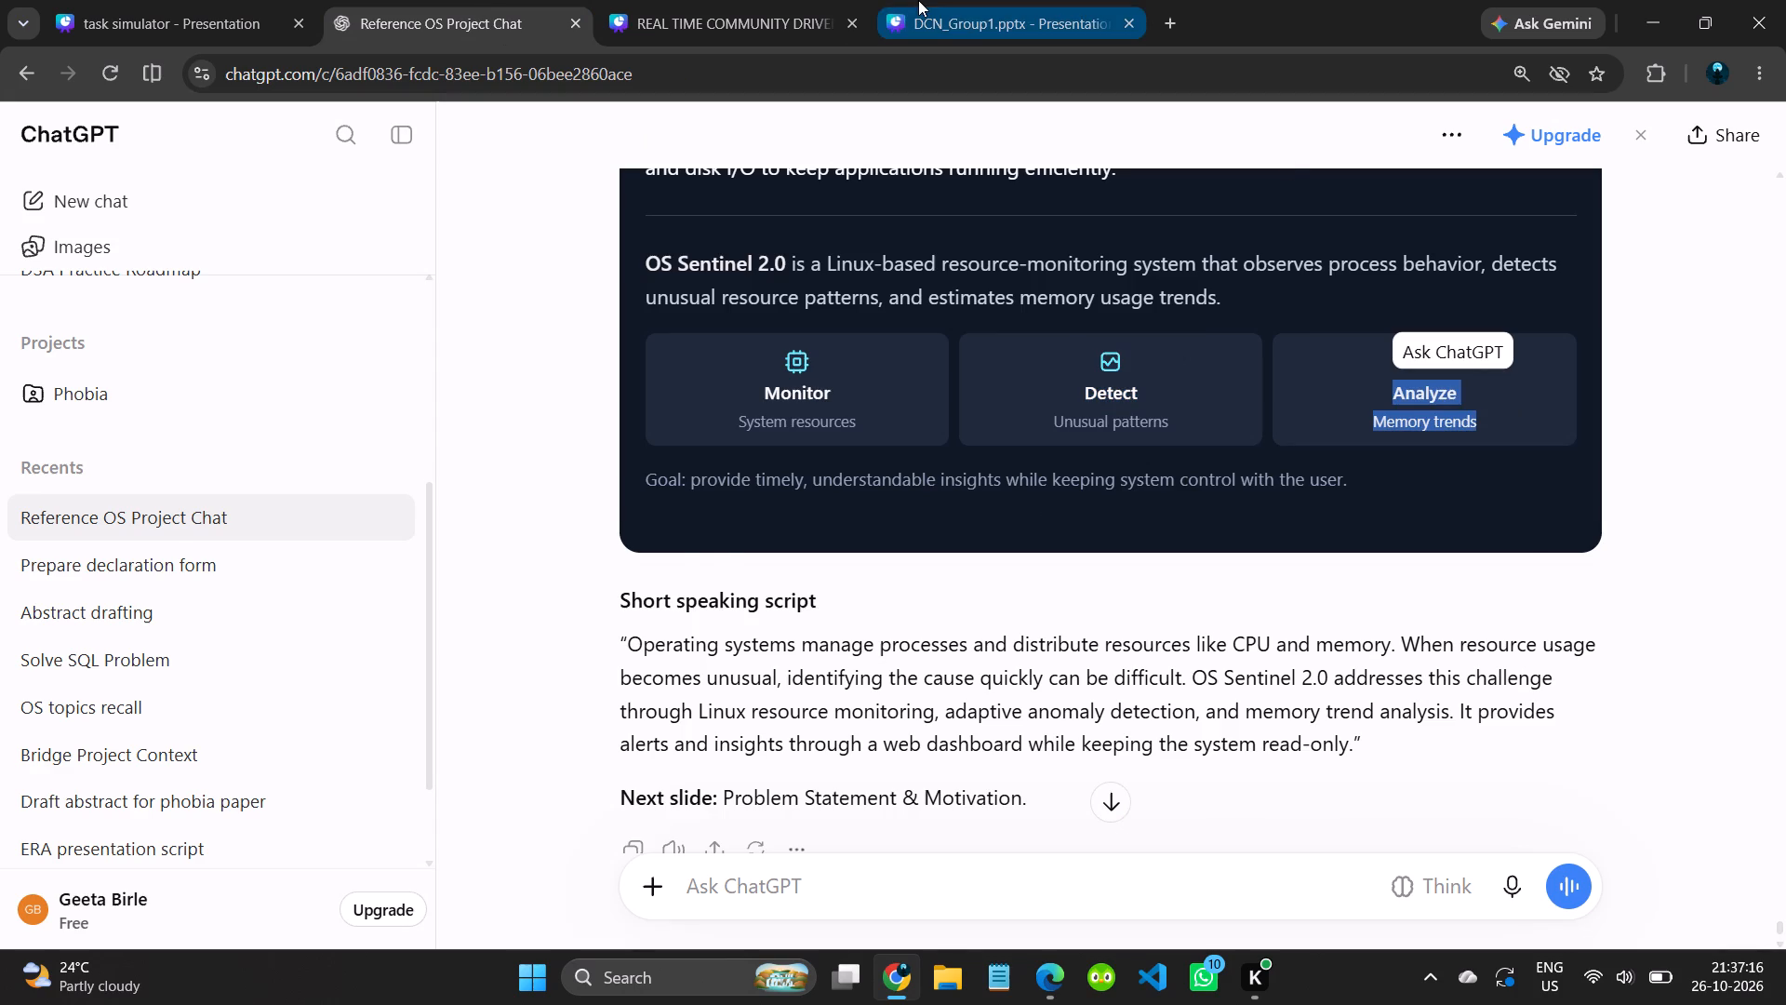
# Replace the duplicated "Monitor" and "System resources" text in the third Canva card with the copied "Analyze" lines, removing the extra trailing line.
pyautogui.click(826, 0)
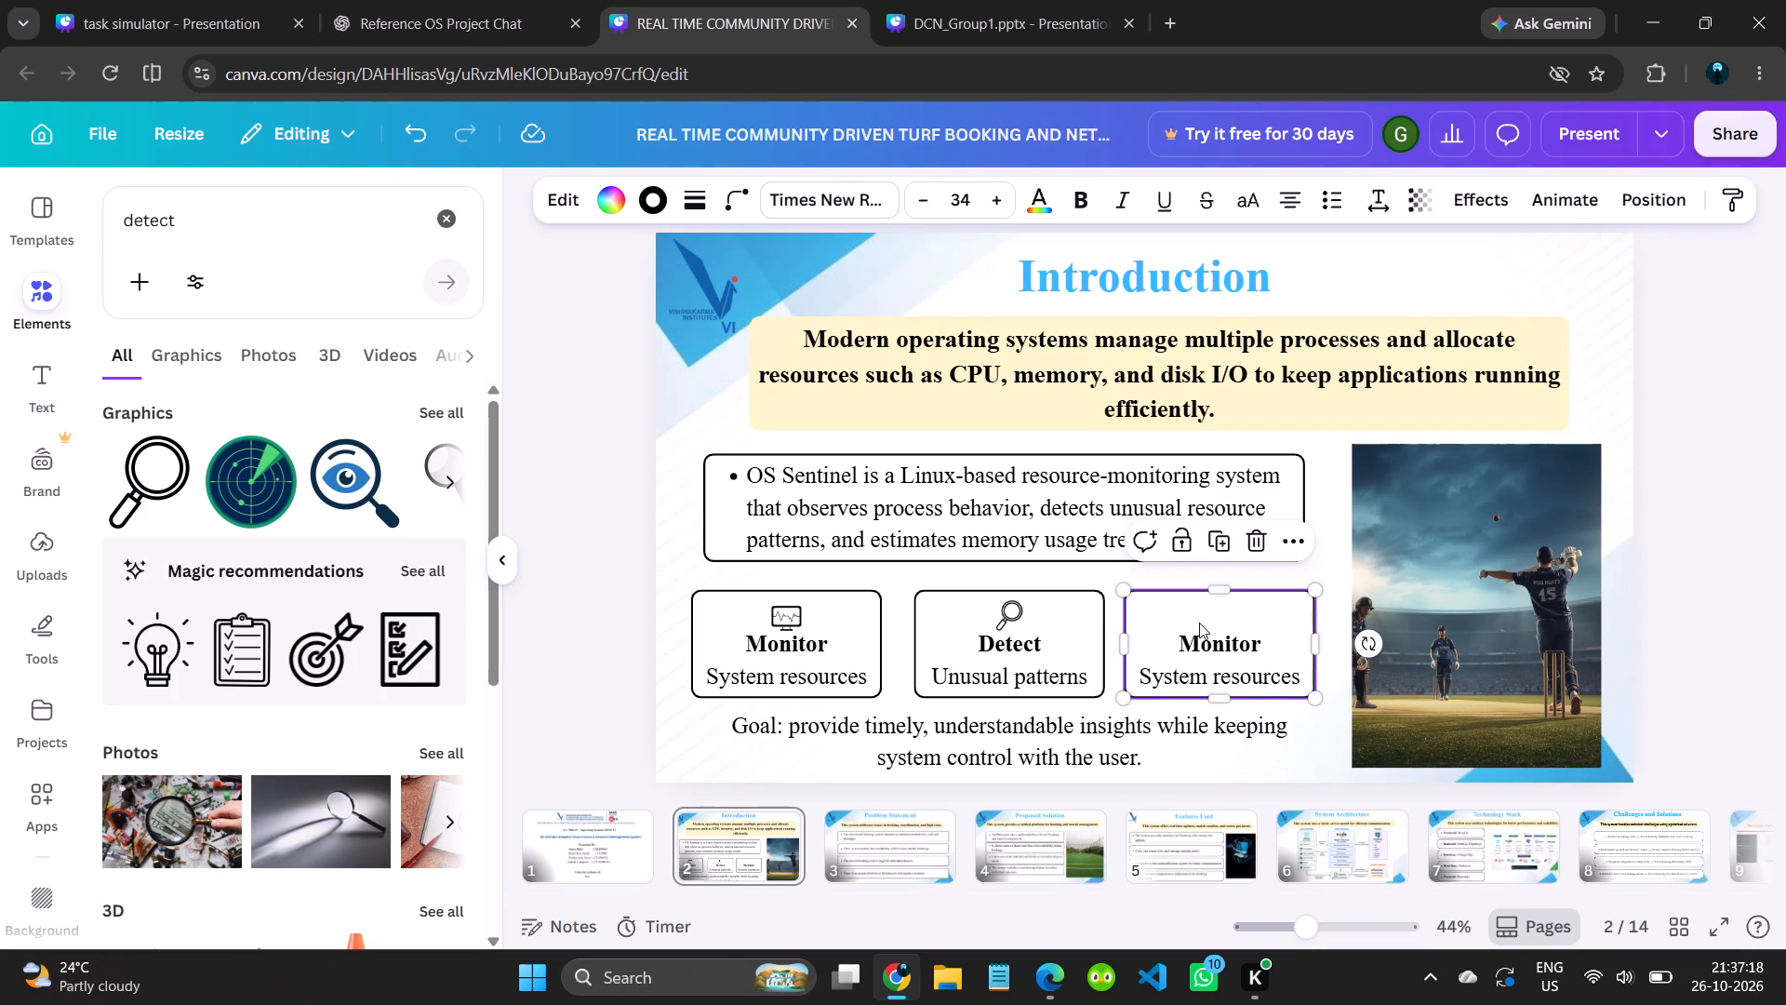
pyautogui.doubleClick(1199, 623)
pyautogui.doubleClick(1197, 666)
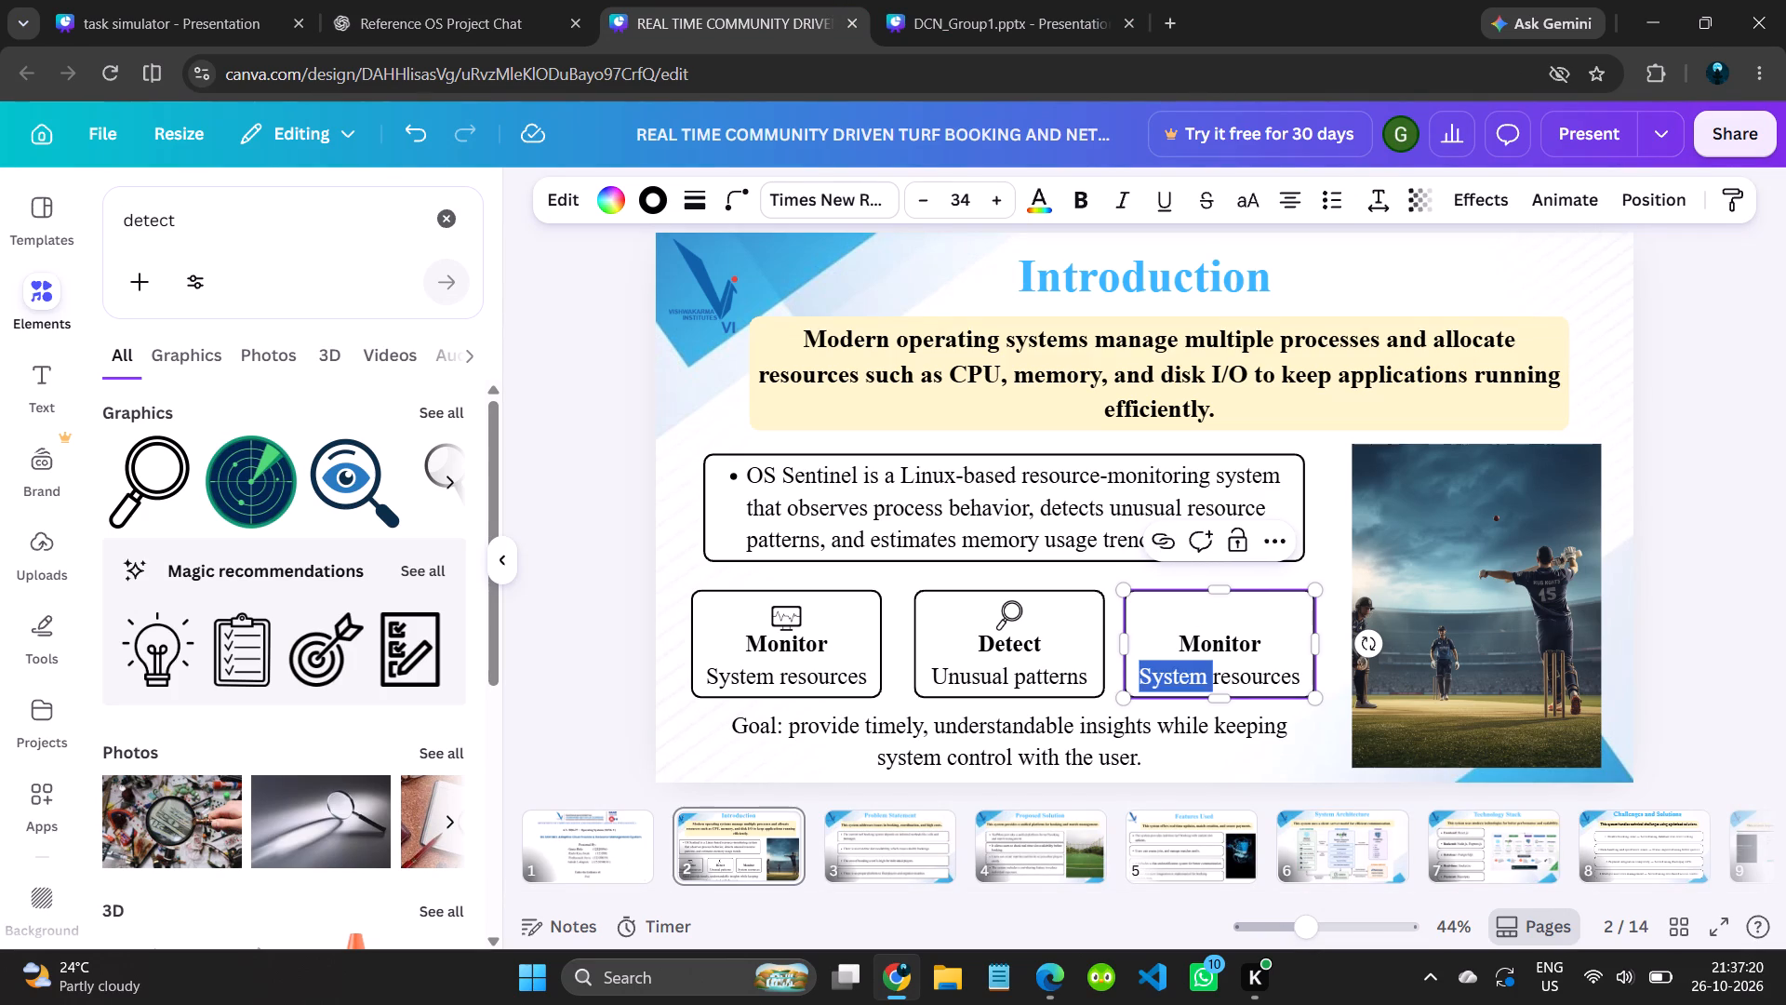
pyautogui.click(1160, 642)
pyautogui.moveTo(1190, 642); pyautogui.dragTo(1313, 689)
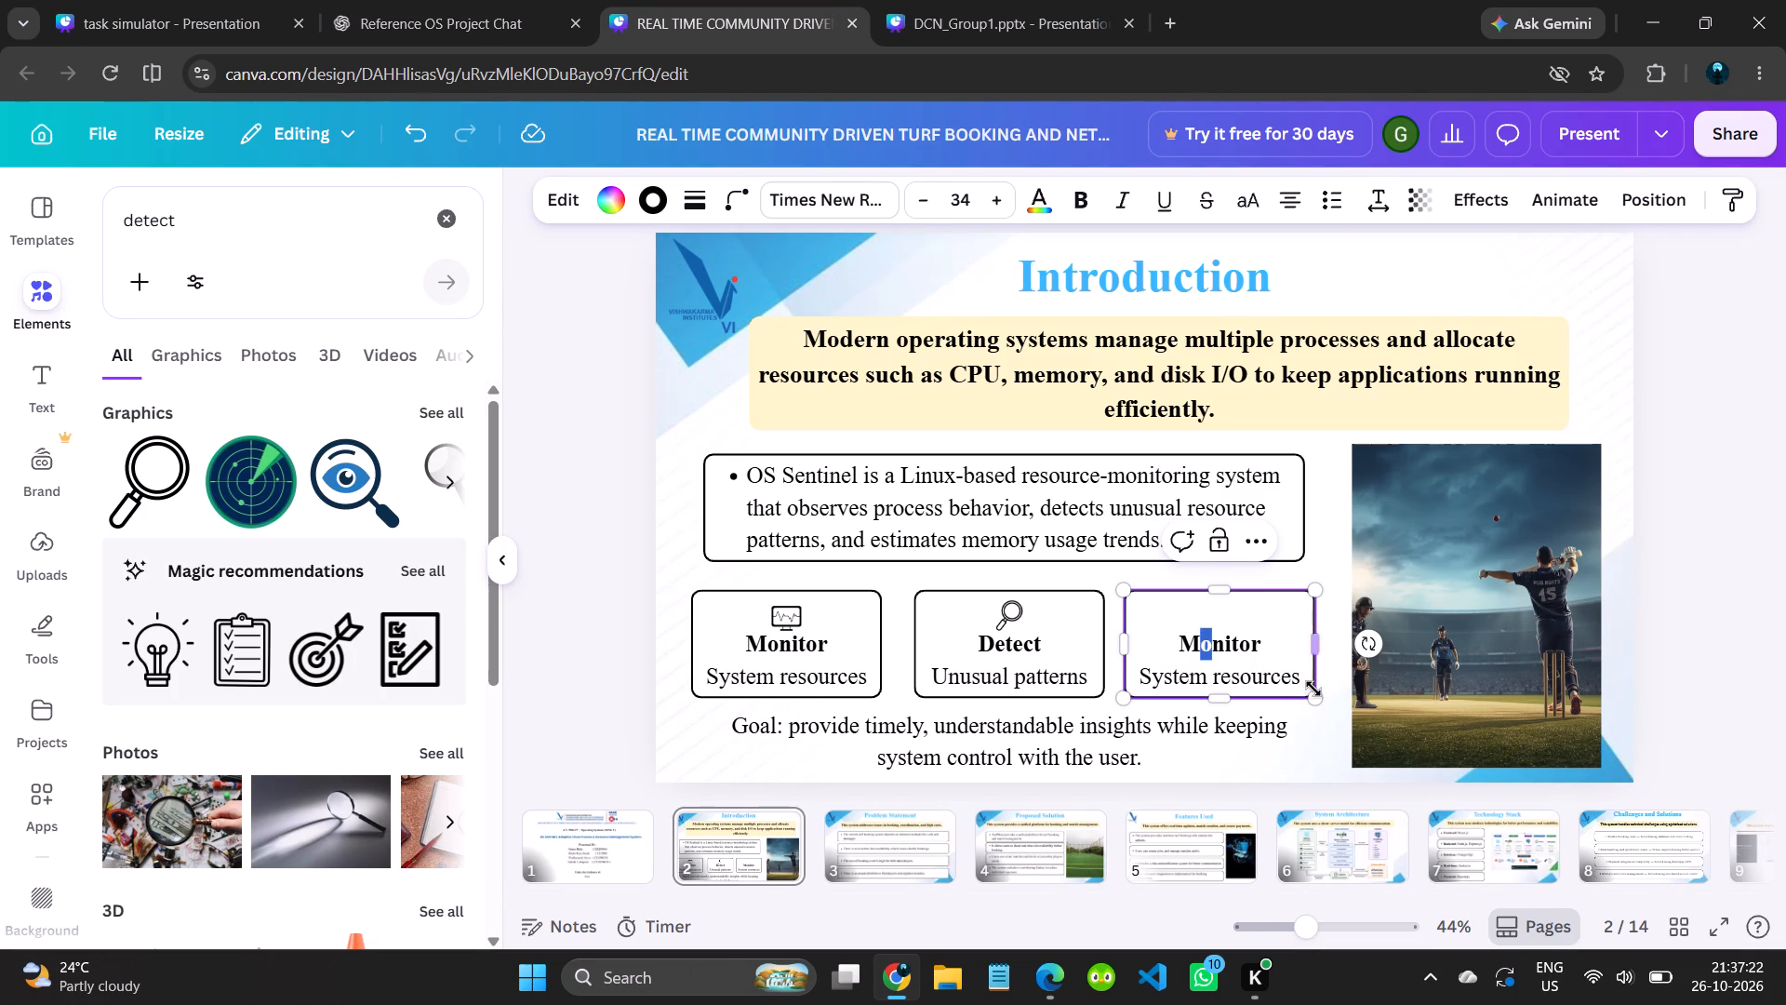
pyautogui.moveTo(1313, 689); pyautogui.dragTo(1314, 689)
pyautogui.click(1192, 660)
pyautogui.moveTo(1180, 641); pyautogui.dragTo(1191, 641)
pyautogui.moveTo(1191, 641); pyautogui.dragTo(1297, 683)
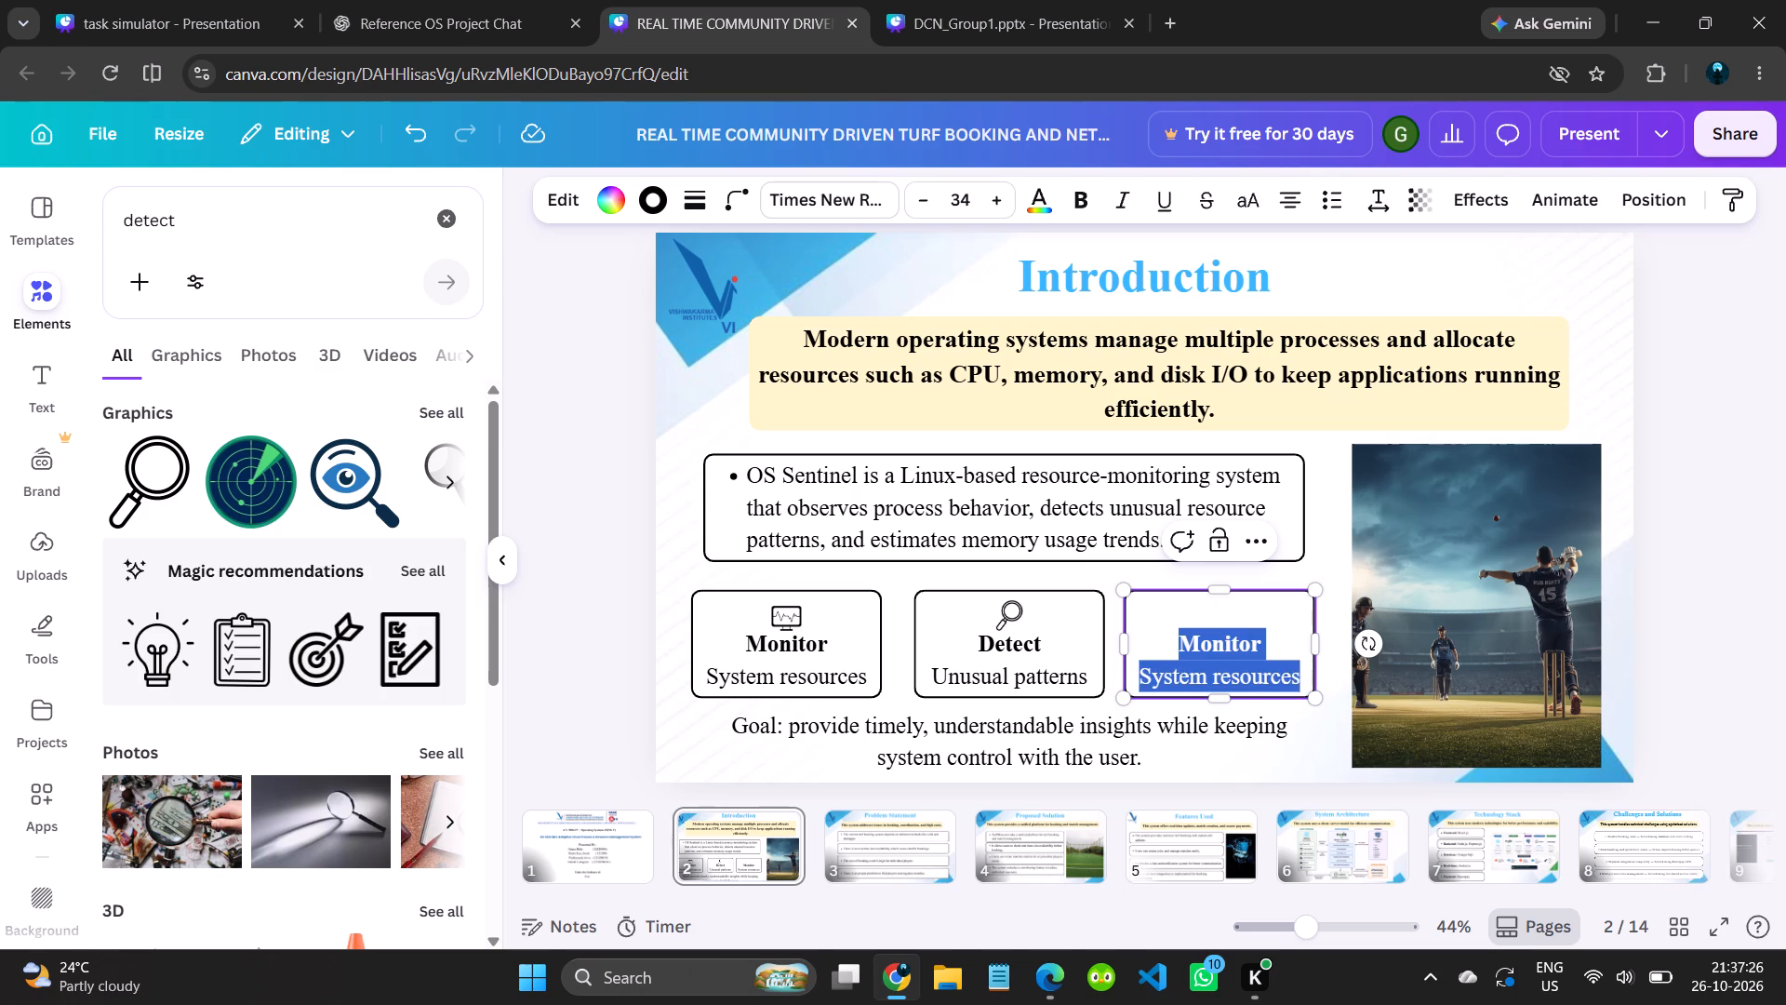
pyautogui.moveTo(1297, 683); pyautogui.dragTo(1304, 686)
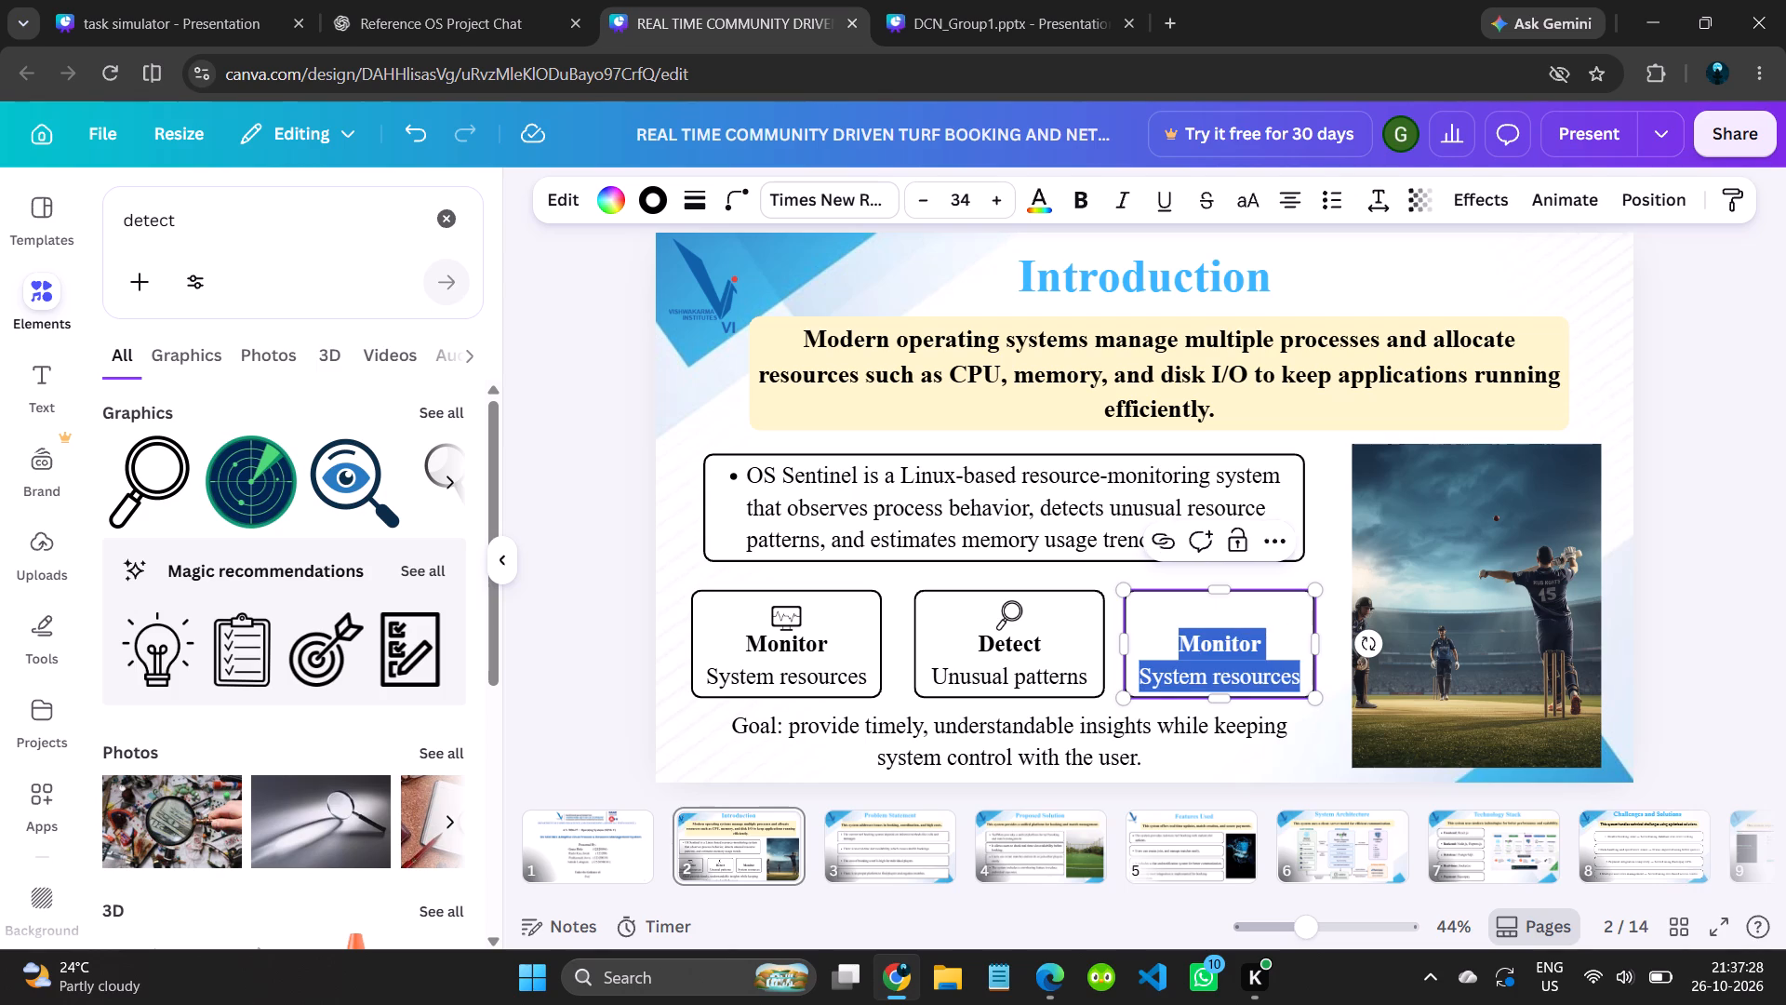
pyautogui.hotkey('ctrl', 'v')
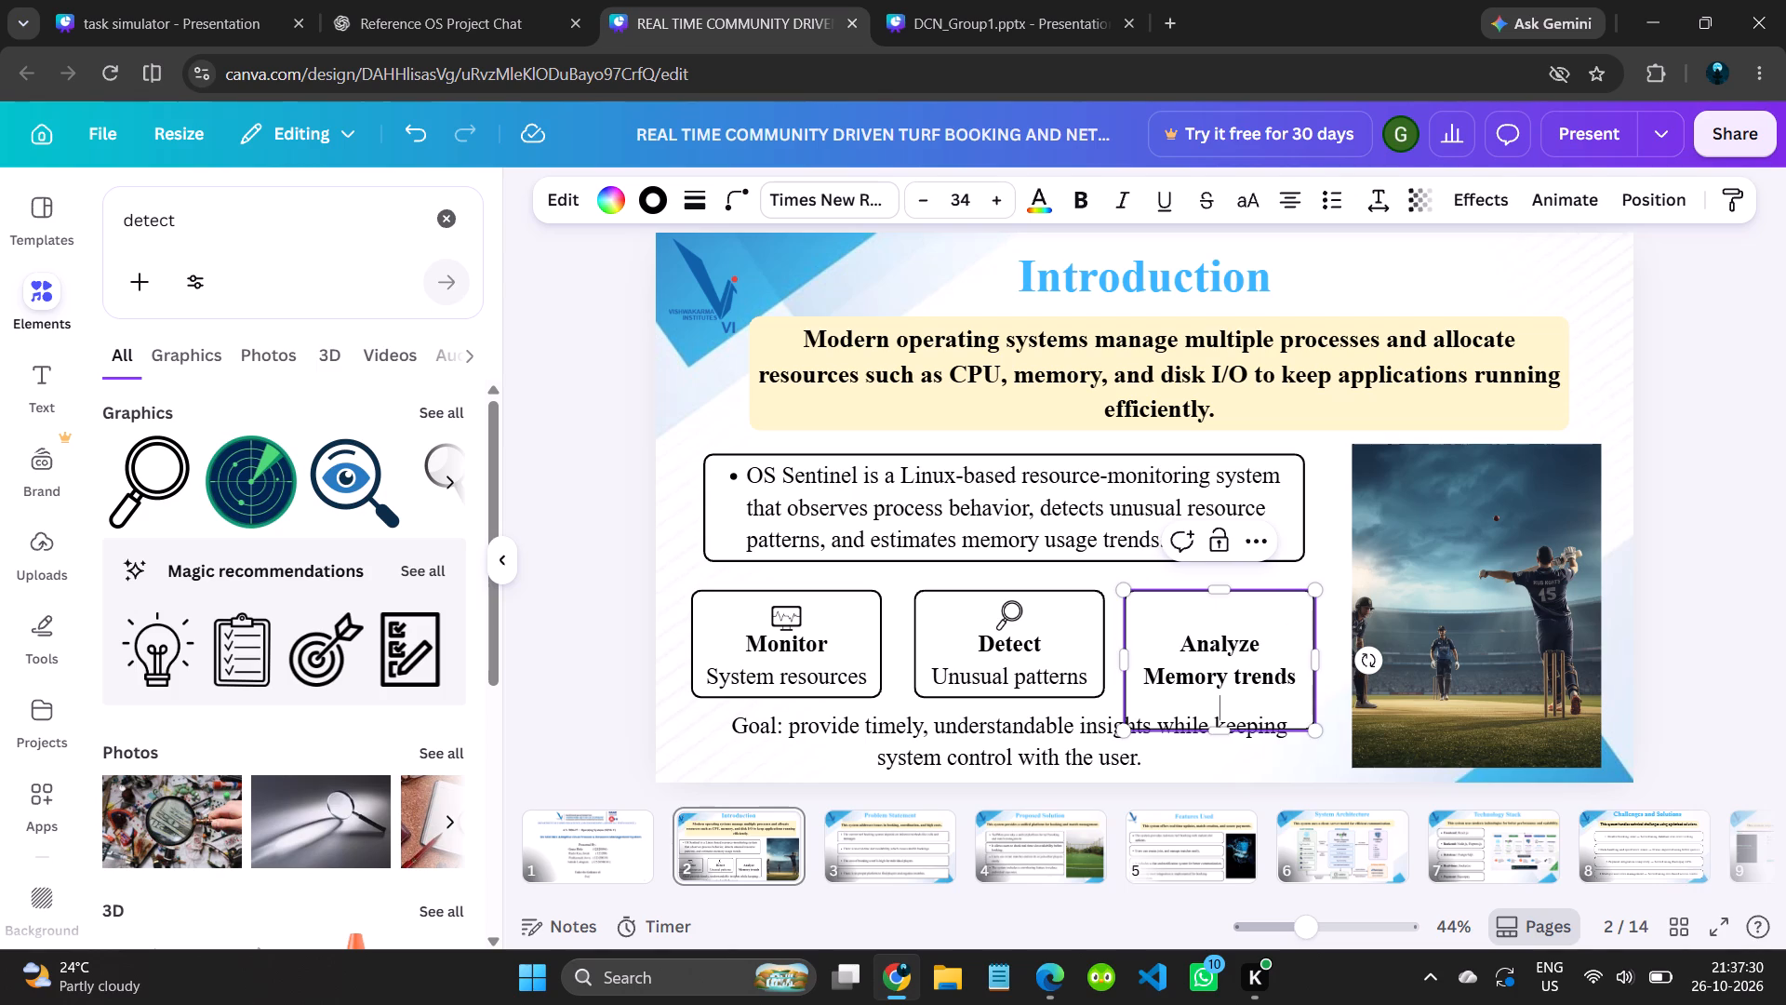
pyautogui.press('BackSpace')
# Remove the bold formatting from the "Memory trends" line in the Analyze card, leaving the heading bold.
pyautogui.tripleClick(1201, 673)
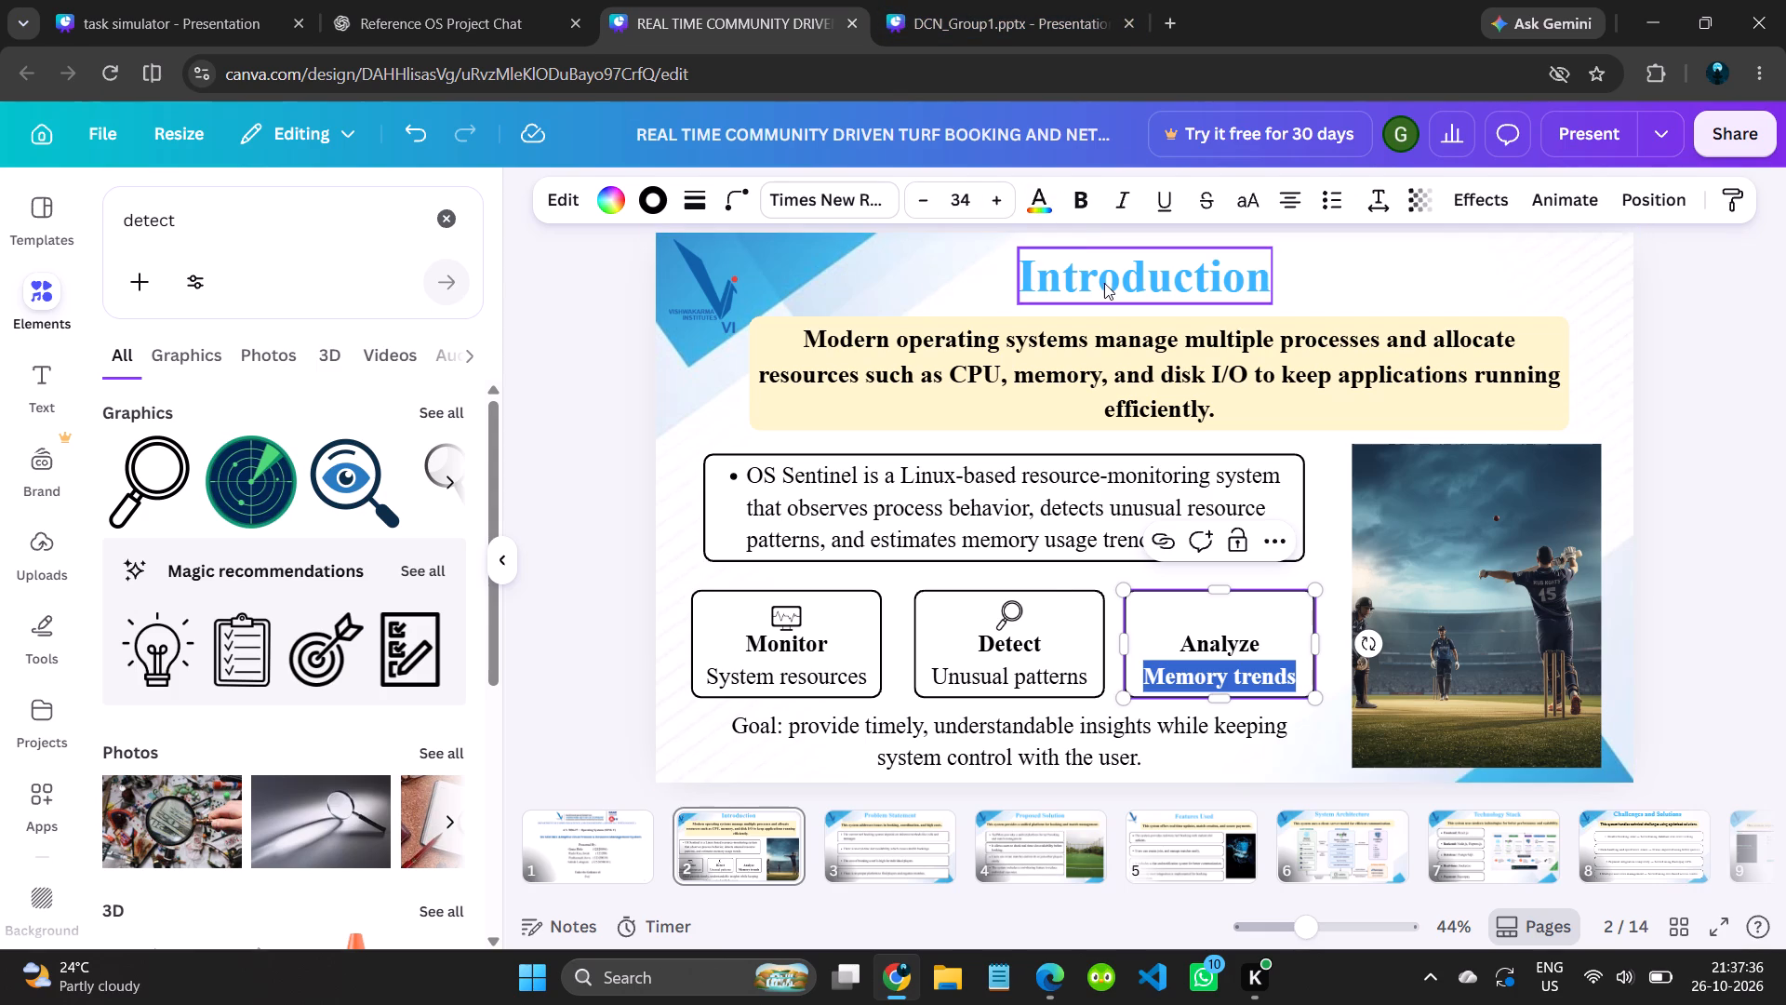
pyautogui.click(1076, 206)
pyautogui.click(1076, 206)
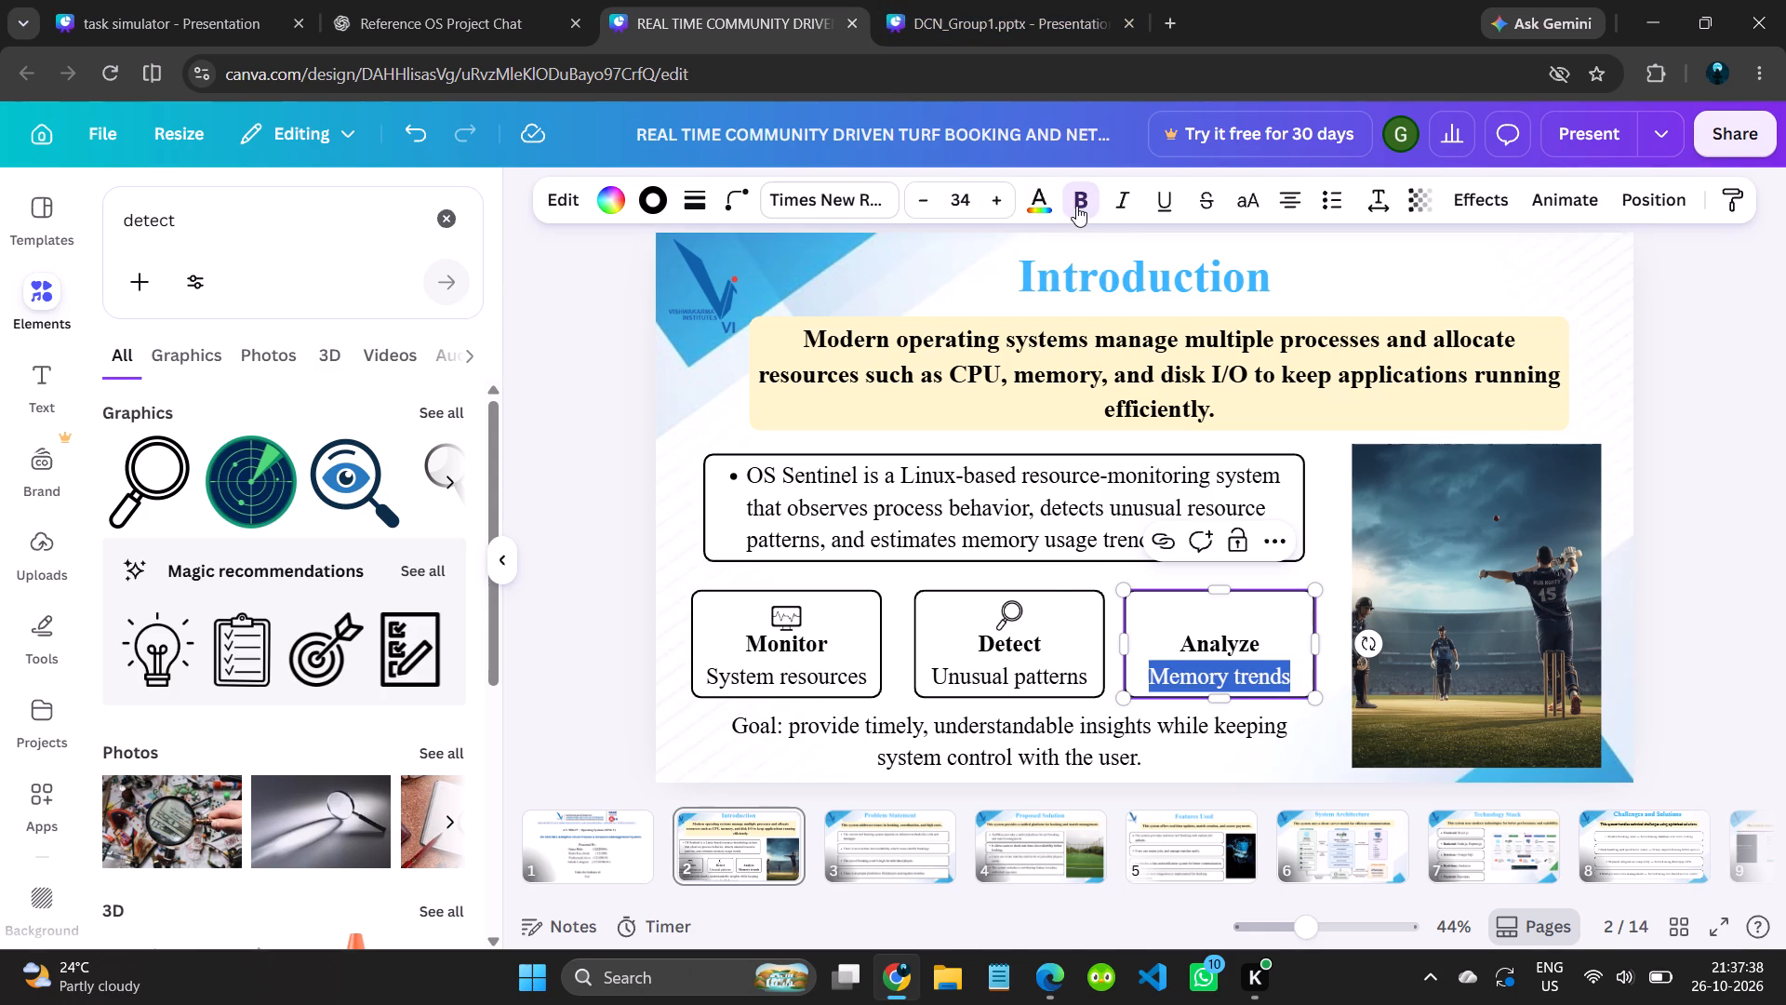
pyautogui.click(1170, 613)
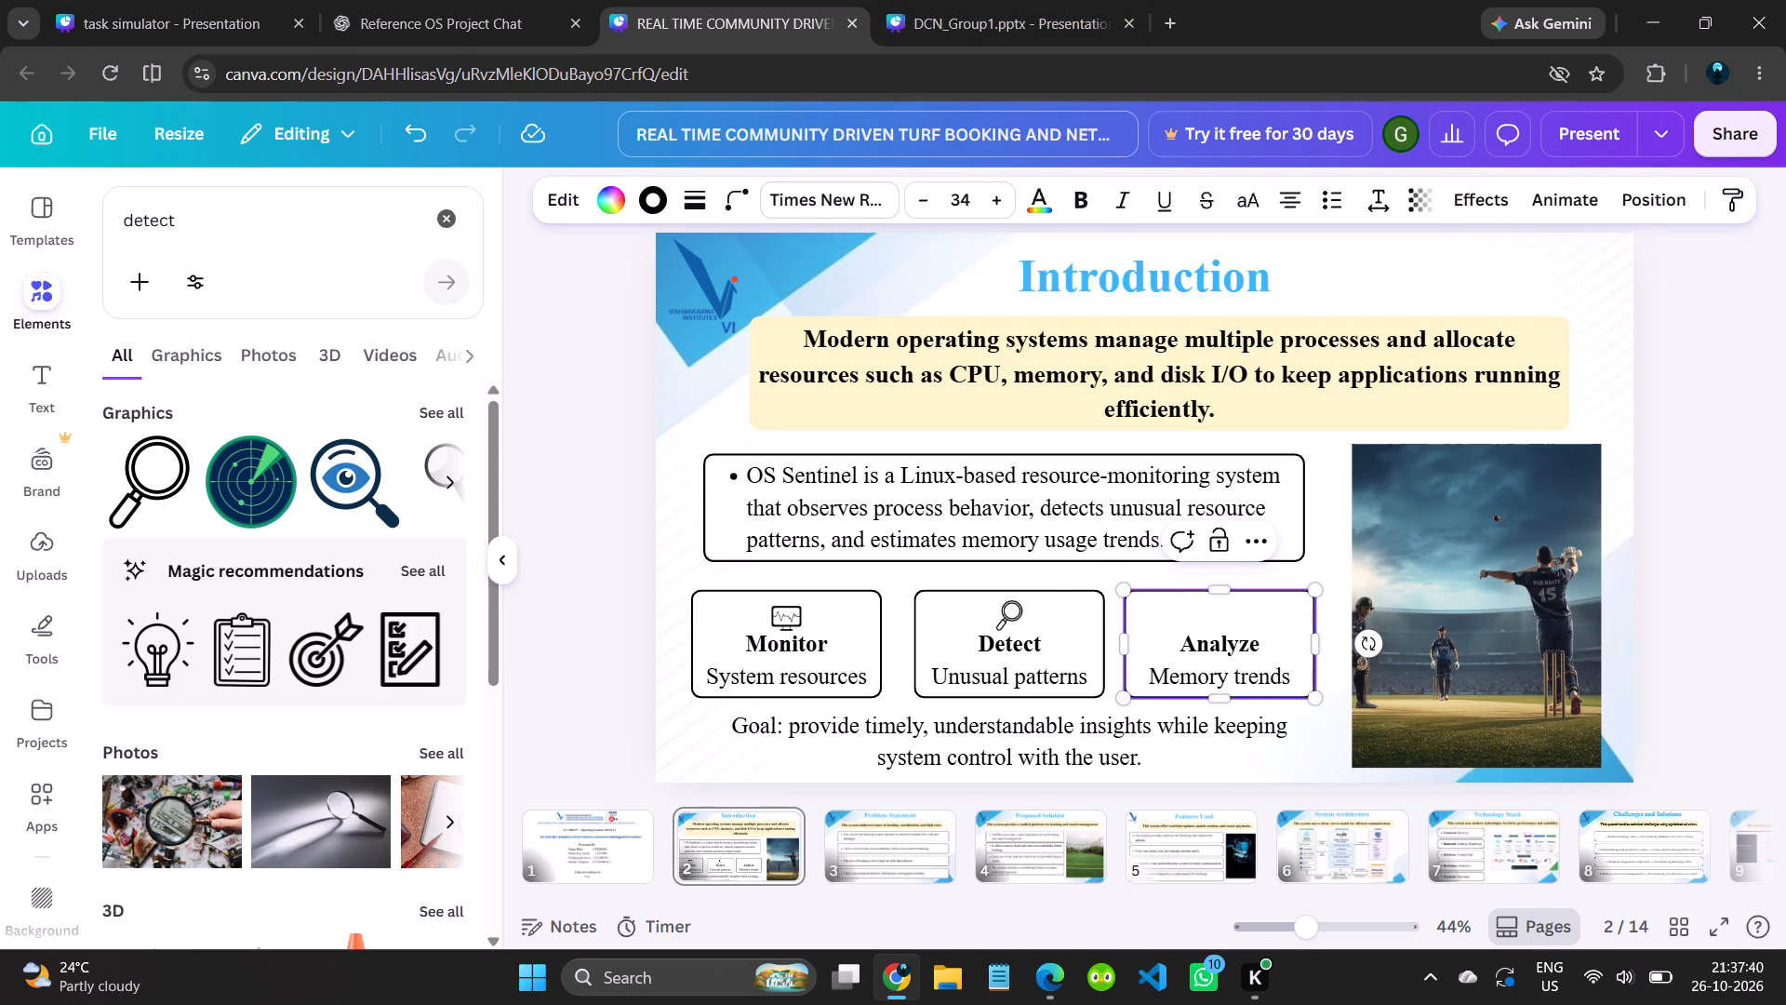
# Check the Analyze card's icon in ChatGPT, and search the Canva elements for "analyze".
pyautogui.click(539, 0)
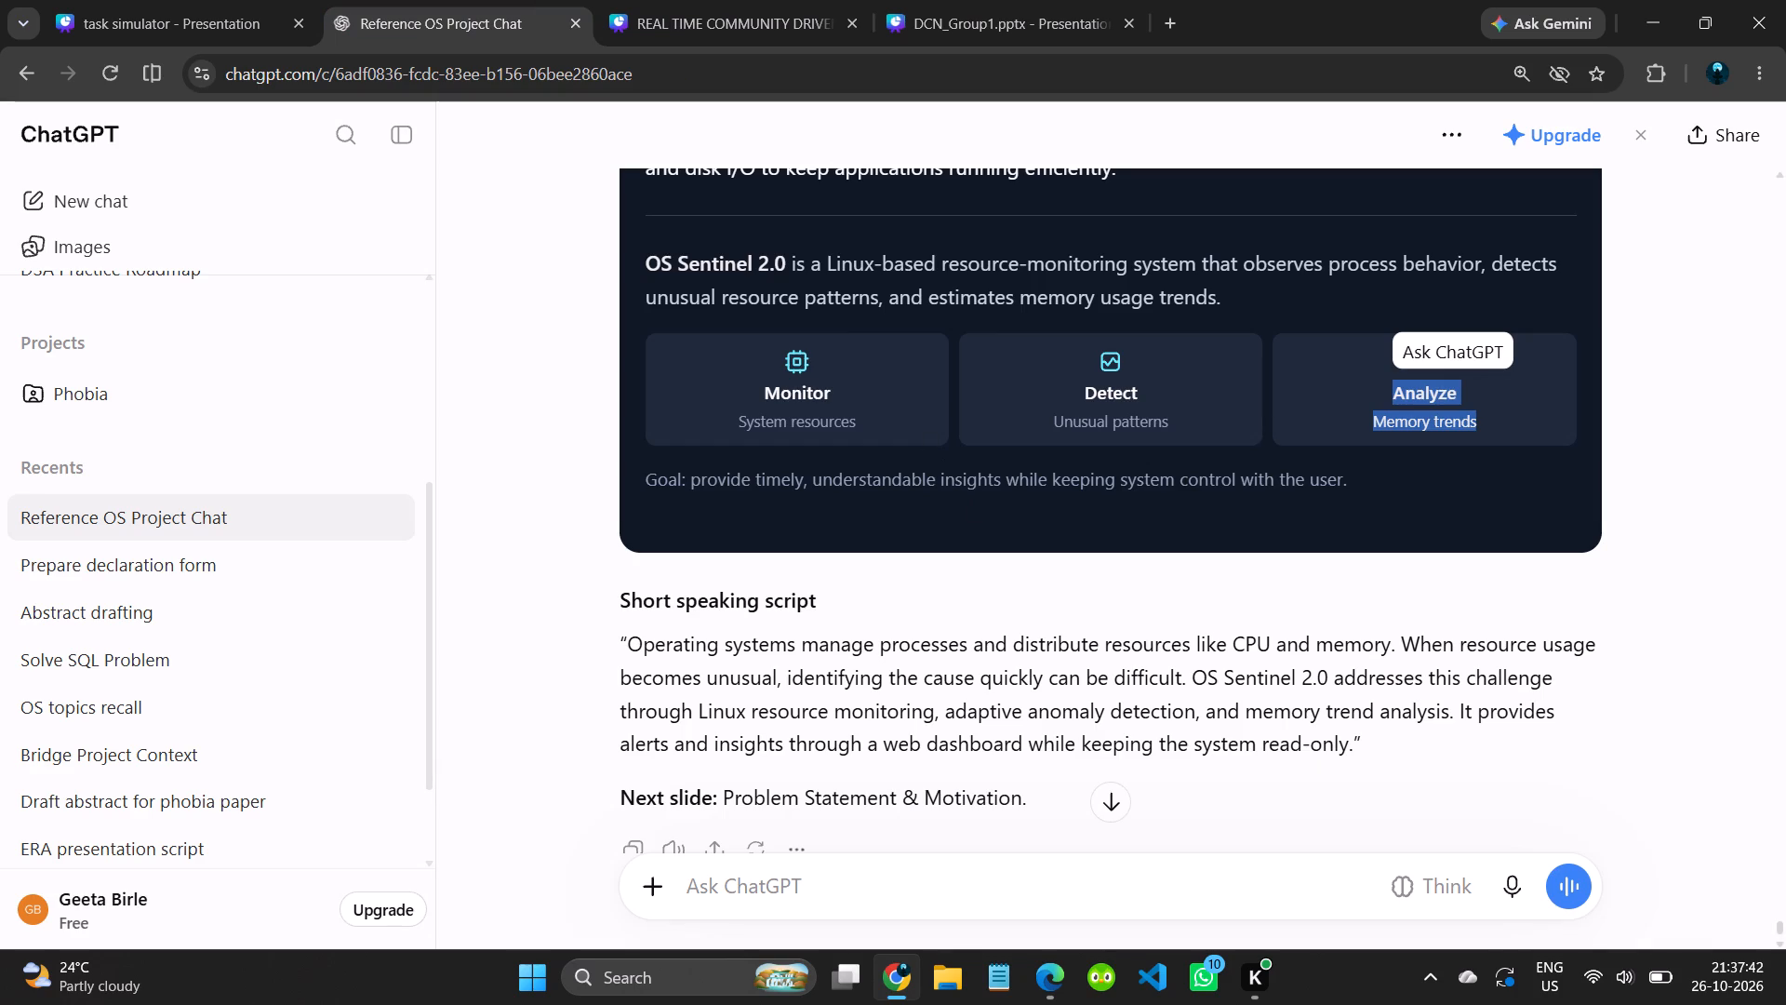
pyautogui.click(1359, 383)
pyautogui.click(806, 0)
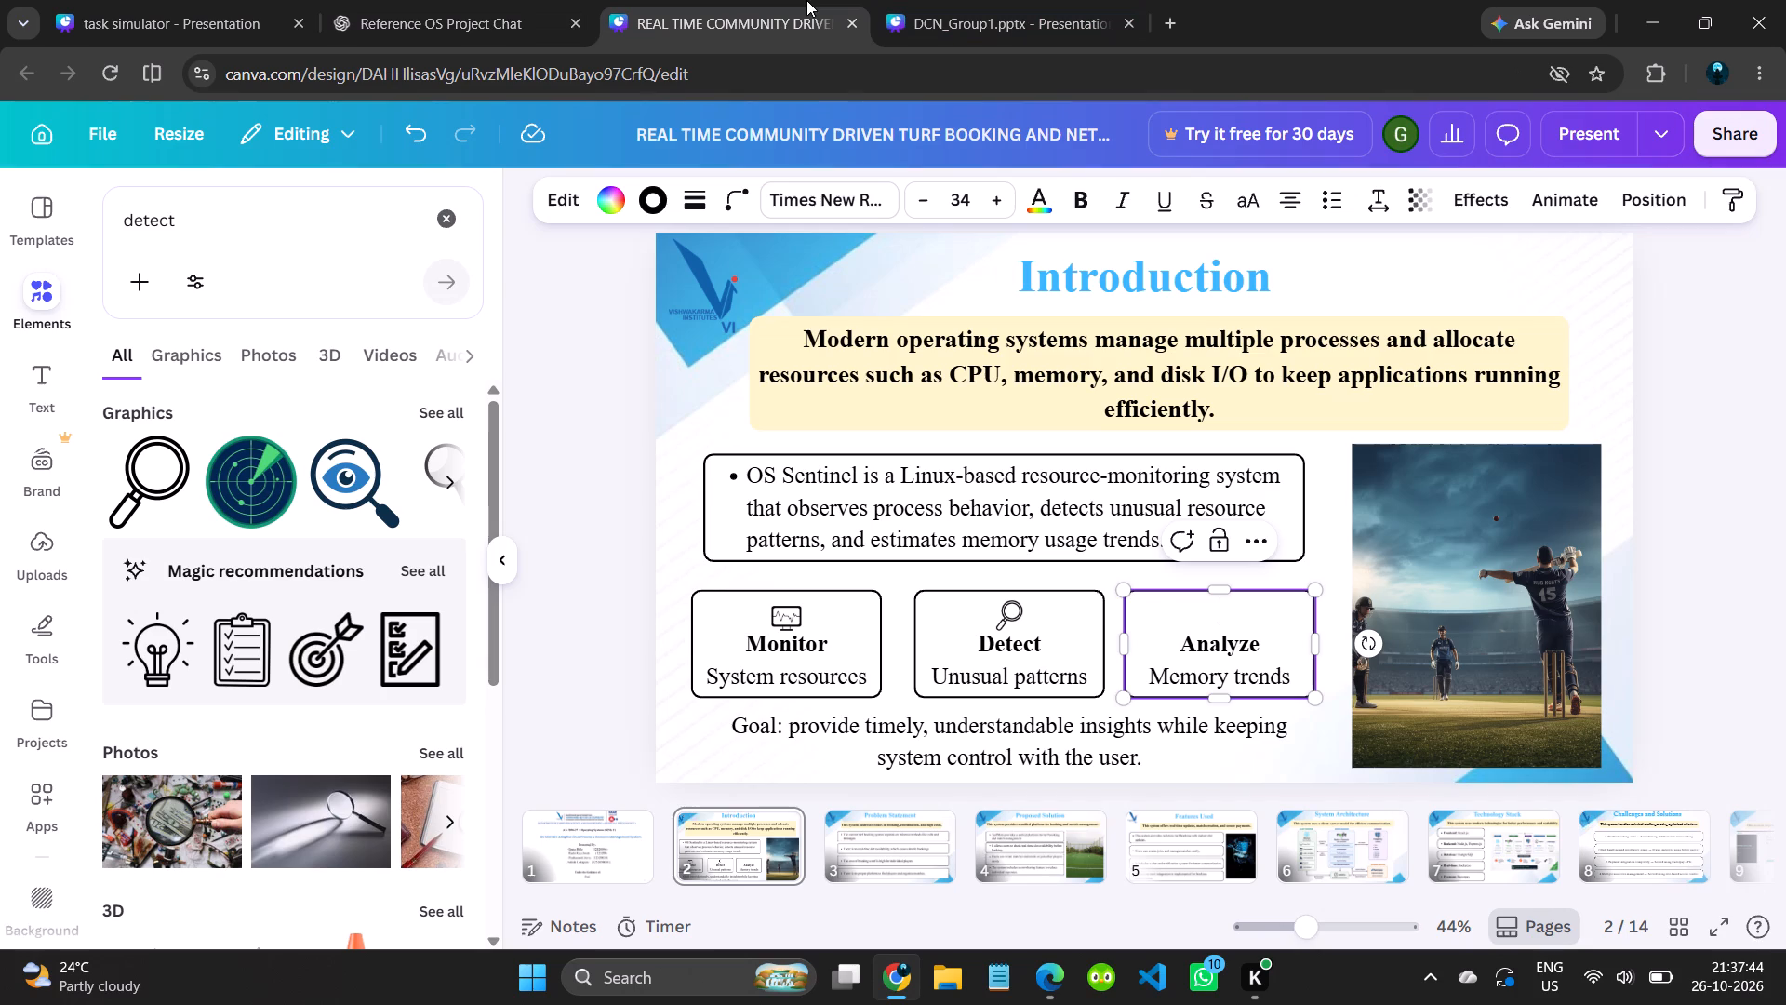
pyautogui.click(201, 239)
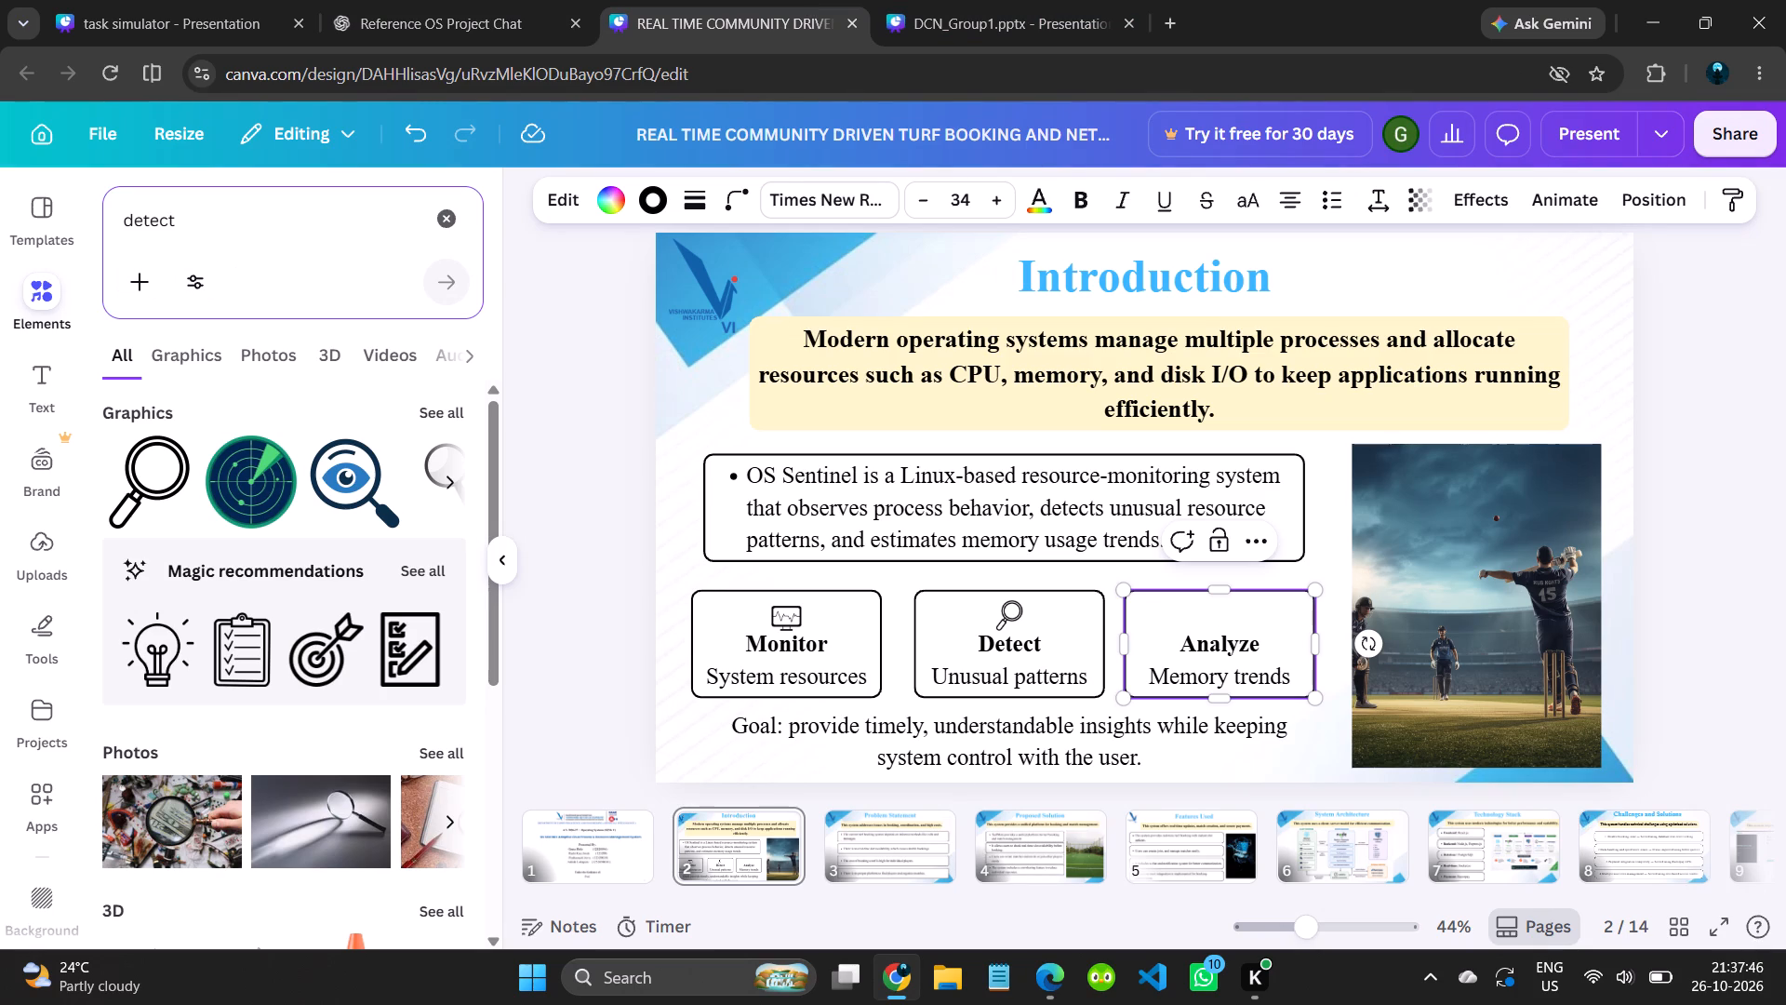
pyautogui.click(190, 234)
pyautogui.press('BackSpace')
pyautogui.press('BackSpace')
pyautogui.press('BackSpace')
pyautogui.press('BackSpace')
pyautogui.press('BackSpace')
pyautogui.press('BackSpace')
pyautogui.press('BackSpace')
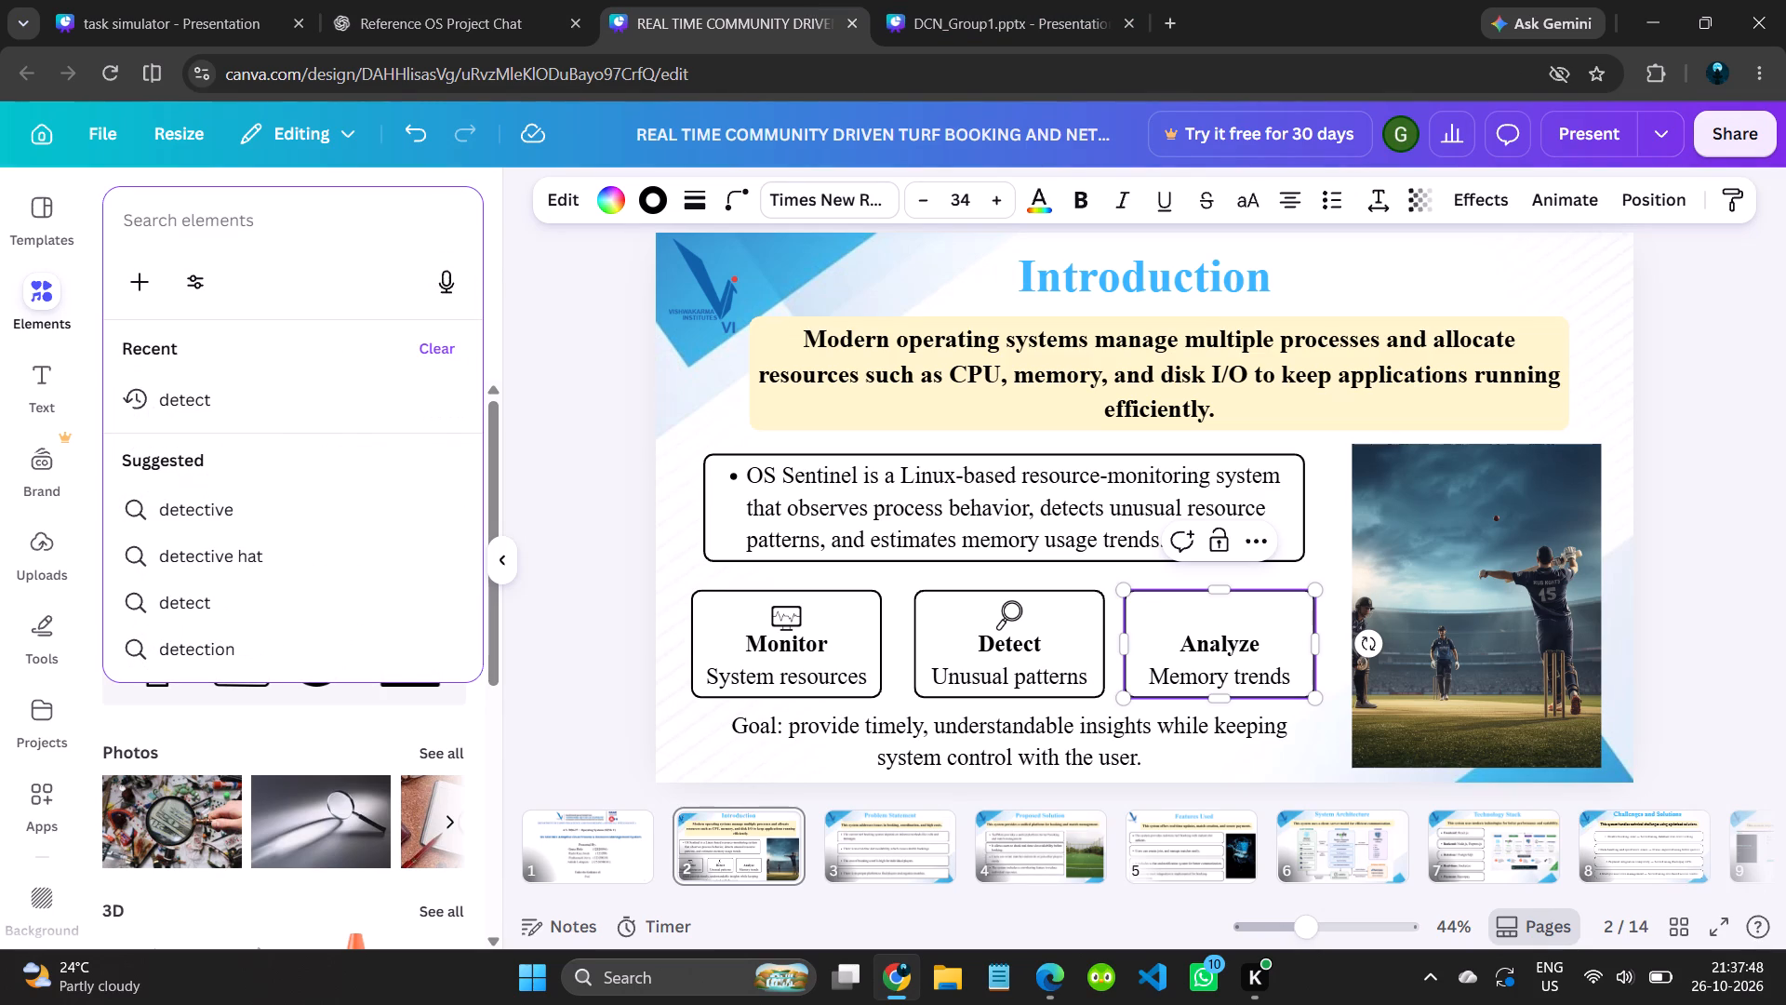
pyautogui.write('am')
pyautogui.press('BackSpace')
pyautogui.write('nalyze')
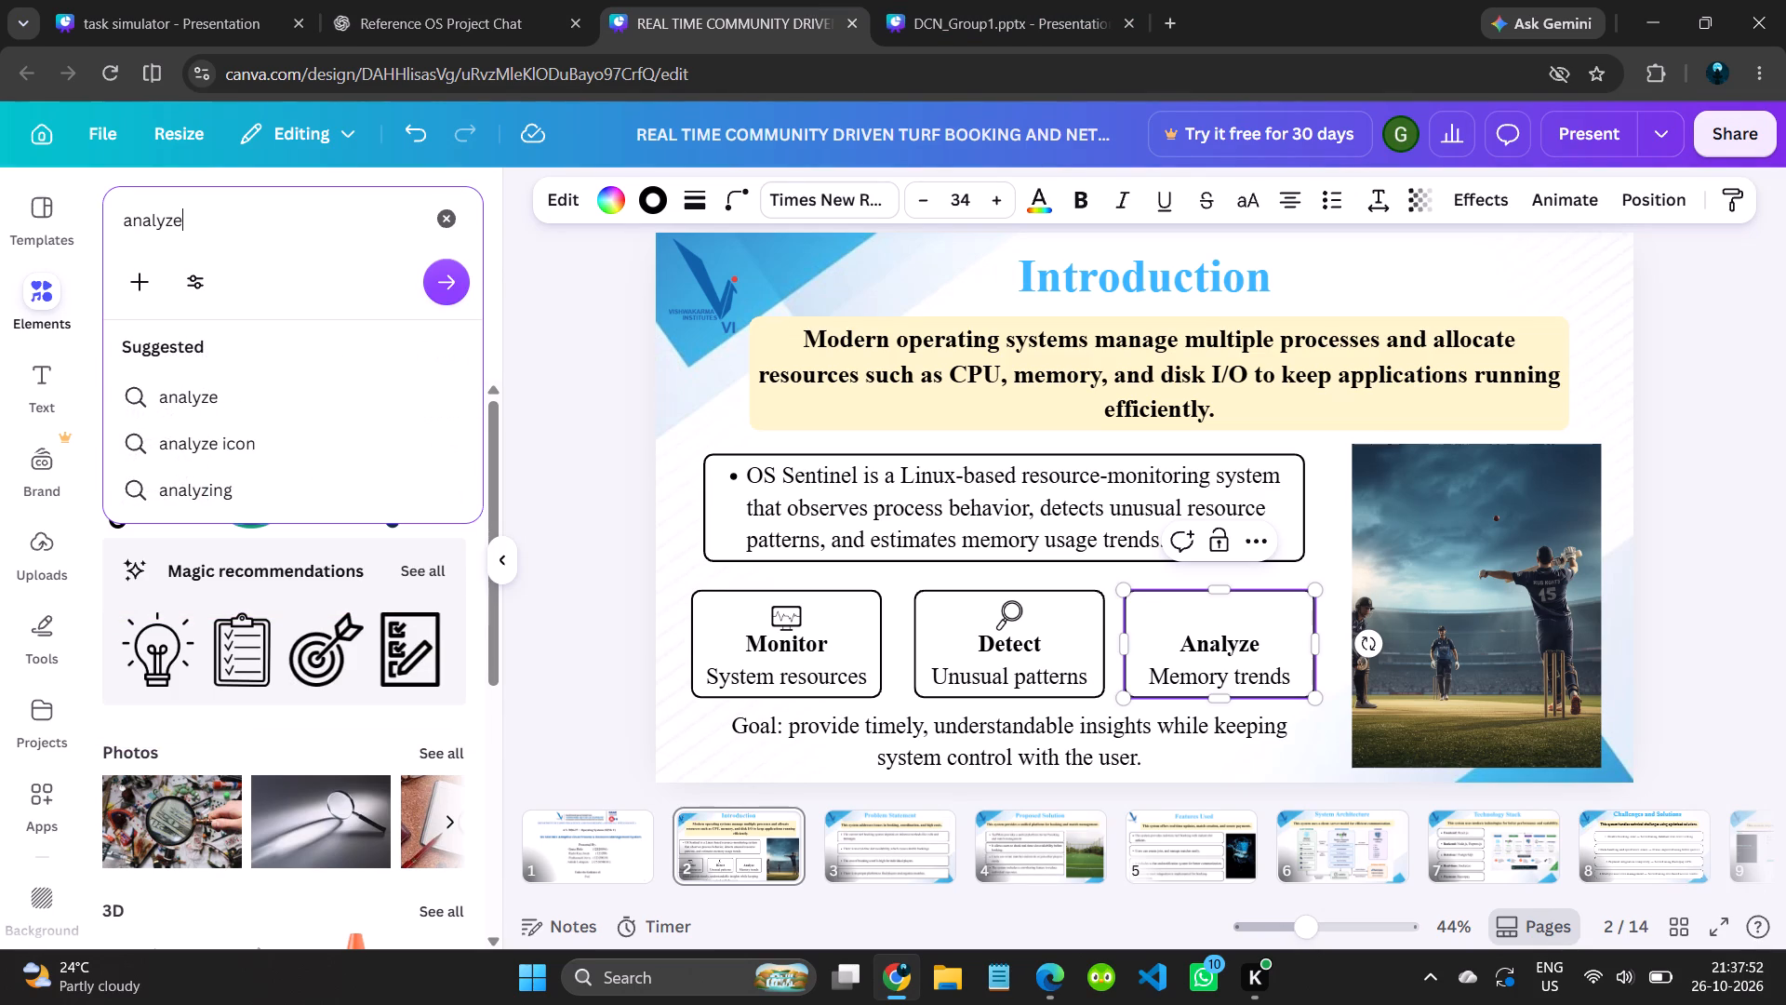
pyautogui.press('Return')
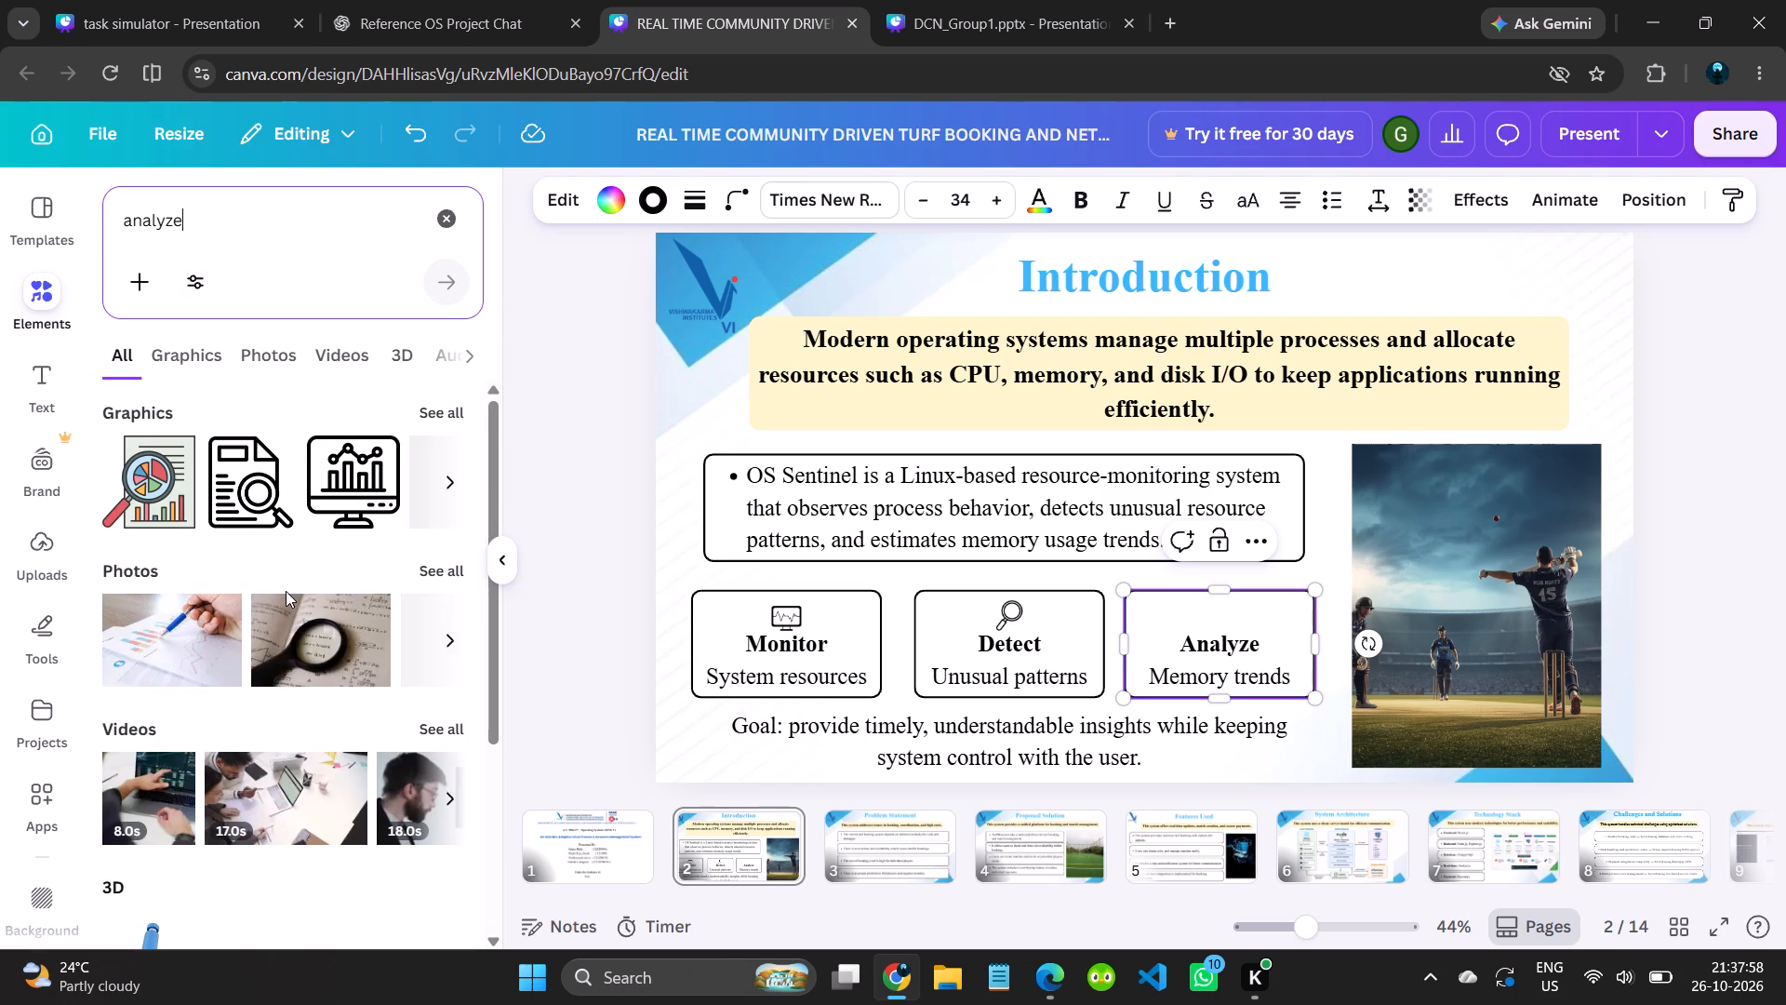
# Browse the "analyze" graphics and insert the black outline icon of a document with a magnifying glass into the Introduction slide.
pyautogui.scroll(-1, 286, 591)
pyautogui.hscroll(-1, 268, 474)
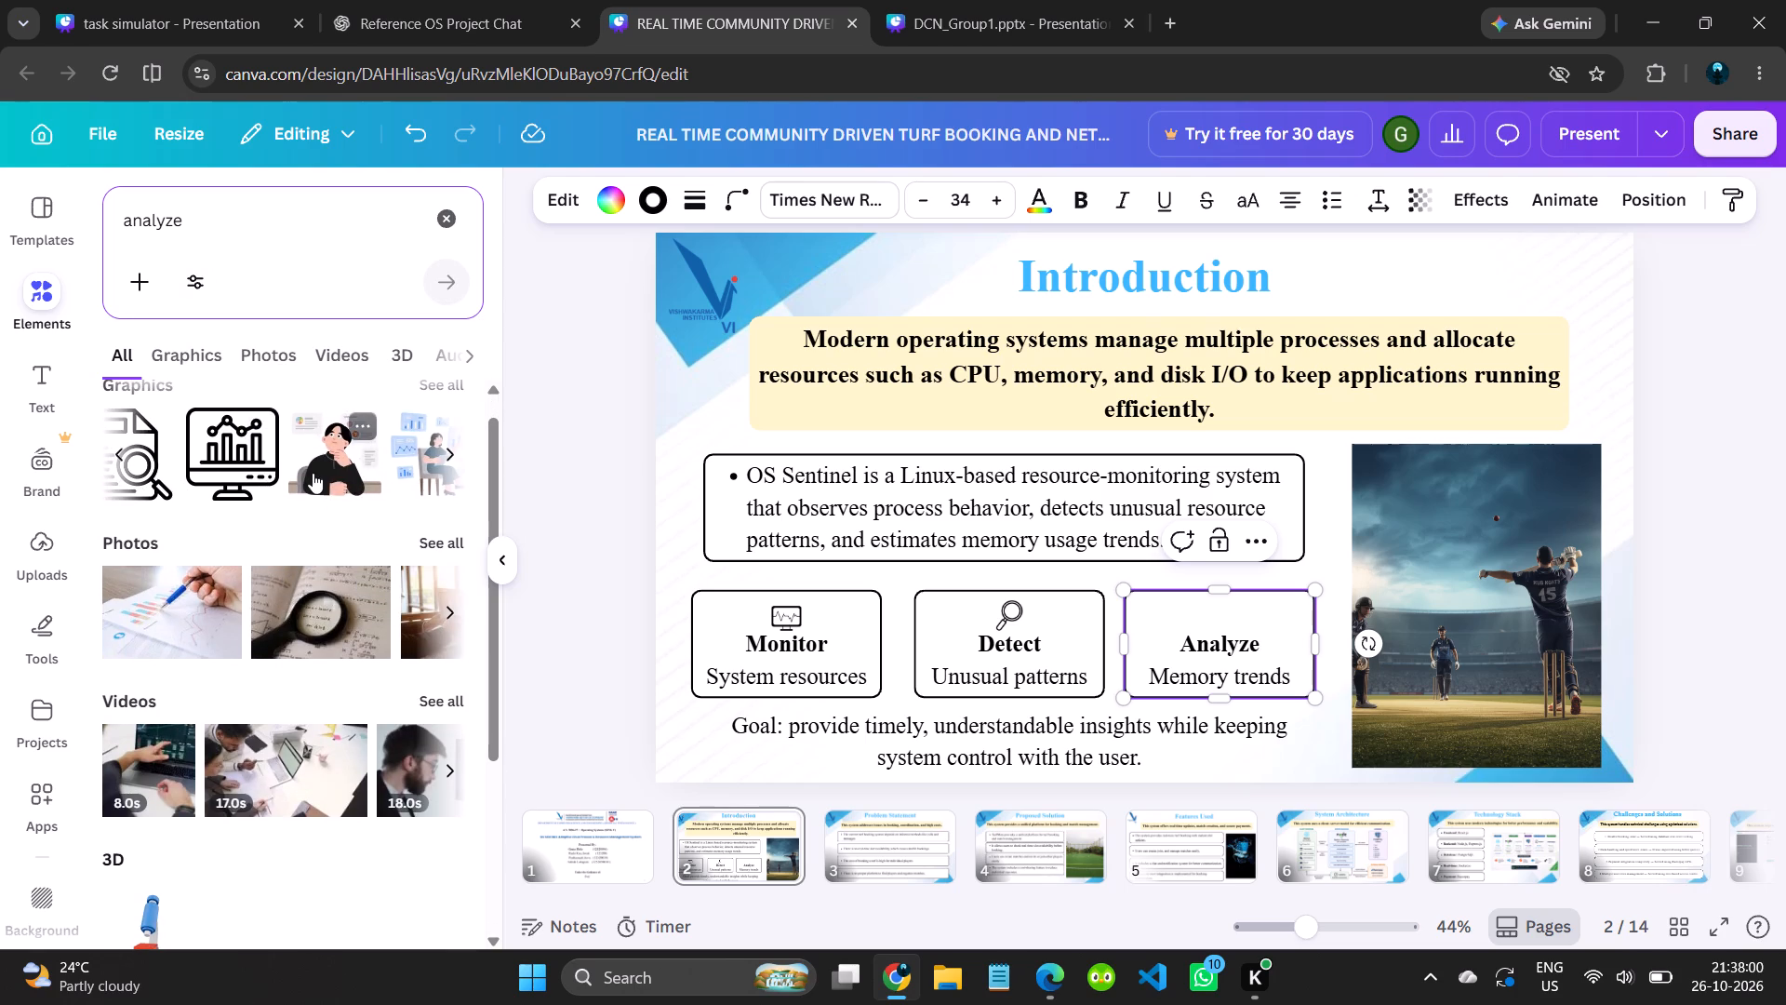
pyautogui.hscroll(-5, 313, 473)
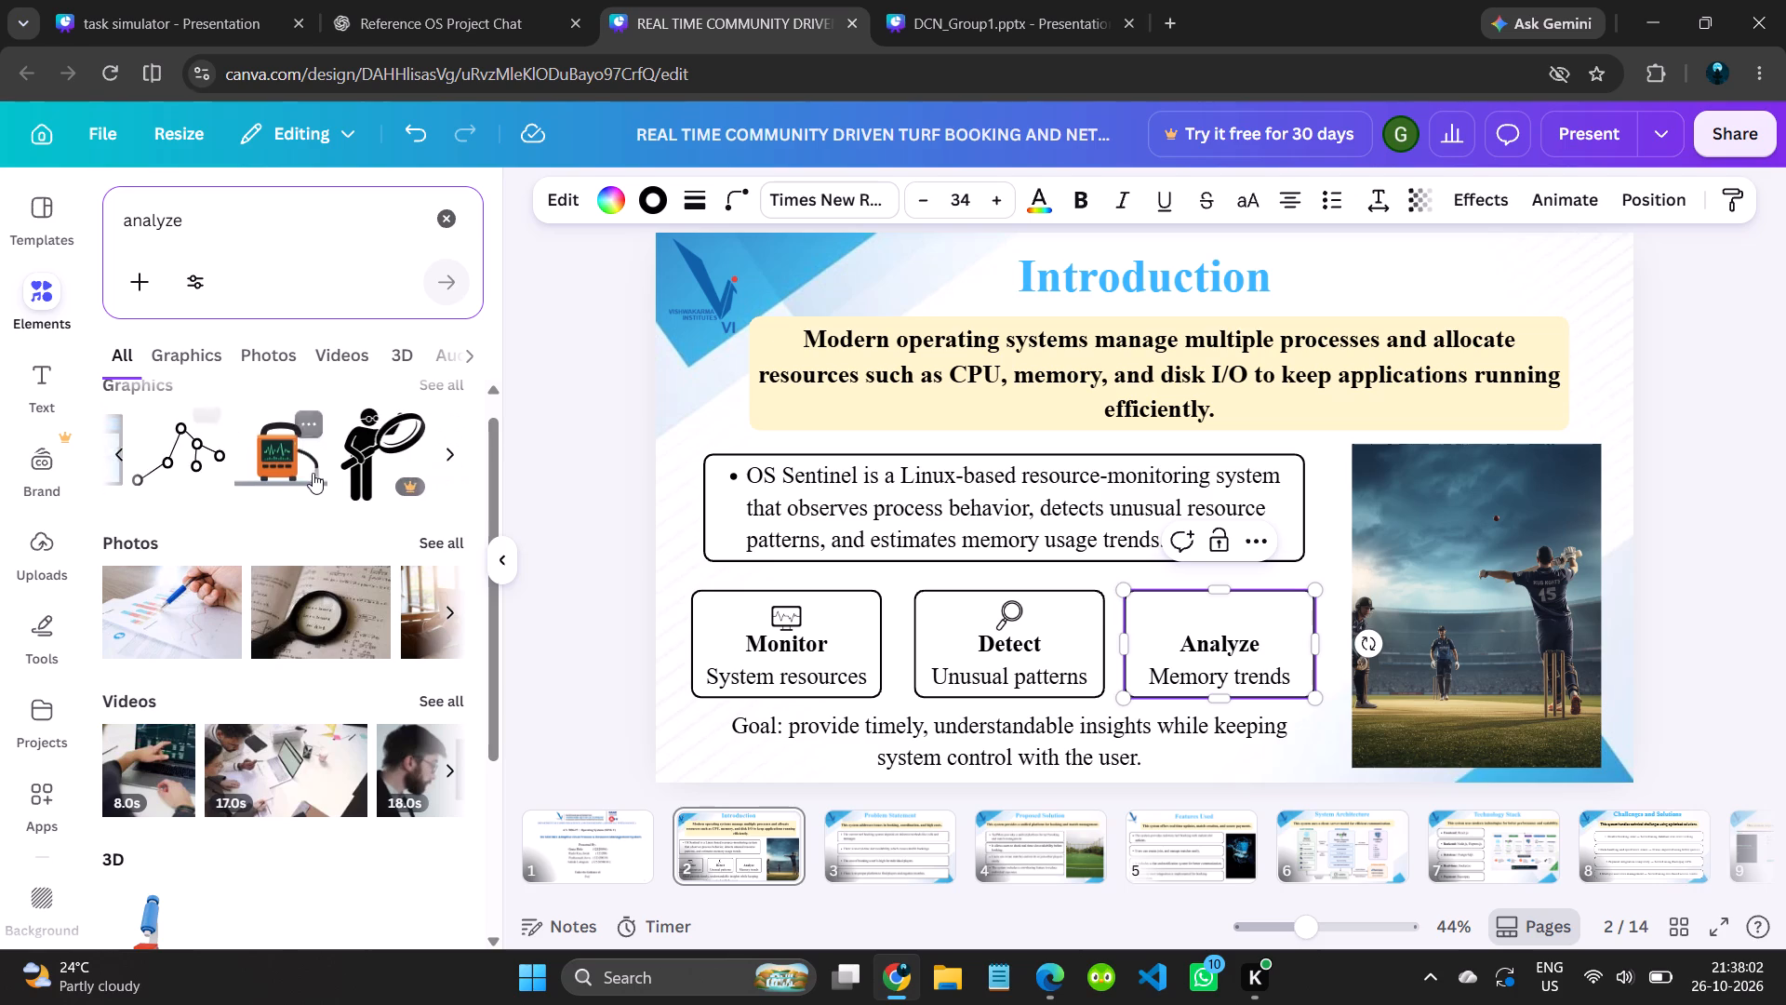
pyautogui.hscroll(-4, 313, 473)
pyautogui.hscroll(4, 313, 473)
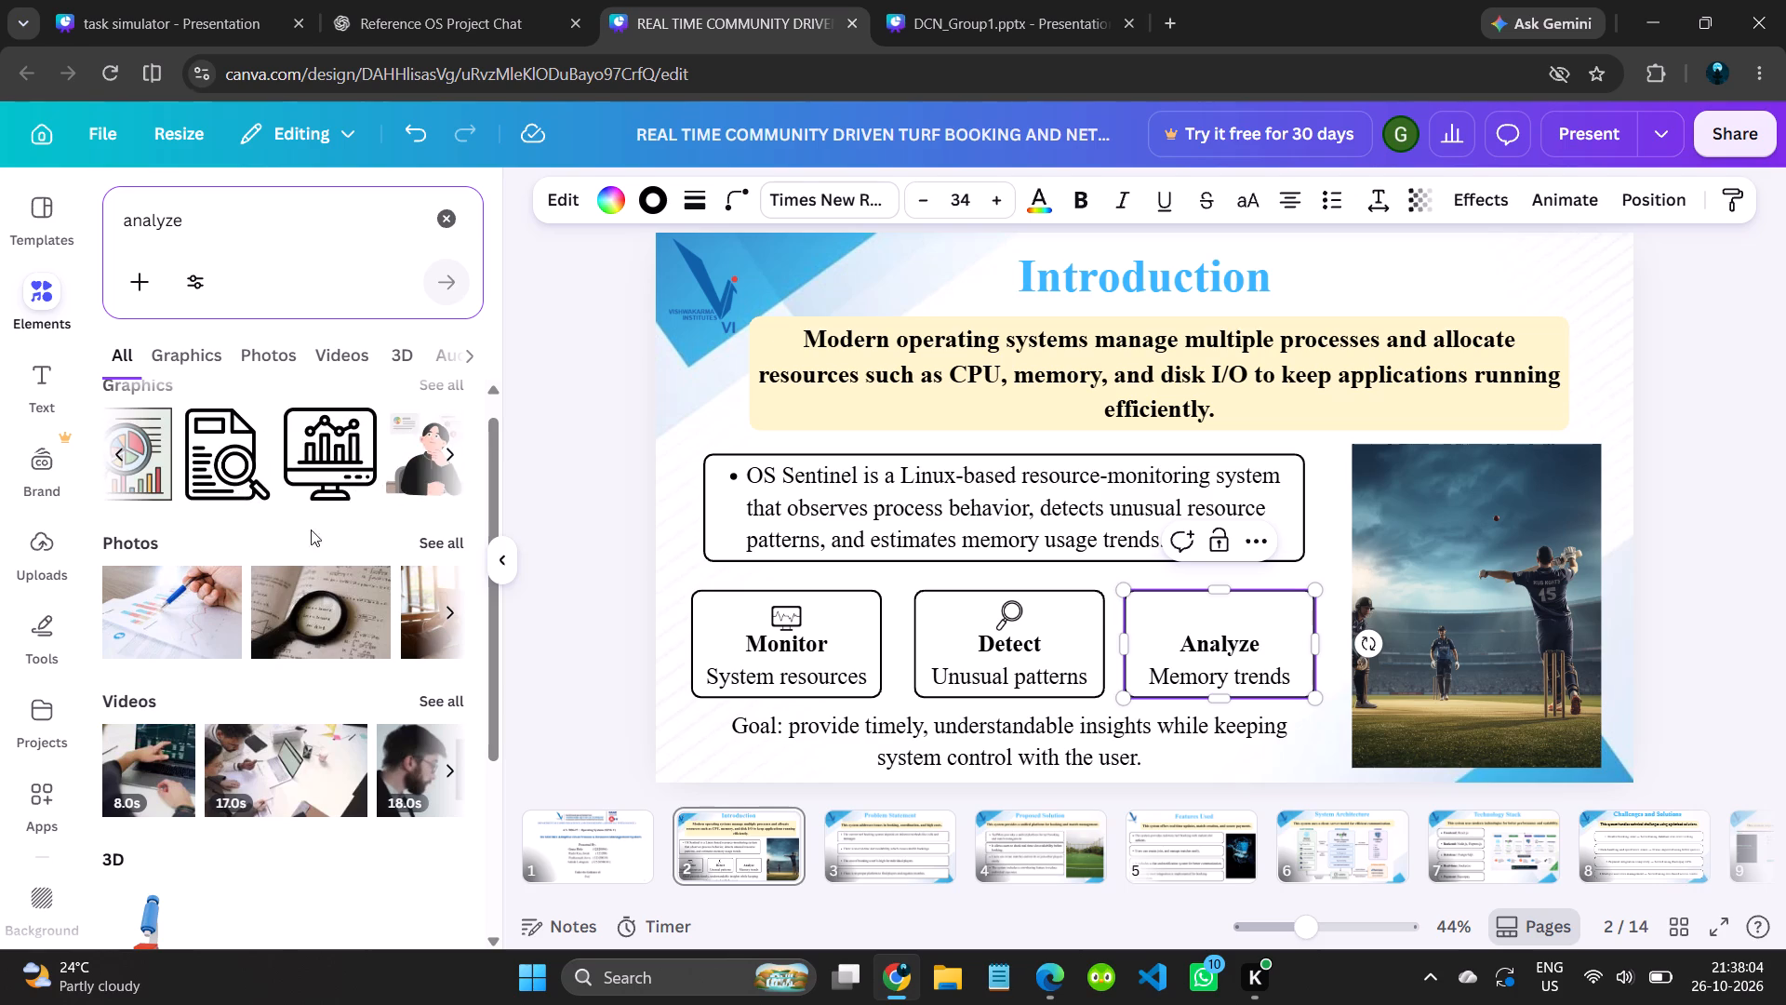
pyautogui.hscroll(-2, 249, 418)
pyautogui.hscroll(4, 249, 418)
pyautogui.hscroll(-2, 194, 423)
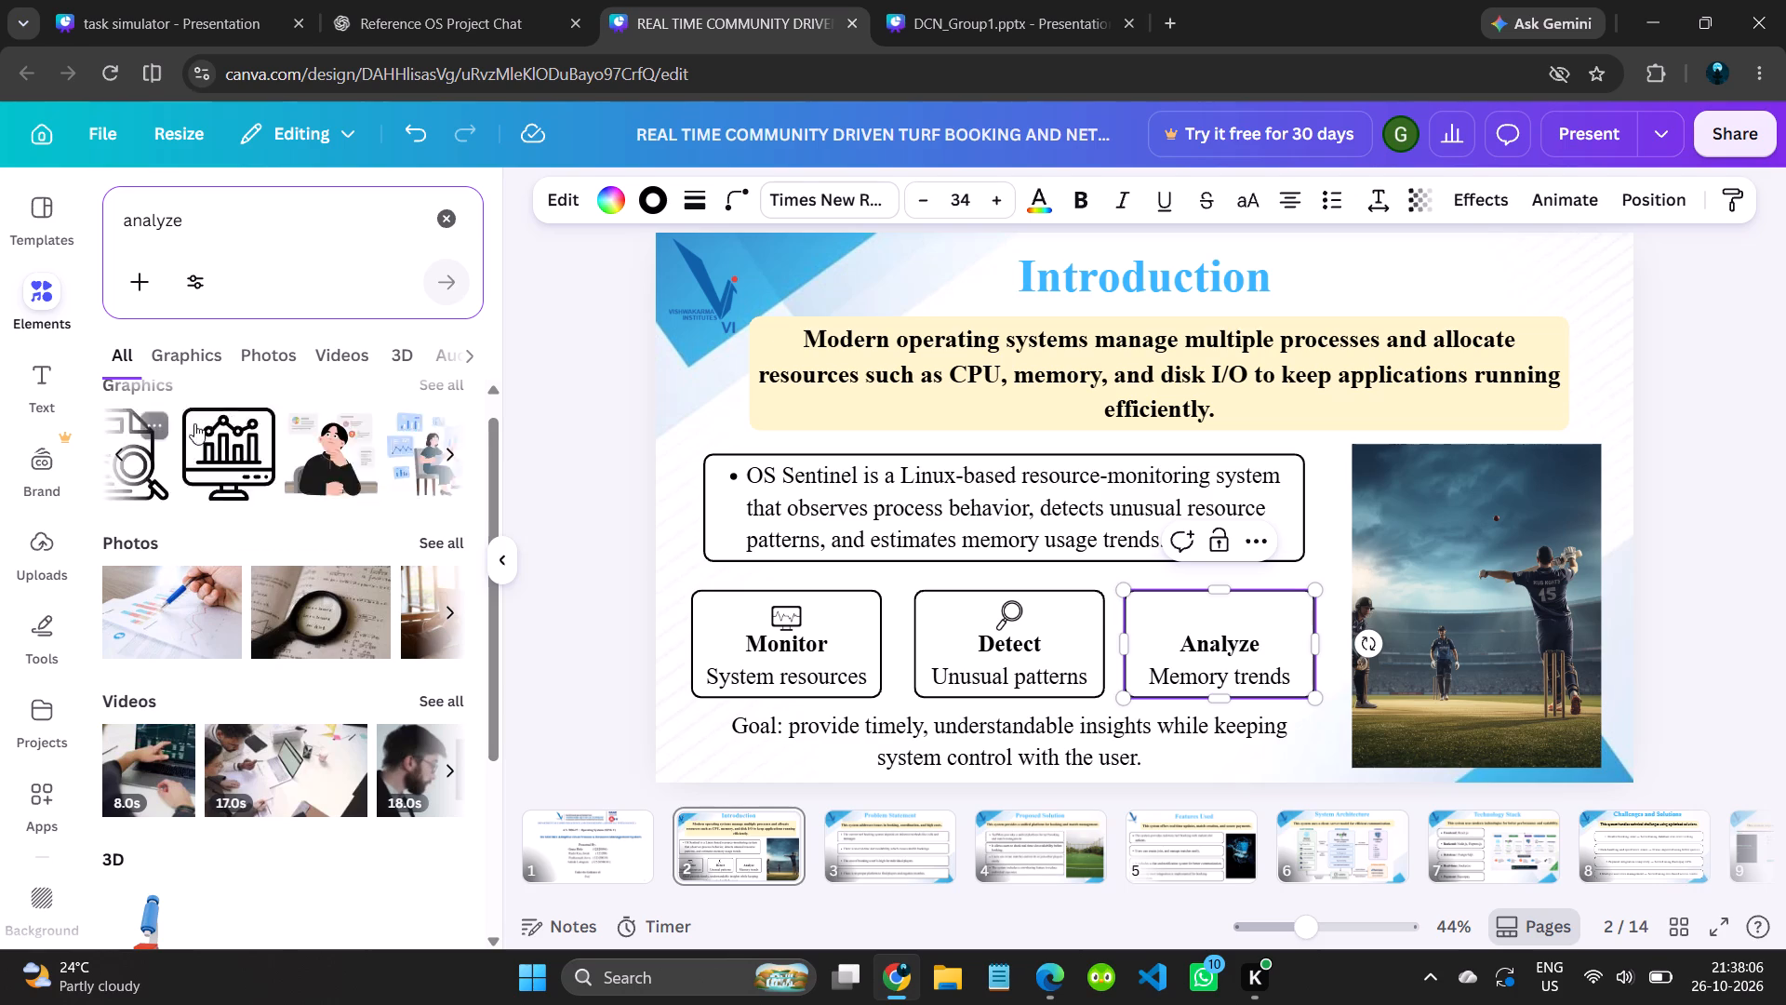
pyautogui.hscroll(-3, 194, 423)
pyautogui.hscroll(1, 194, 423)
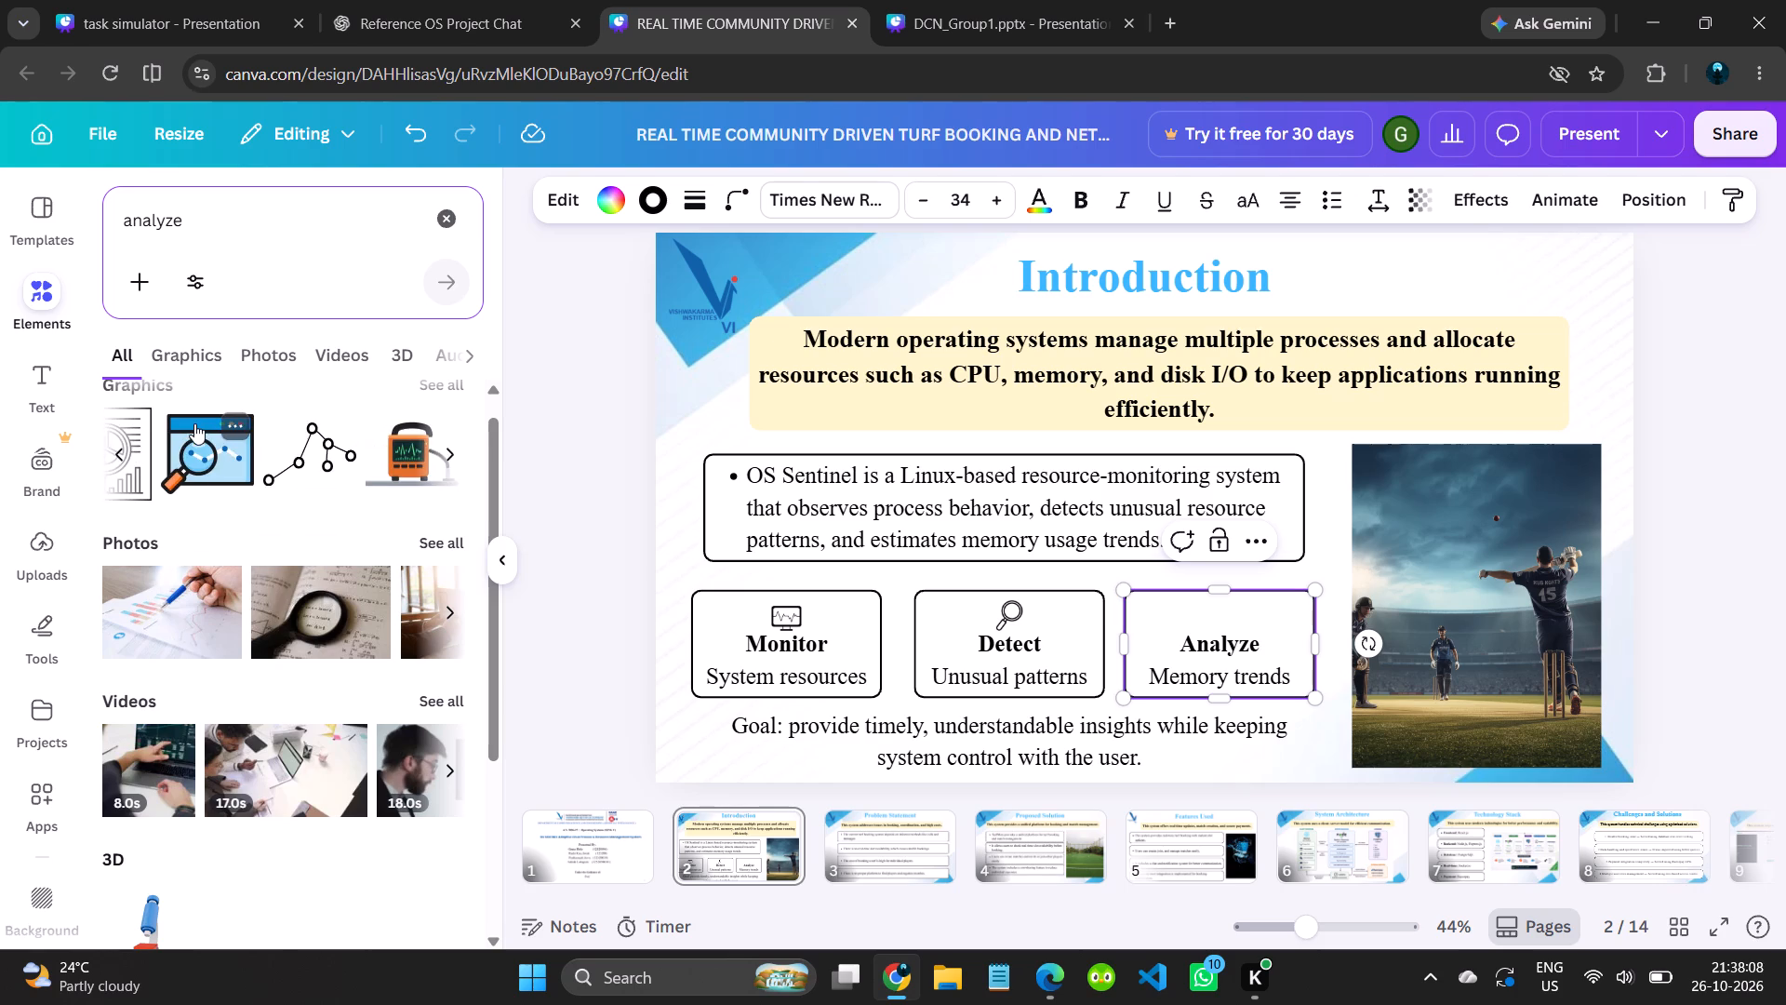
pyautogui.hscroll(4, 194, 423)
pyautogui.hscroll(1, 285, 440)
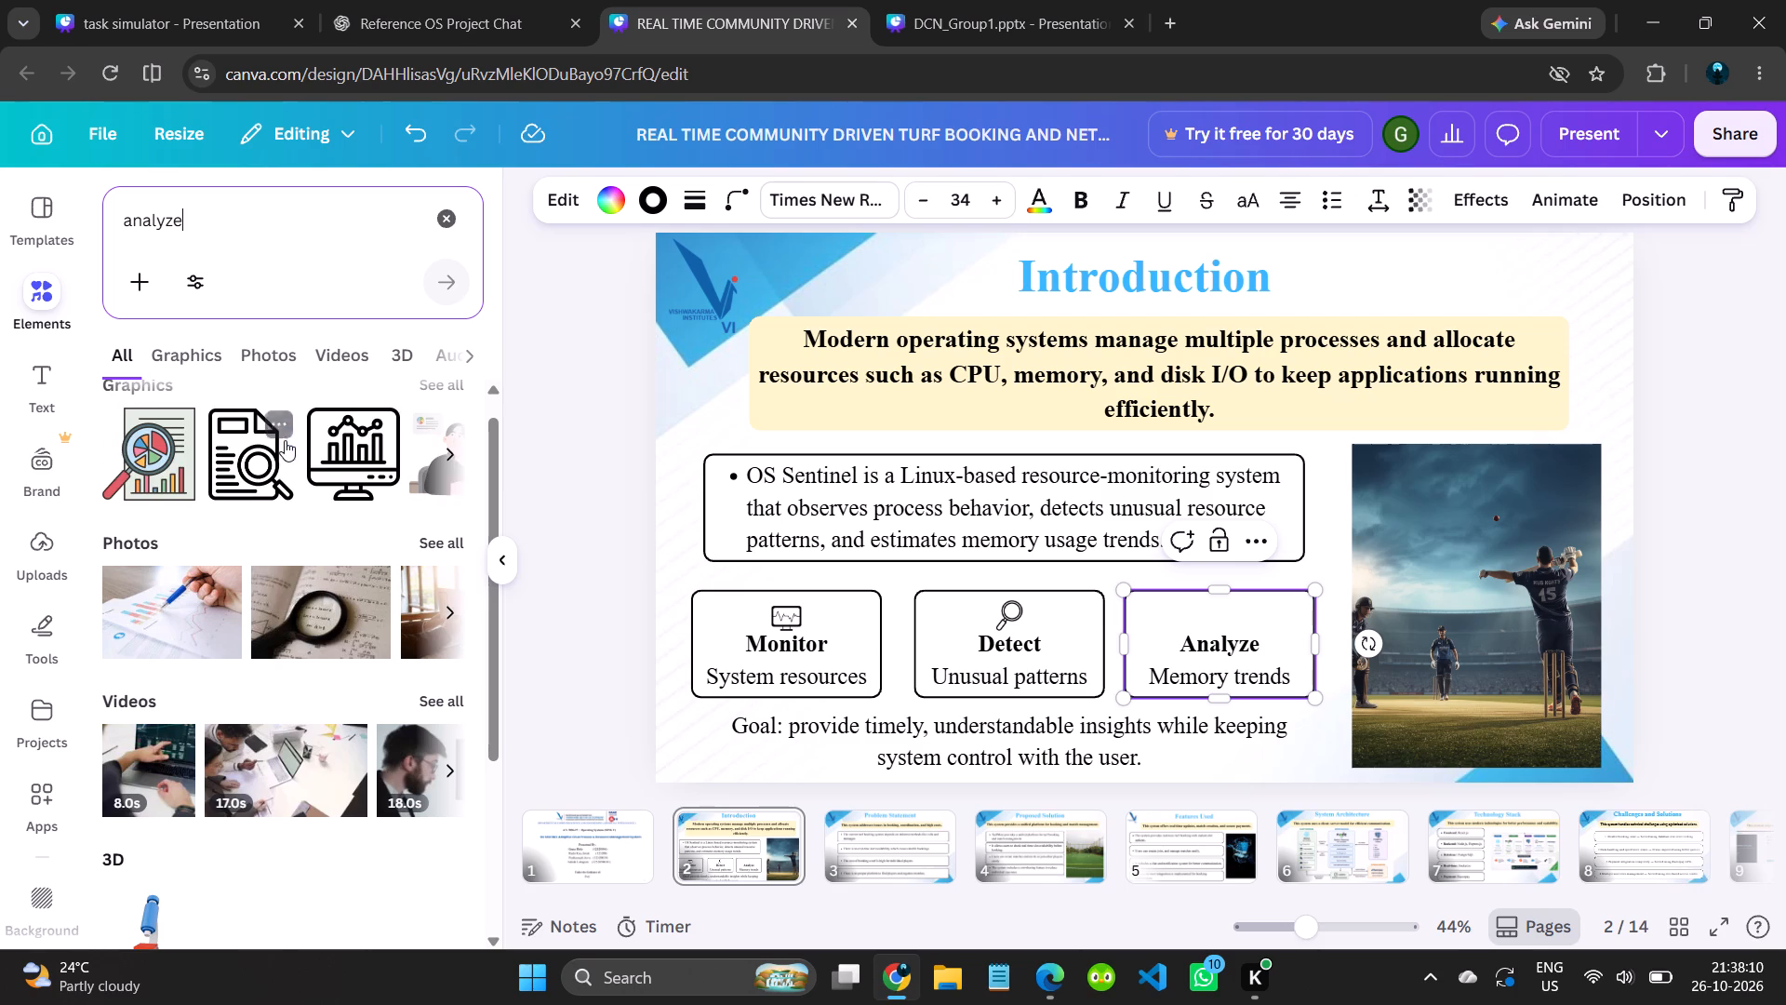
pyautogui.hscroll(-1, 285, 440)
pyautogui.hscroll(2, 206, 458)
pyautogui.click(247, 465)
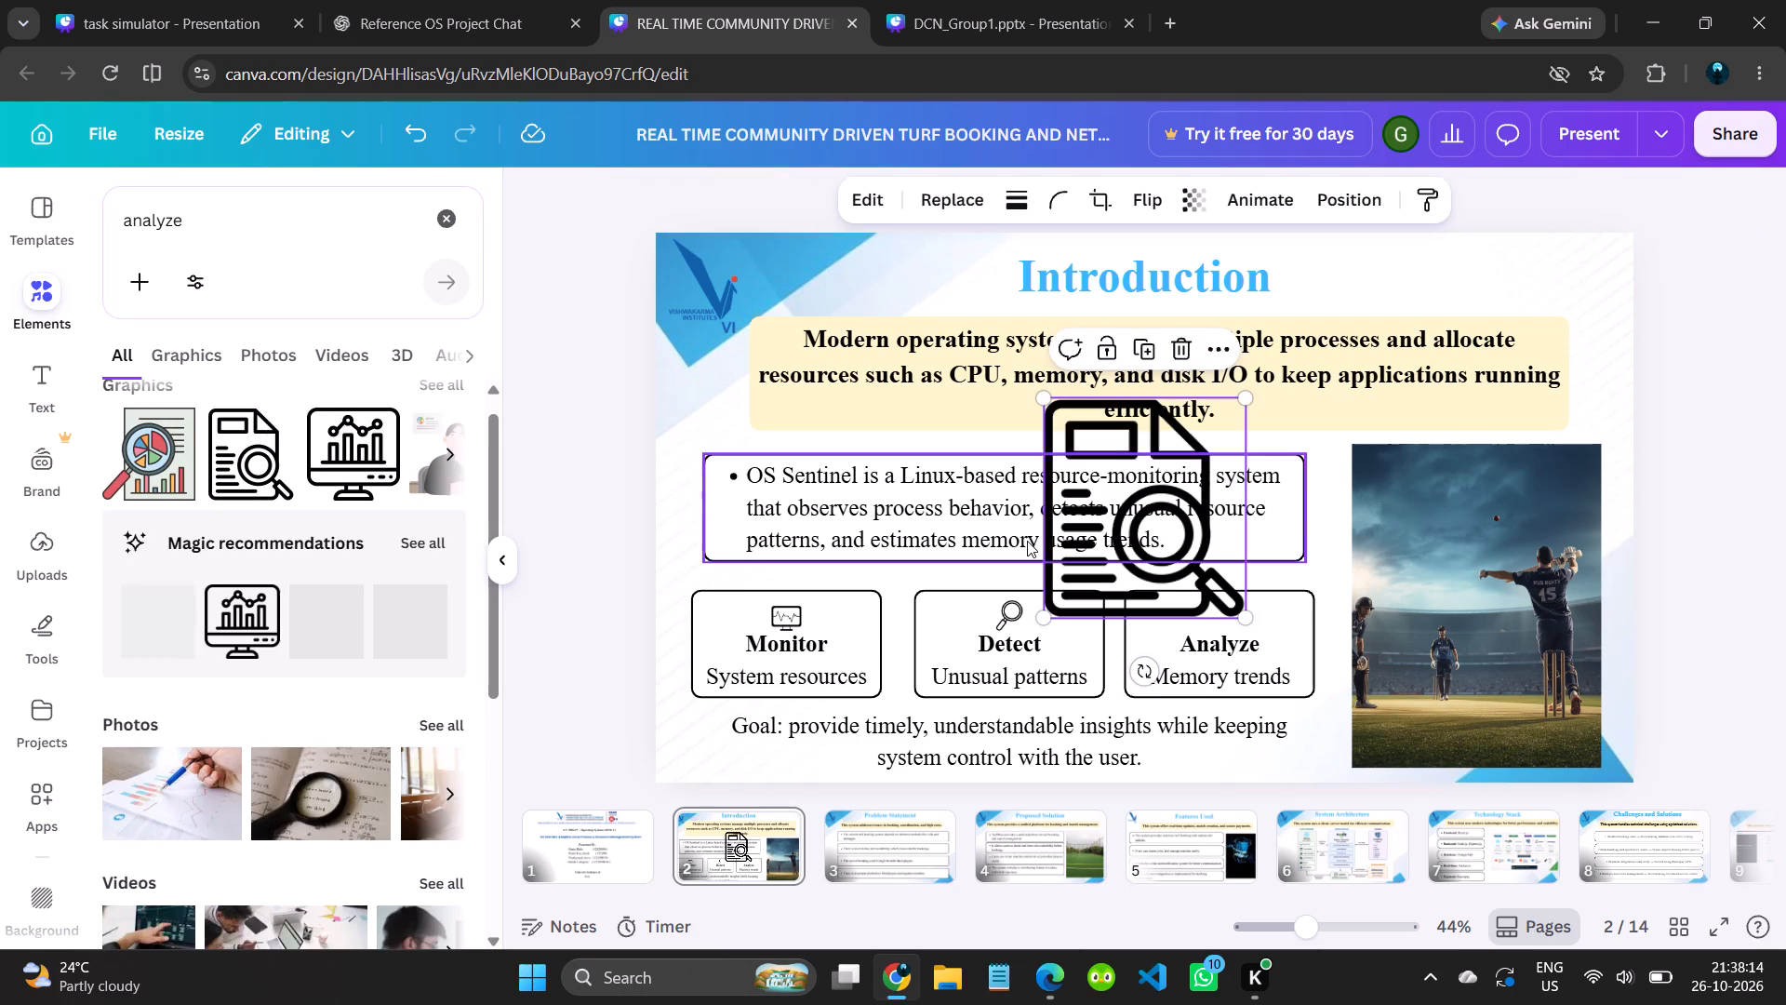
# Shrink the document icon to fit the Analyze card and place it centred above the "Analyze" heading.
pyautogui.click(1088, 404)
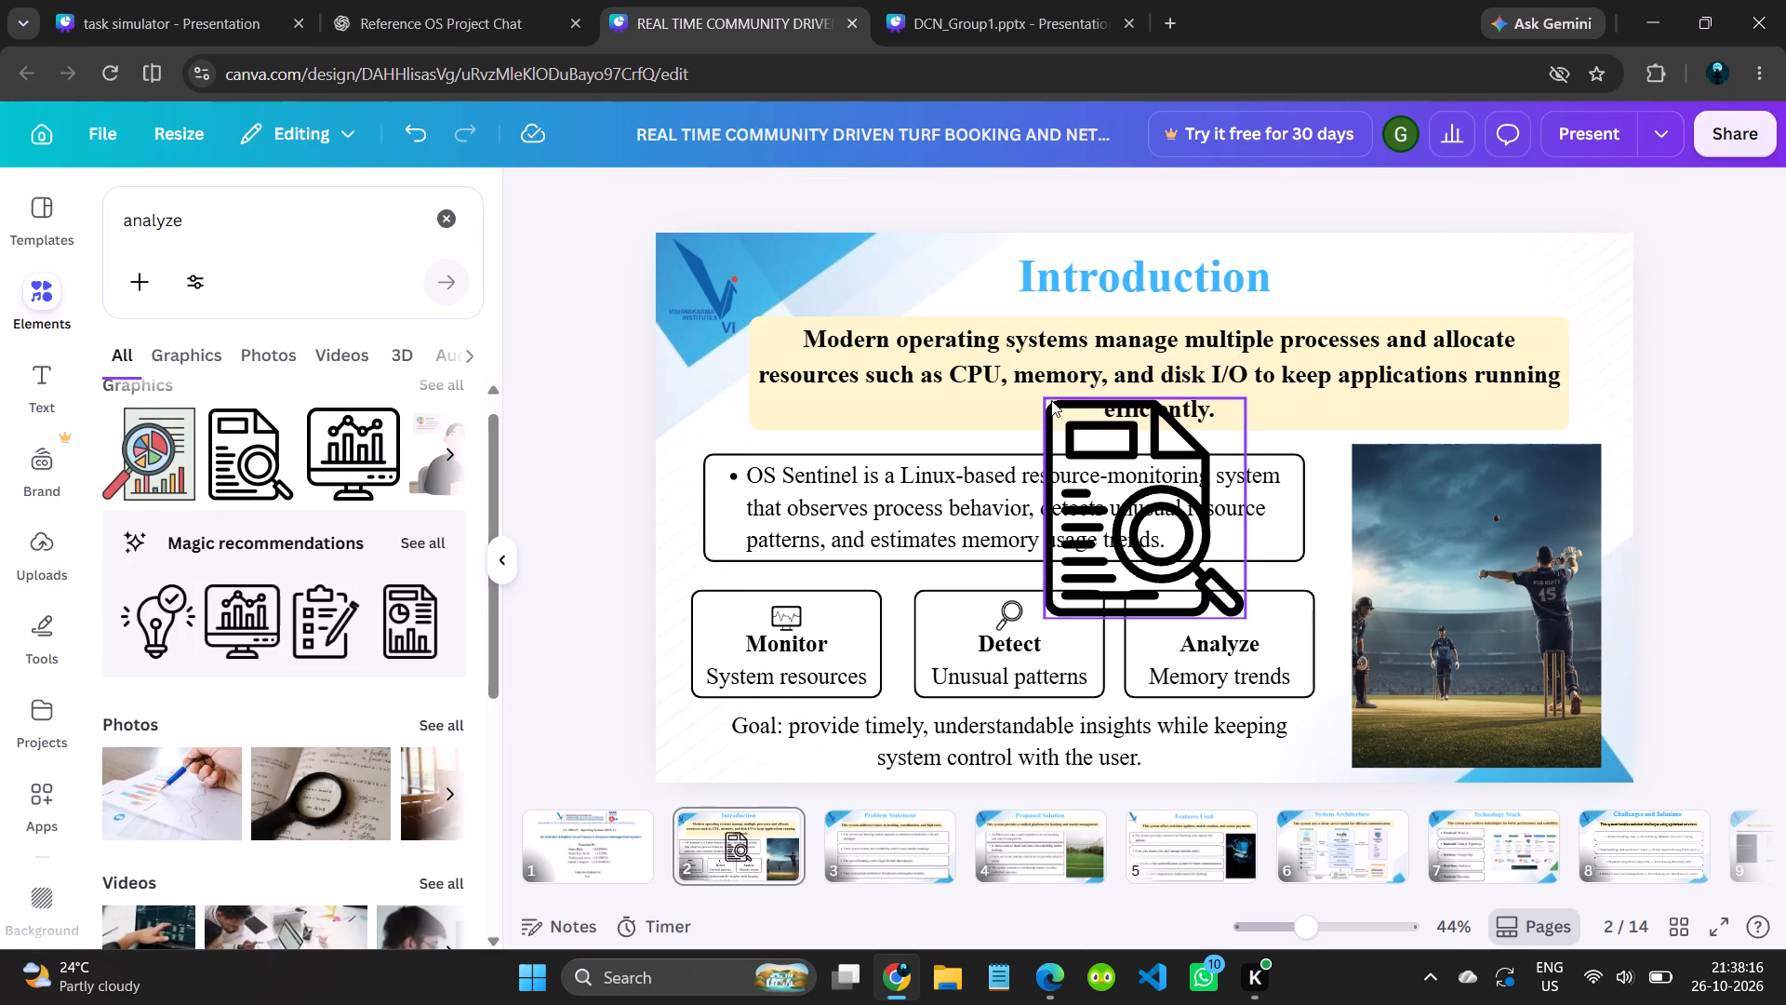
pyautogui.click(1082, 409)
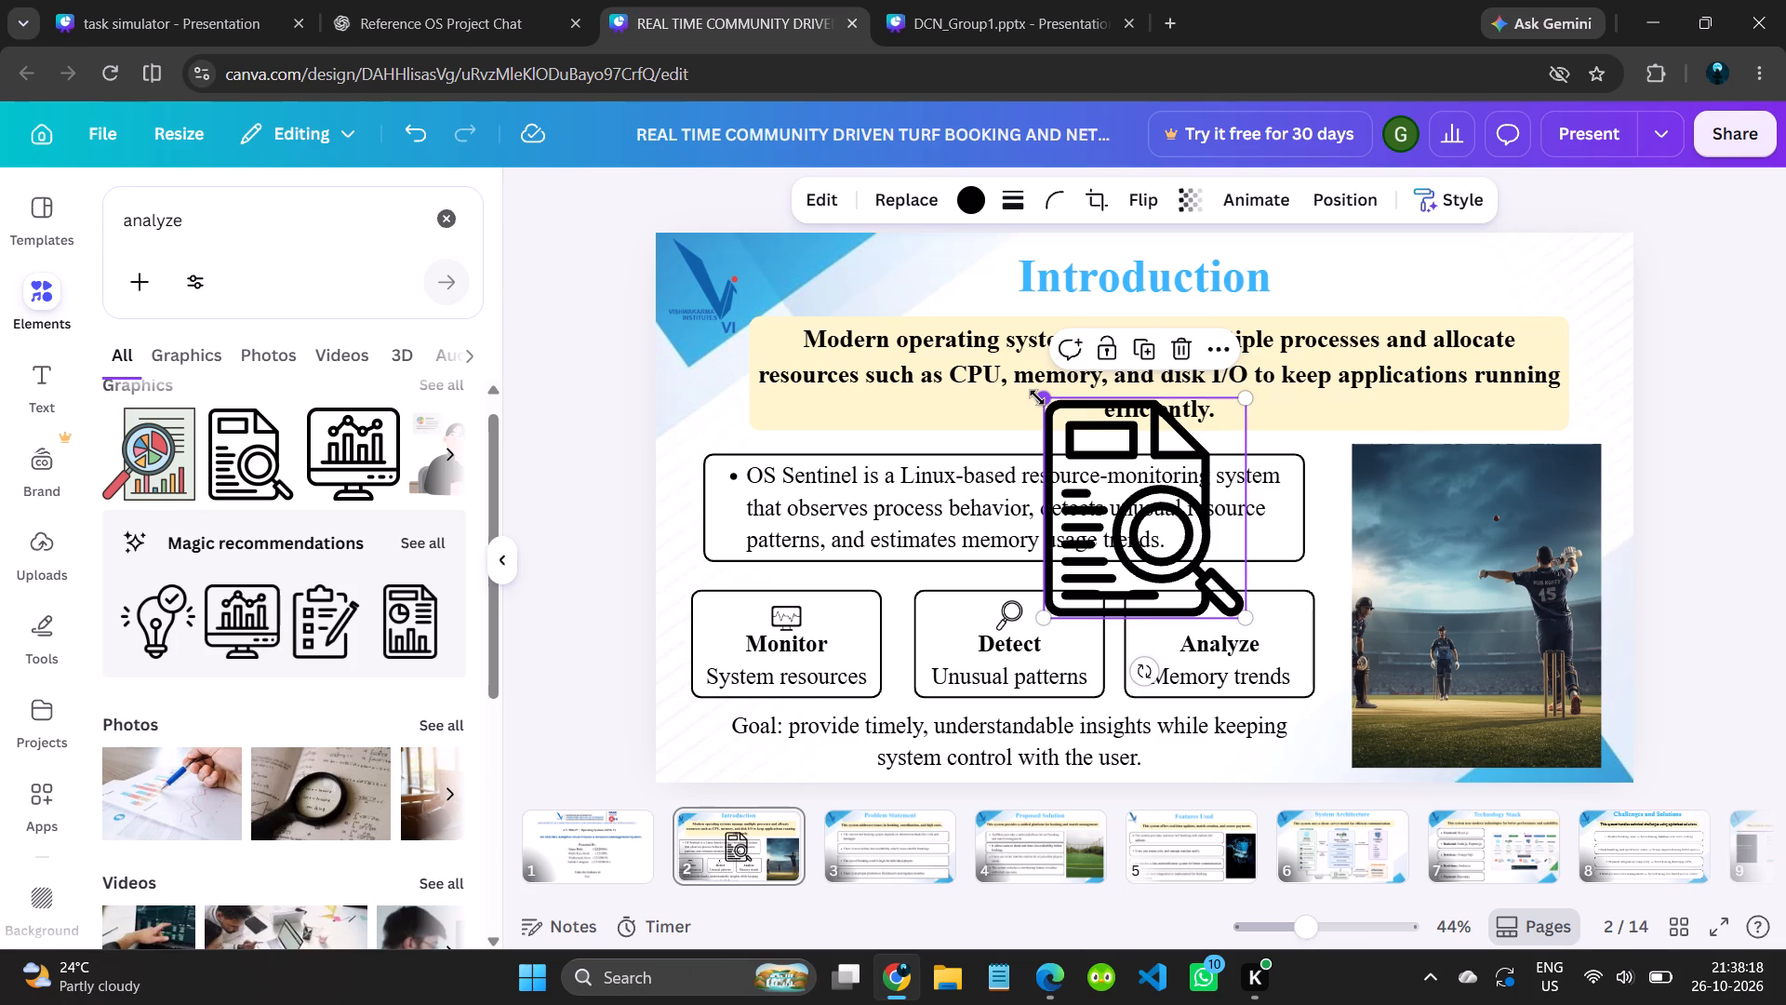
pyautogui.moveTo(1037, 397); pyautogui.dragTo(1188, 612)
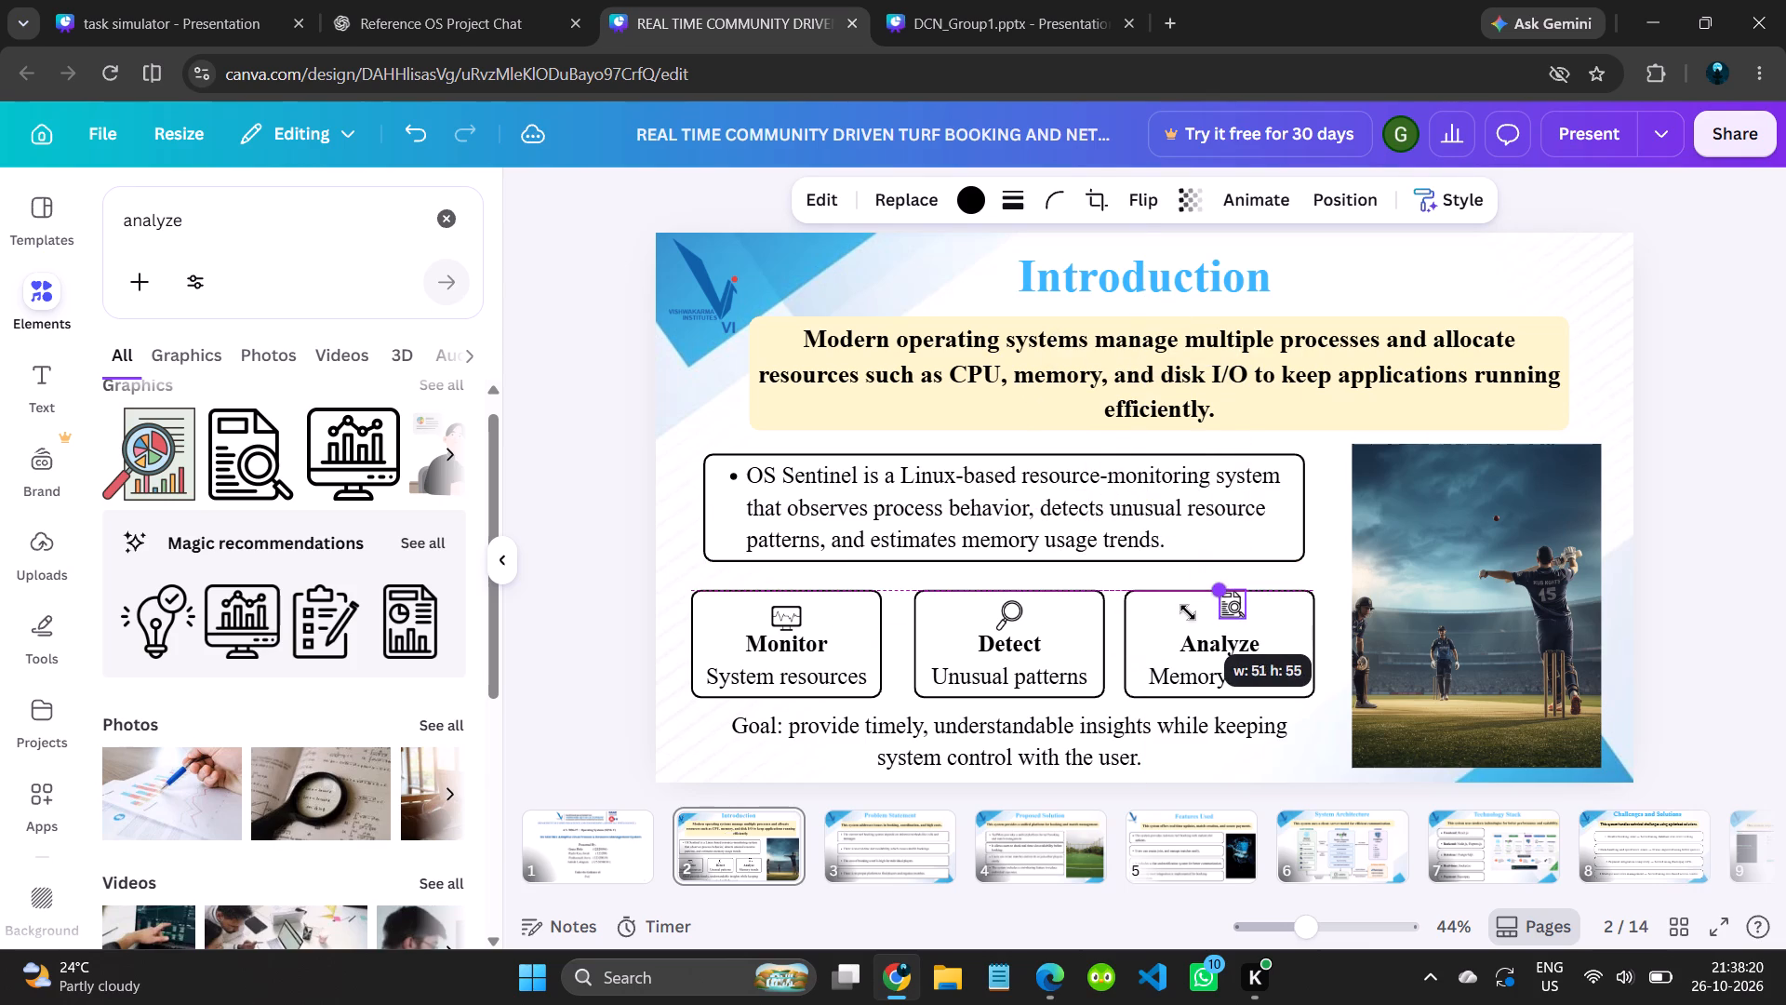
pyautogui.moveTo(1188, 612); pyautogui.dragTo(1174, 612)
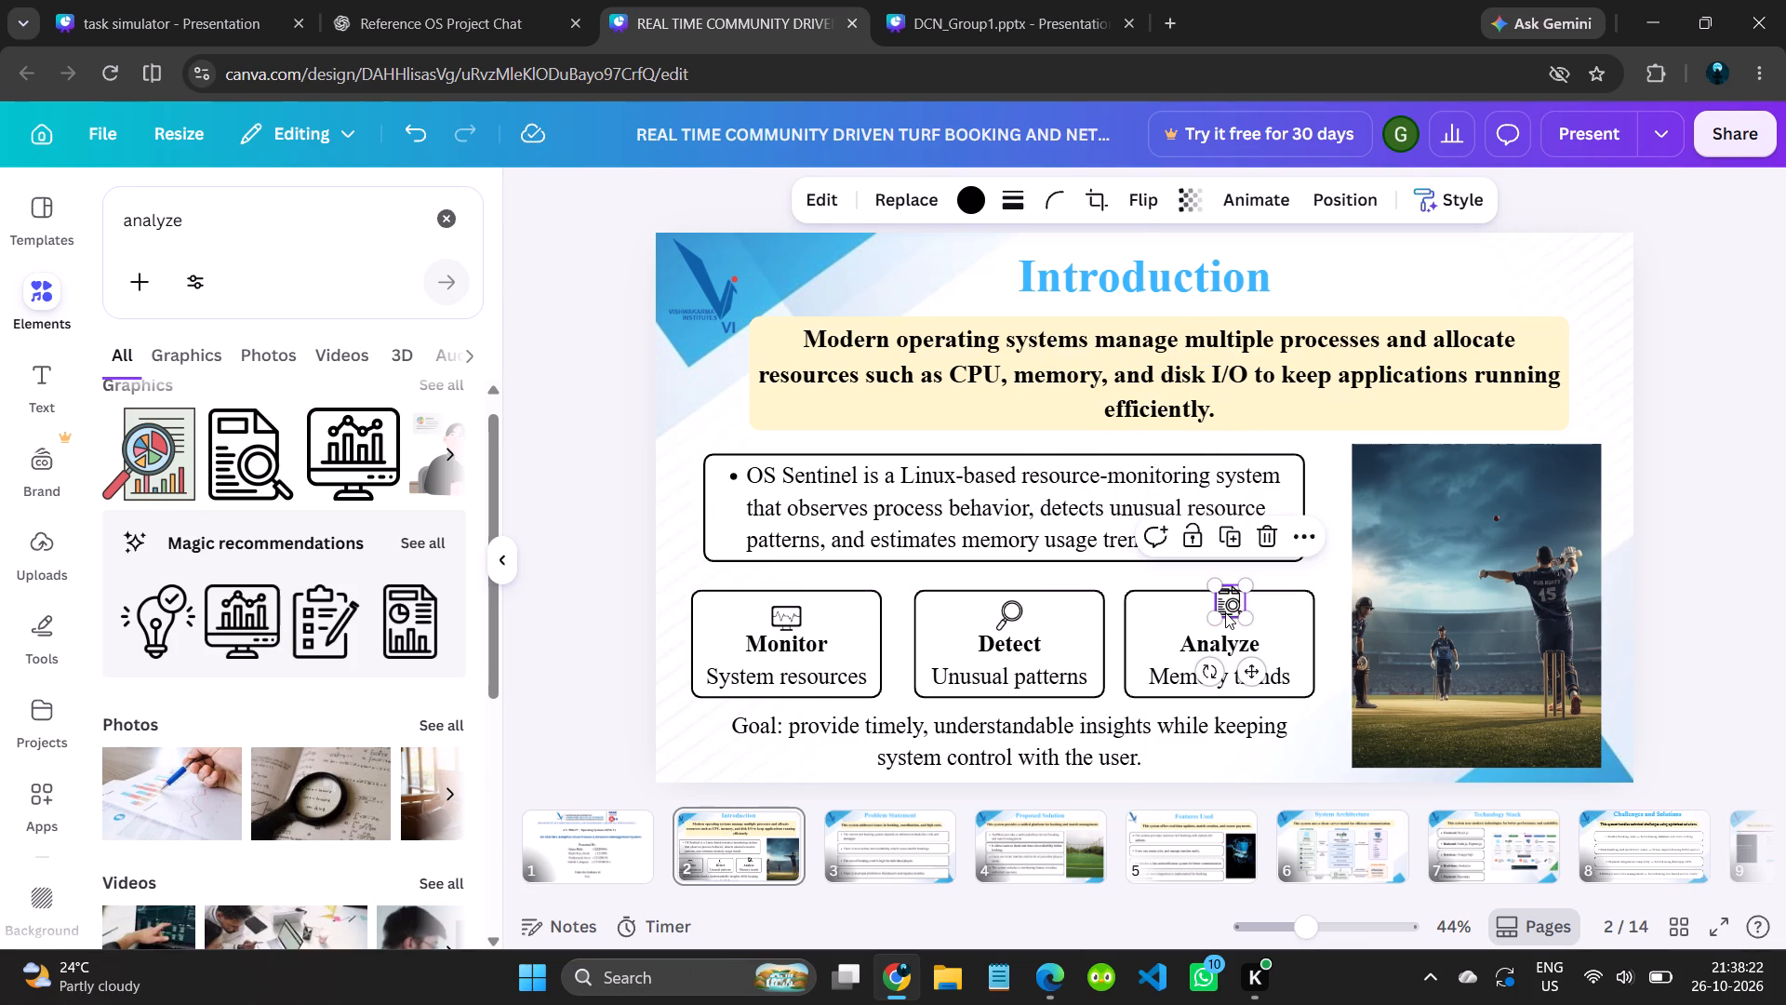
pyautogui.moveTo(1225, 612); pyautogui.dragTo(1222, 625)
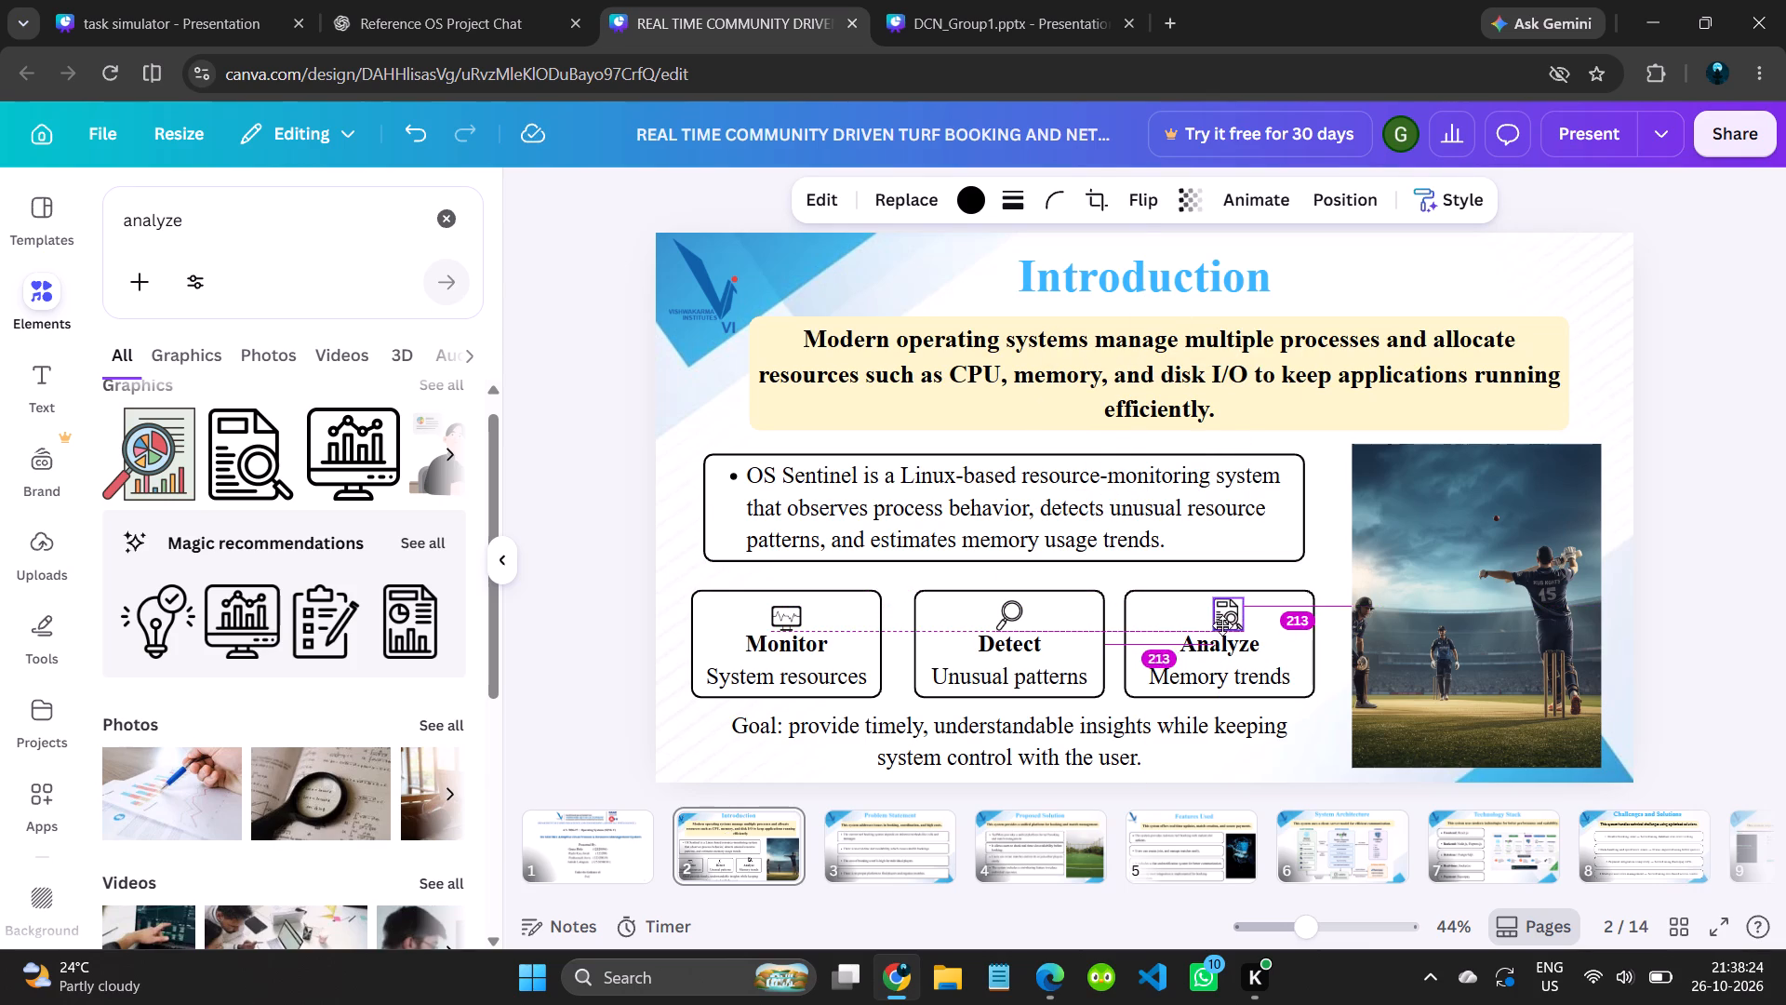
pyautogui.moveTo(1222, 625); pyautogui.dragTo(1220, 625)
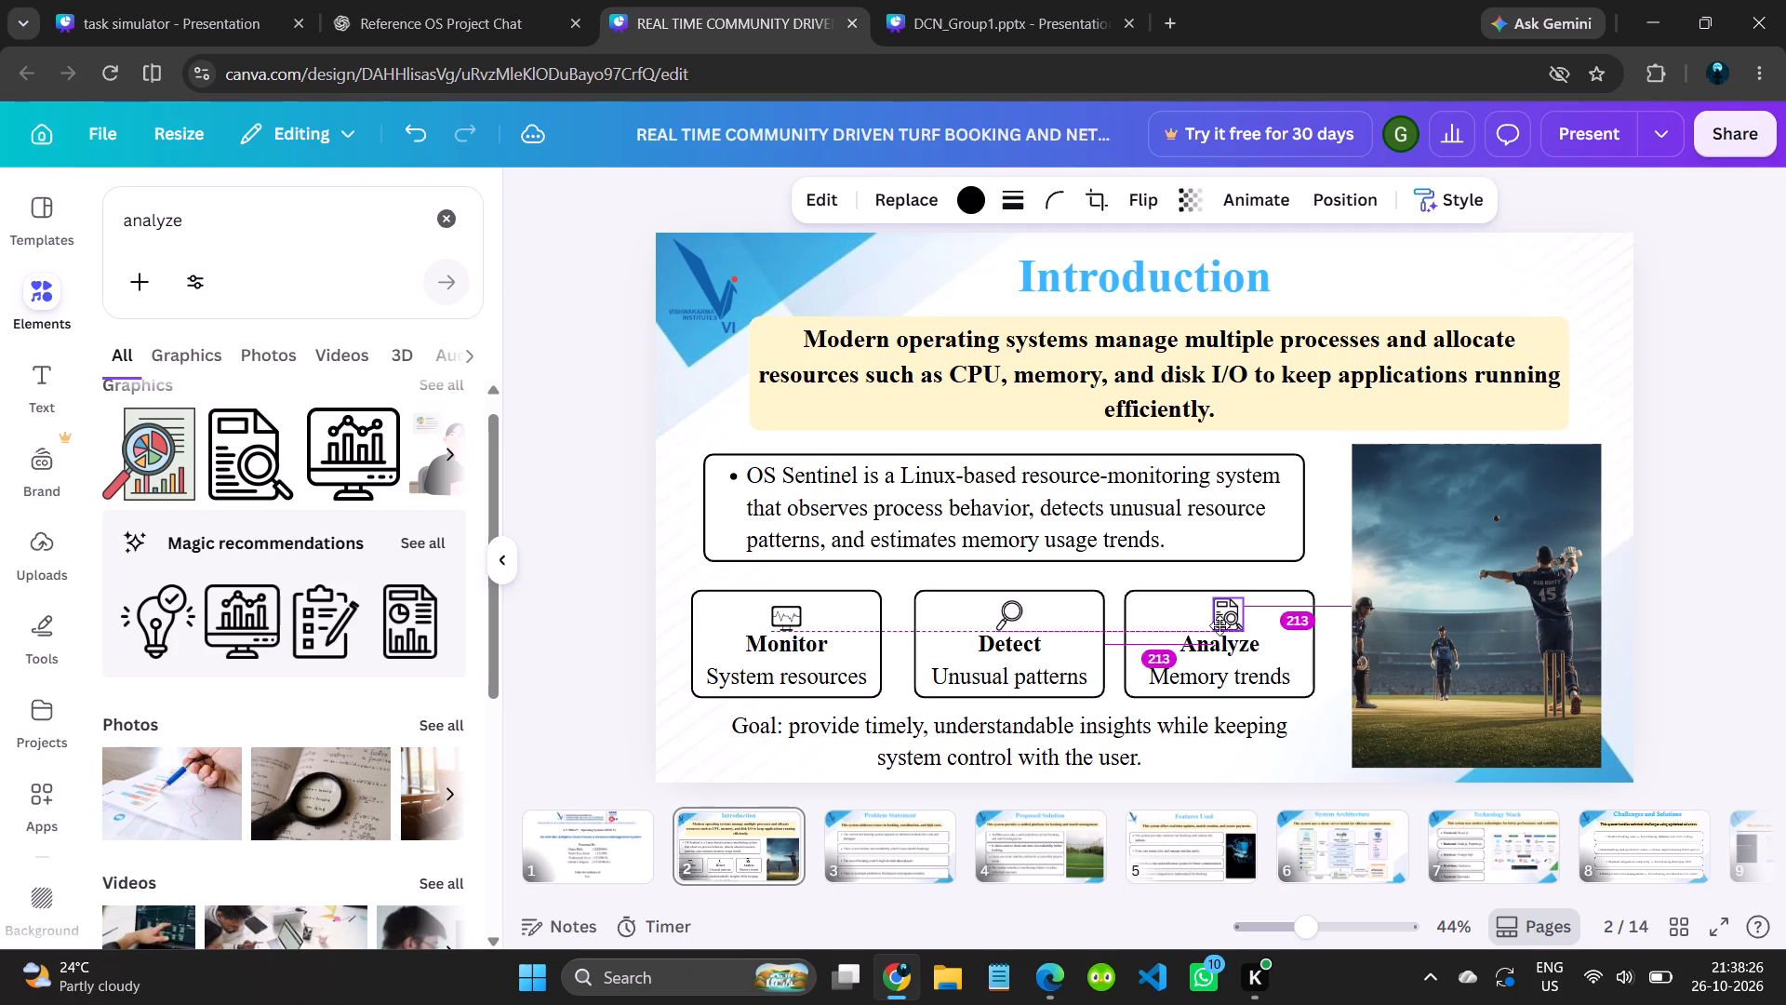
pyautogui.moveTo(1220, 625); pyautogui.dragTo(1215, 624)
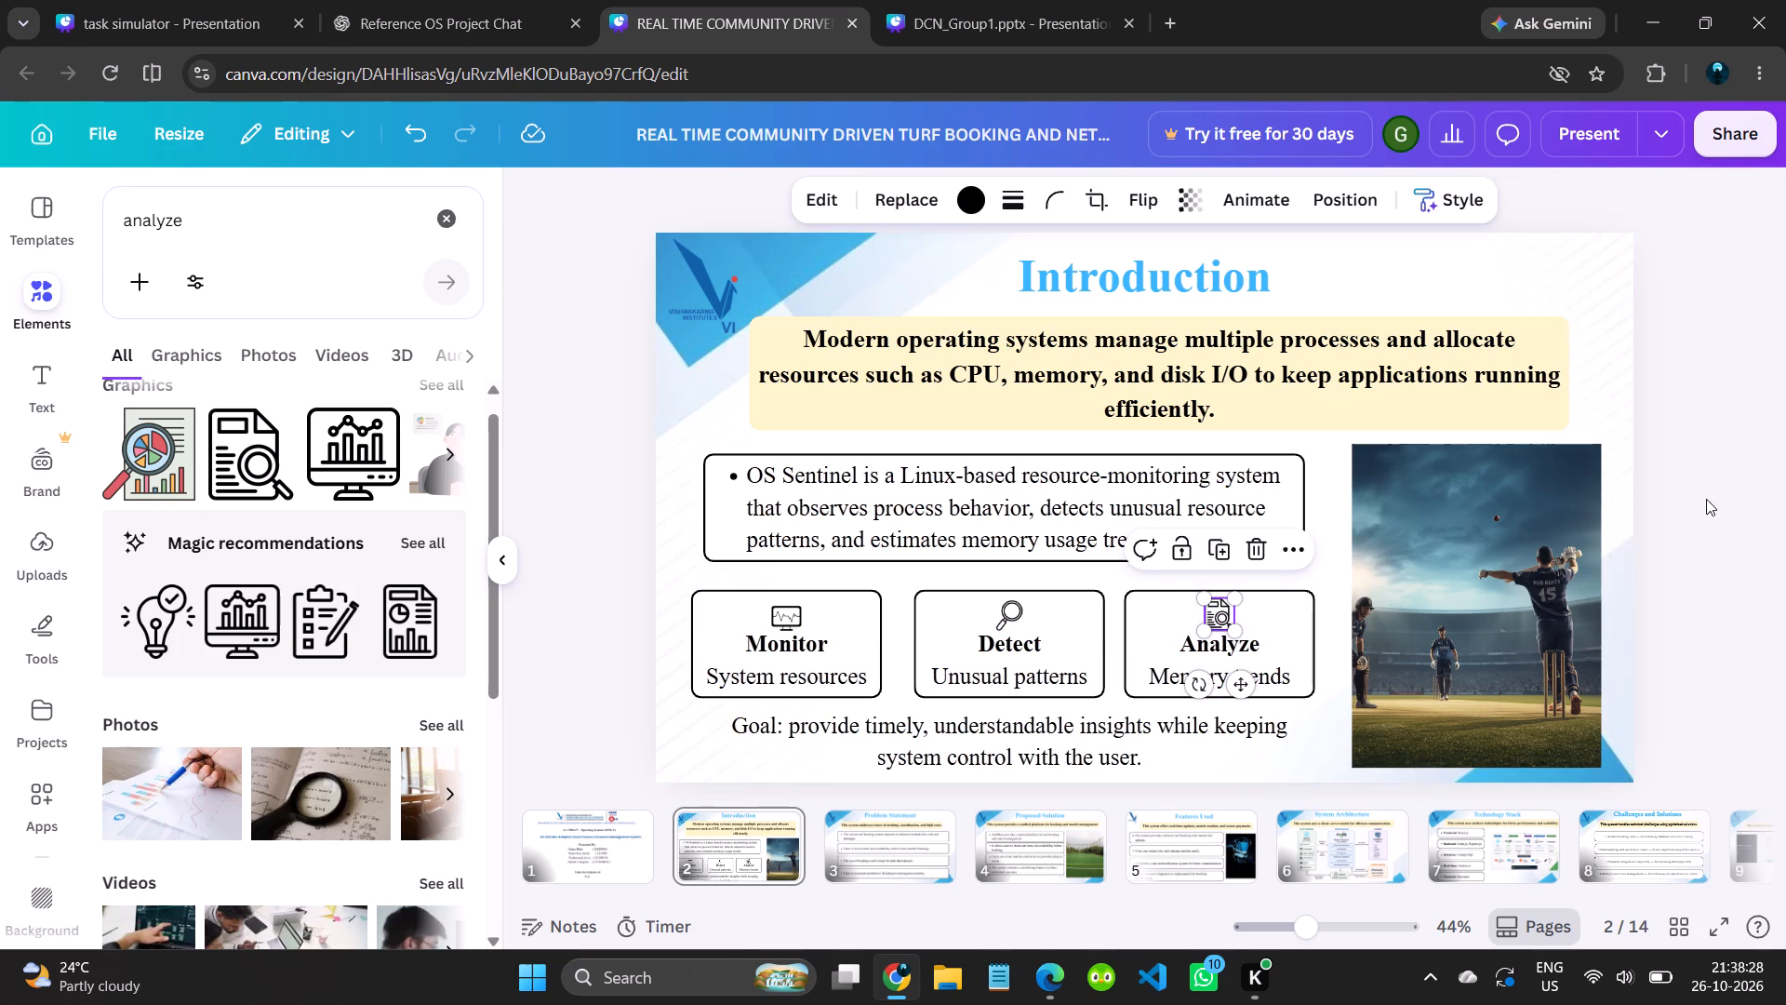
pyautogui.click(1706, 499)
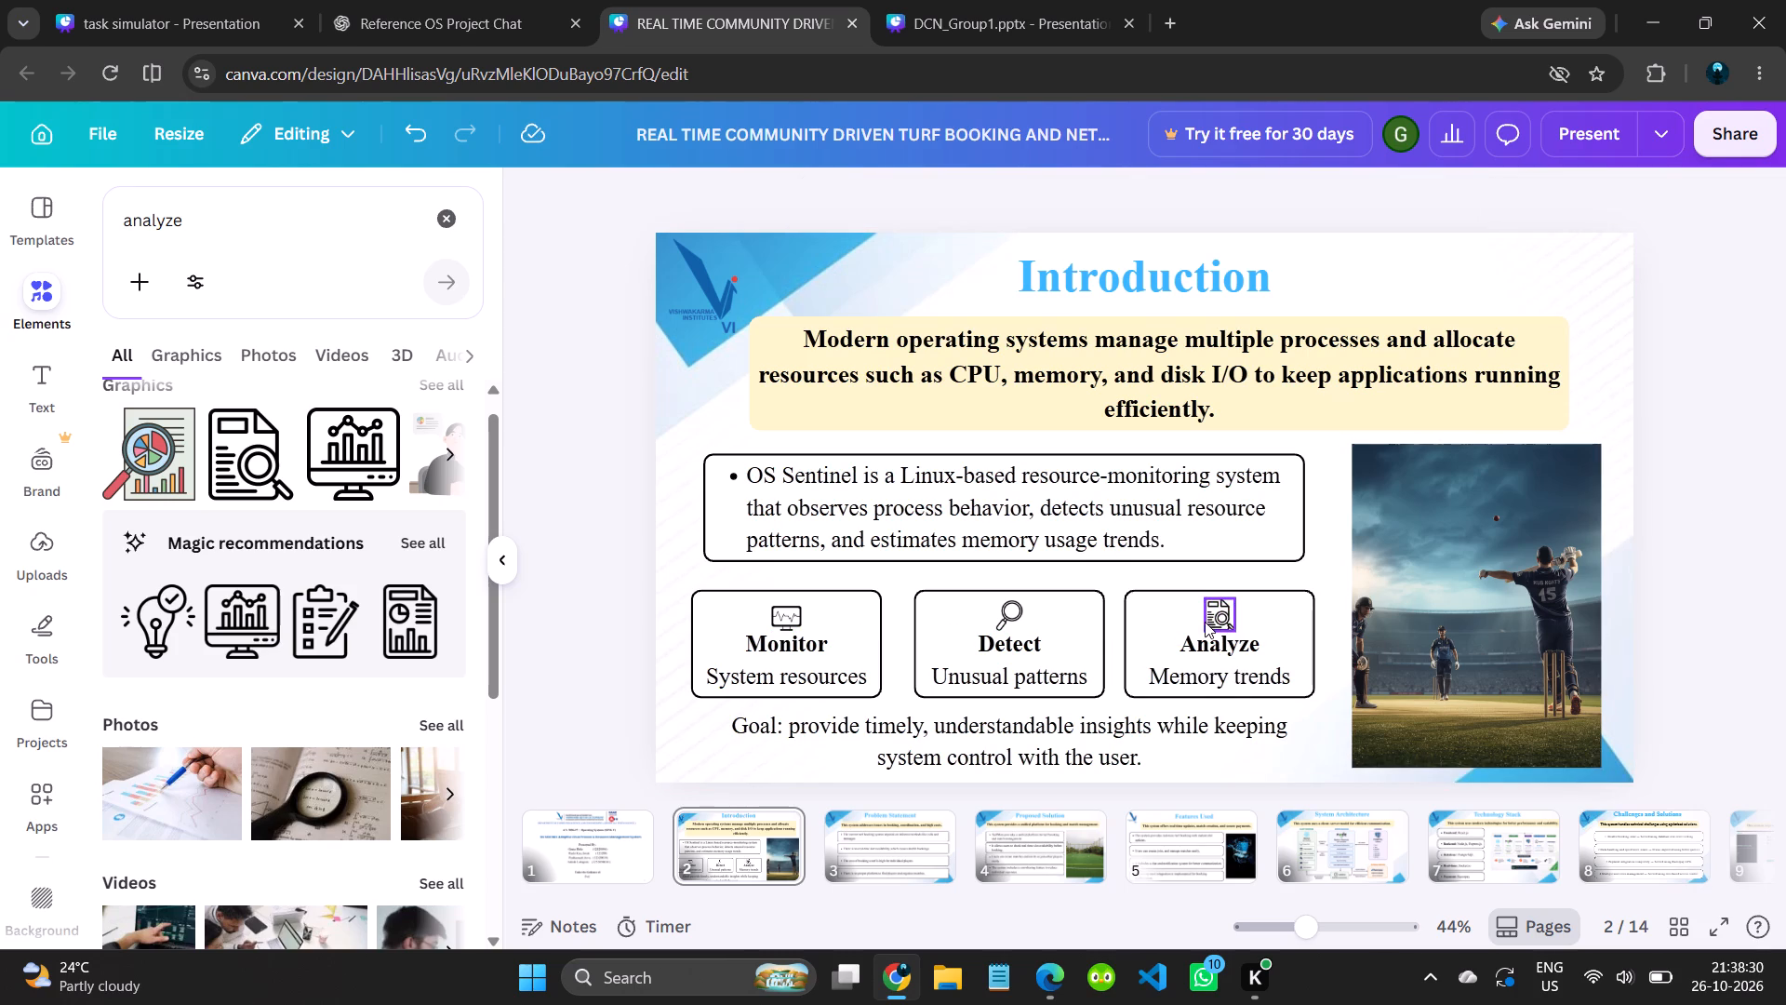
# Enlarge the Analyze card's icon slightly to about 55 by 60 and recentre it above the heading.
pyautogui.click(1205, 622)
pyautogui.click(1235, 604)
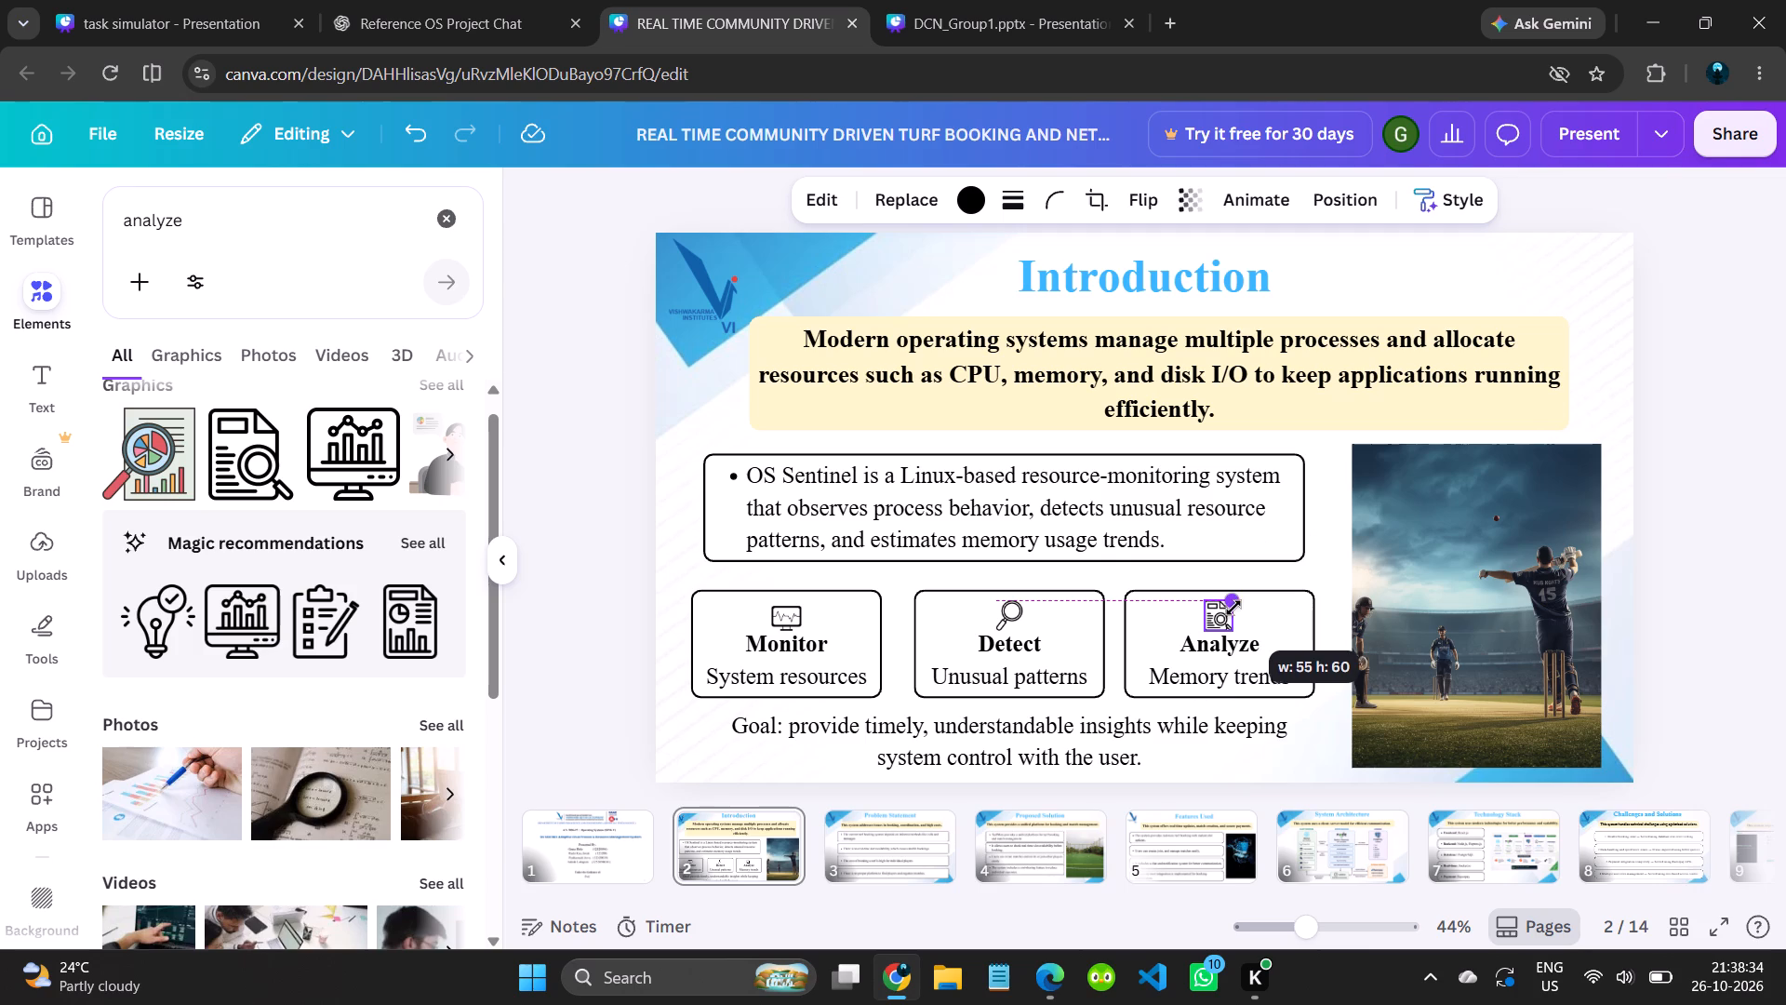
pyautogui.click(1220, 615)
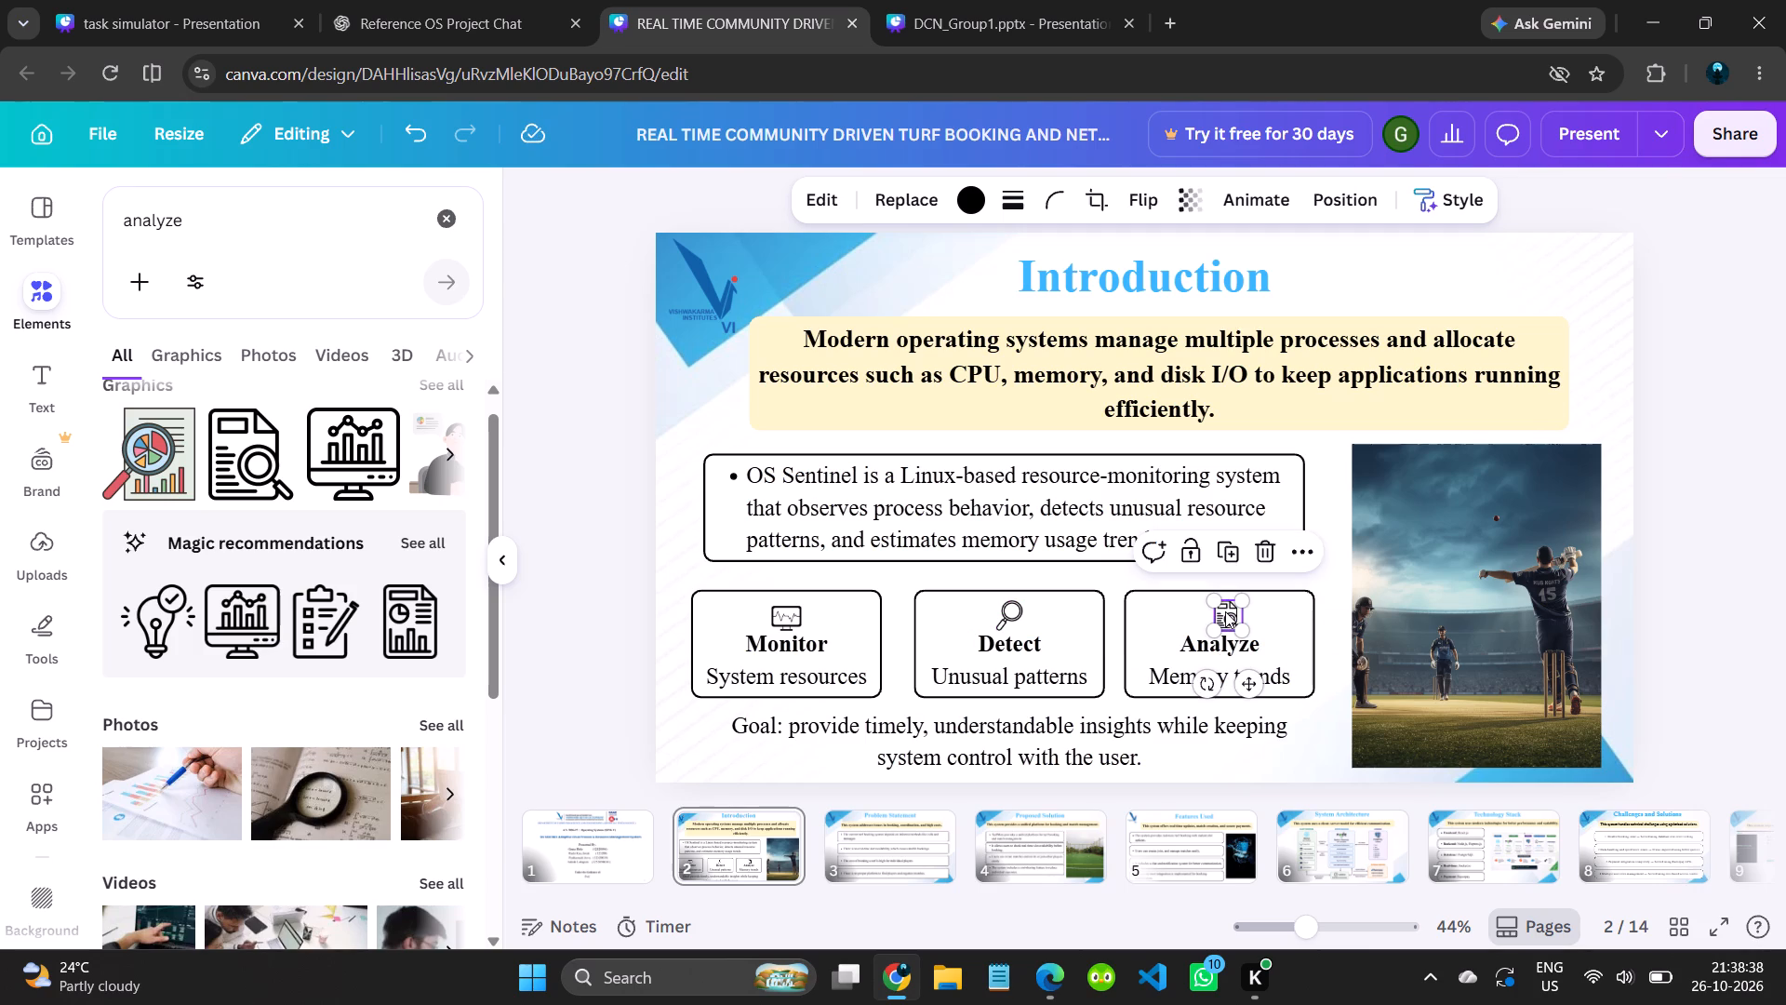
pyautogui.click(1225, 611)
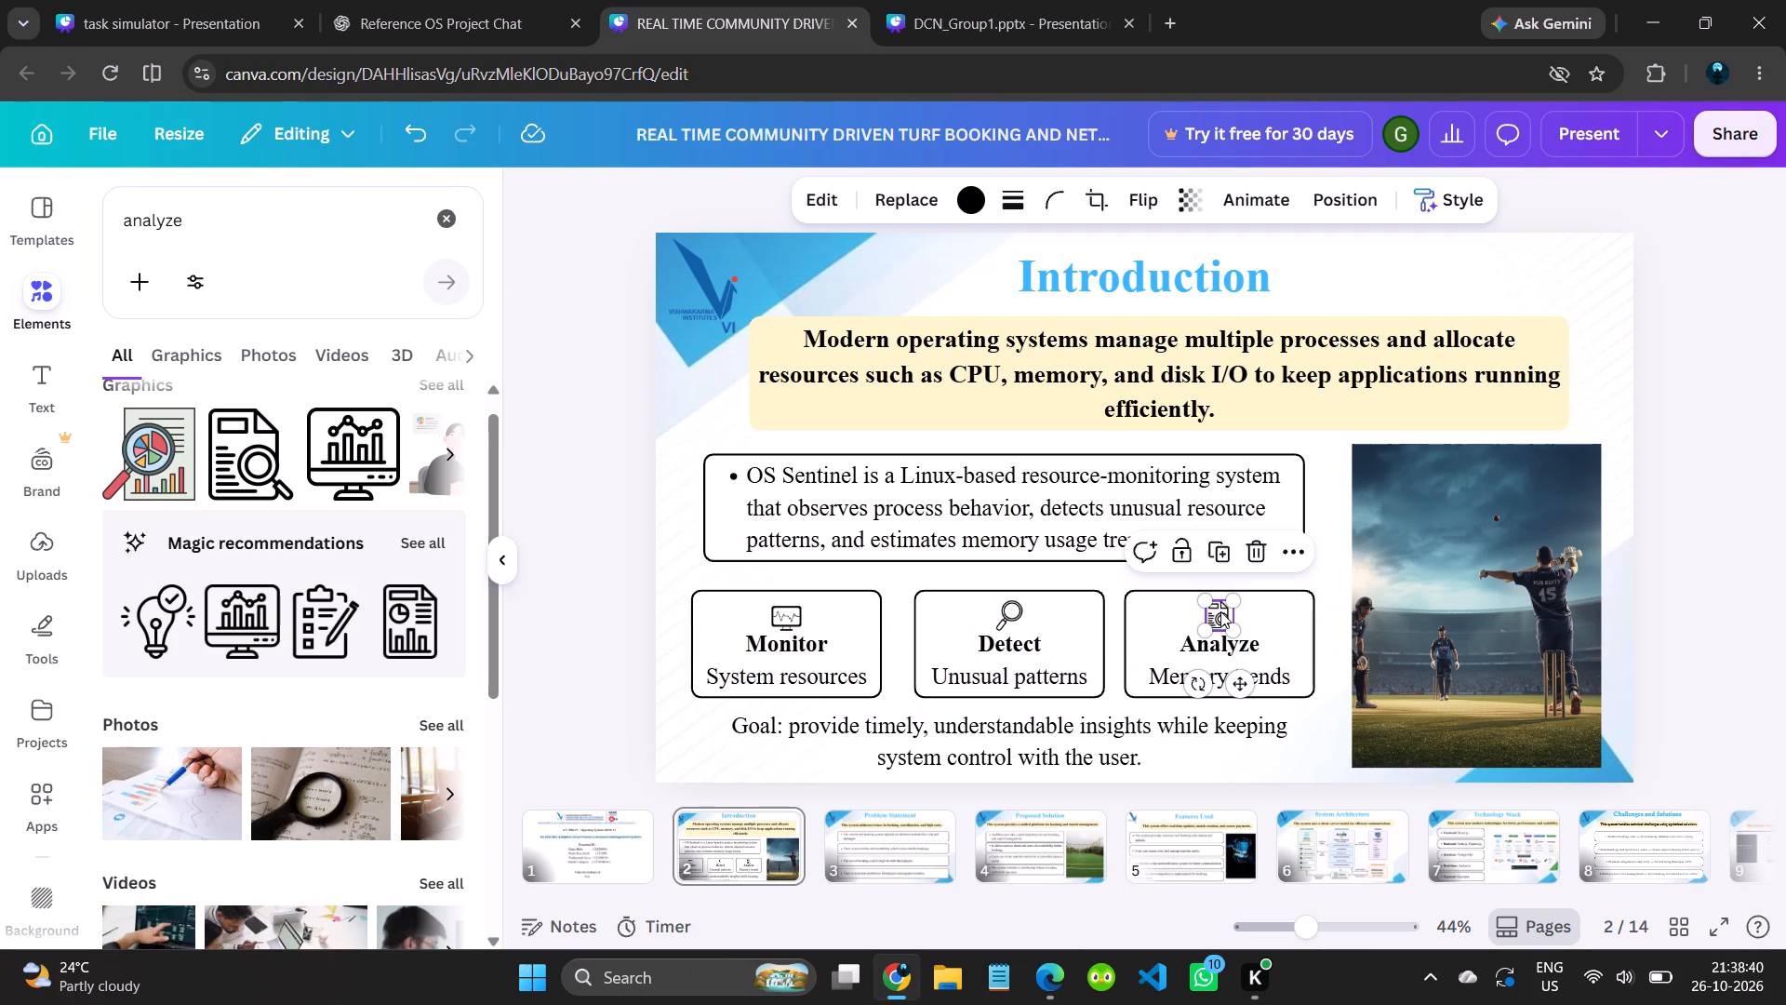
pyautogui.click(1711, 467)
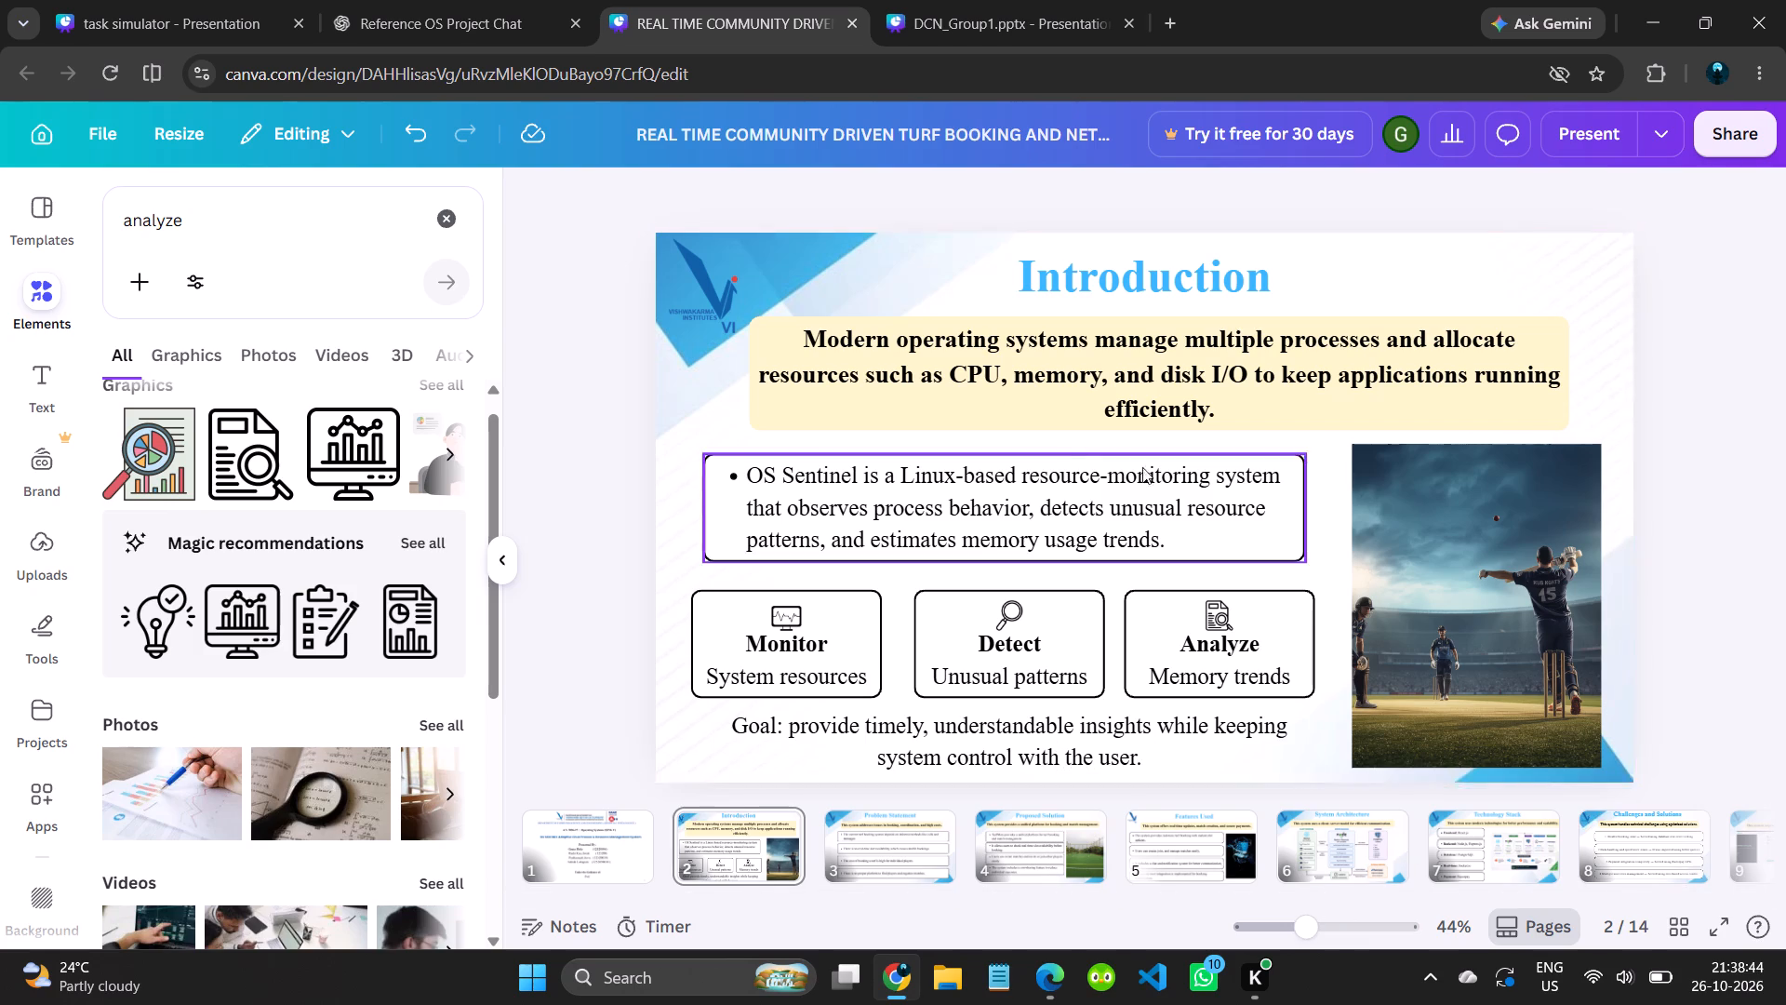
# Move the institute logo and the yellow "Modern operating systems" banner slightly upward on the Introduction slide.
pyautogui.moveTo(700, 315); pyautogui.dragTo(697, 306)
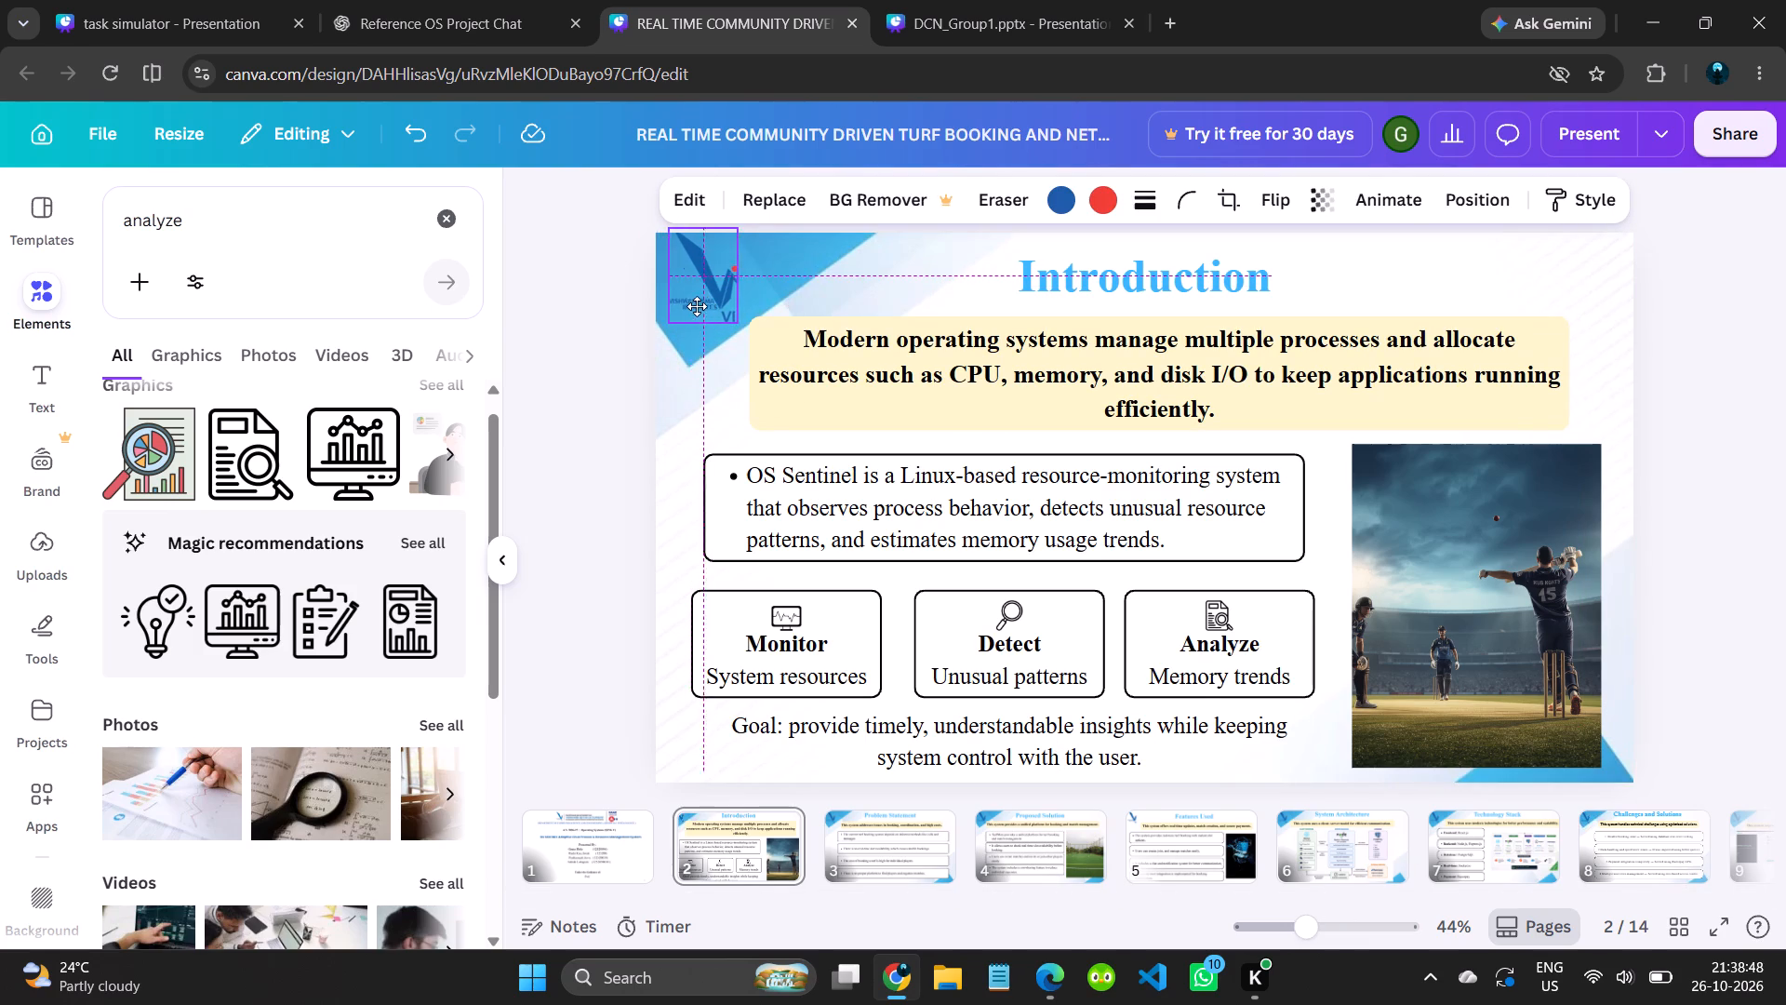
pyautogui.click(979, 376)
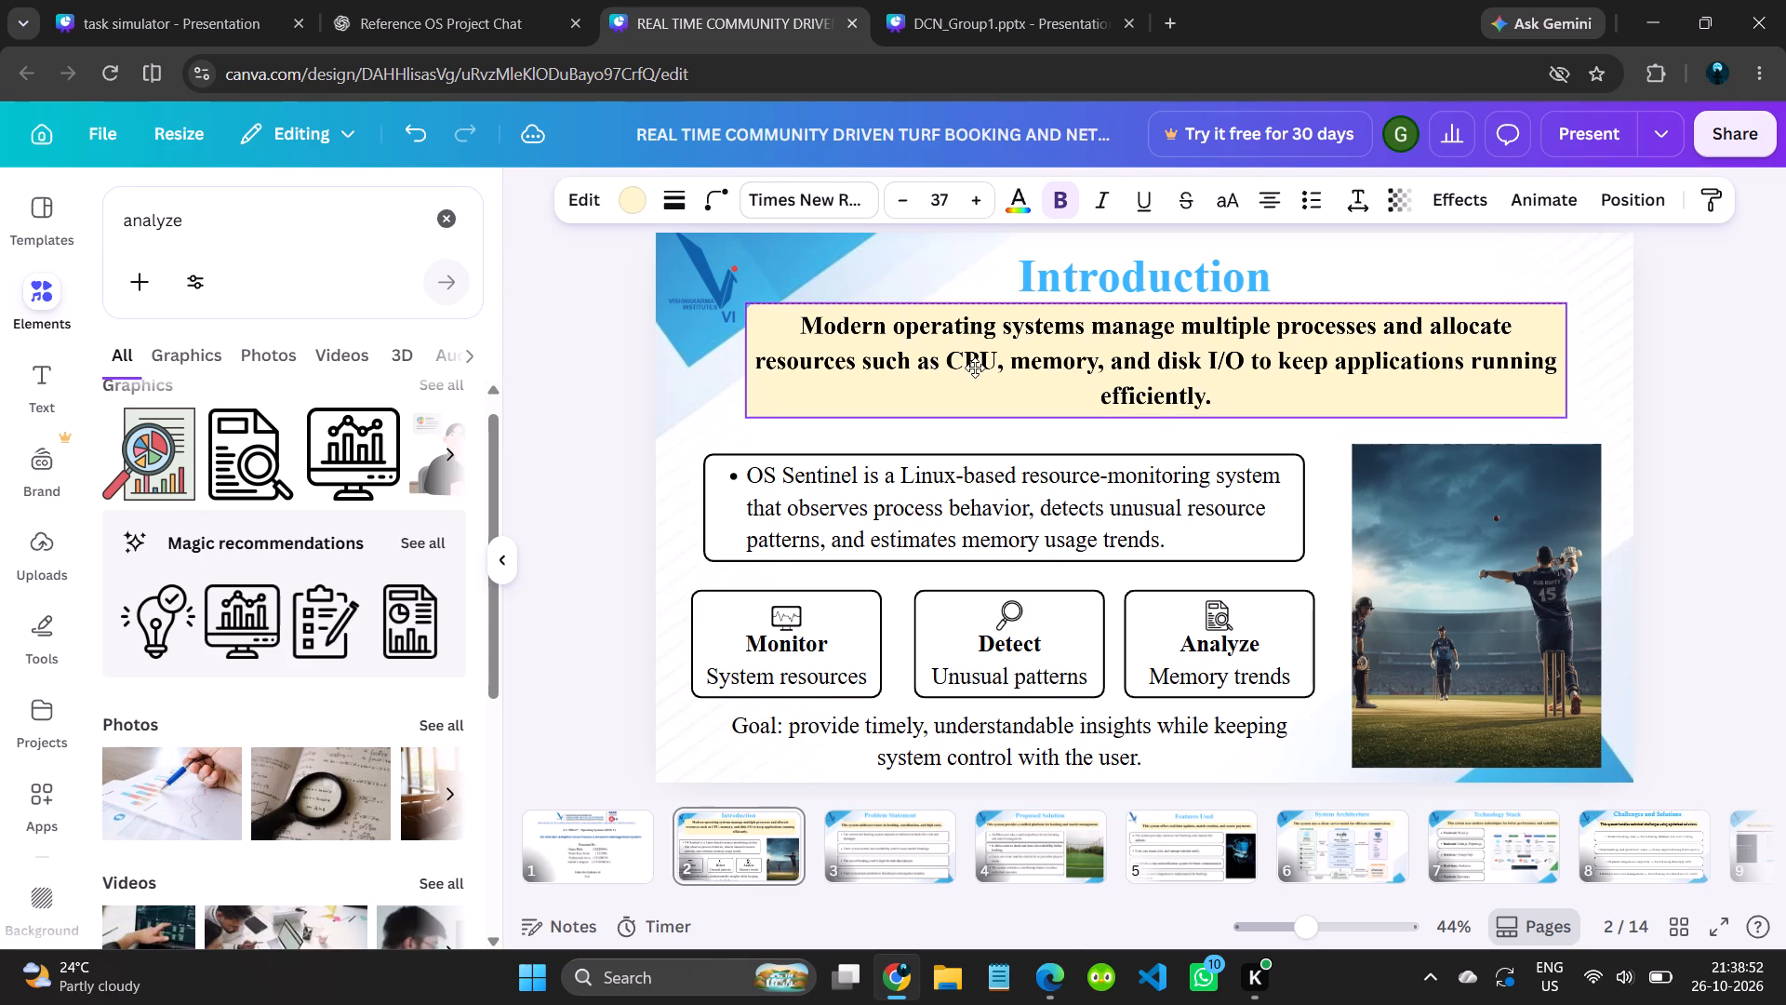
# Move the "OS Sentinel is a Linux-based" text box slightly up and align its left edge with the Monitor card.
pyautogui.moveTo(1264, 541); pyautogui.dragTo(1264, 538)
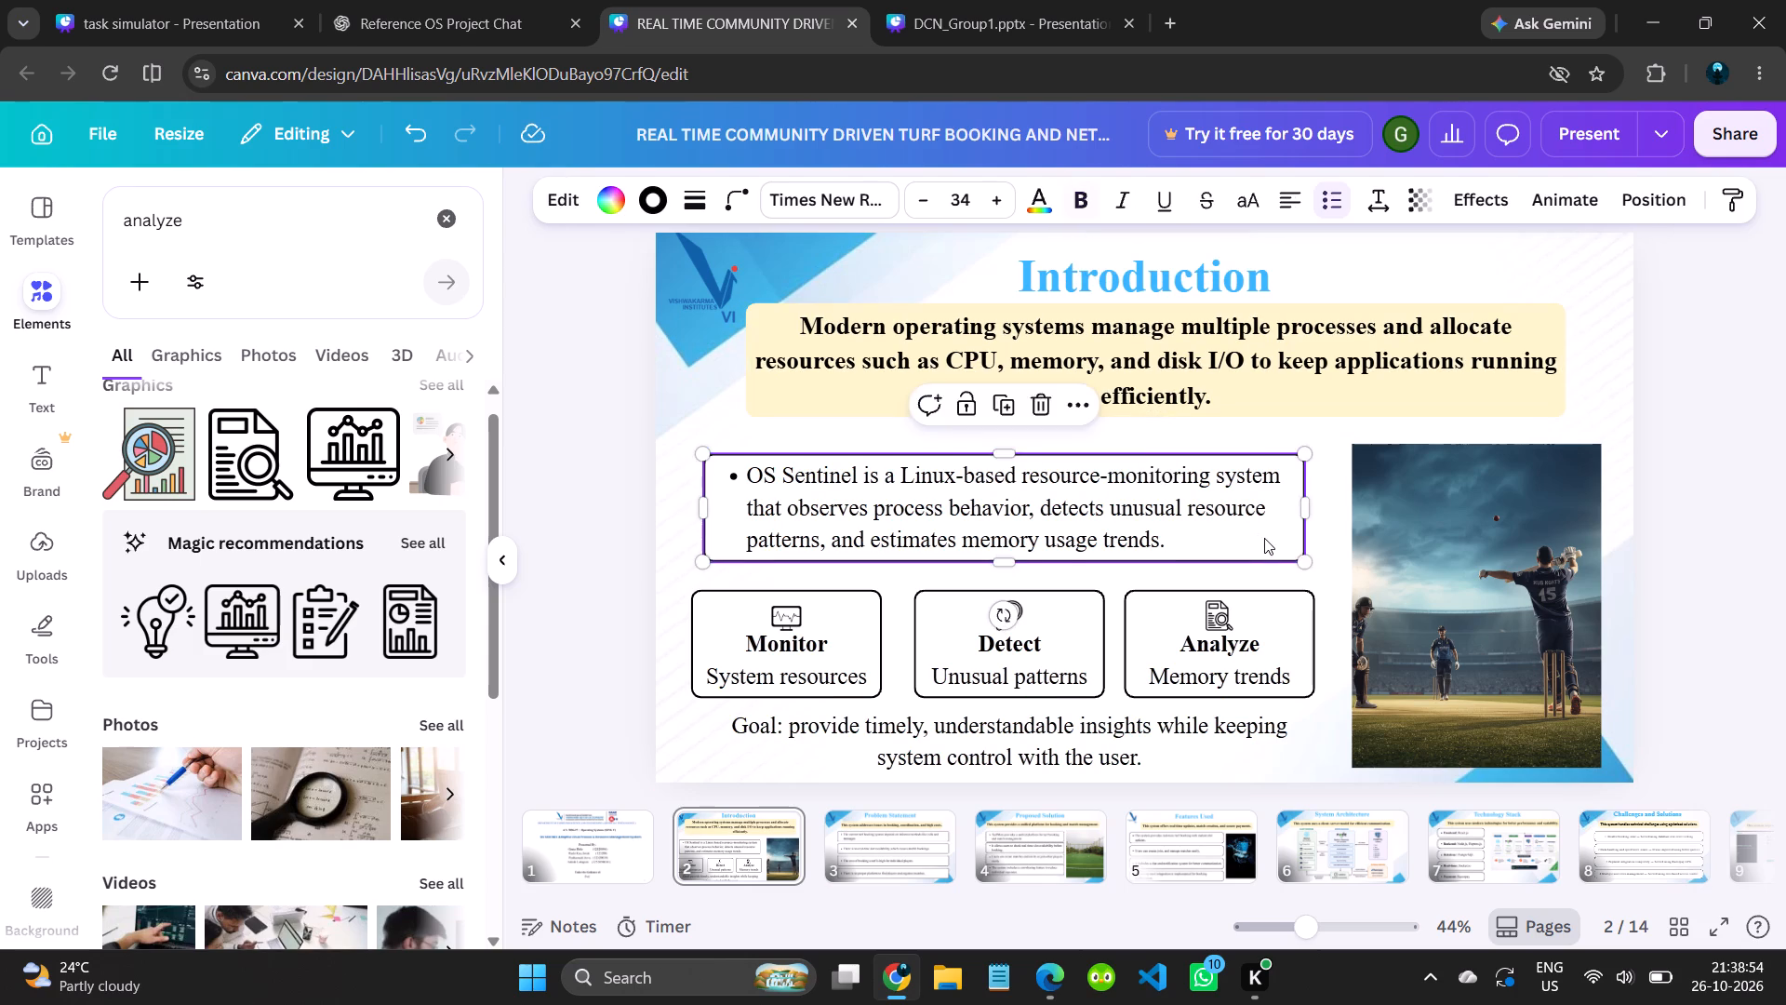
pyautogui.moveTo(1264, 538); pyautogui.dragTo(1261, 531)
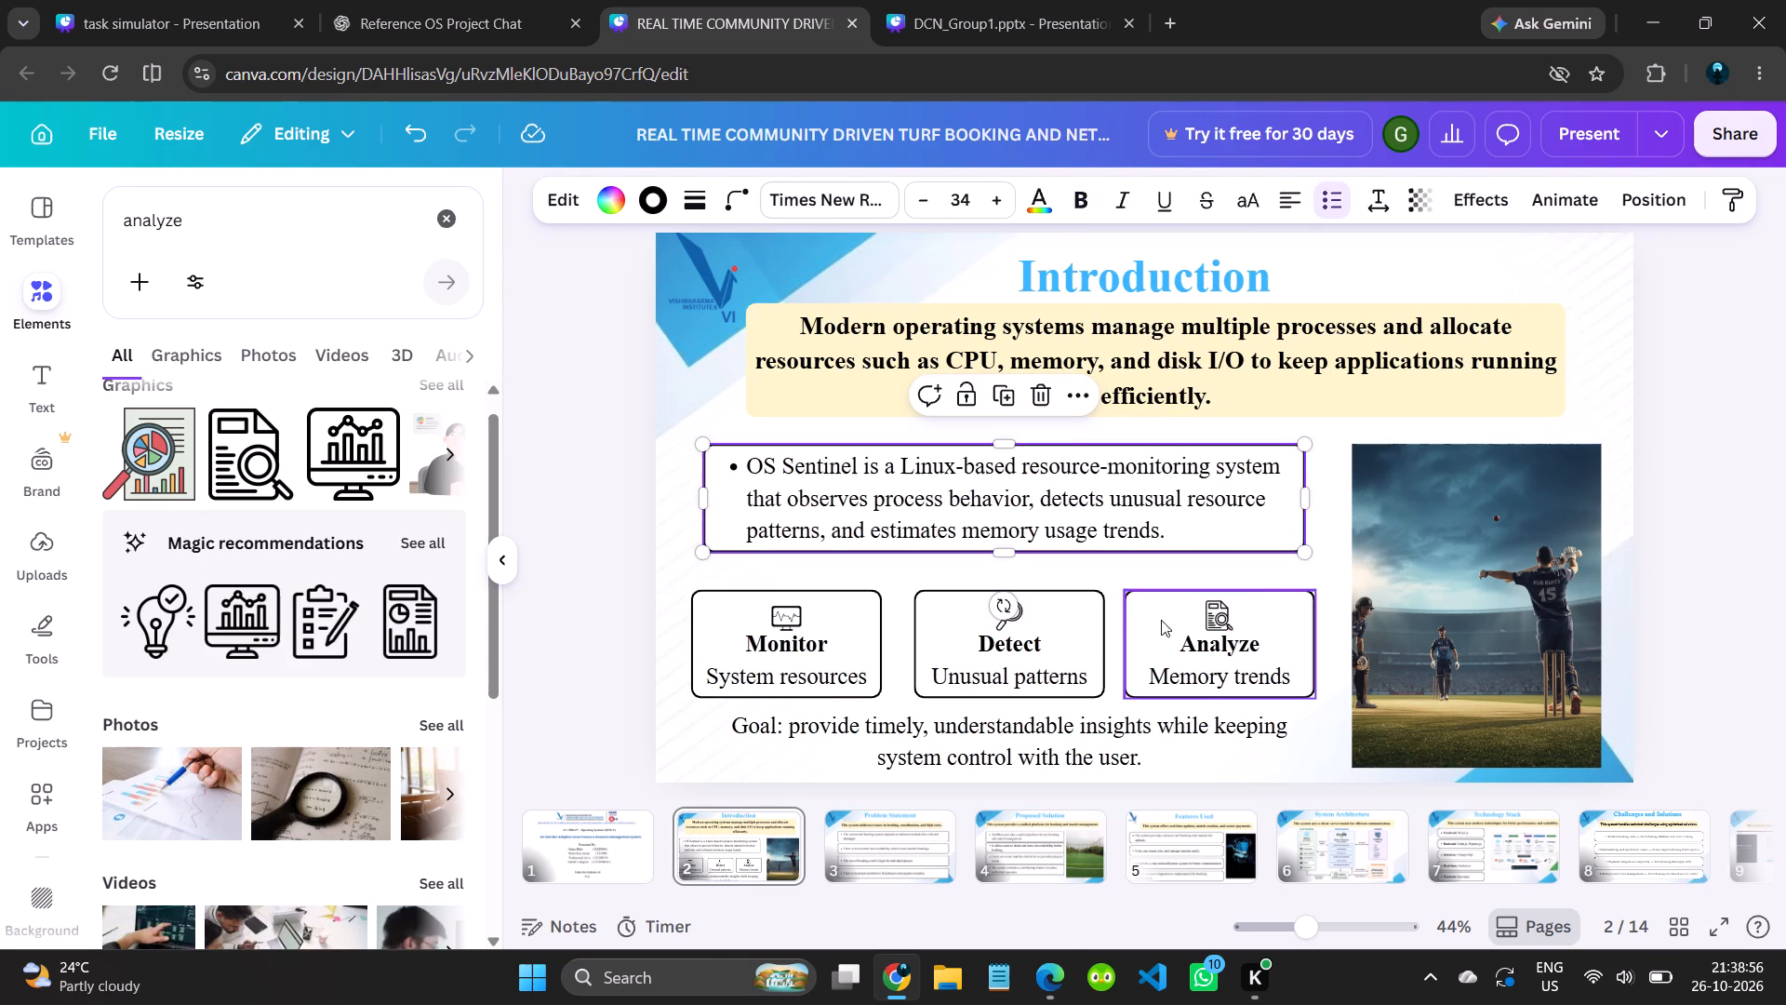
pyautogui.click(1753, 532)
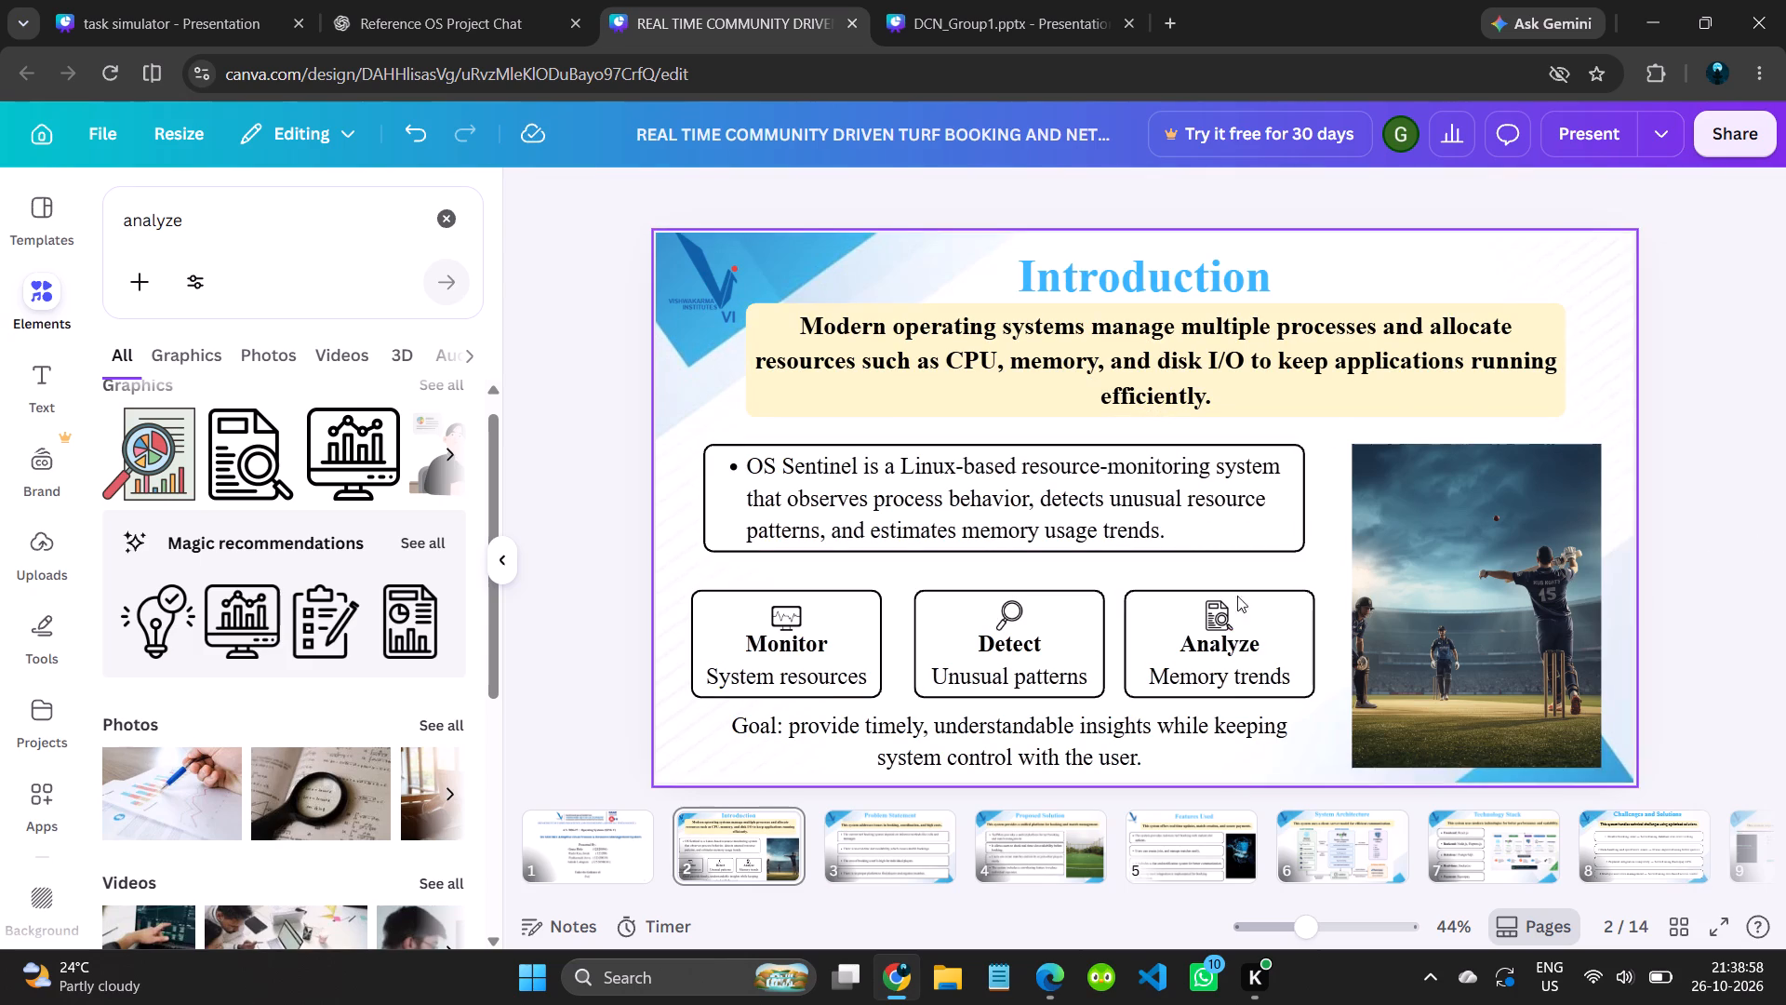
pyautogui.moveTo(1226, 513); pyautogui.dragTo(1208, 514)
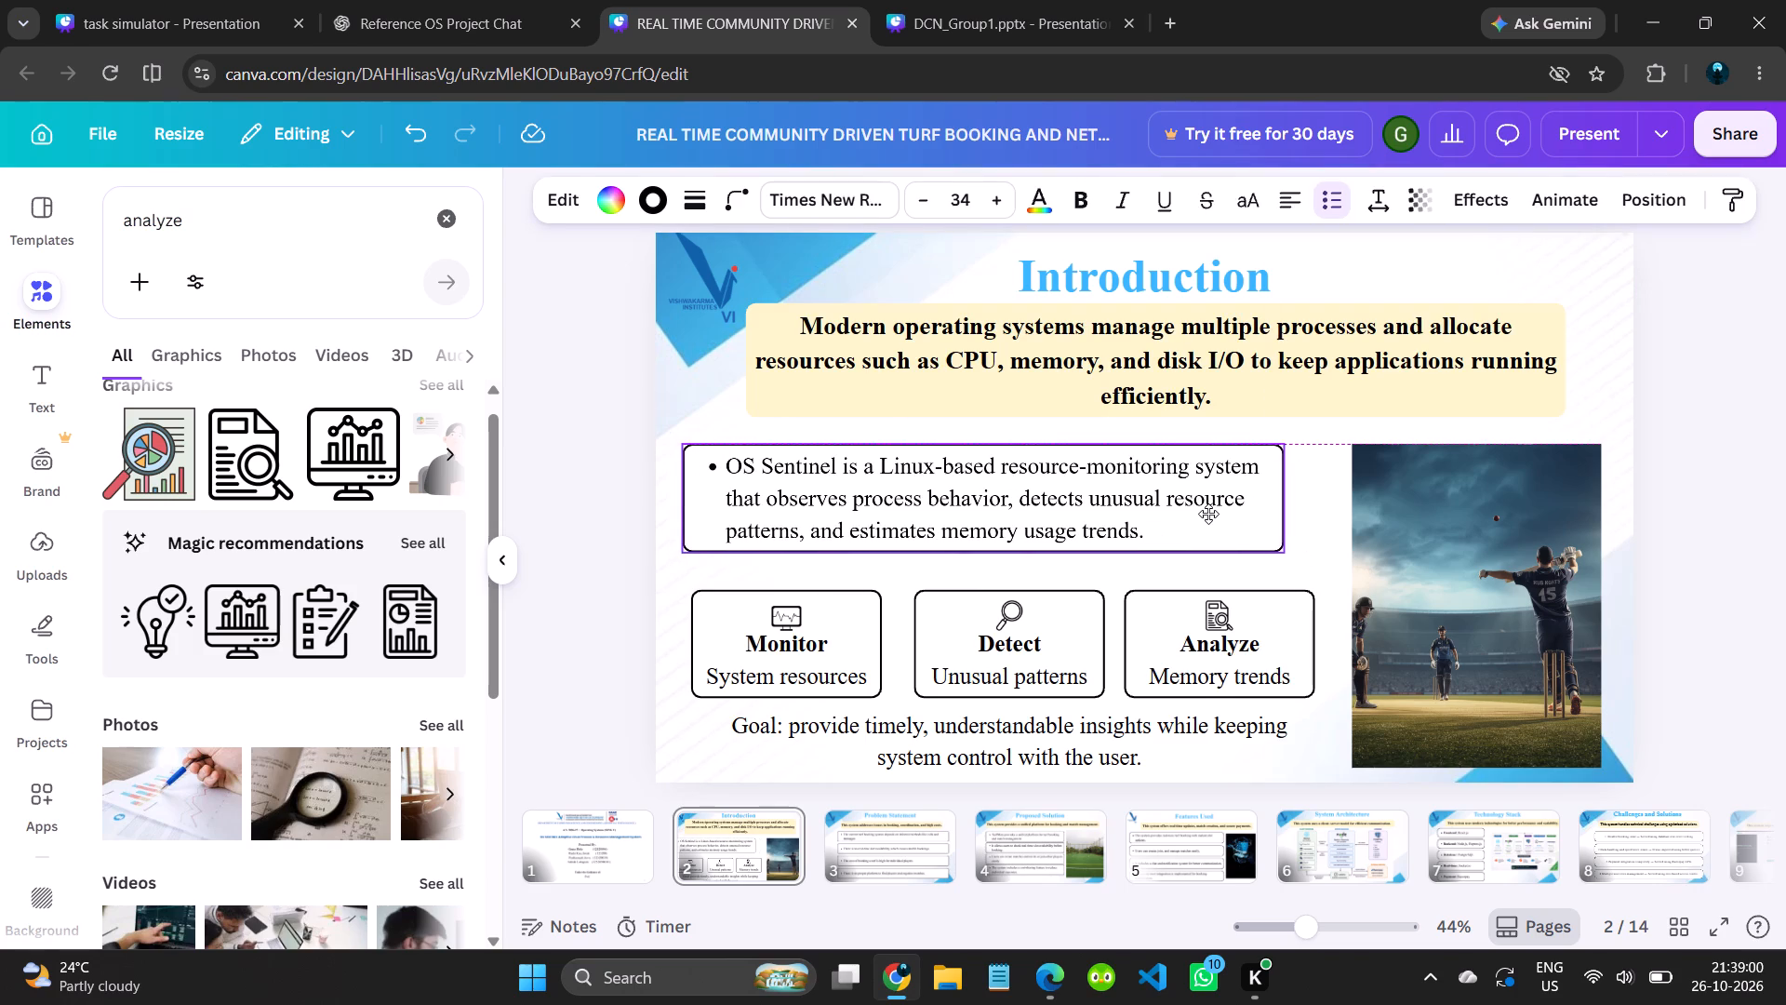
pyautogui.moveTo(1208, 514); pyautogui.dragTo(1212, 515)
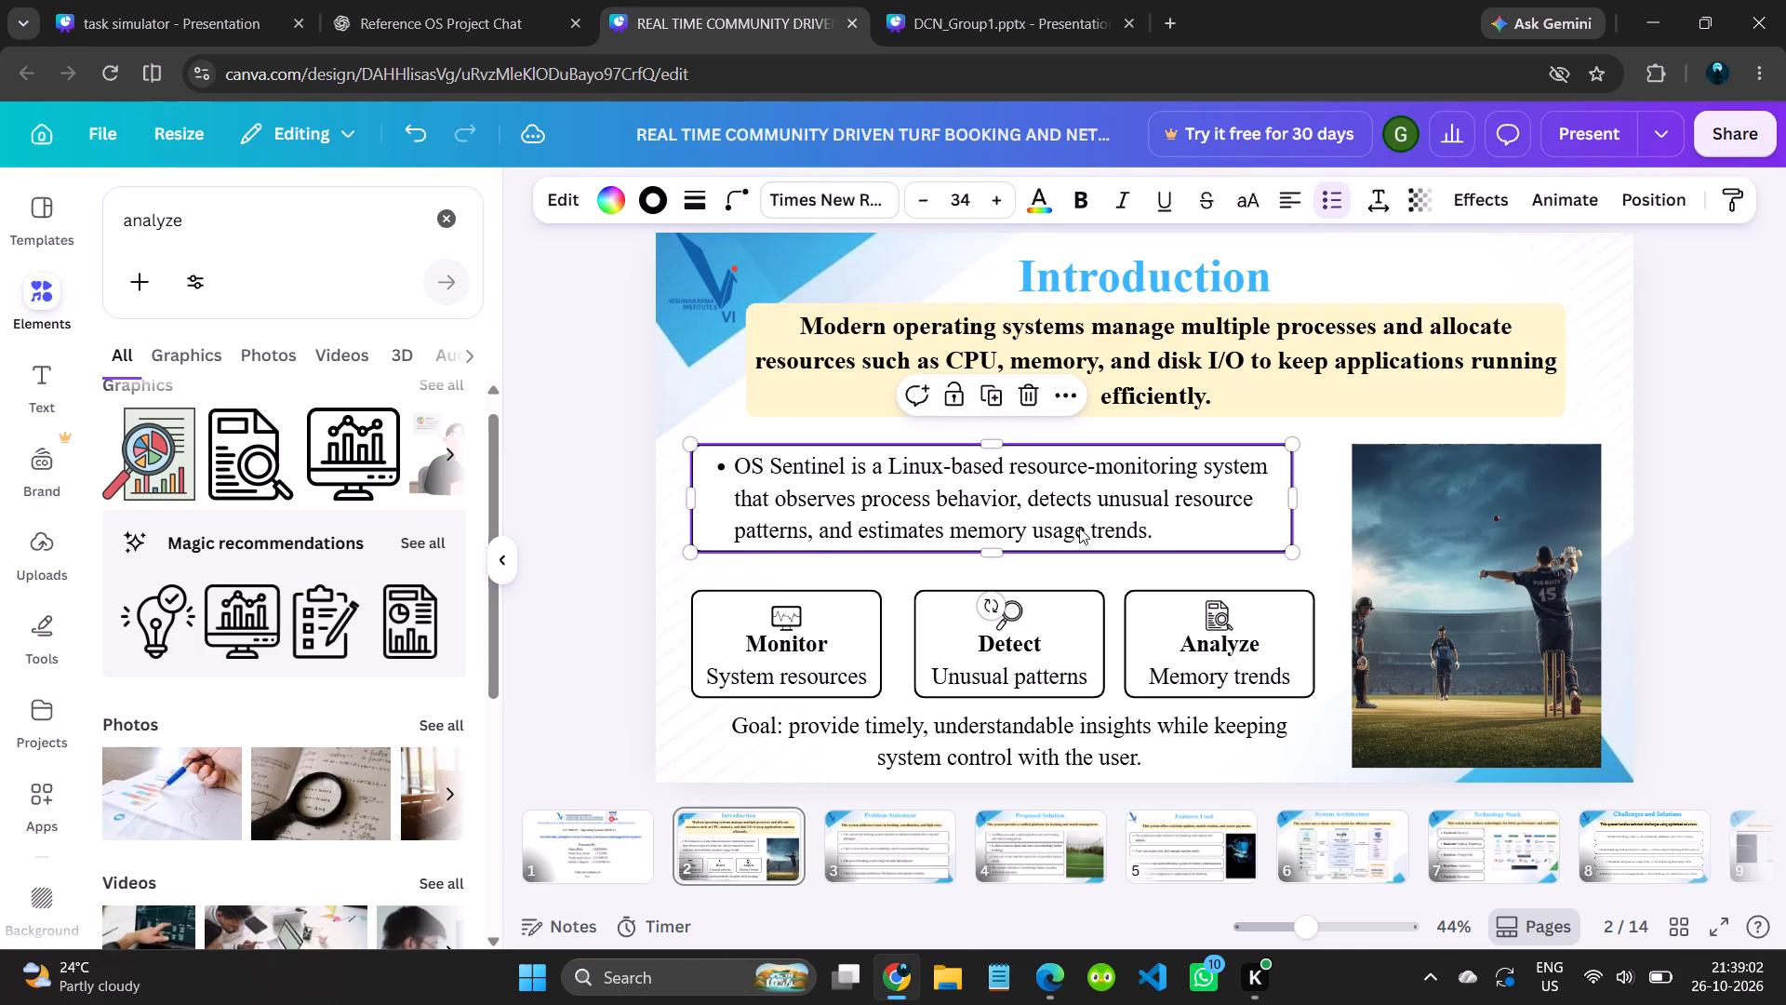
# Remove the bullet from the OS Sentinel description and centre-align its text within the box.
pyautogui.click(733, 472)
pyautogui.tripleClick(733, 472)
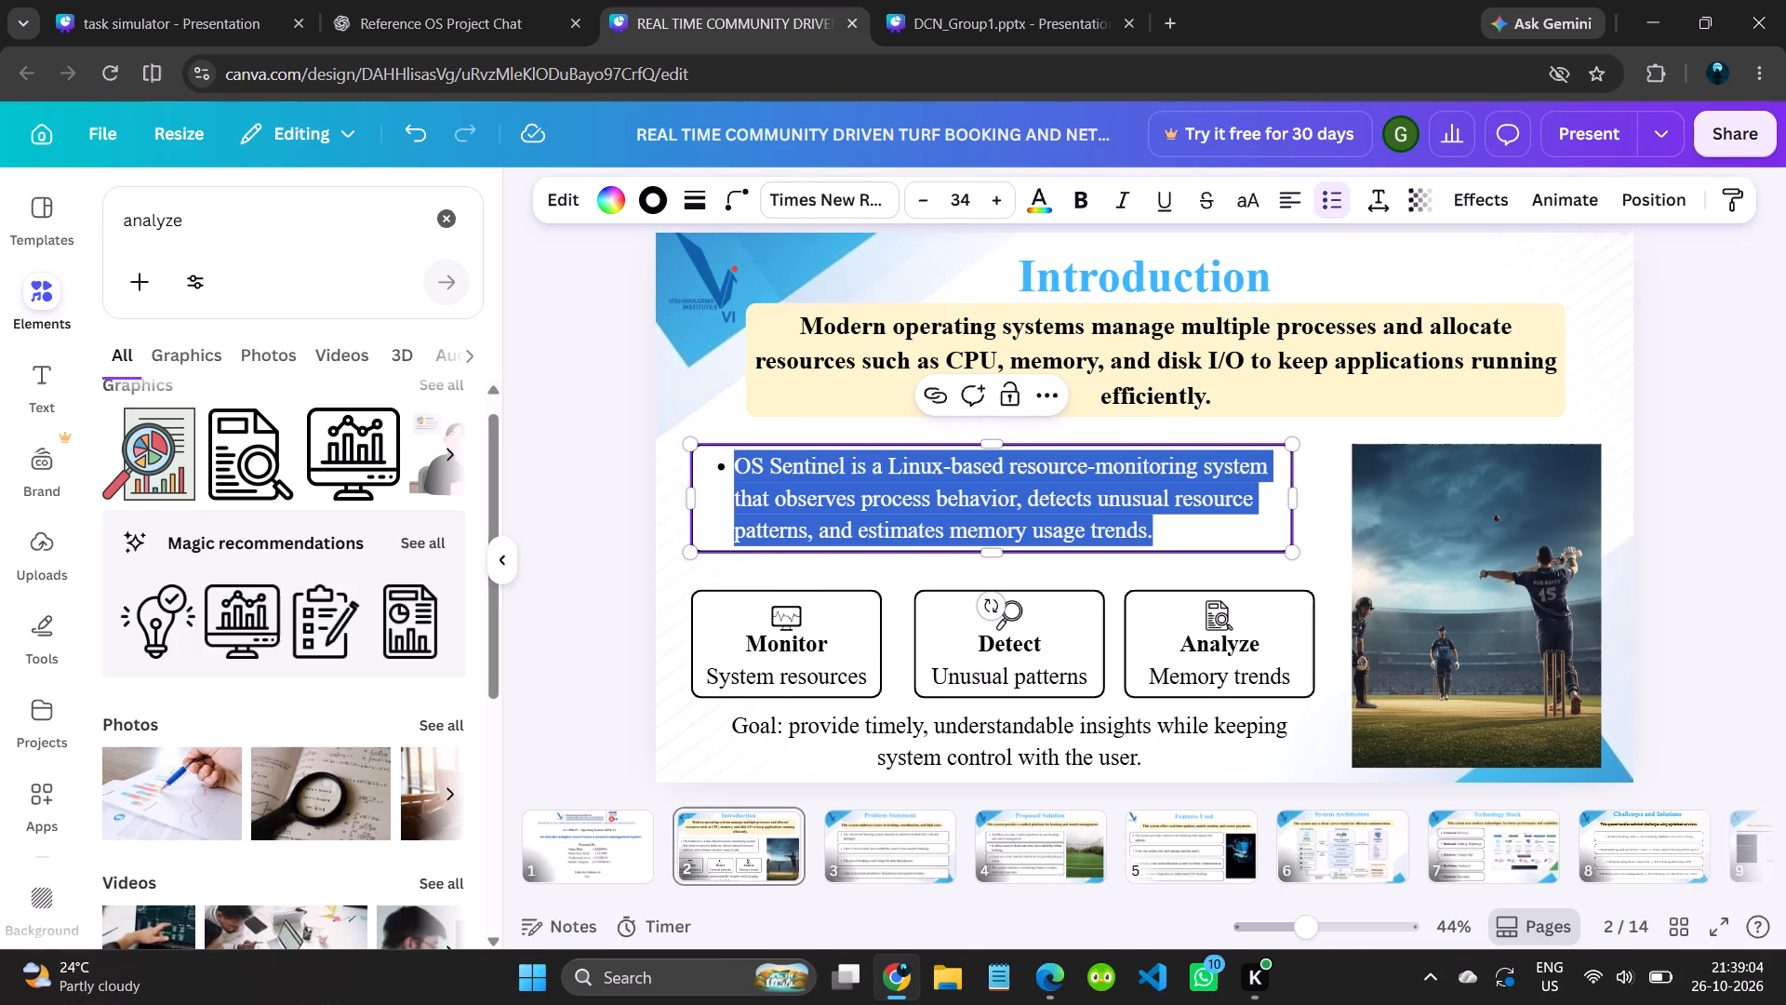
pyautogui.click(733, 472)
pyautogui.press('BackSpace')
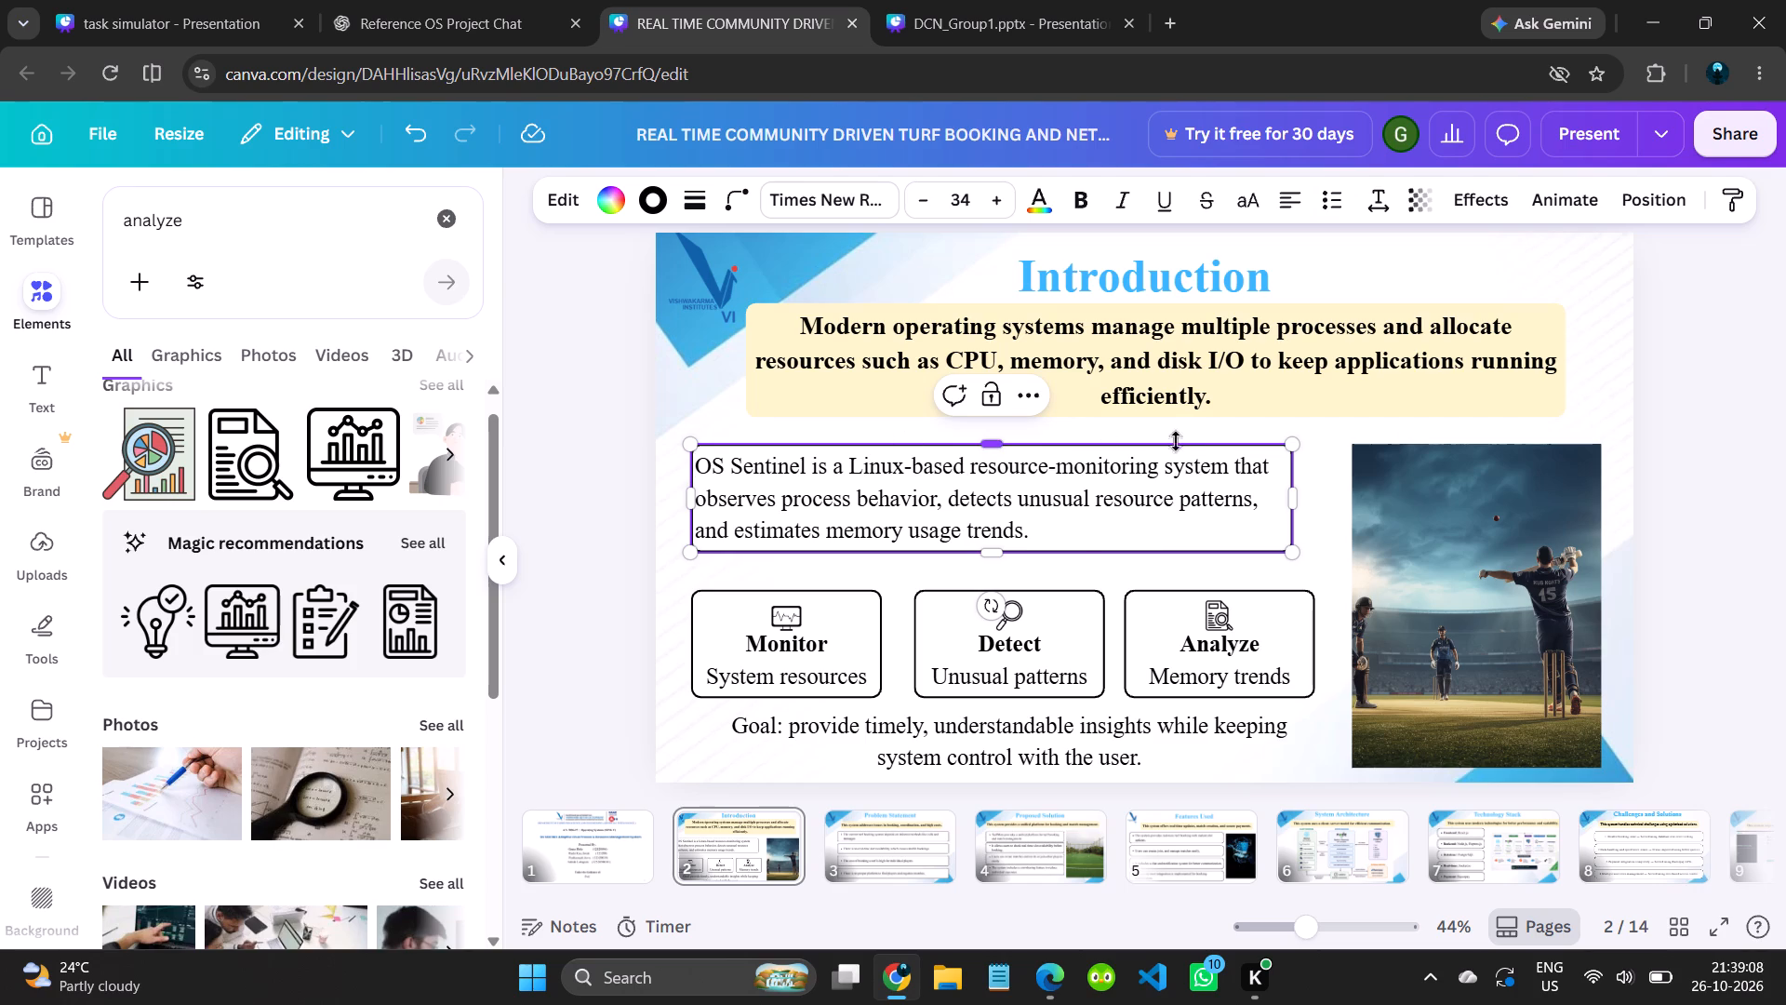
pyautogui.tripleClick(1125, 476)
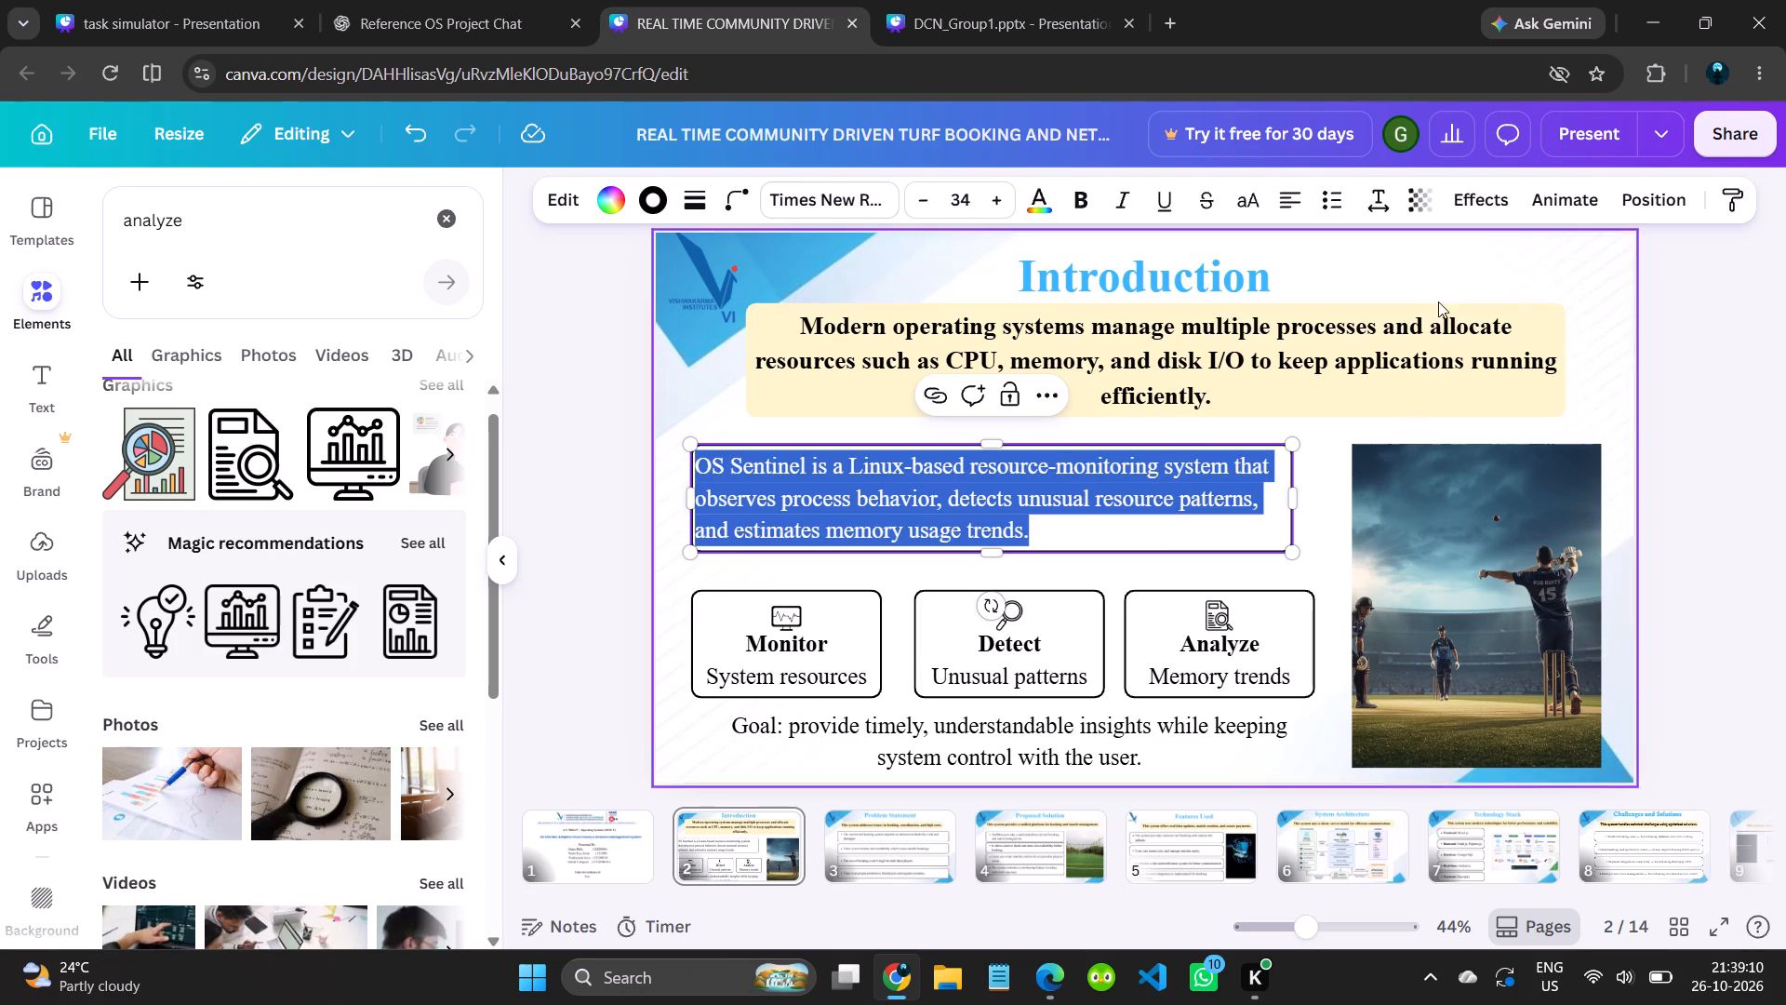
pyautogui.click(1284, 199)
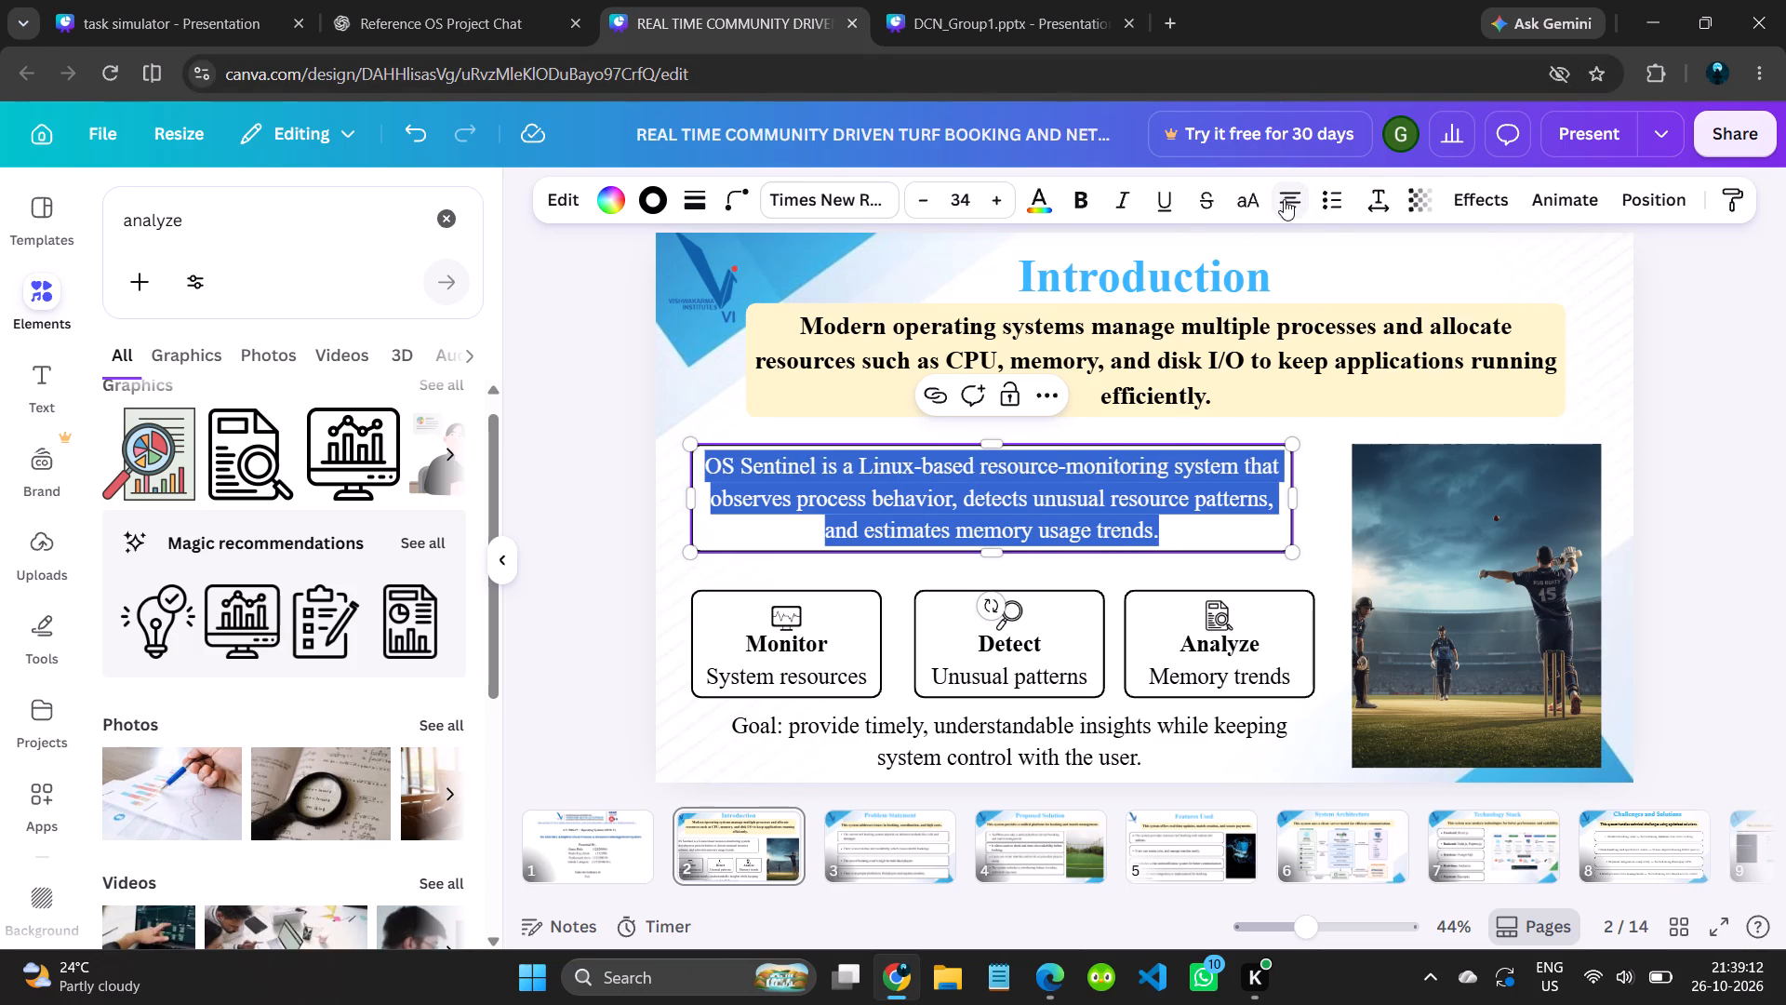
pyautogui.click(1317, 513)
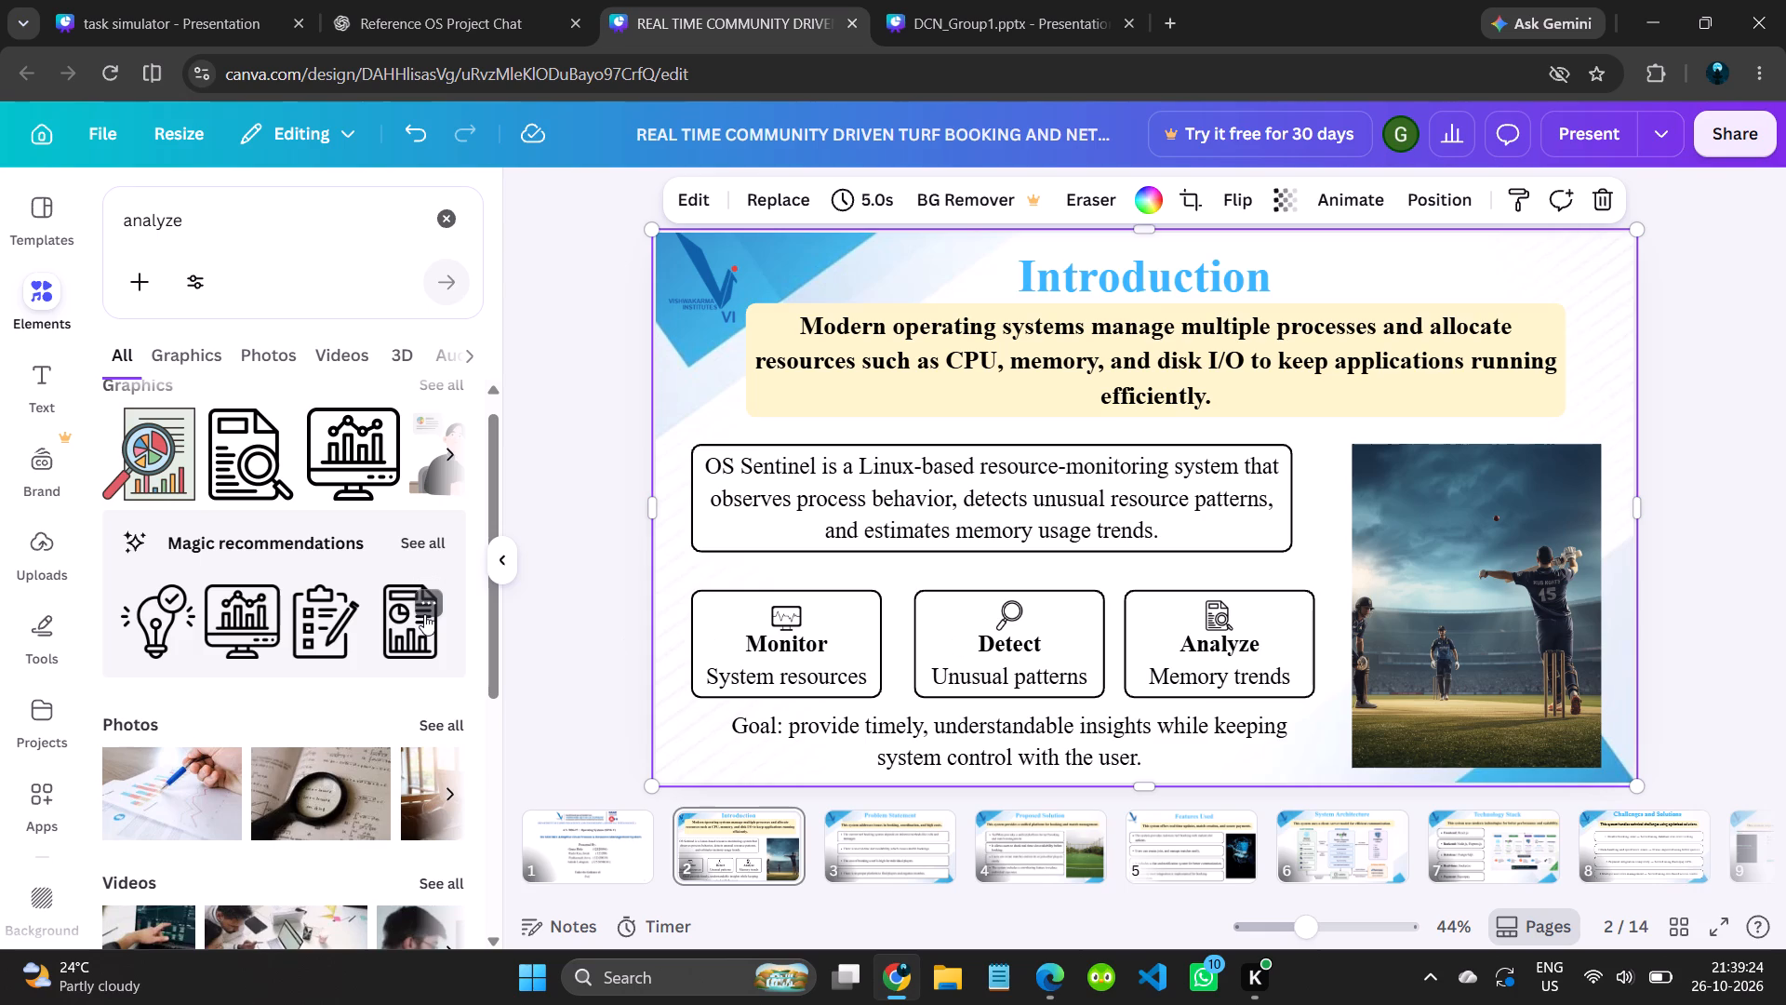
# Complete the second presenter's ID number in the "Presented By" list on the title slide.
pyautogui.hscroll(-1, 424, 614)
pyautogui.click(569, 845)
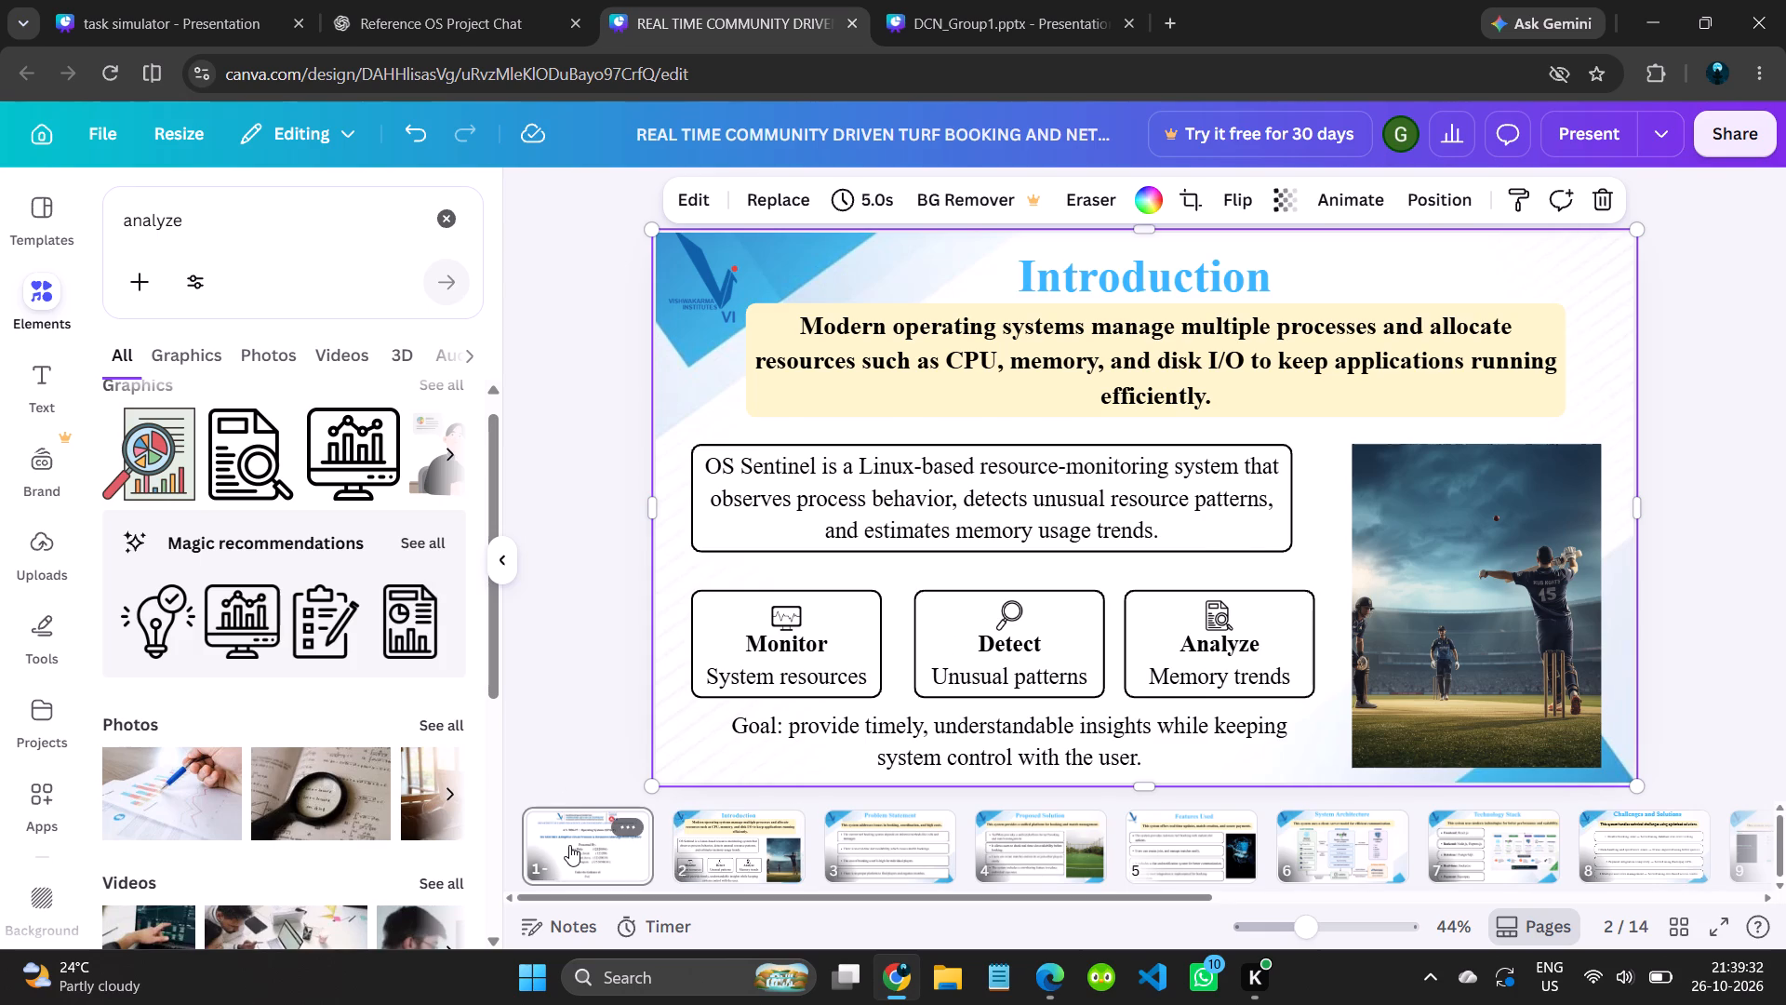
pyautogui.click(1268, 521)
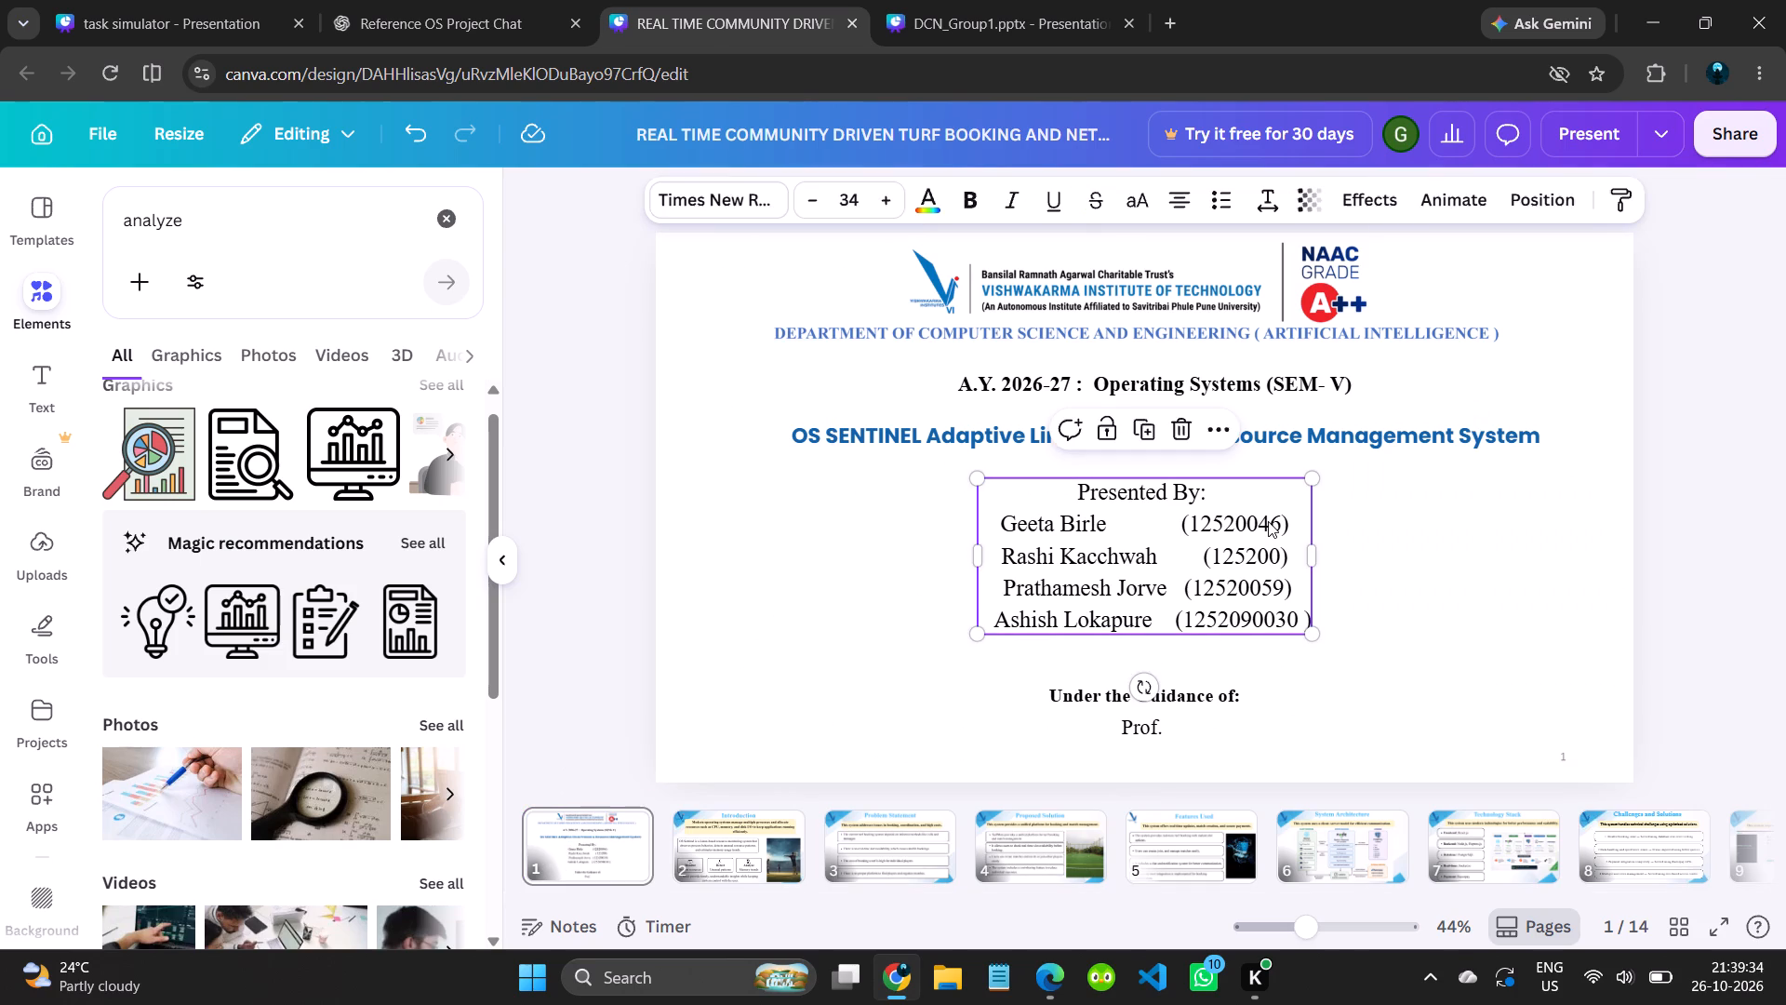
pyautogui.doubleClick(1281, 548)
pyautogui.click(1273, 553)
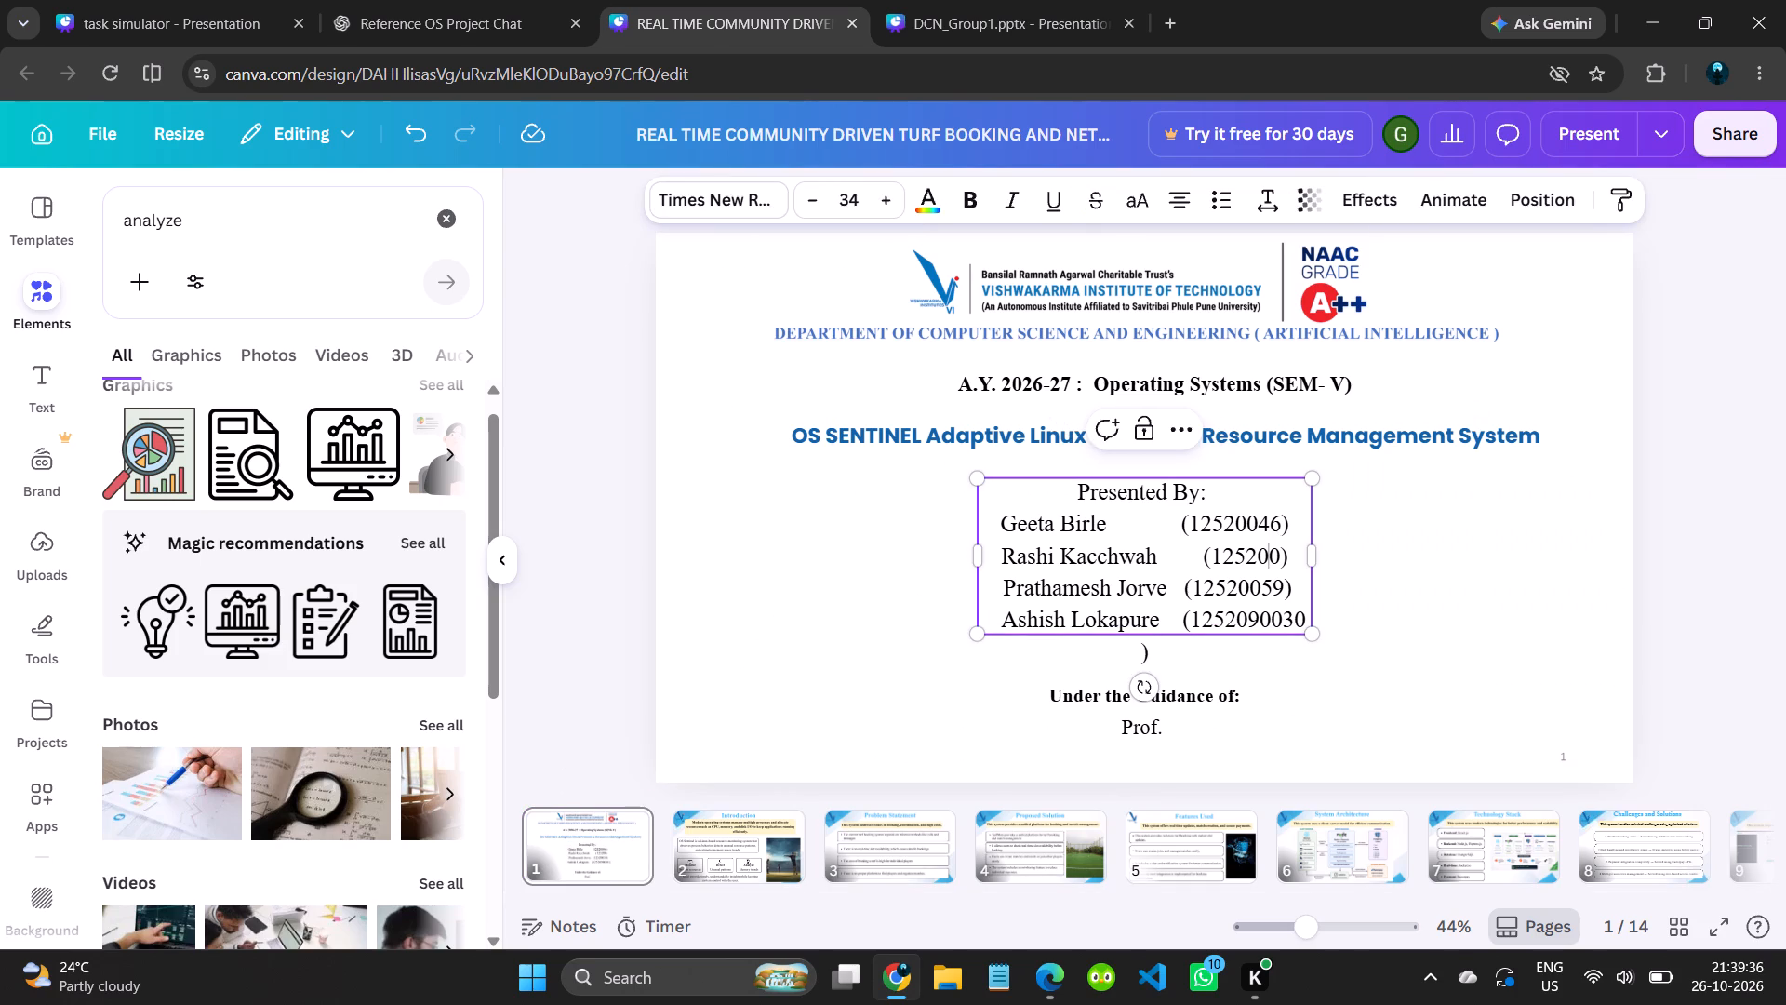
pyautogui.press('Right')
pyautogui.write('59')
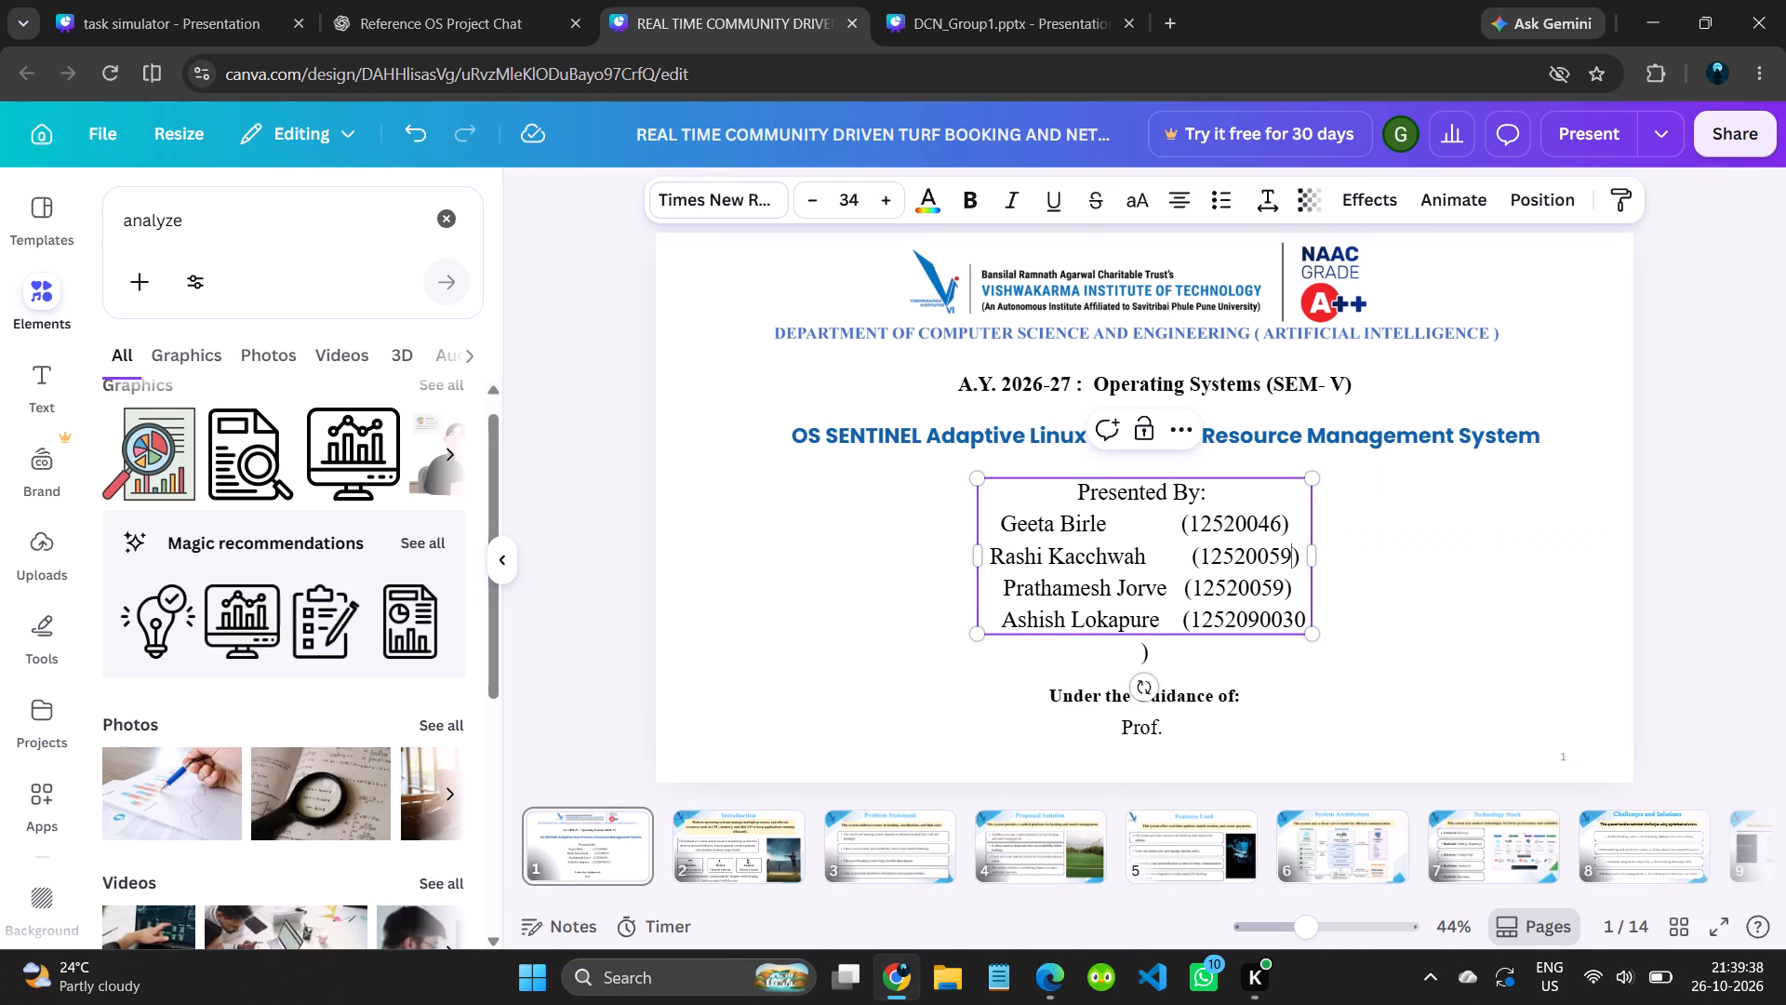
# Remove extra spaces before the first three presenters' ID numbers to line them up in a column.
pyautogui.click(1190, 564)
pyautogui.press('BackSpace')
pyautogui.press('BackSpace')
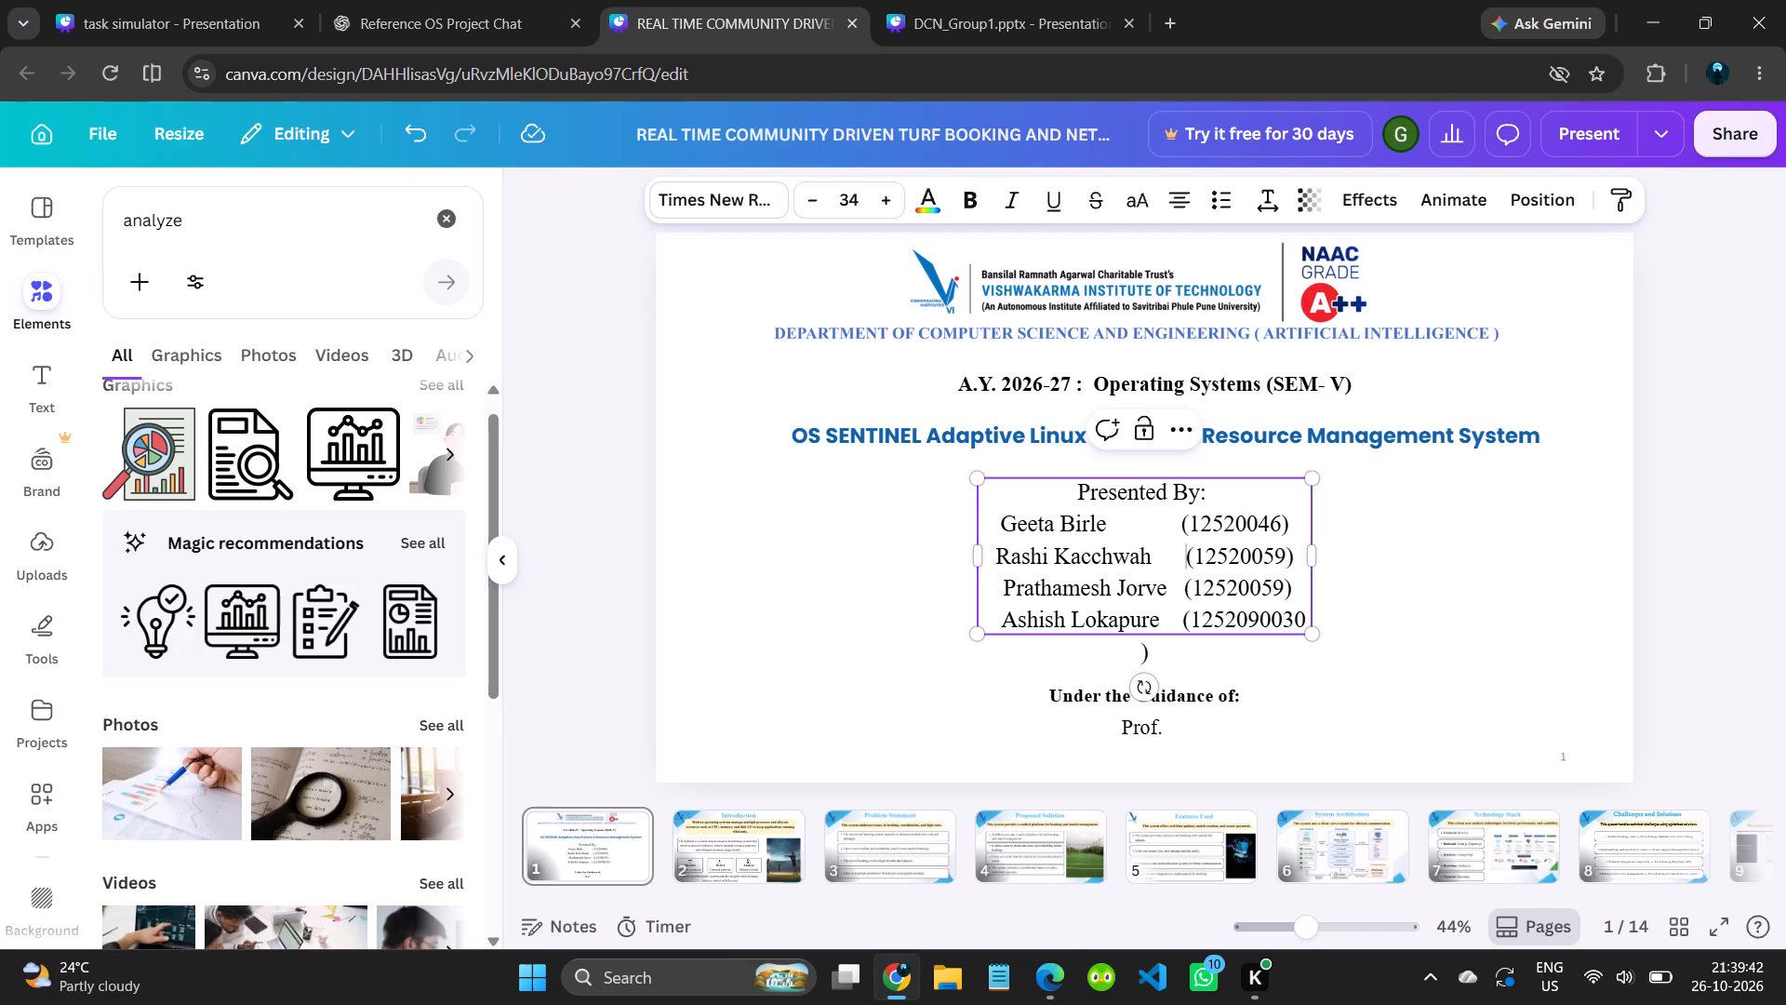
pyautogui.press('BackSpace')
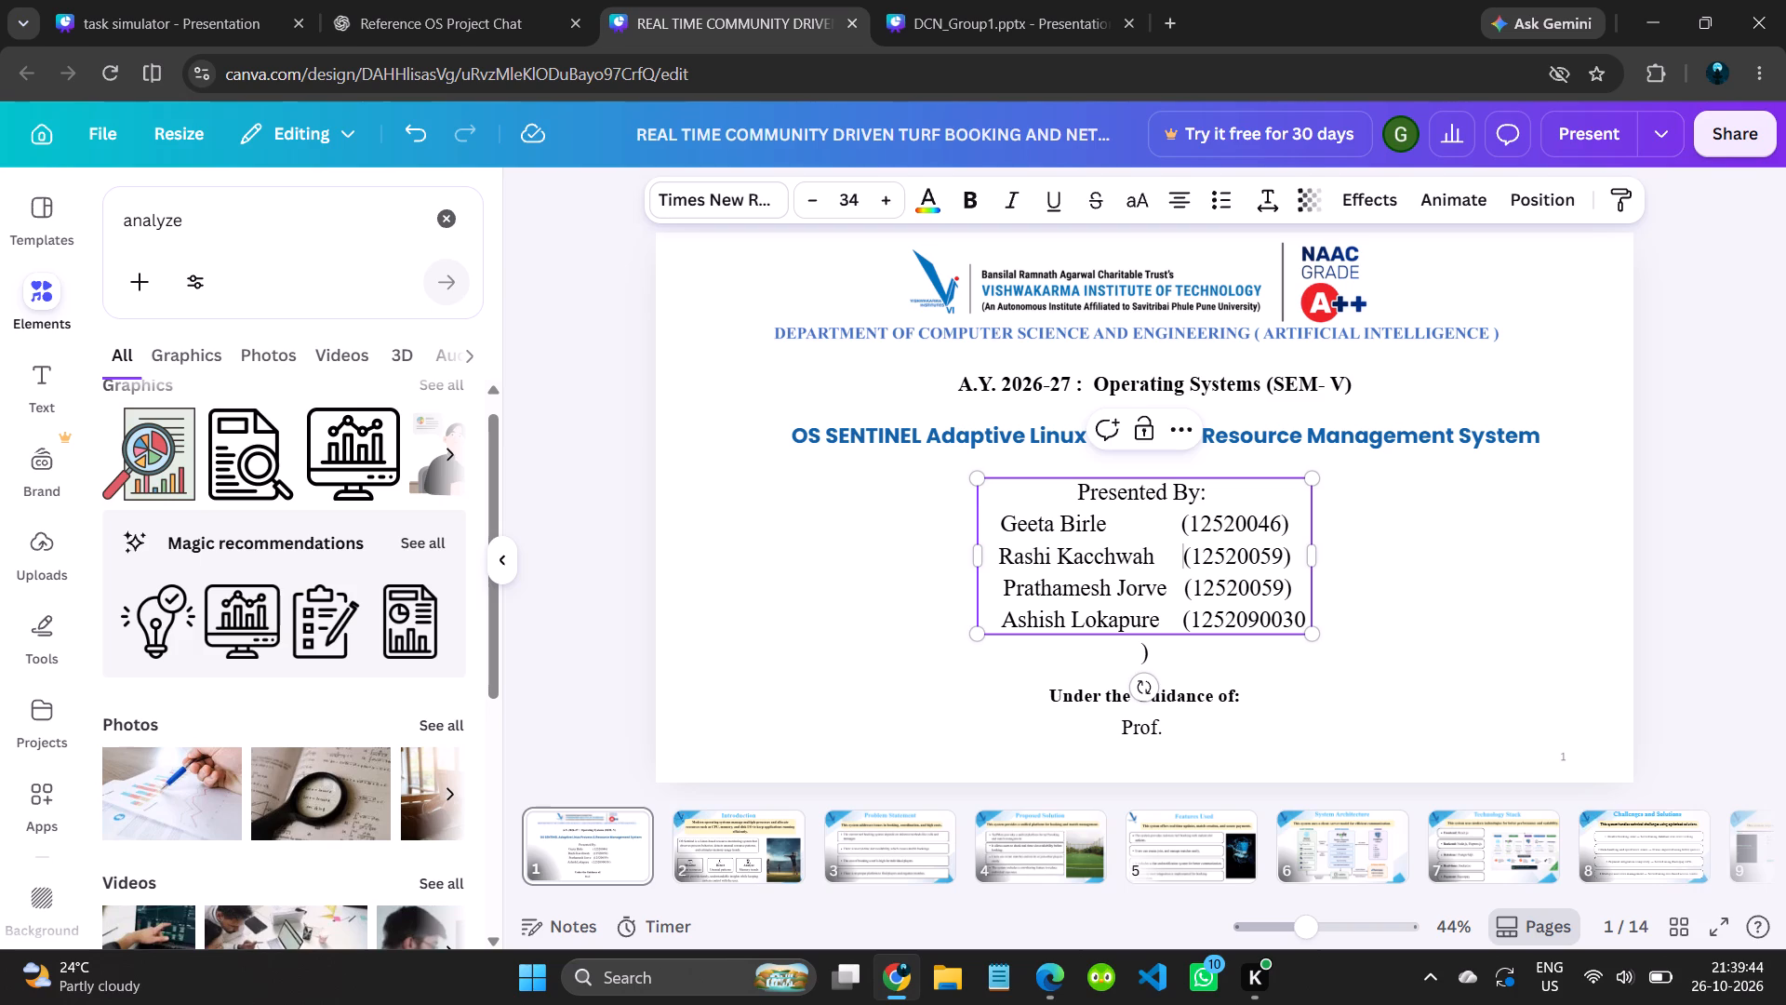
pyautogui.press('BackSpace')
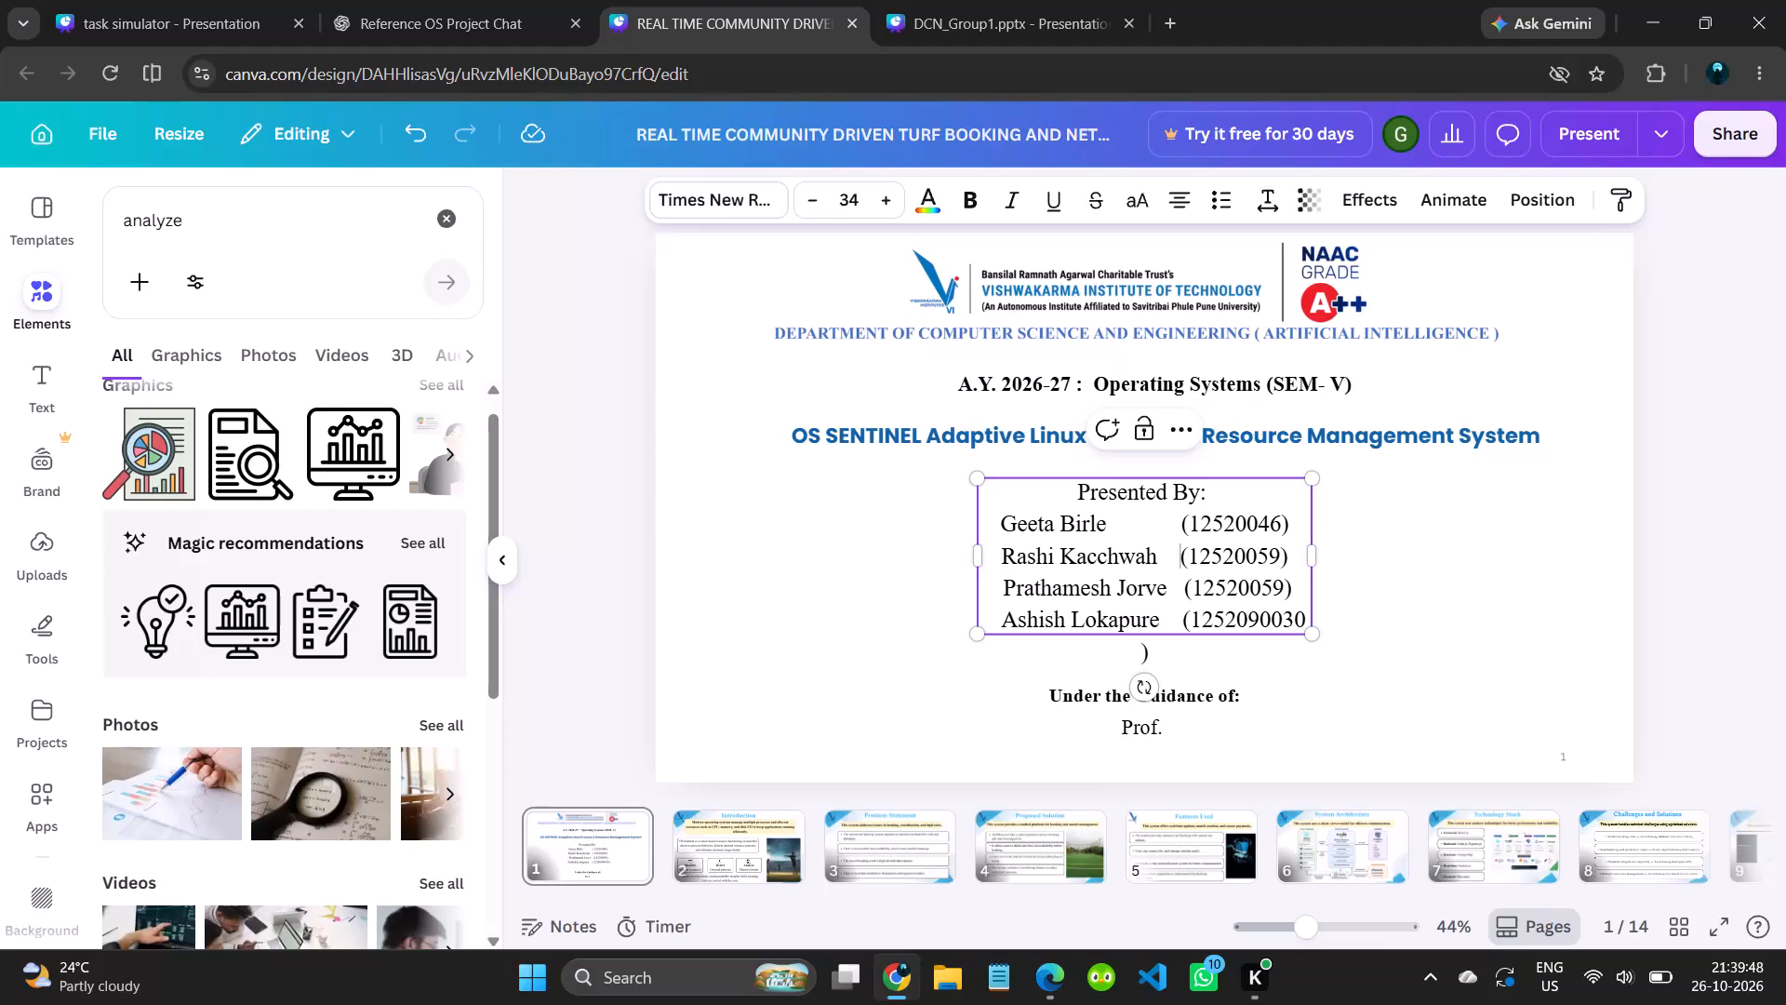
pyautogui.press('Up')
pyautogui.press('BackSpace')
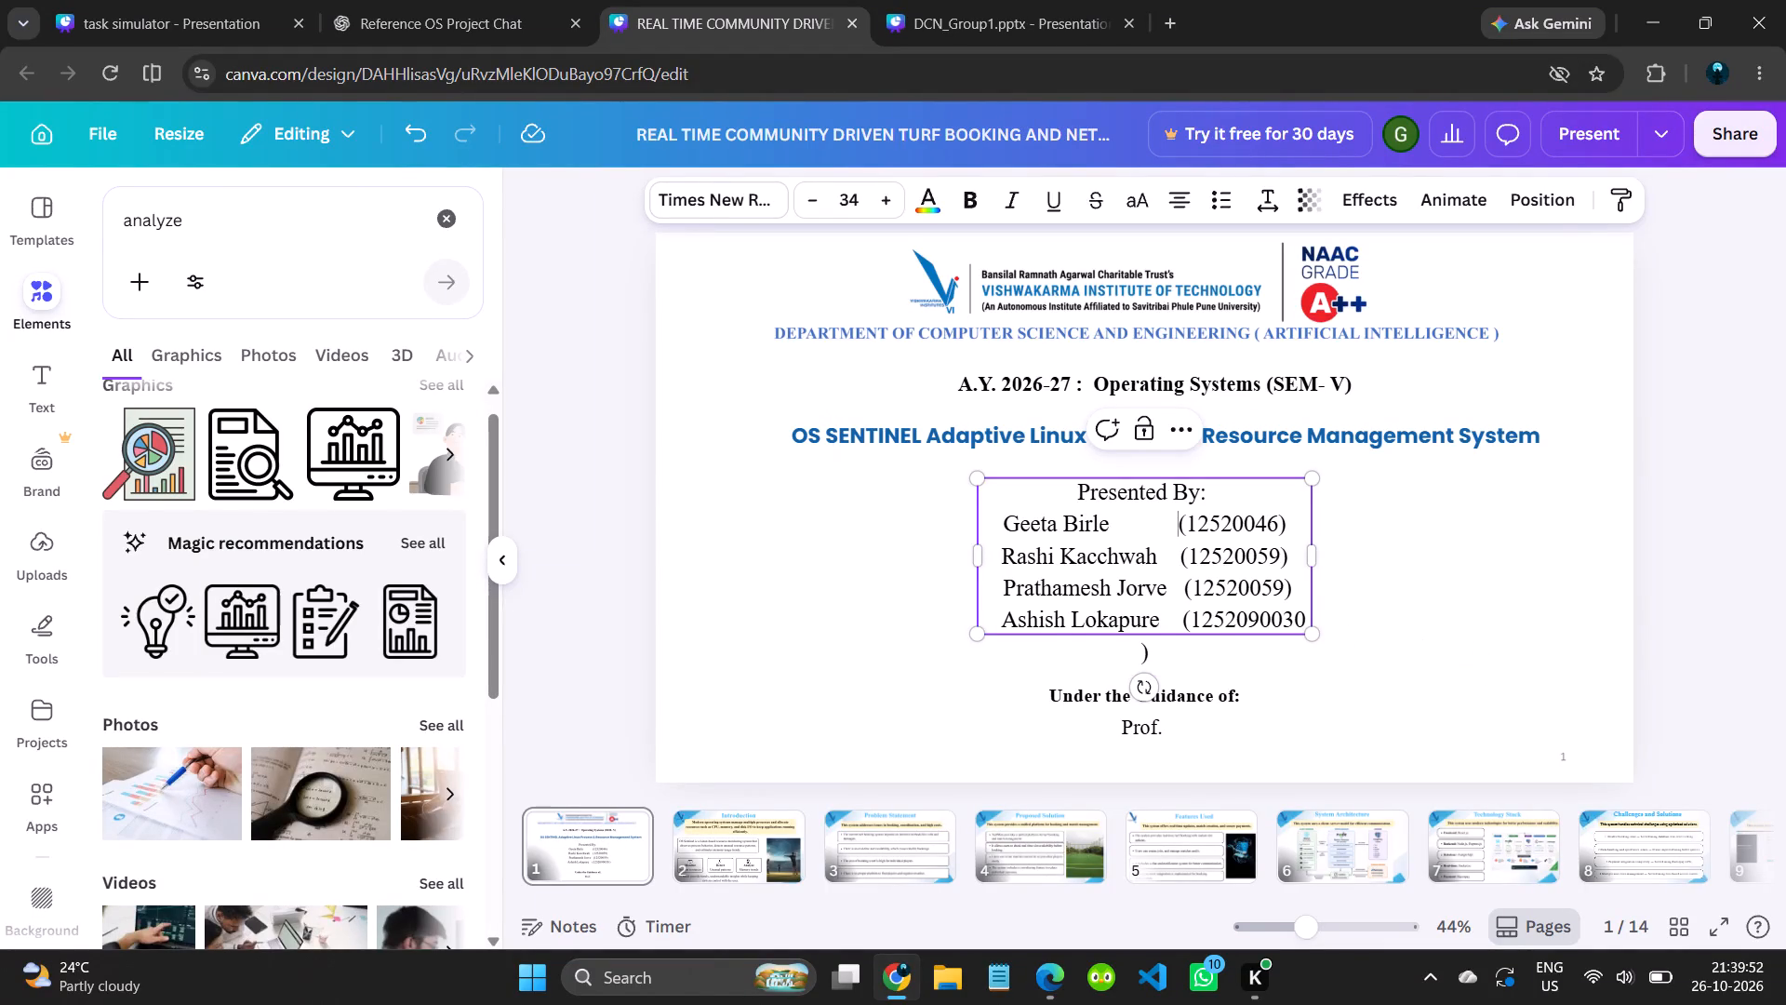
pyautogui.click(1186, 595)
pyautogui.press('BackSpace')
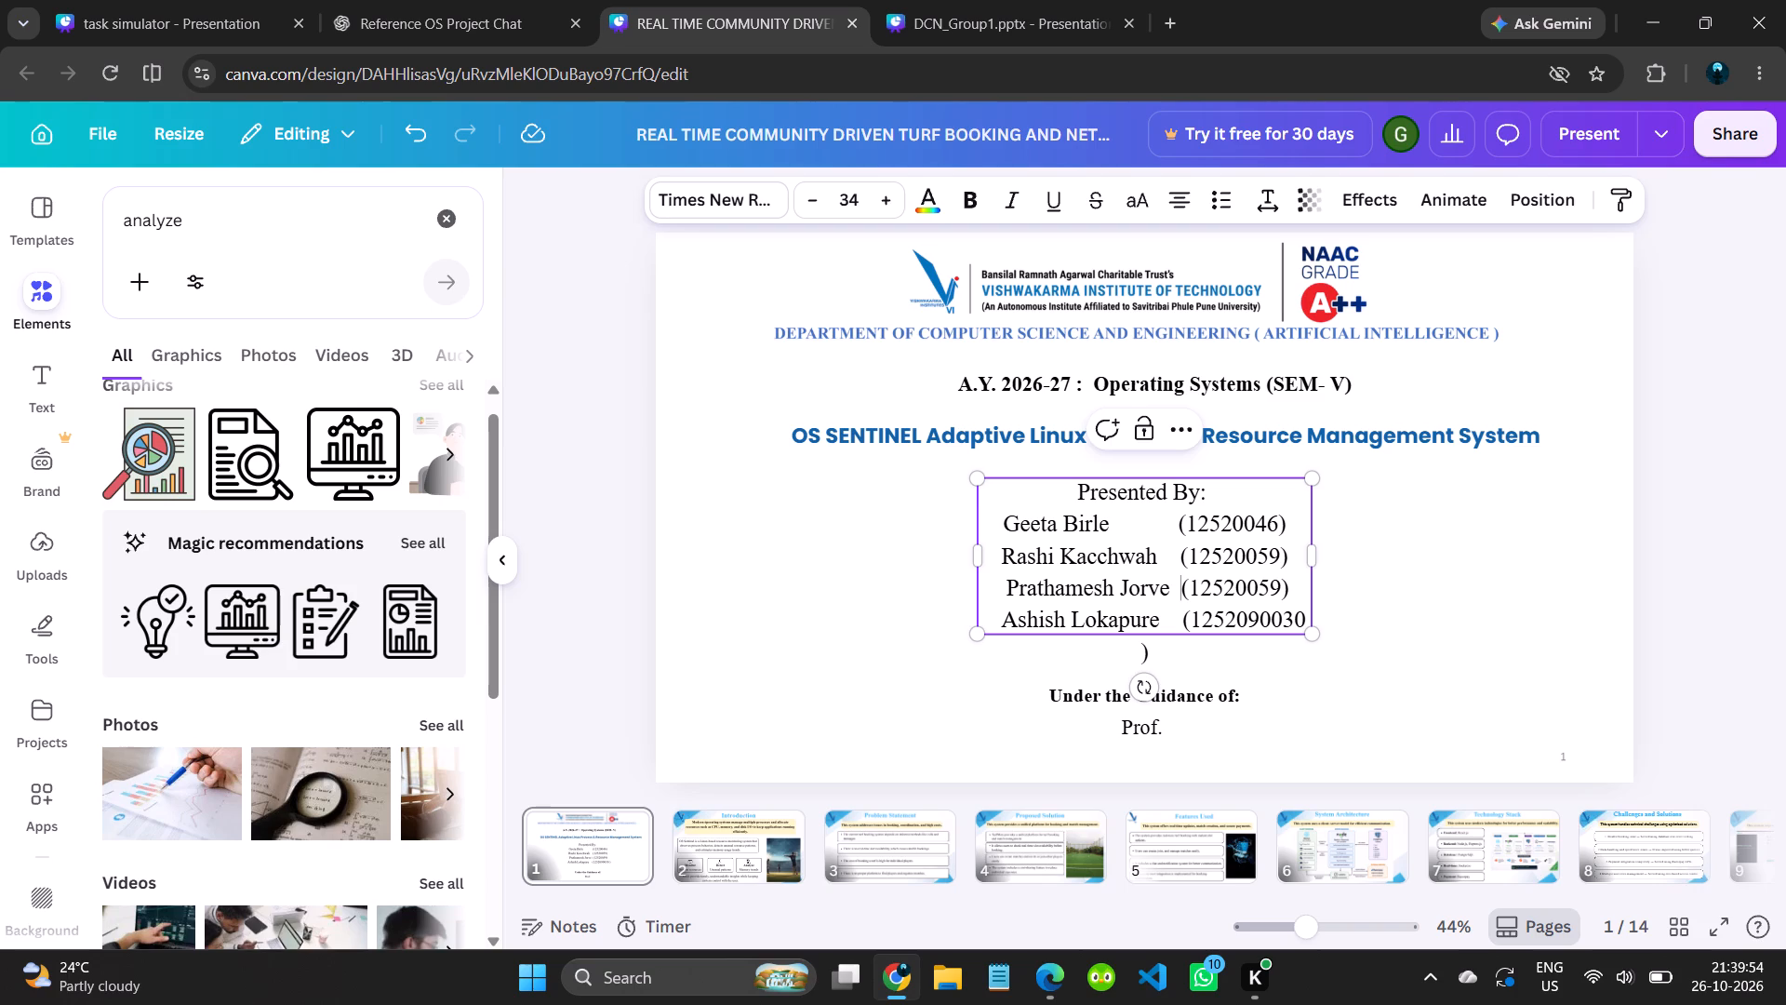
# Delete the small blank shape overlapping the second and third presenters' ID numbers on the title slide.
pyautogui.click(1416, 597)
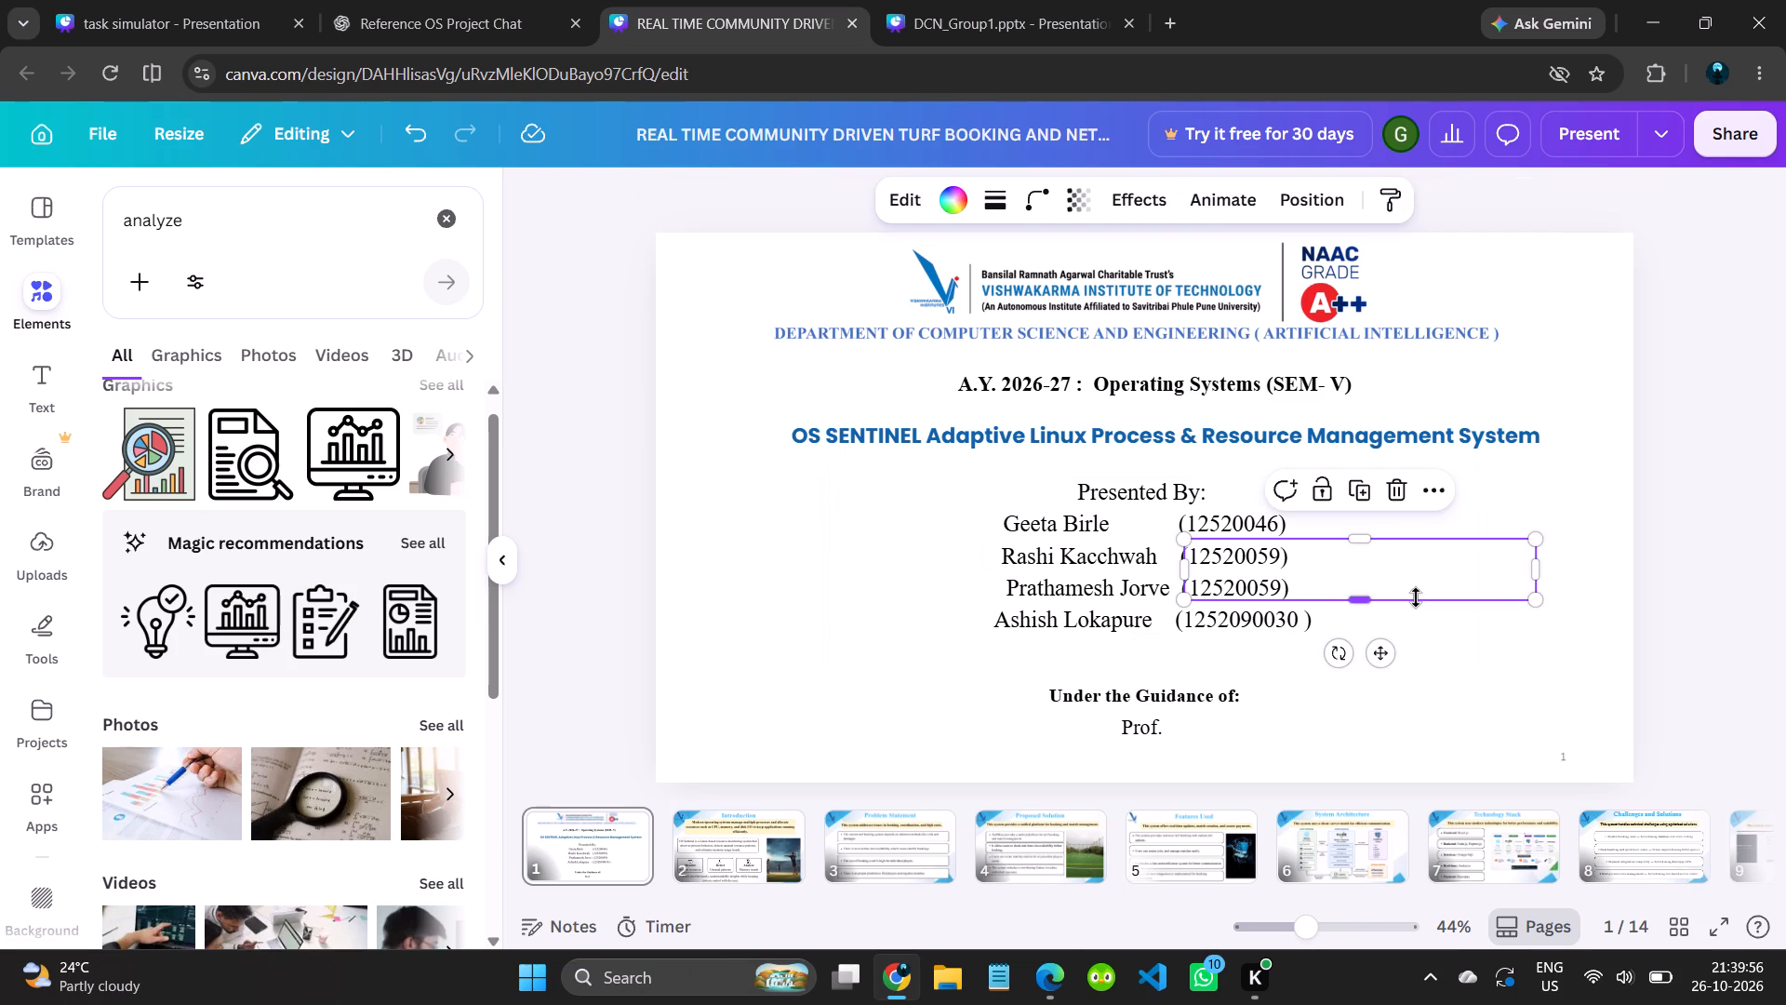
pyautogui.click(1389, 488)
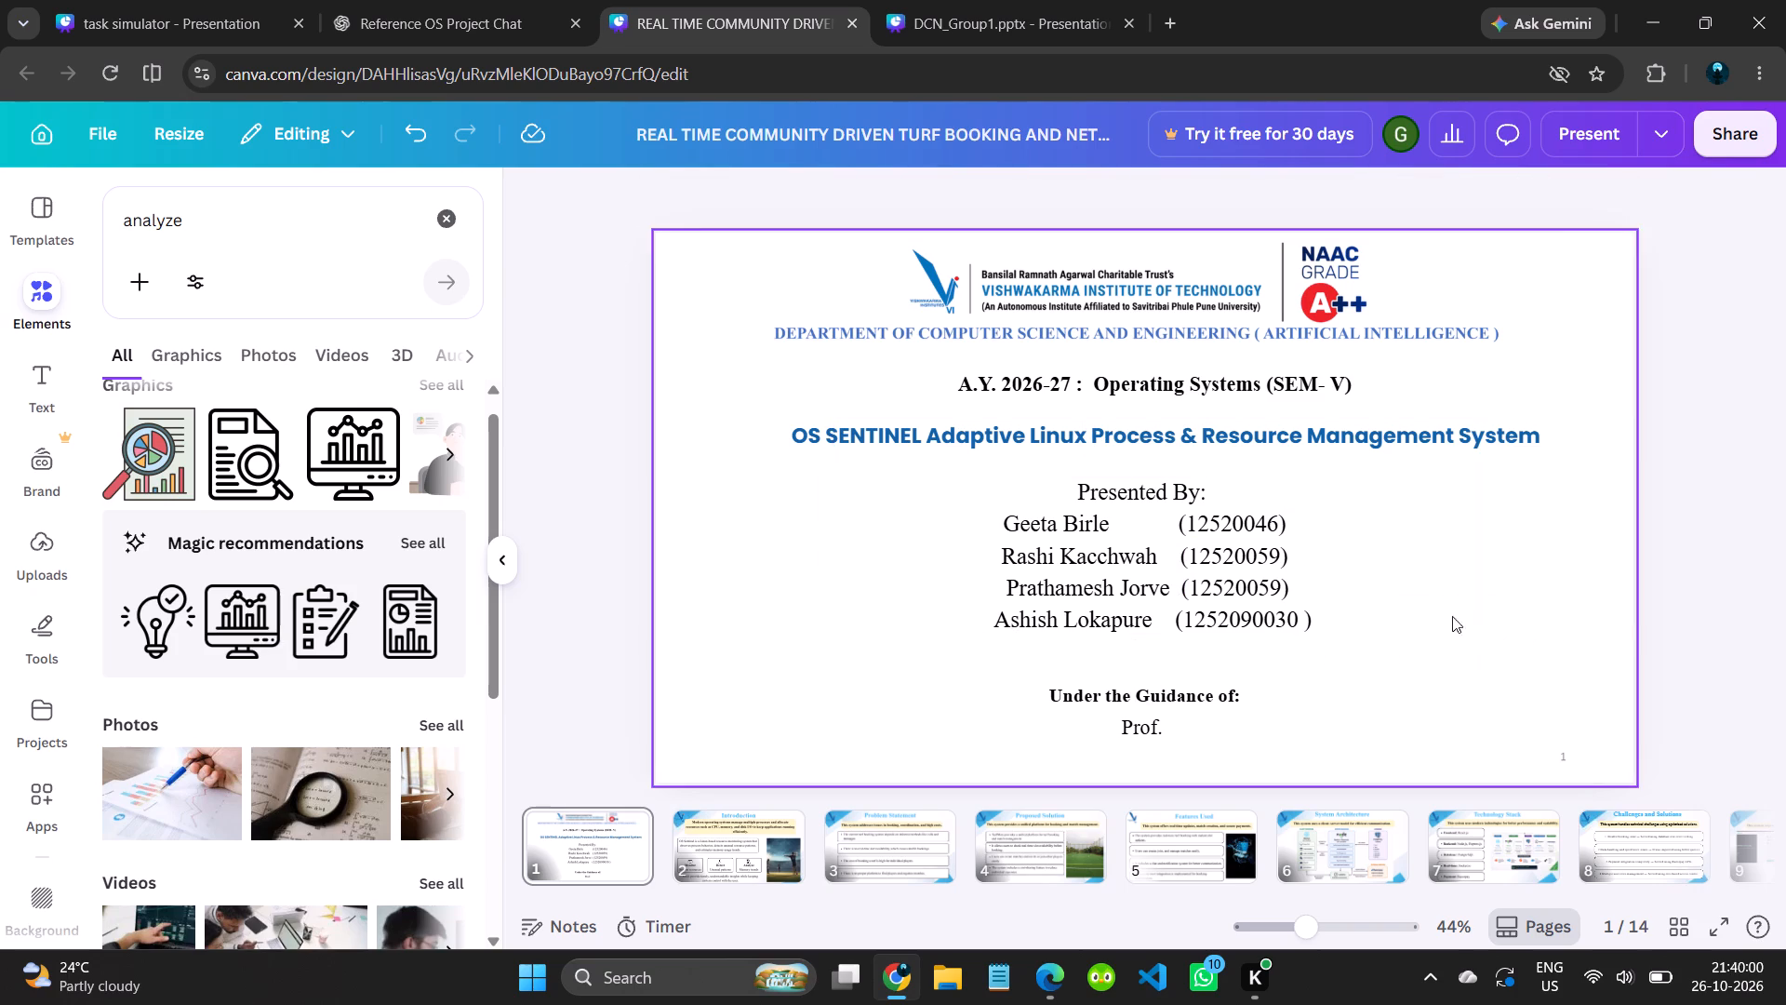
# Shrink the large white cover rectangle behind the "Presented By" list so it extends only slightly beyond the names.
pyautogui.click(1365, 598)
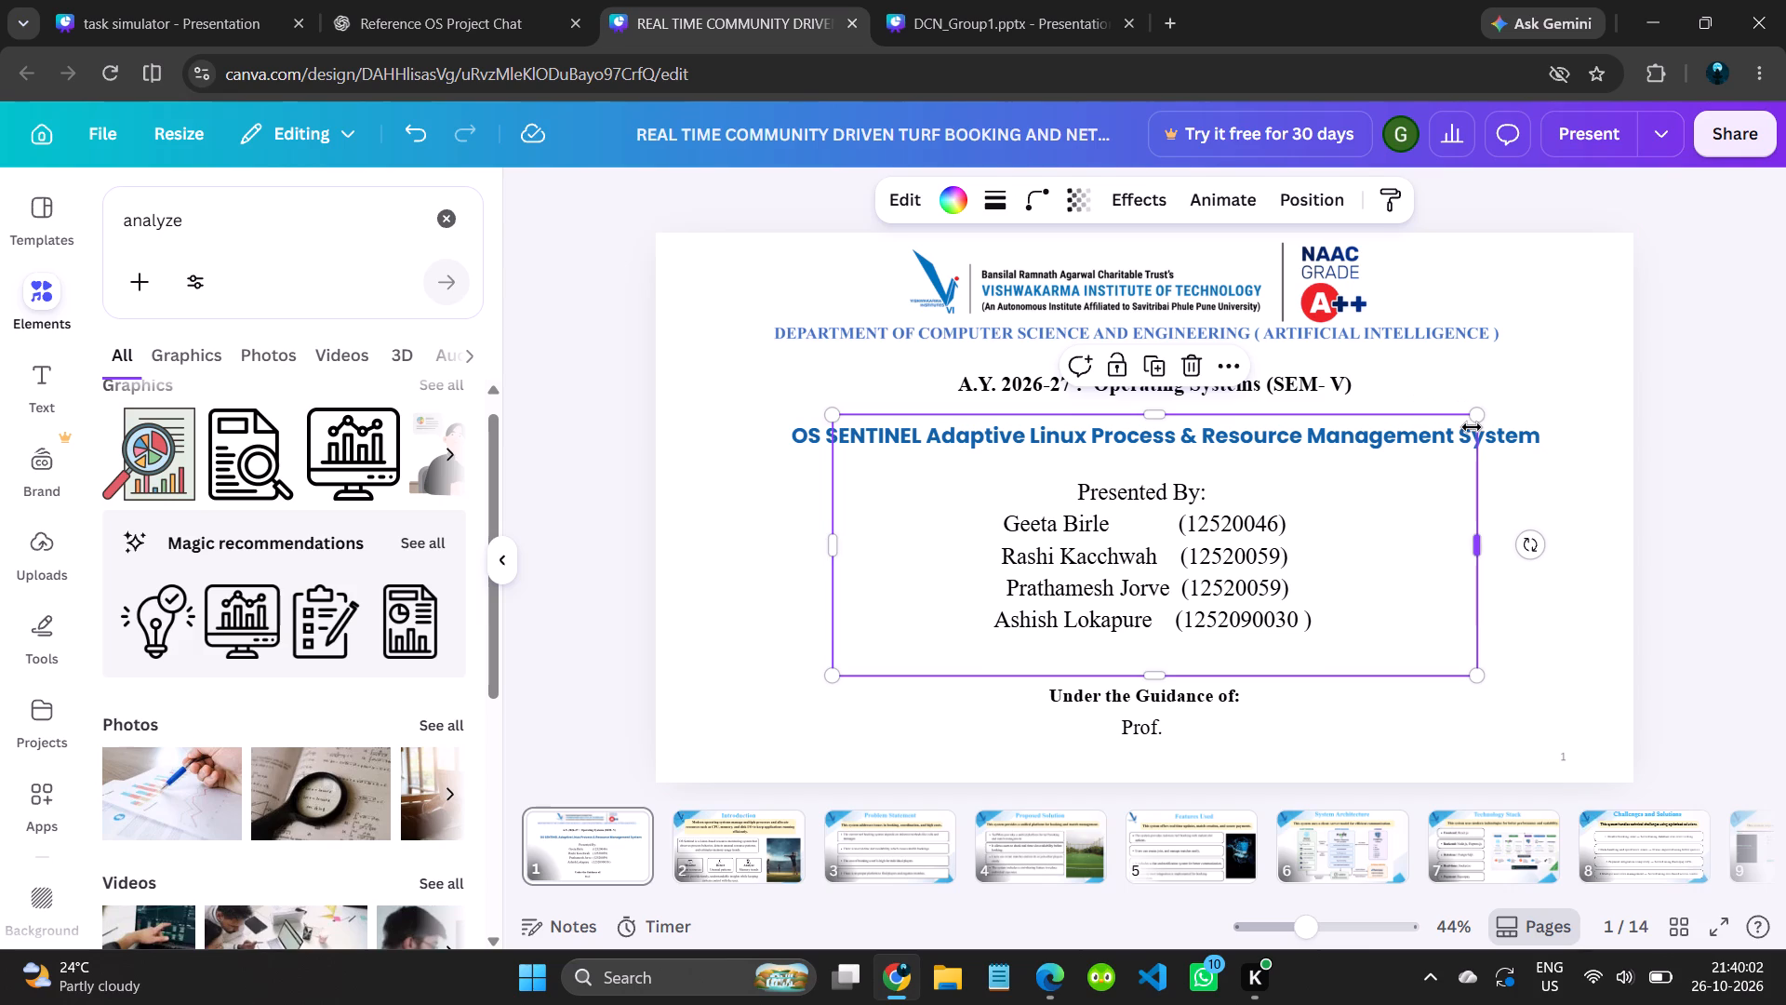
pyautogui.moveTo(1476, 421); pyautogui.dragTo(1432, 473)
pyautogui.moveTo(838, 677); pyautogui.dragTo(931, 636)
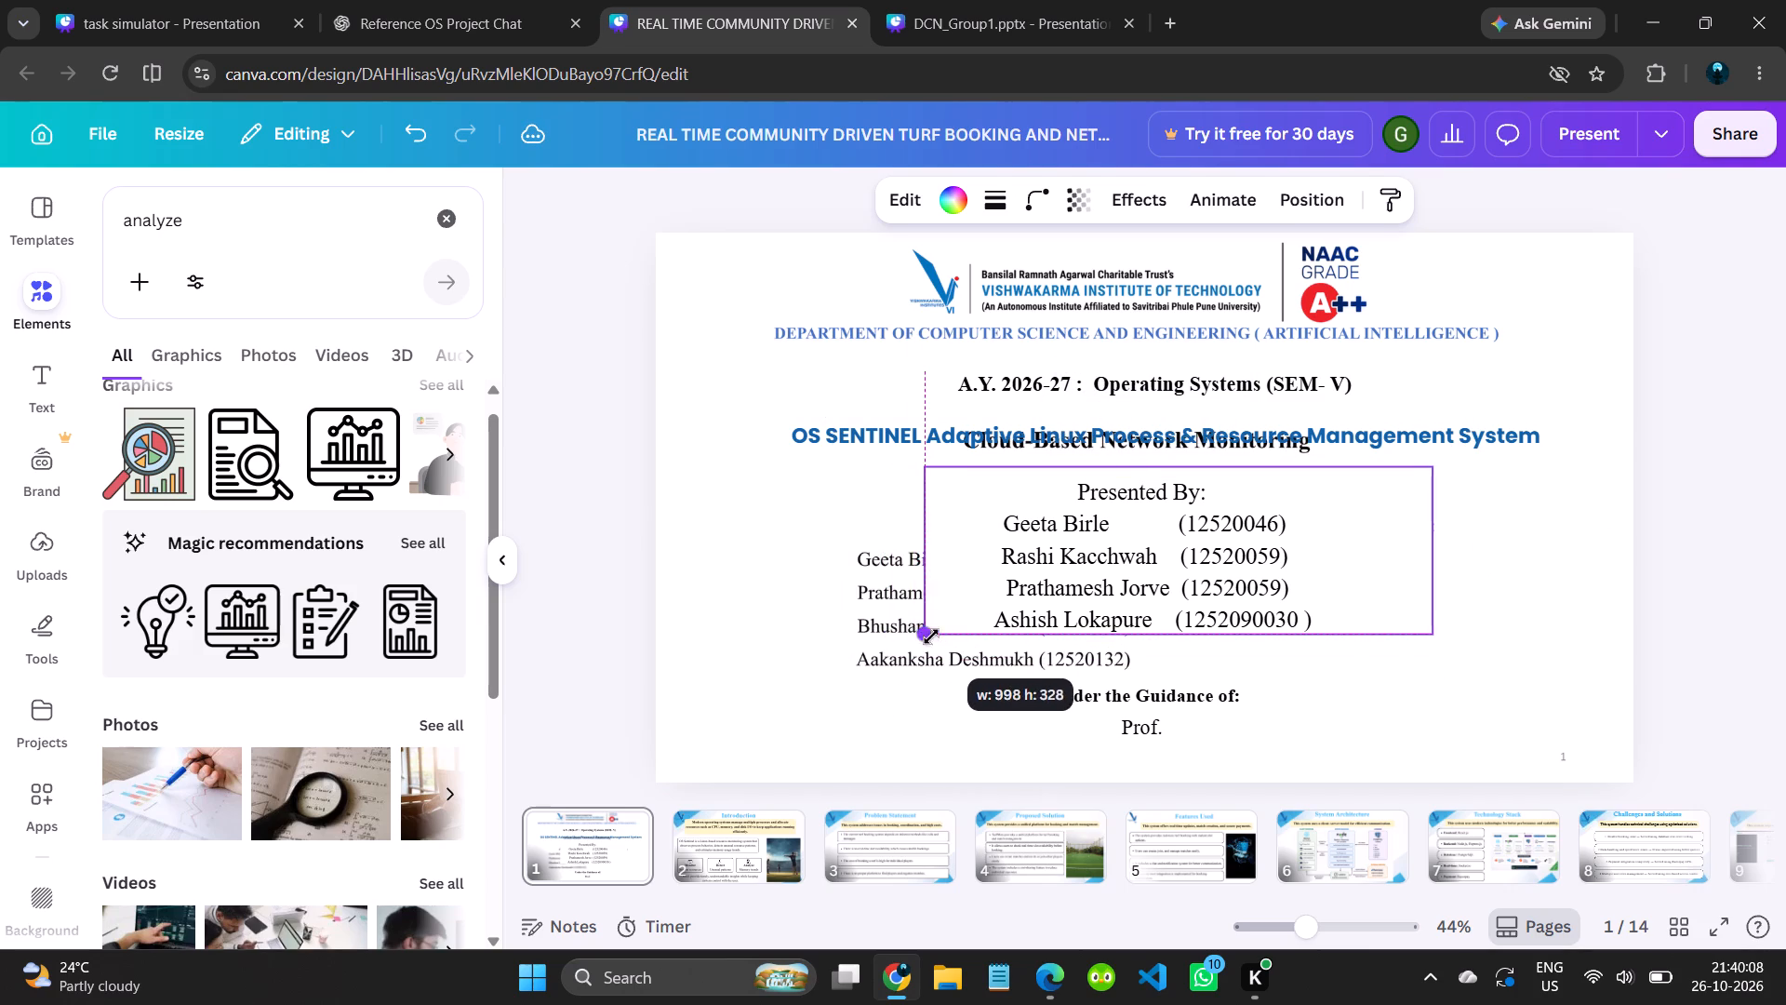
pyautogui.moveTo(931, 636); pyautogui.dragTo(1166, 650)
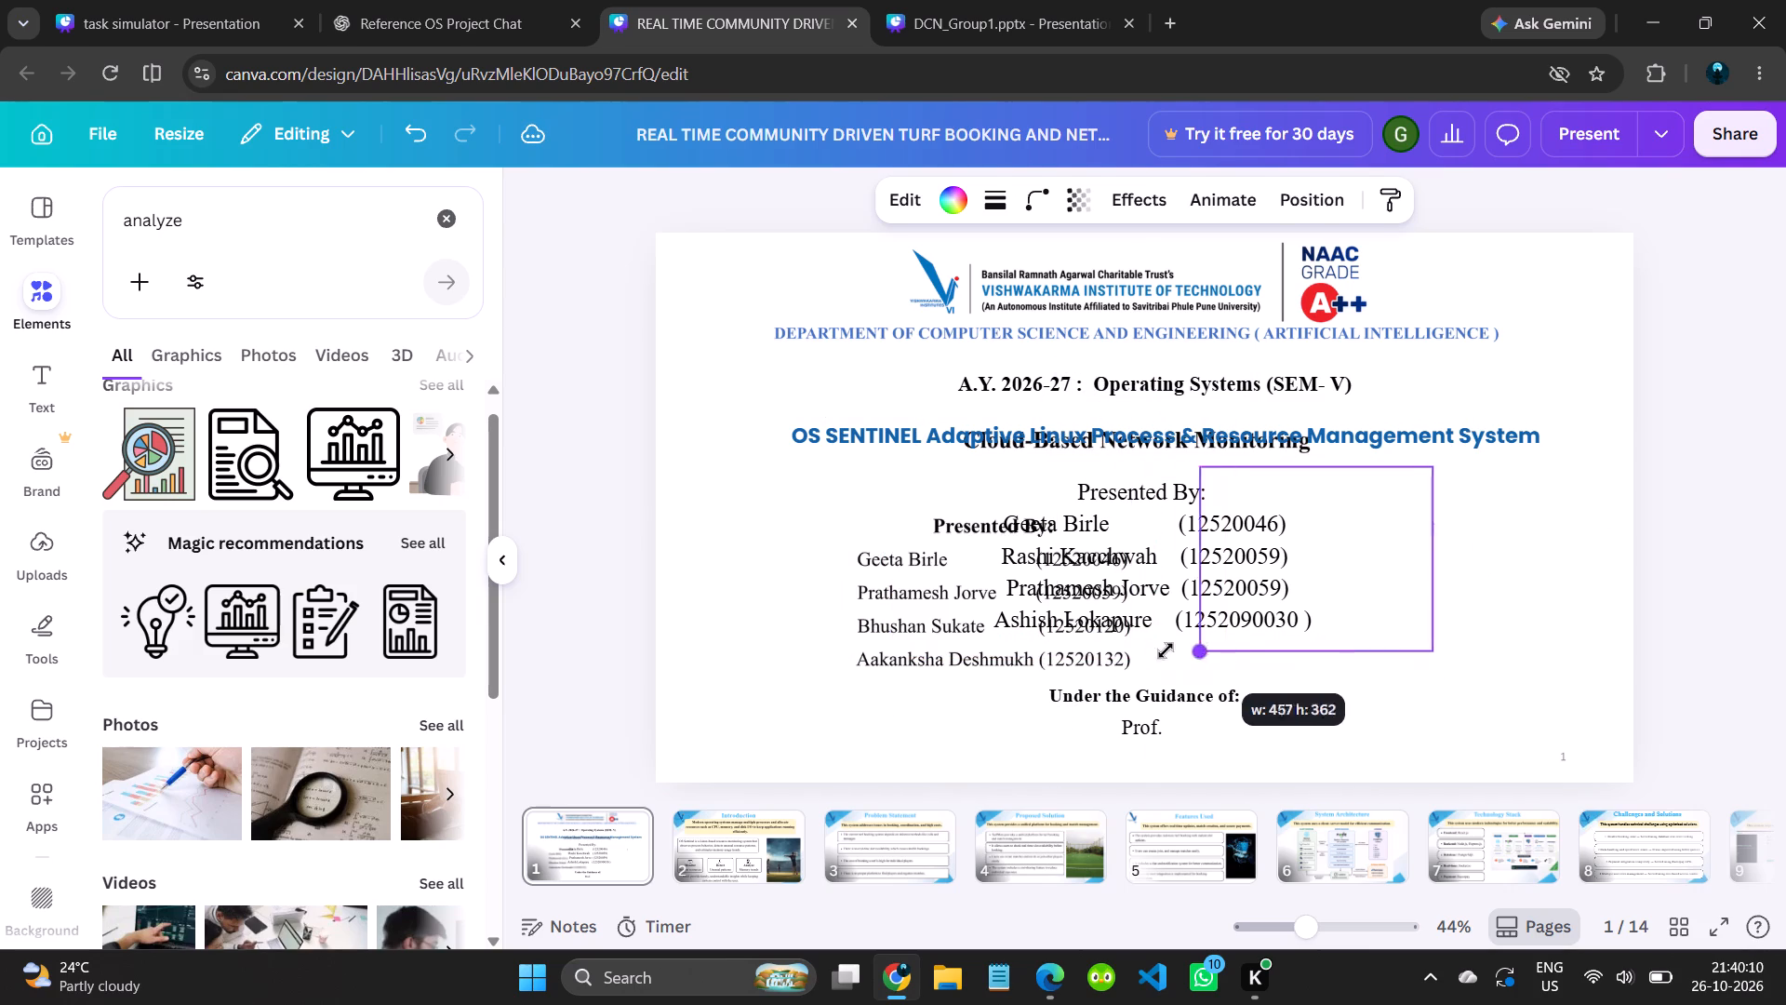
pyautogui.moveTo(1166, 650); pyautogui.dragTo(994, 648)
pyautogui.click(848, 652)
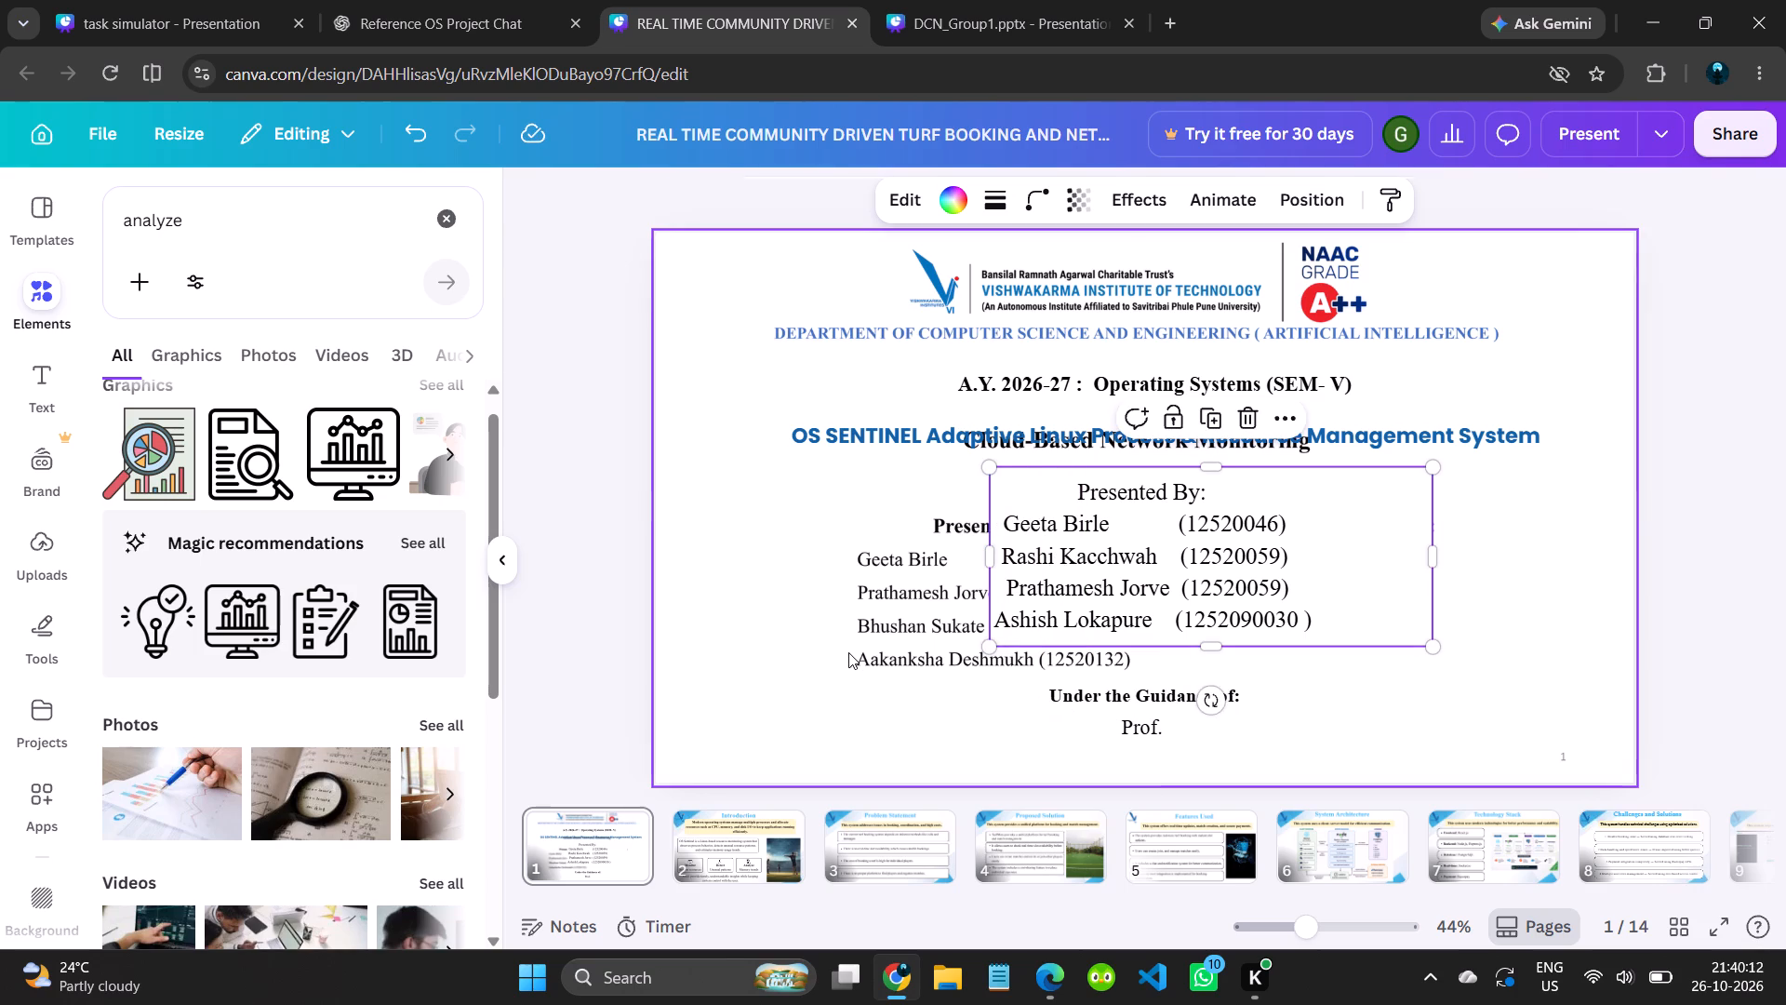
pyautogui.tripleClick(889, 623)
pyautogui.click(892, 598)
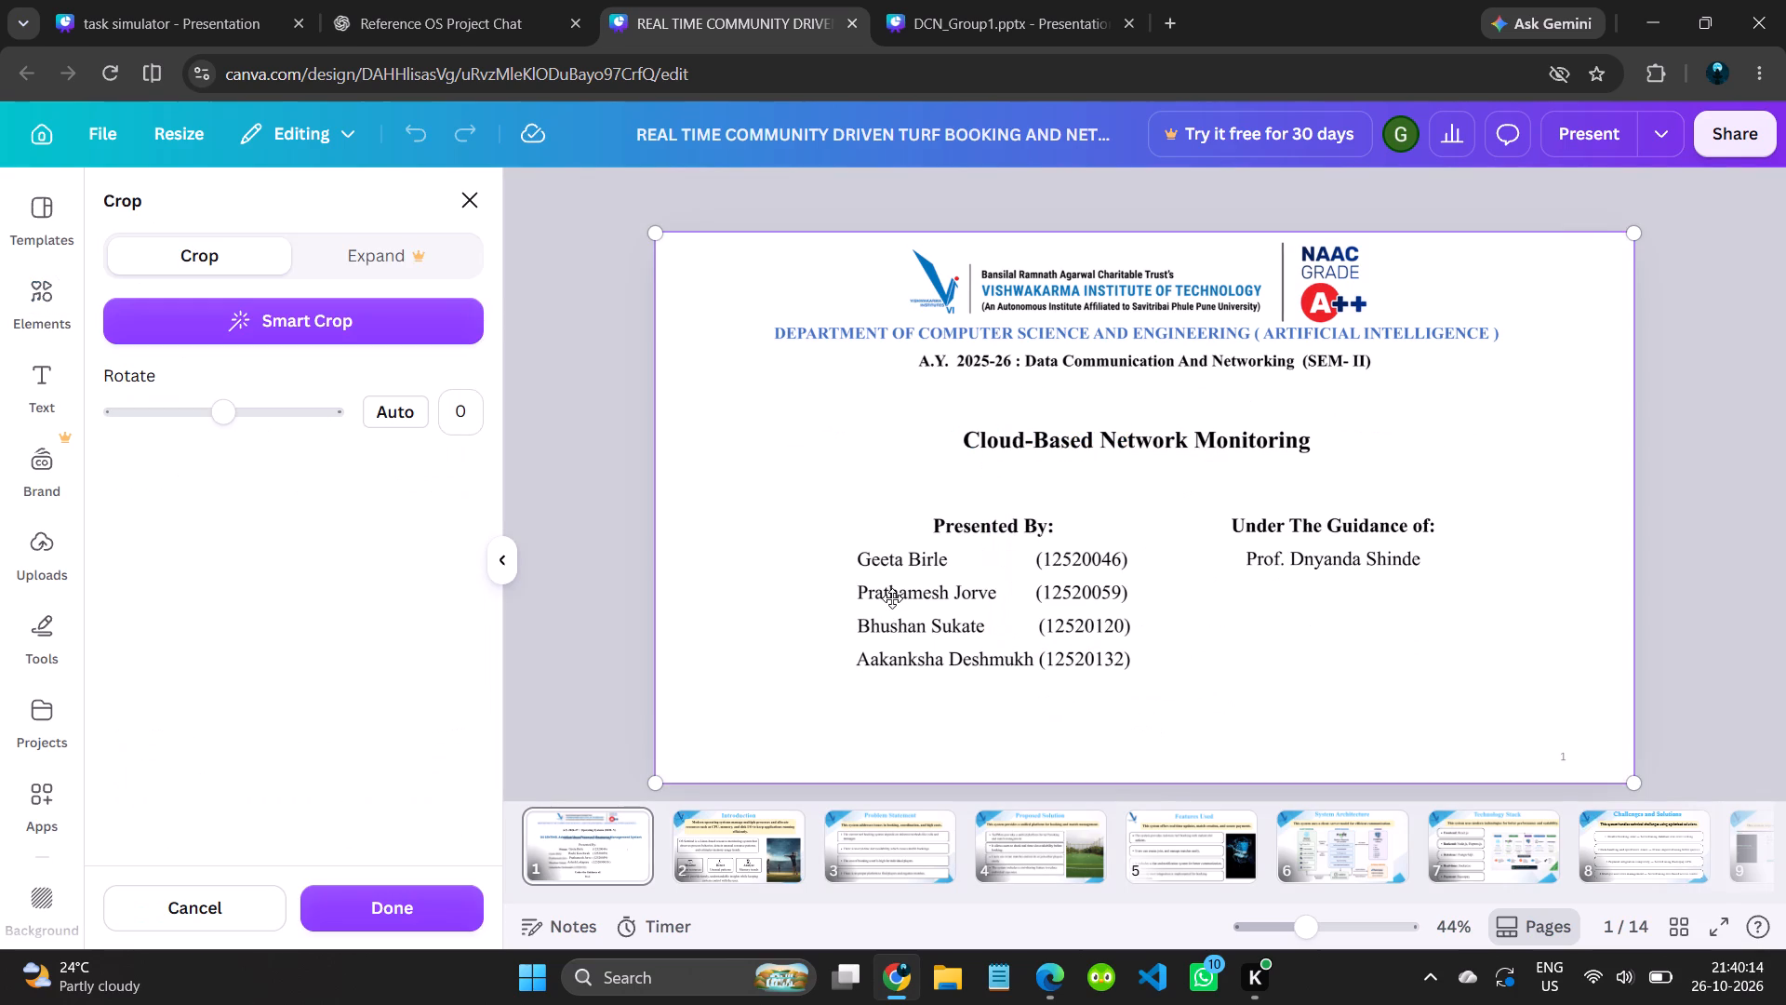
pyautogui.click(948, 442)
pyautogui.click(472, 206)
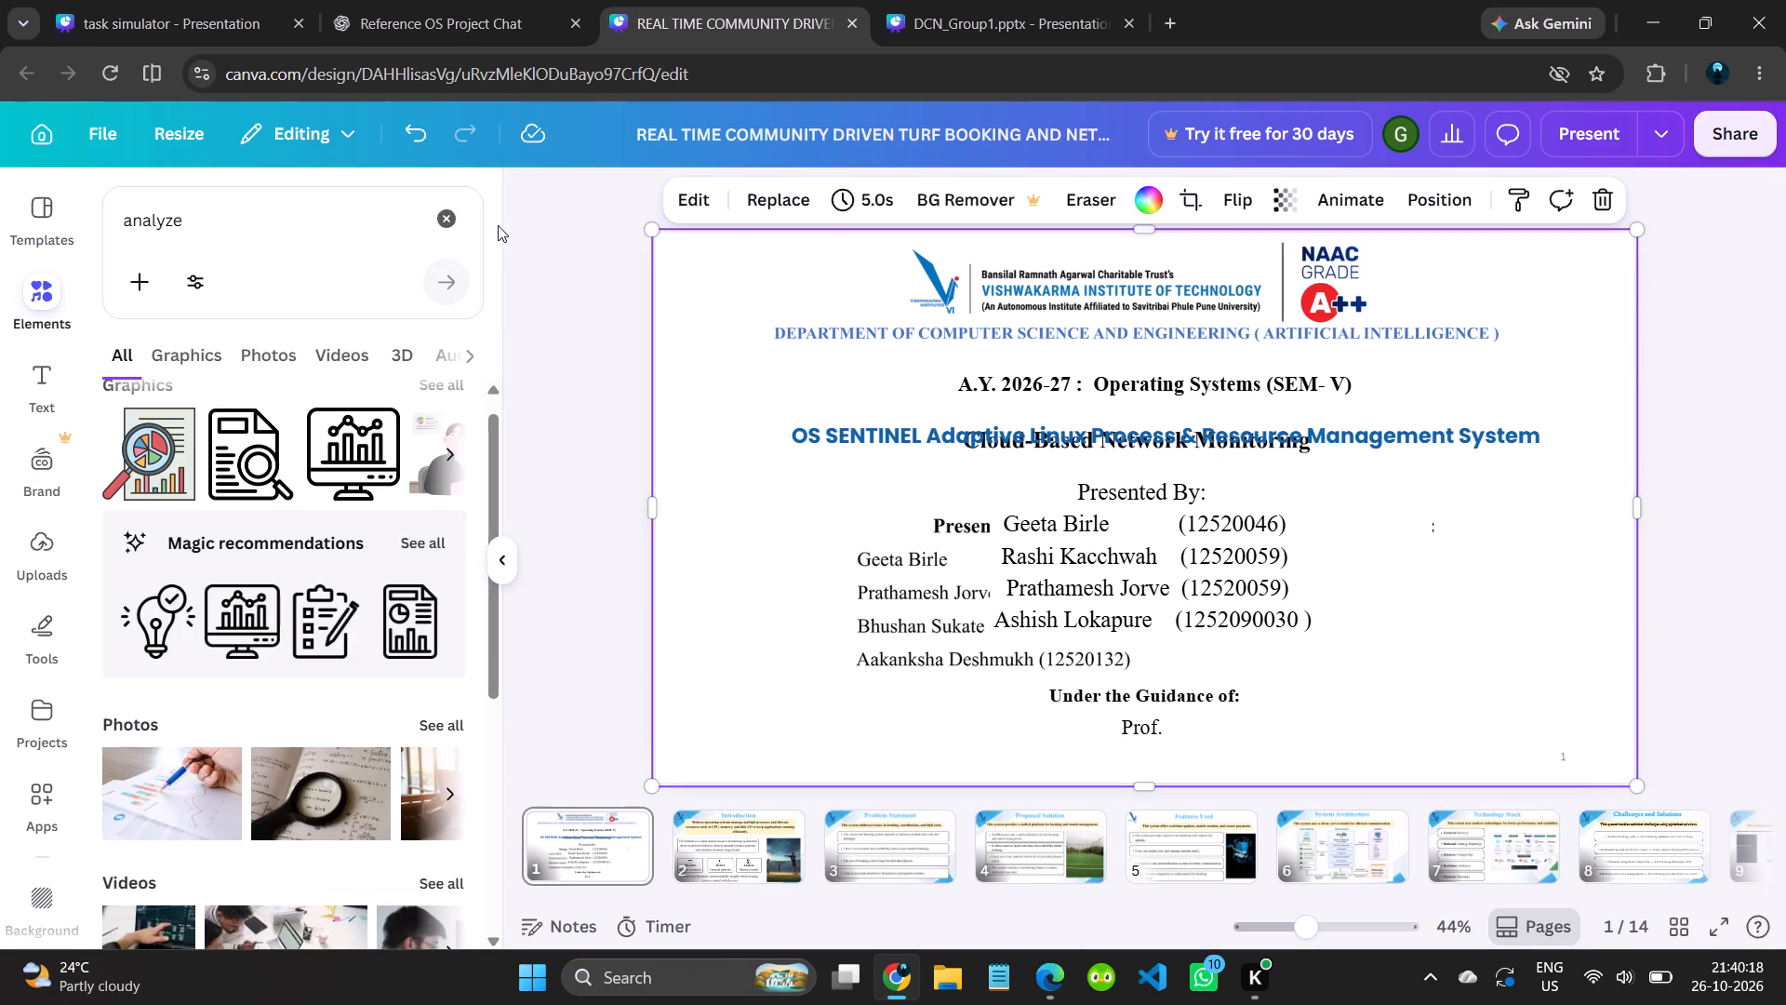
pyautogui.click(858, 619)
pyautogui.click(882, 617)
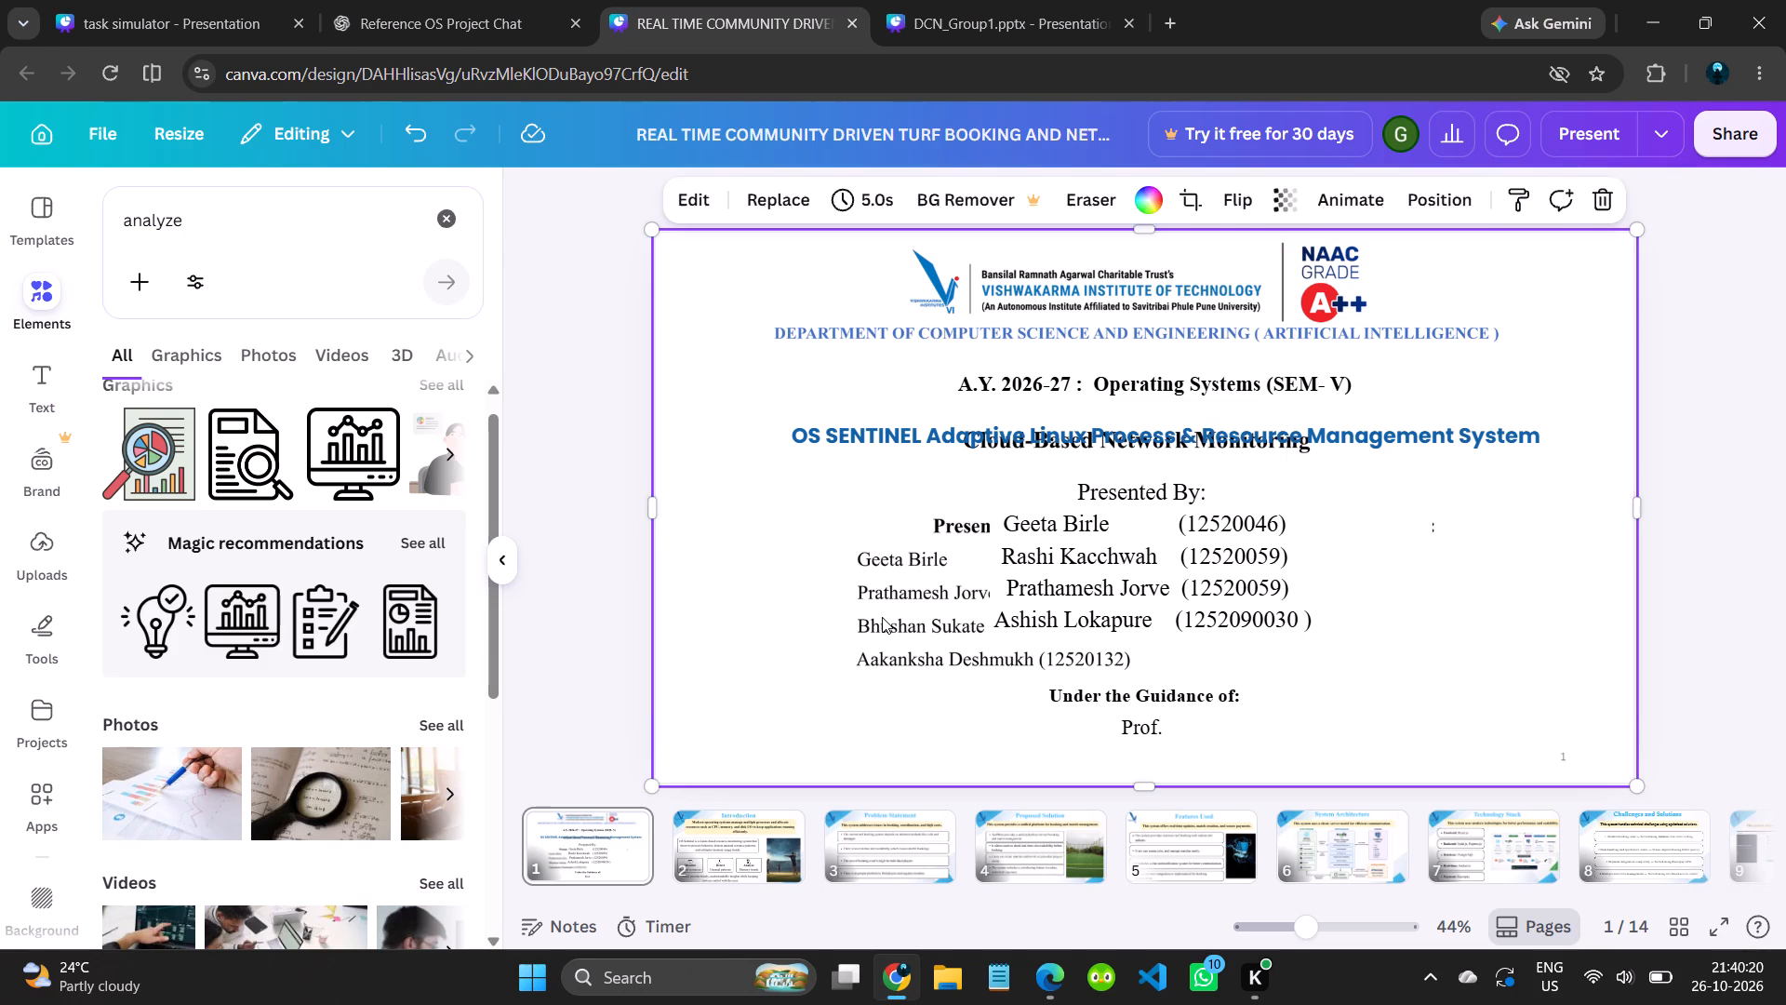
# Move the "Presented By" text box to the right half of the title slide, below the OS SENTINEL title.
pyautogui.moveTo(1082, 607); pyautogui.dragTo(1313, 594)
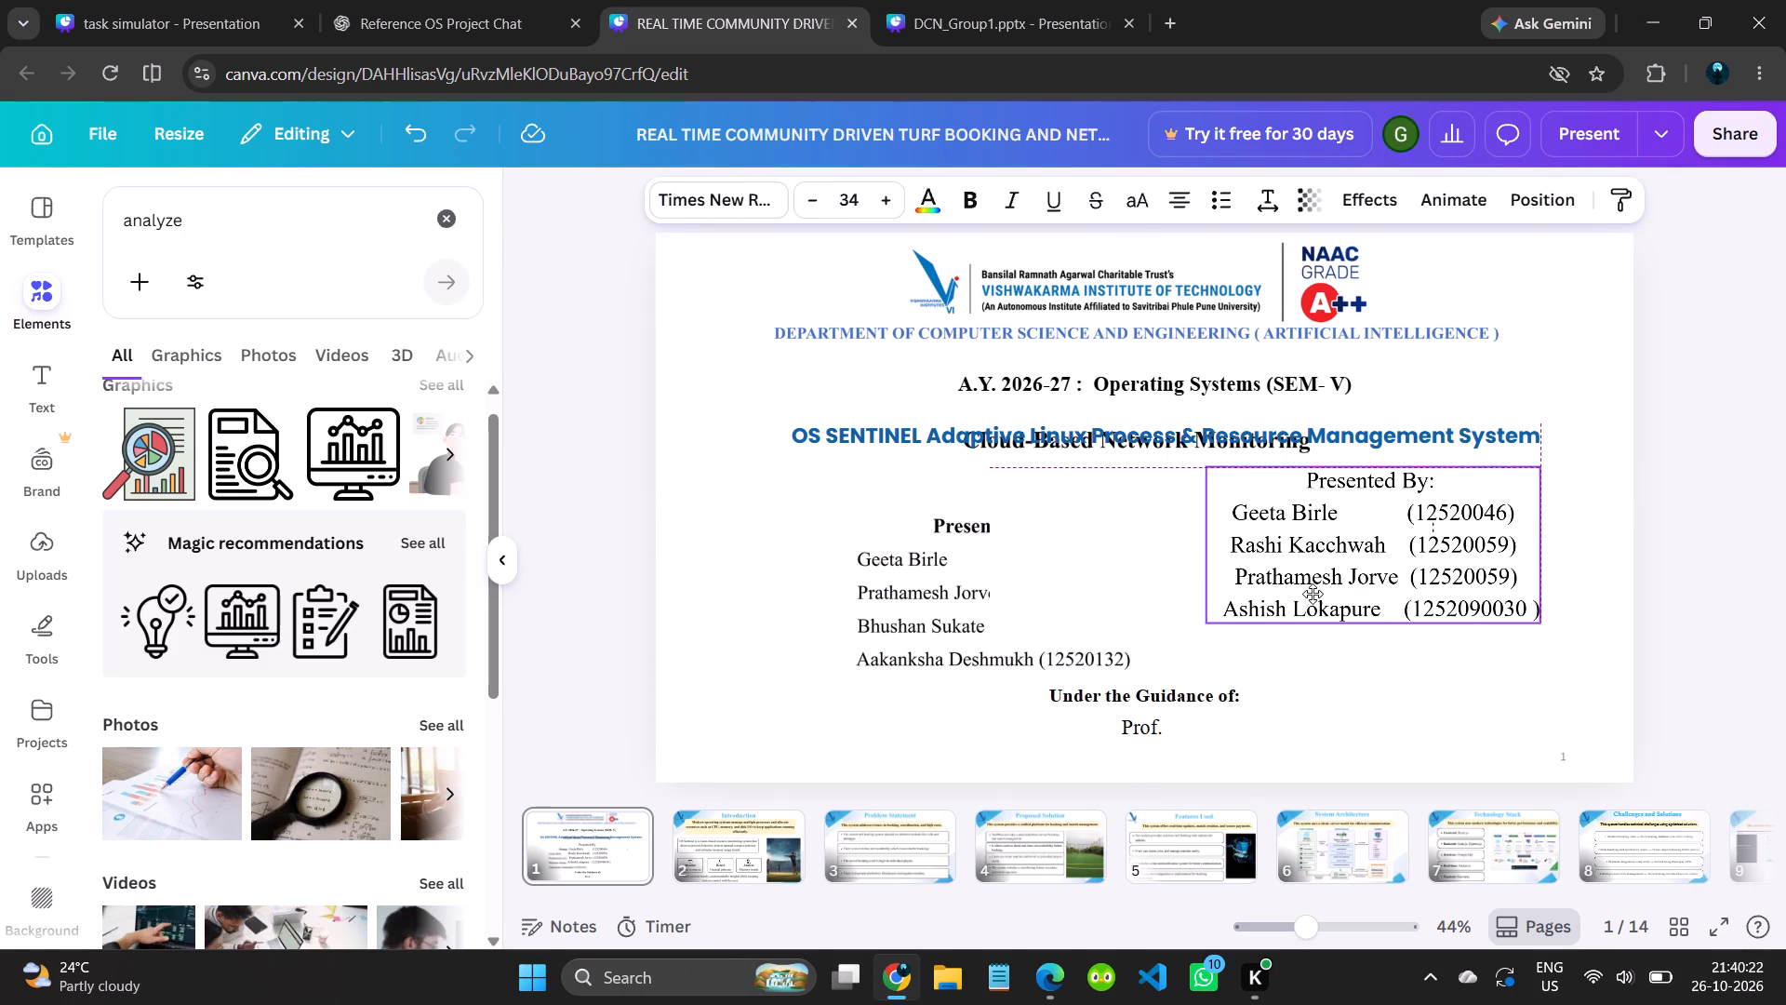
pyautogui.moveTo(1313, 594); pyautogui.dragTo(1313, 592)
# Move the white cover rectangle slightly down, over the lower part of the old presenter list.
pyautogui.click(957, 573)
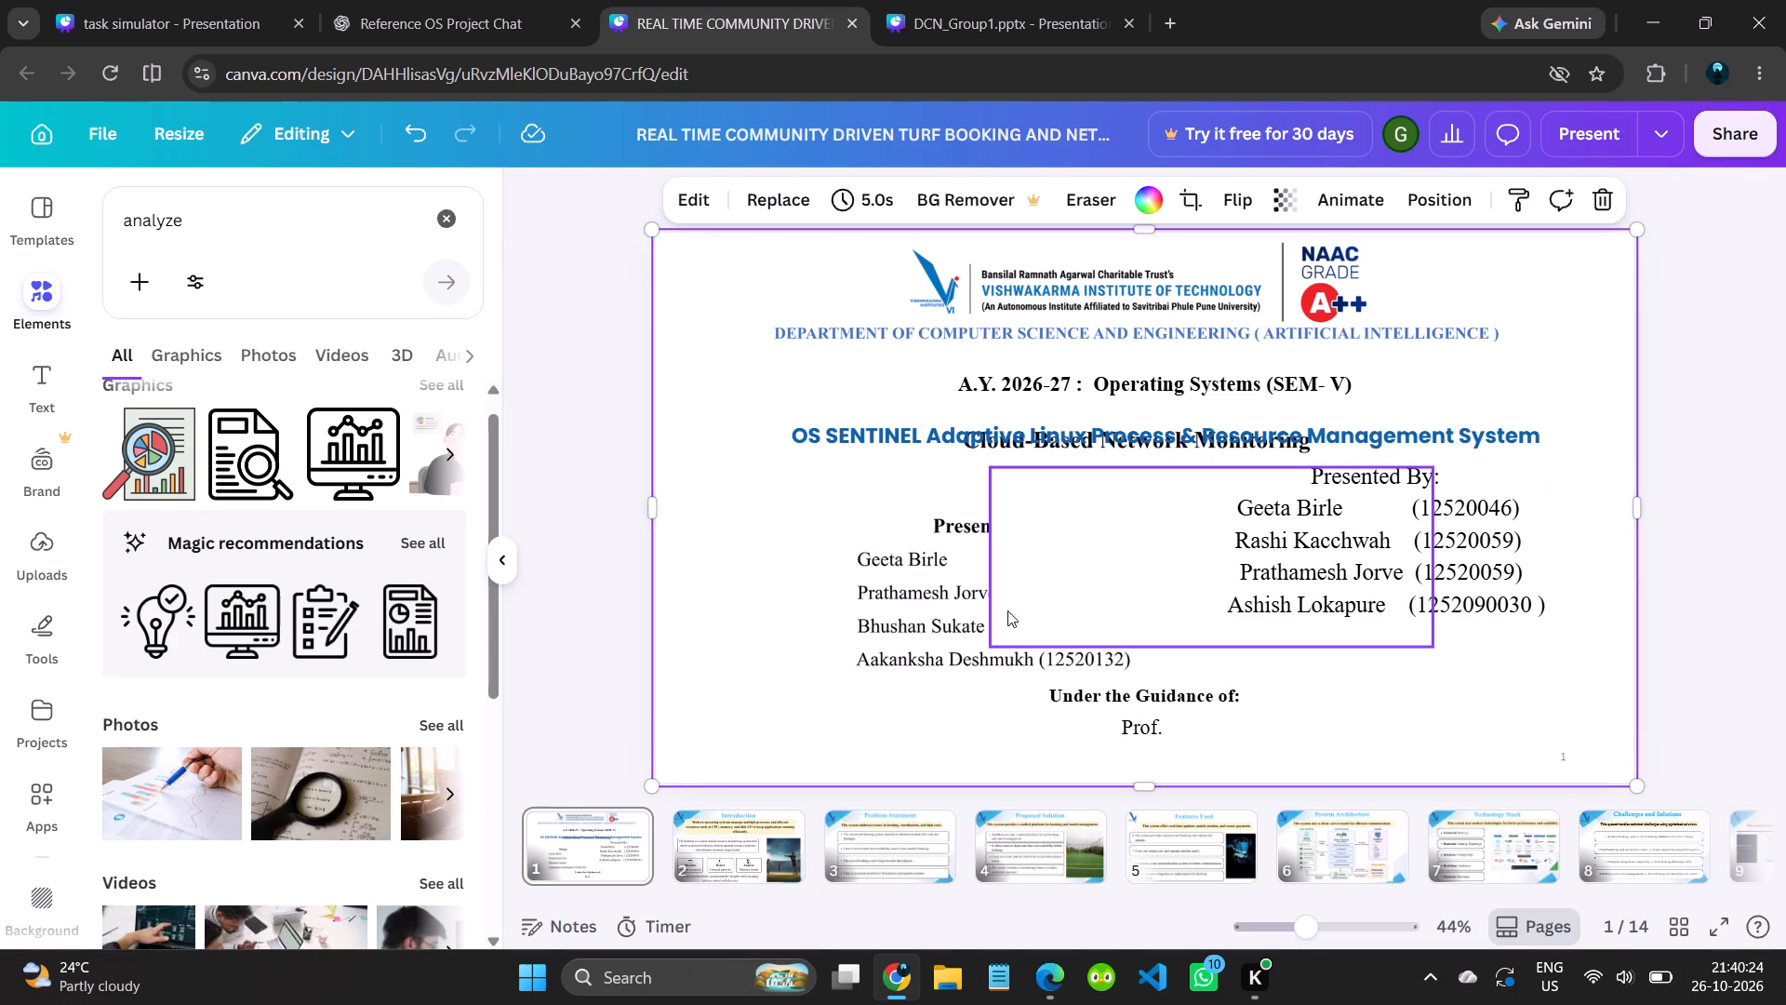
pyautogui.click(938, 607)
pyautogui.moveTo(938, 607); pyautogui.dragTo(915, 613)
pyautogui.moveTo(1053, 527); pyautogui.dragTo(1002, 589)
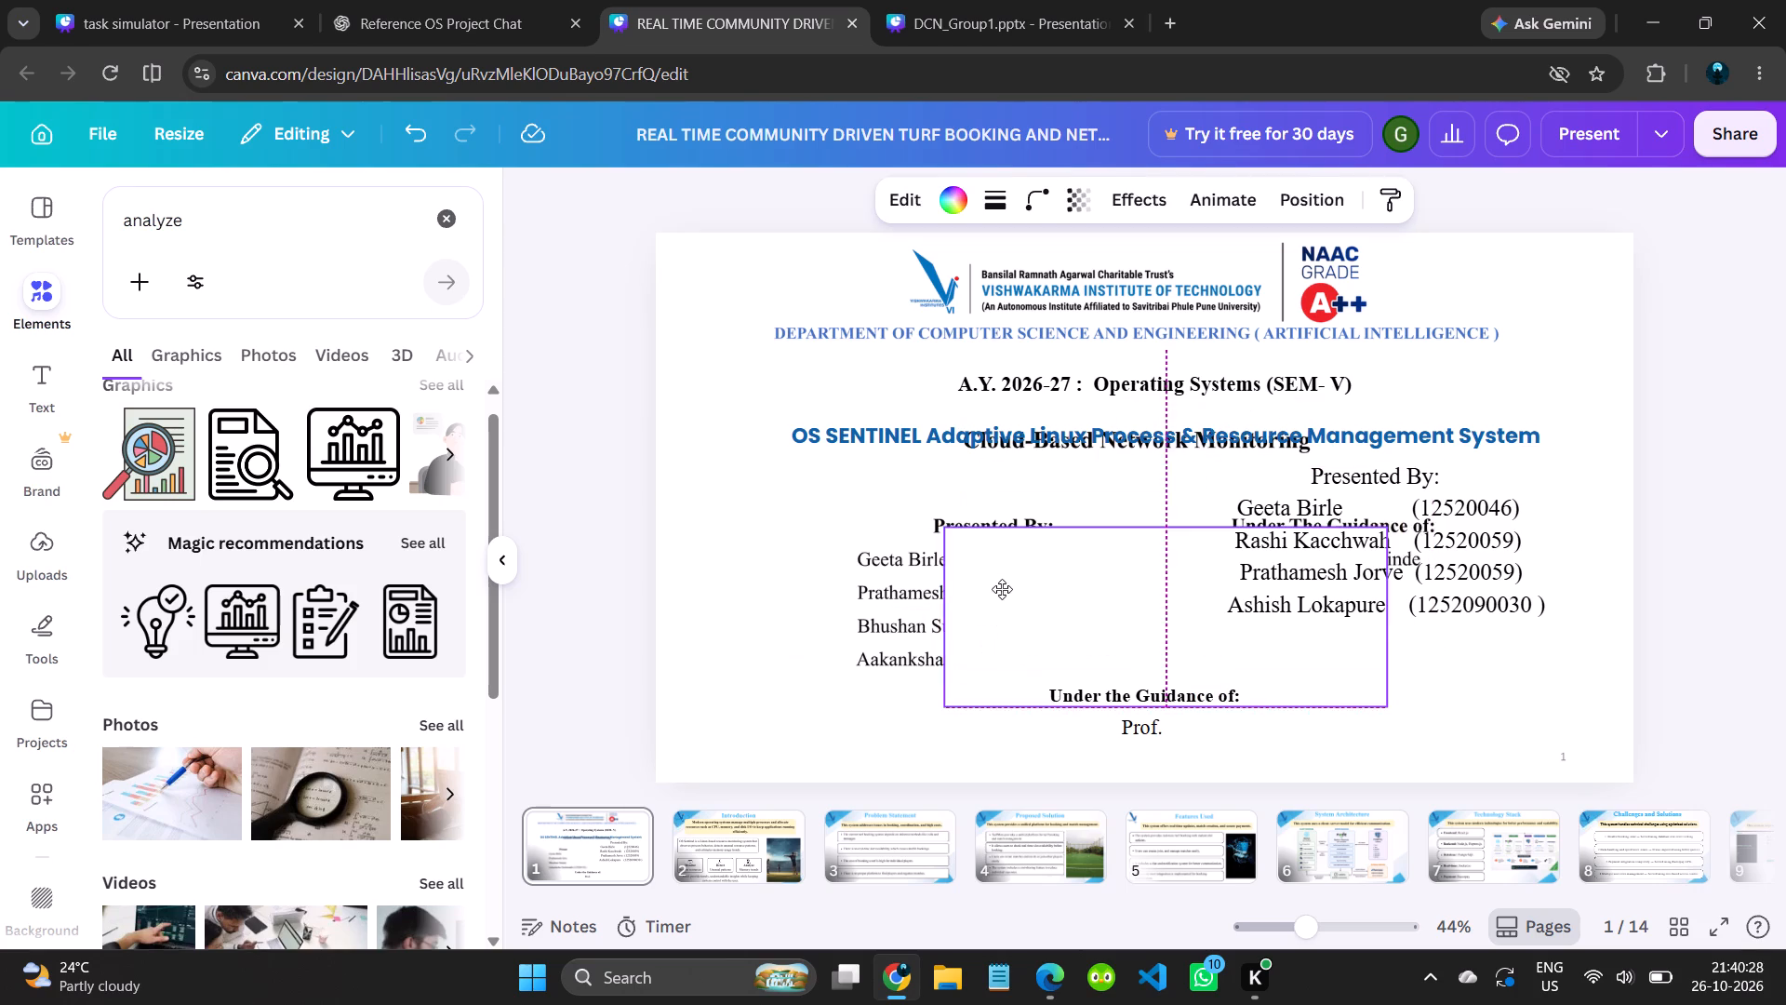
pyautogui.moveTo(1002, 589); pyautogui.dragTo(1049, 573)
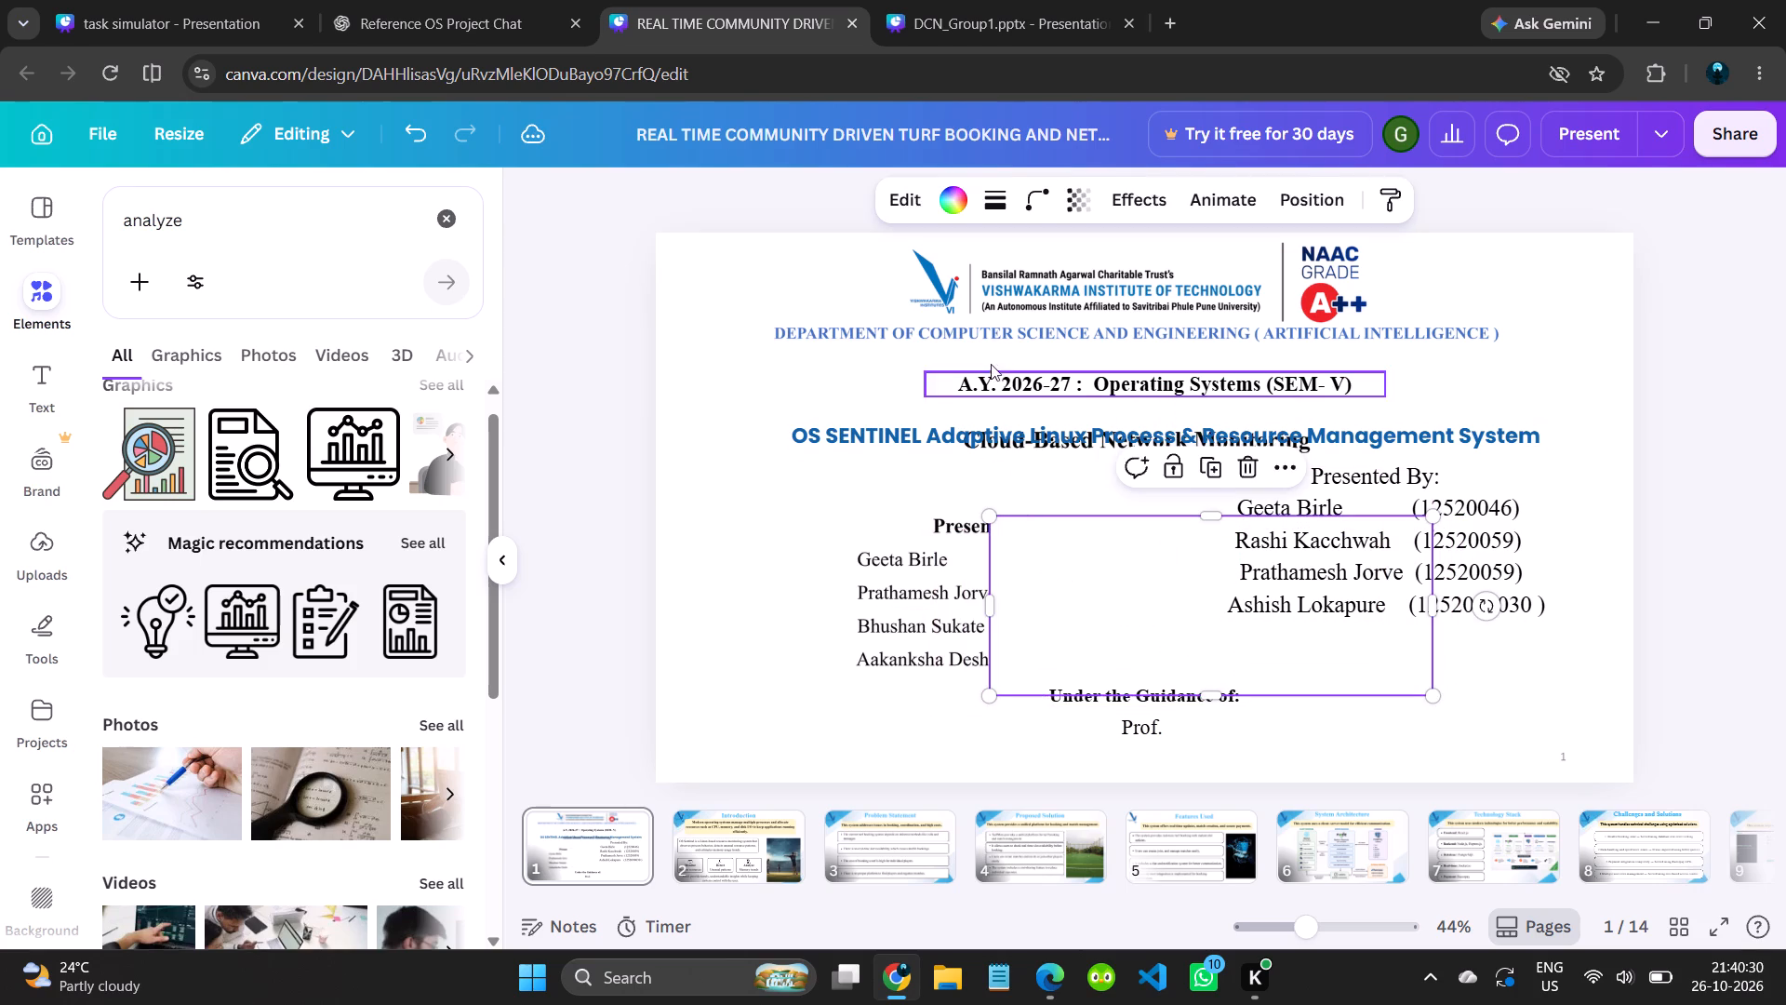
# Move the OS SENTINEL title slightly up, just beneath the "A.Y. 2026-27" line.
pyautogui.click(892, 447)
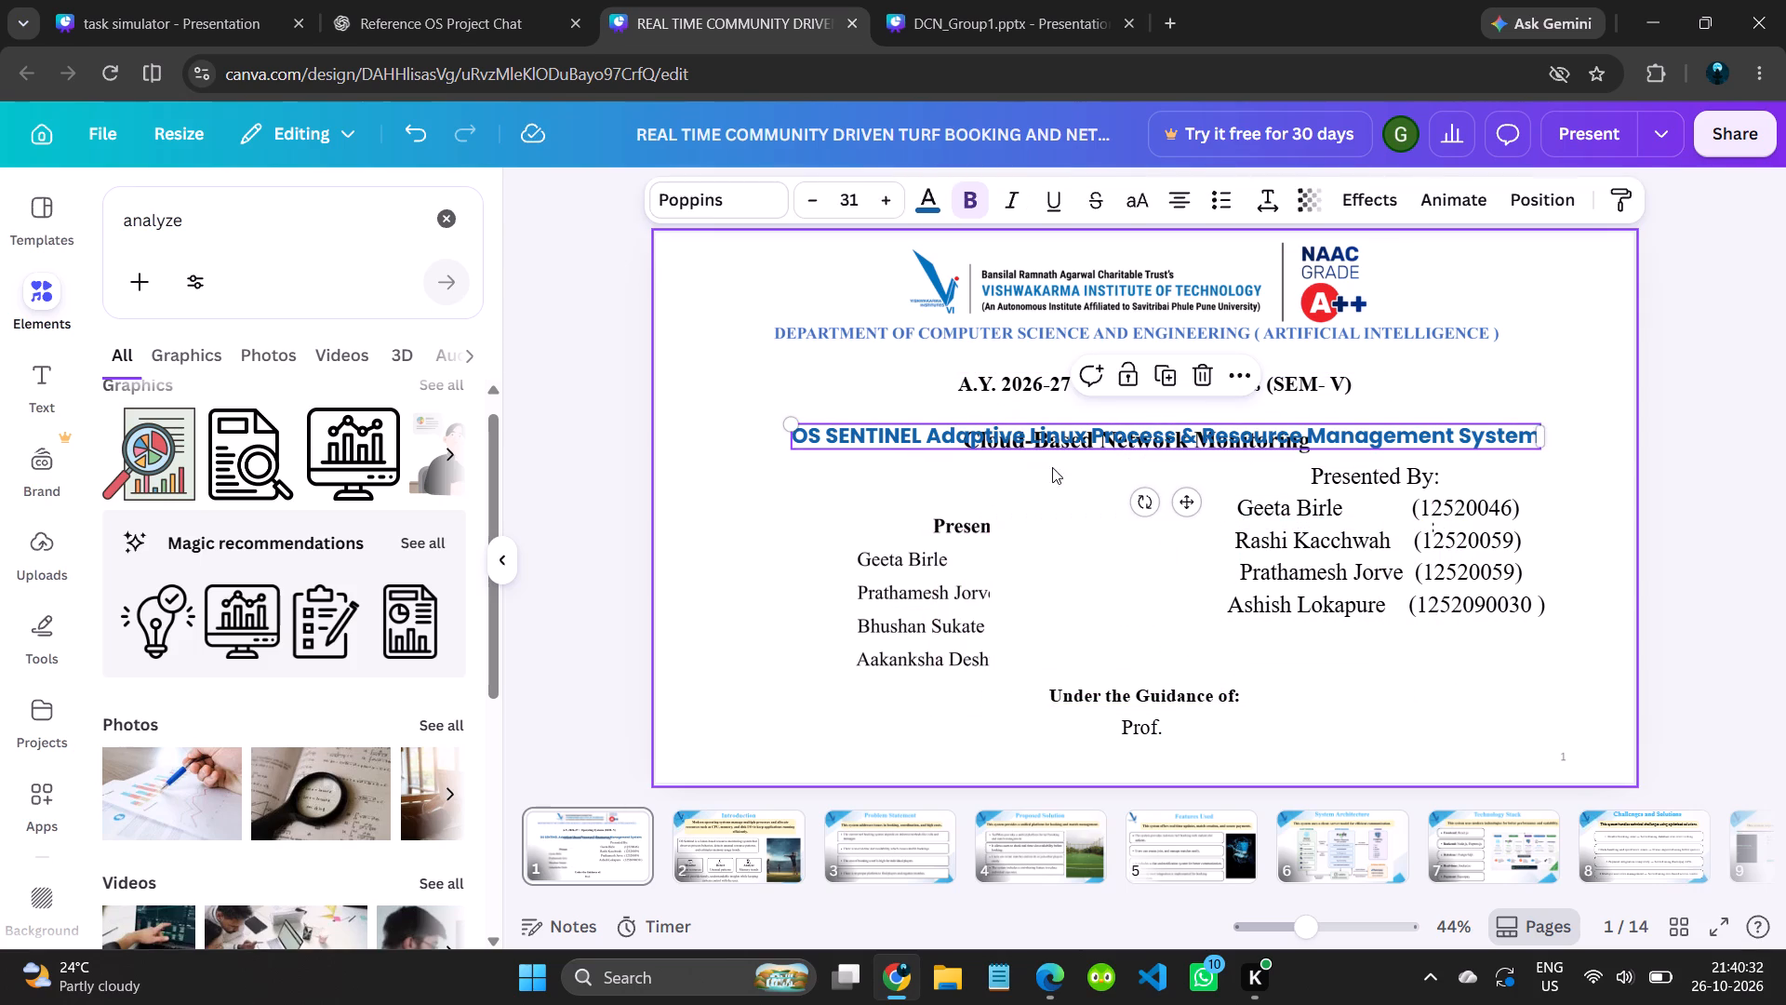
pyautogui.click(1040, 500)
pyautogui.click(1040, 452)
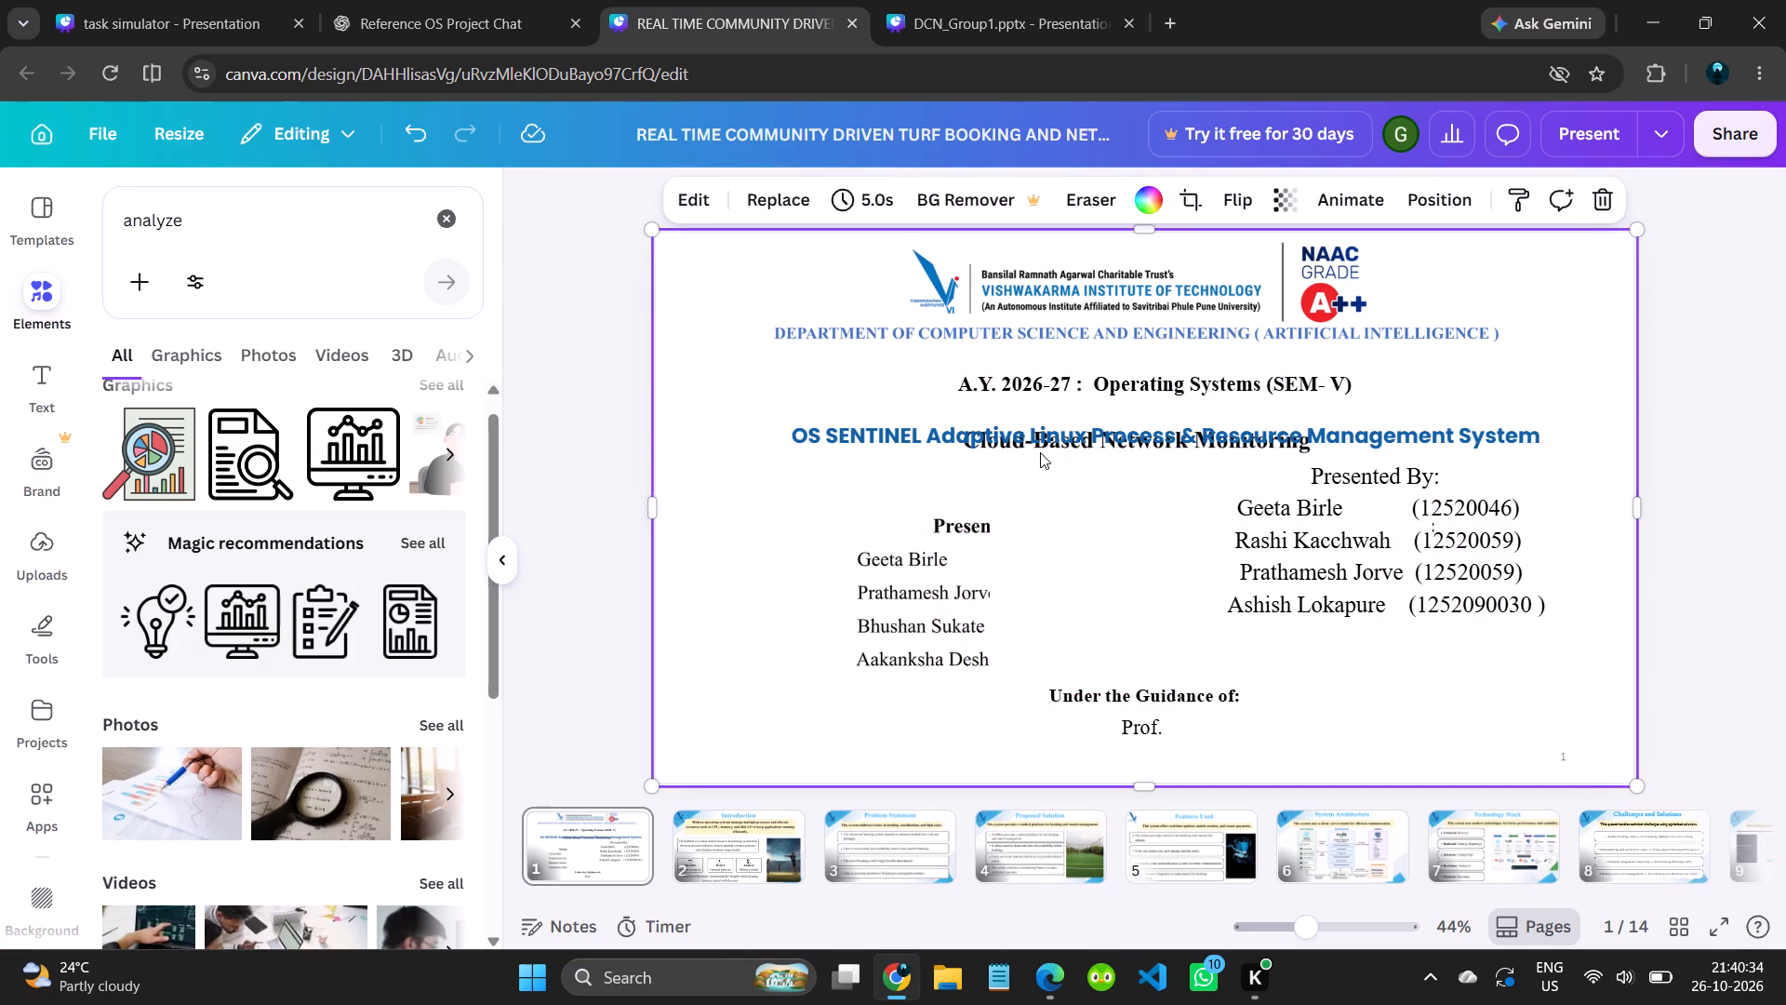
pyautogui.click(919, 421)
pyautogui.moveTo(916, 429); pyautogui.dragTo(913, 413)
# Delete the title slide's background image containing the old "Cloud-Based Network Monitoring" cover.
pyautogui.tripleClick(1033, 439)
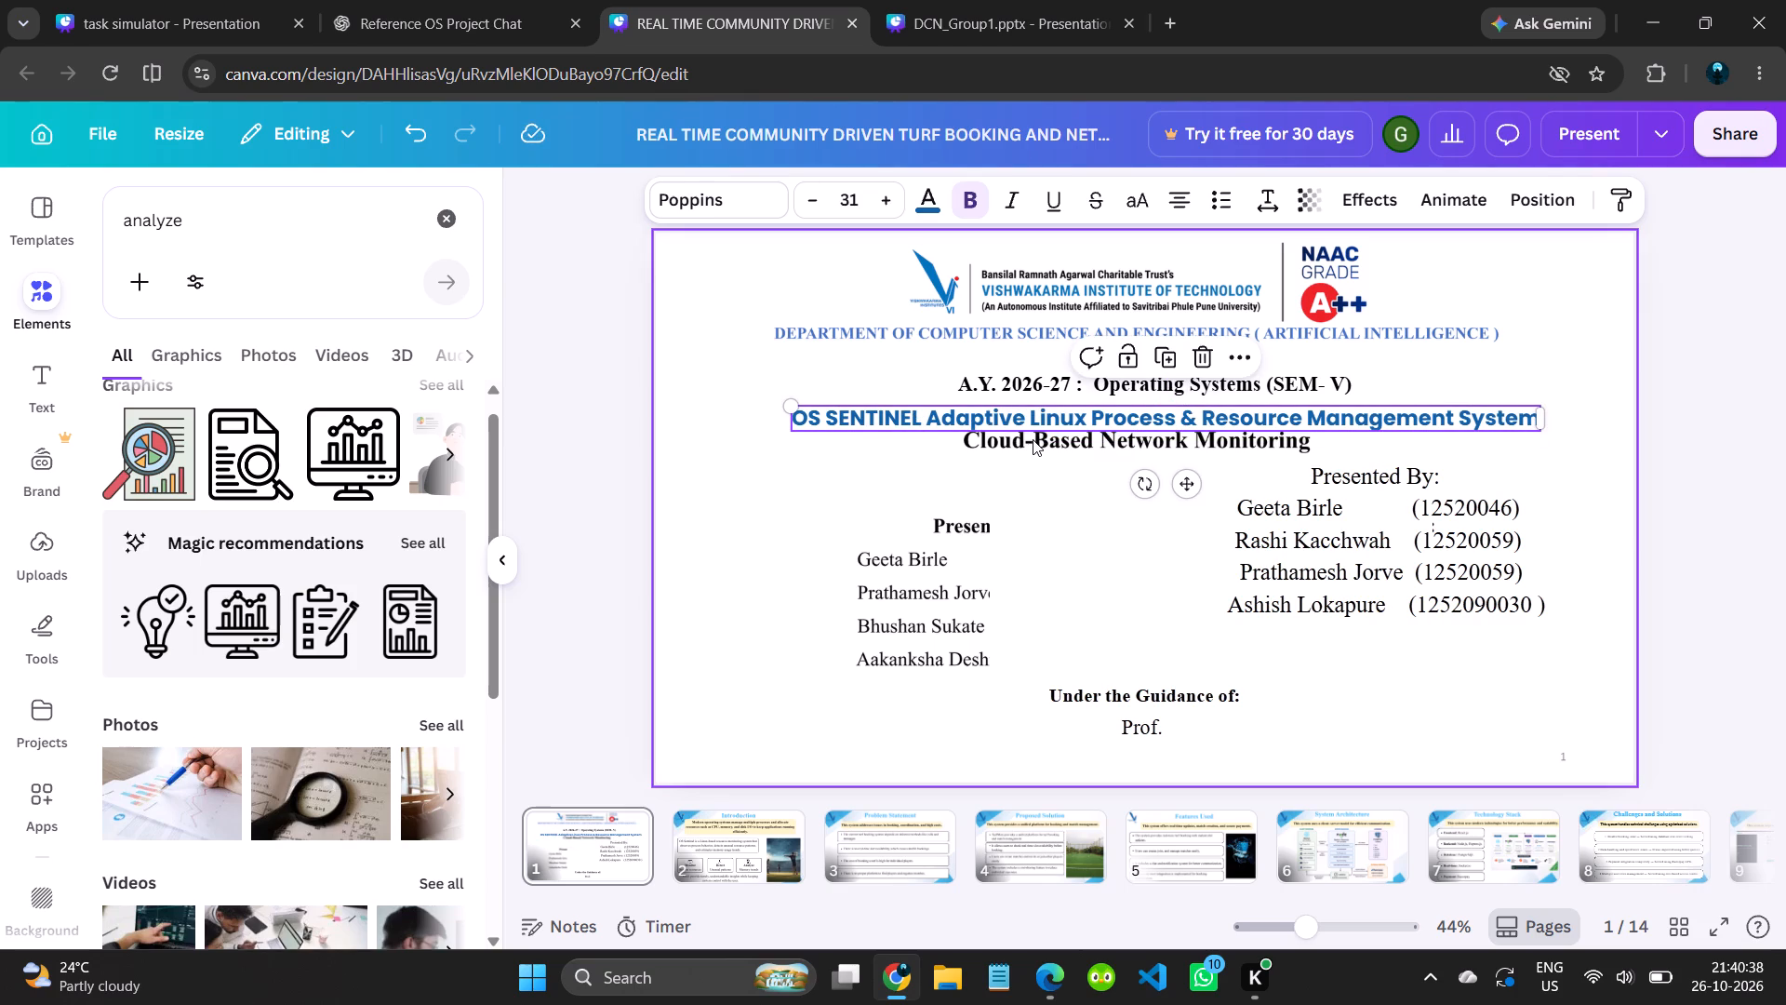
pyautogui.click(1033, 439)
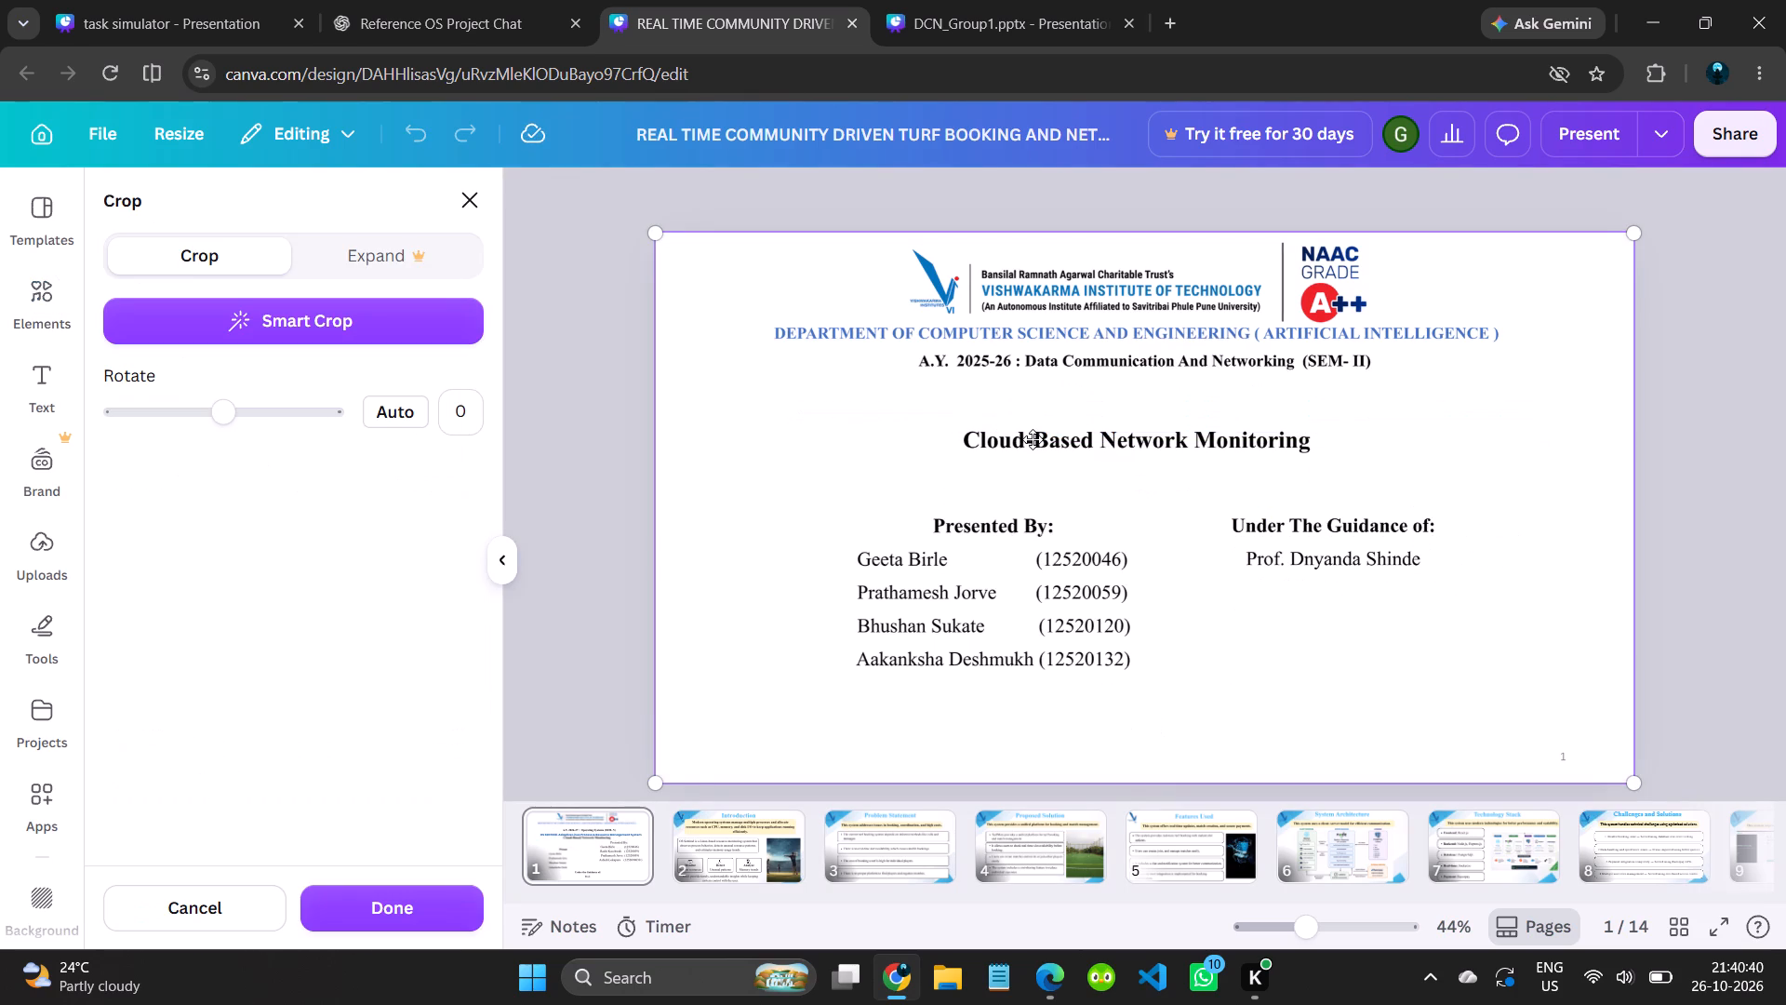
pyautogui.click(1033, 439)
pyautogui.press('BackSpace')
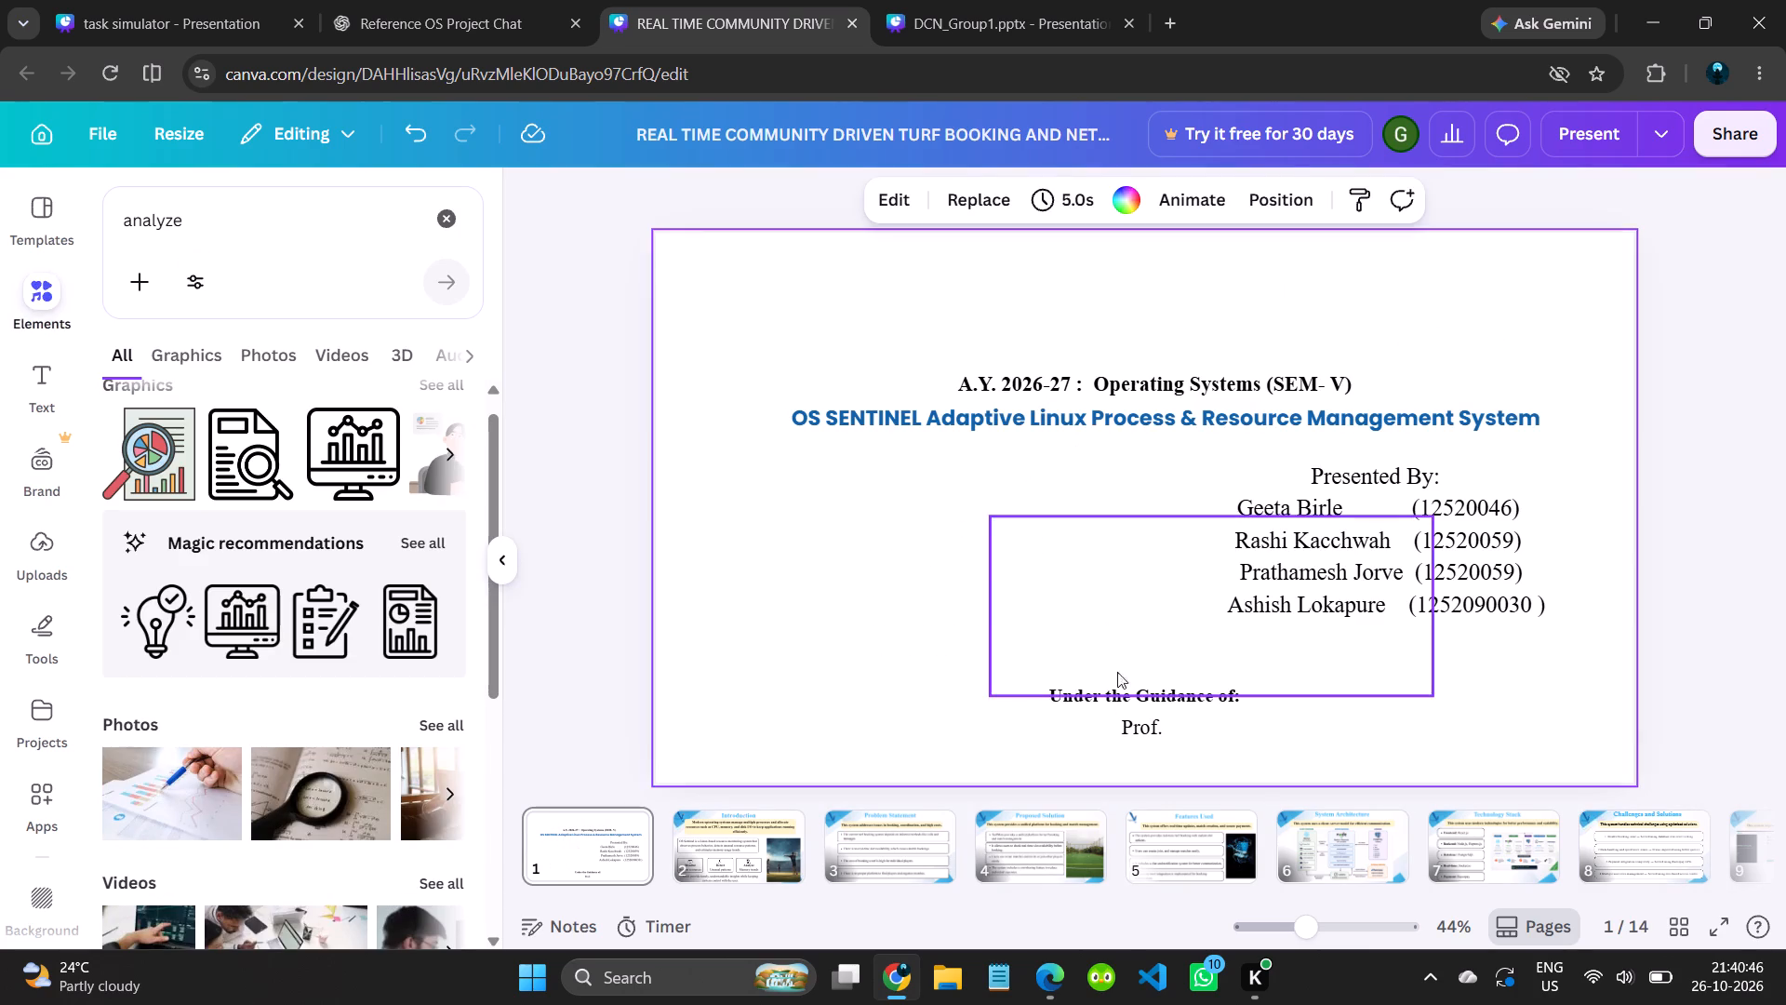
# Copy the Vishwakarma Institute of Technology and NAAC logo header from the DCN_Group1.pptx title slide and paste it onto the OS Sentinel title slide.
pyautogui.click(937, 0)
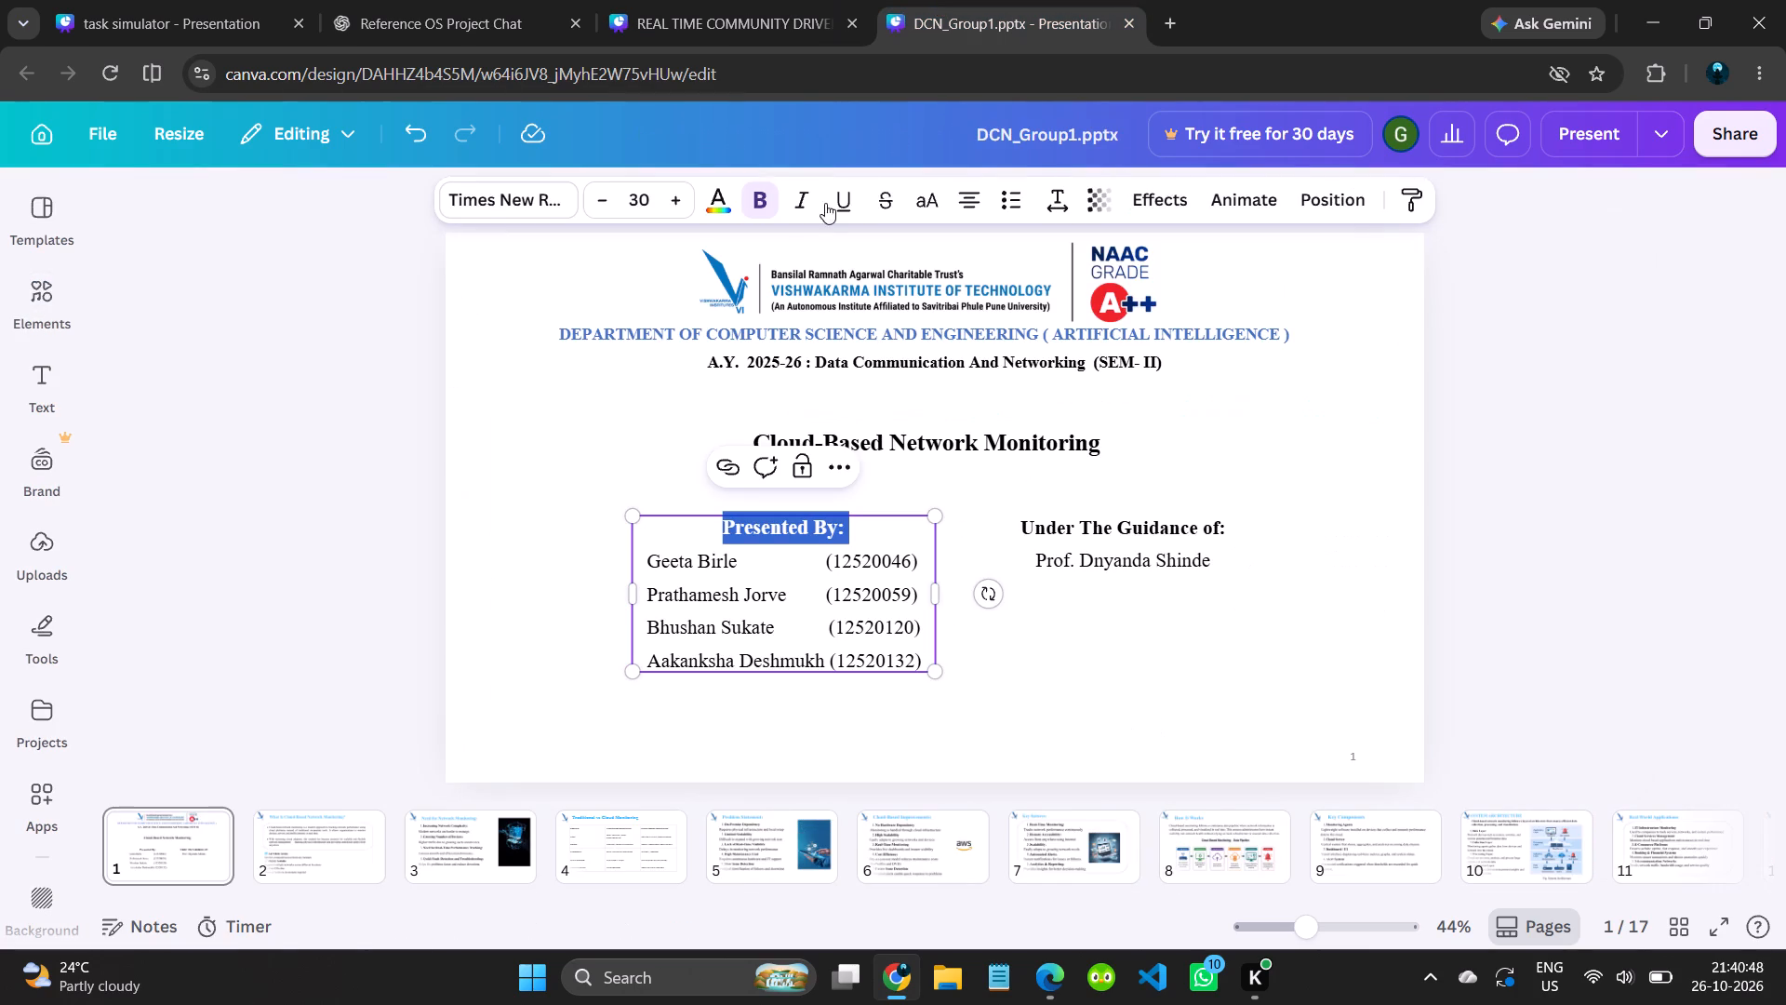
pyautogui.doubleClick(650, 309)
pyautogui.click(853, 286)
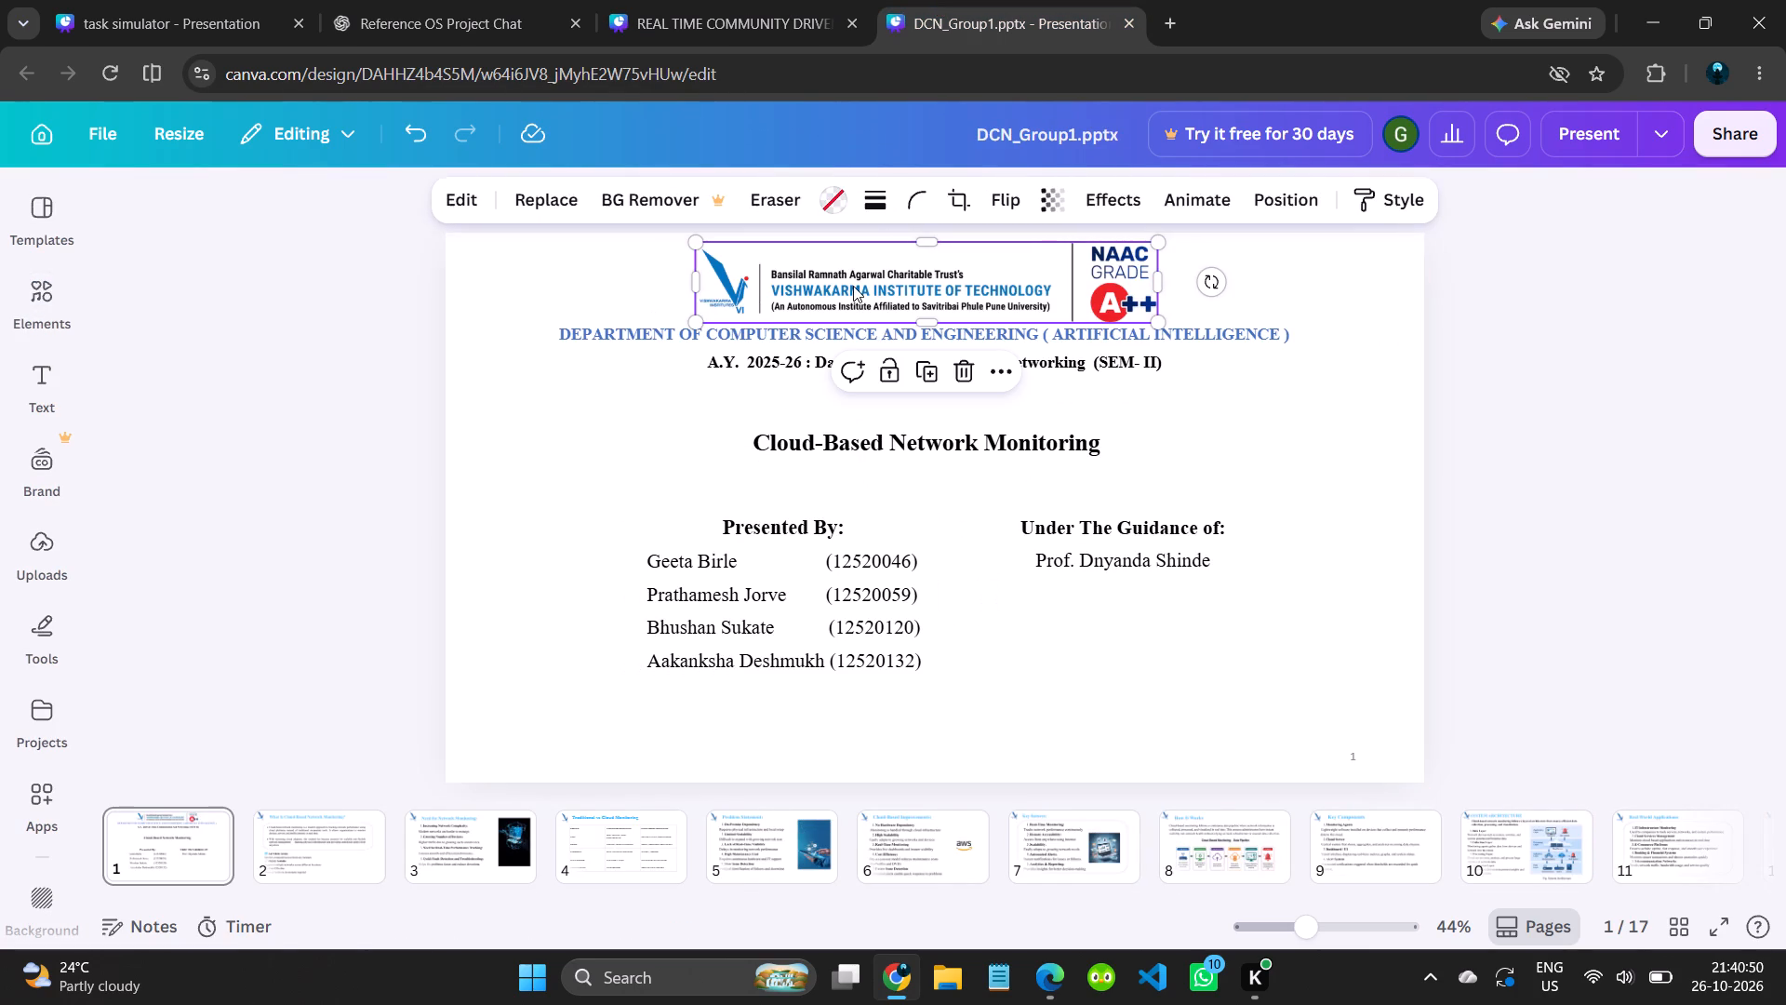
pyautogui.hotkey('ctrl', 'c')
pyautogui.hotkey('ctrl', 'c')
pyautogui.click(726, 0)
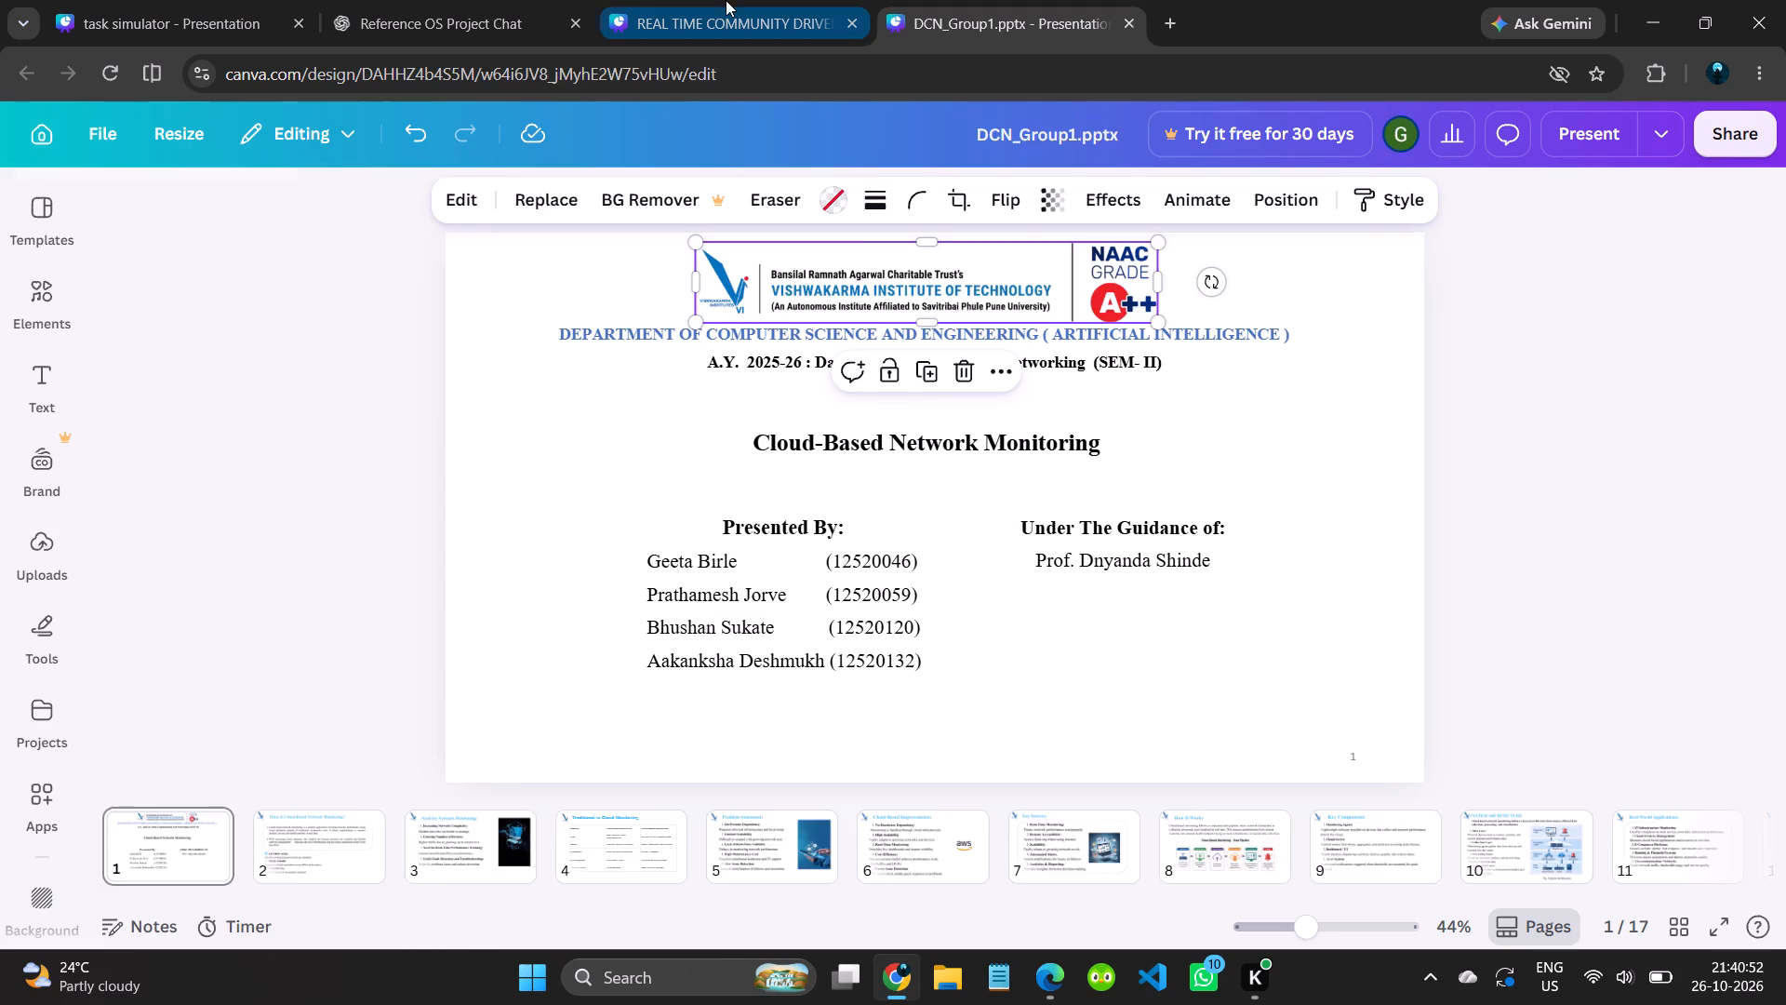
pyautogui.hotkey('ctrl', 'v')
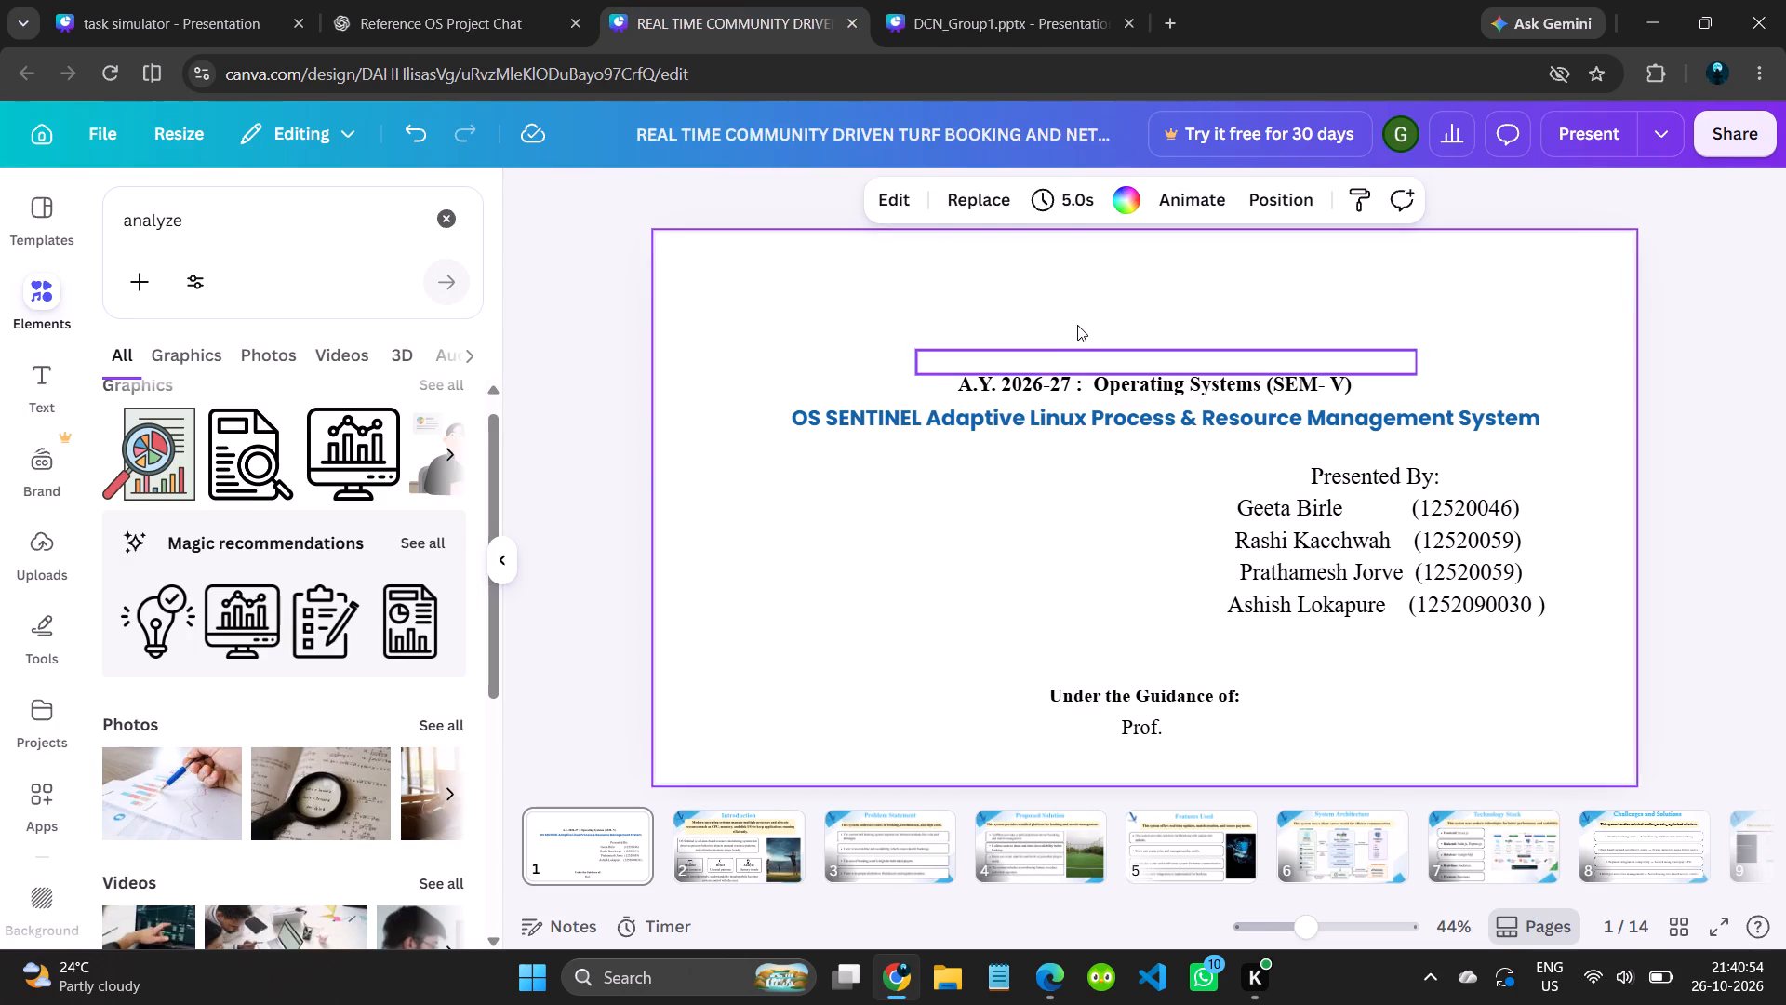
# Copy the "DEPARTMENT OF COMPUTER SCIENCE AND ENGINEERING ( ARTIFICIAL INTELLIGENCE )" line from the DCN_Group1.pptx title slide and paste it onto the OS Sentinel title slide.
pyautogui.click(1033, 332)
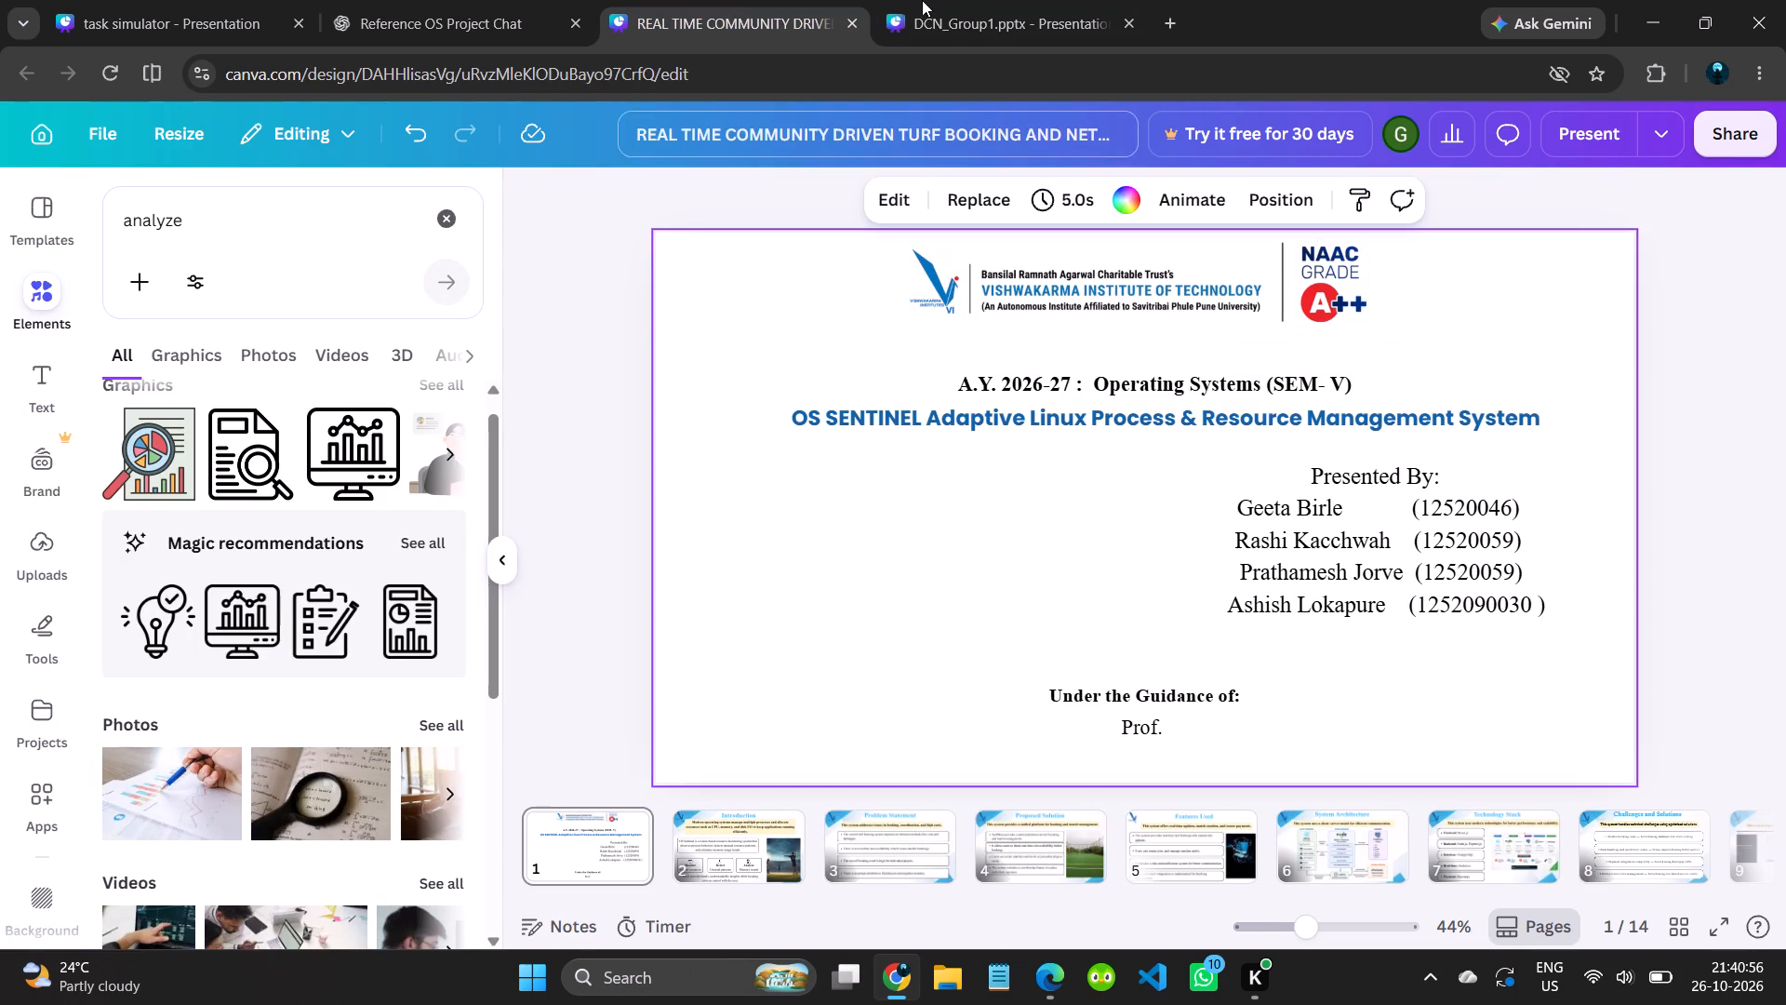
pyautogui.click(913, 0)
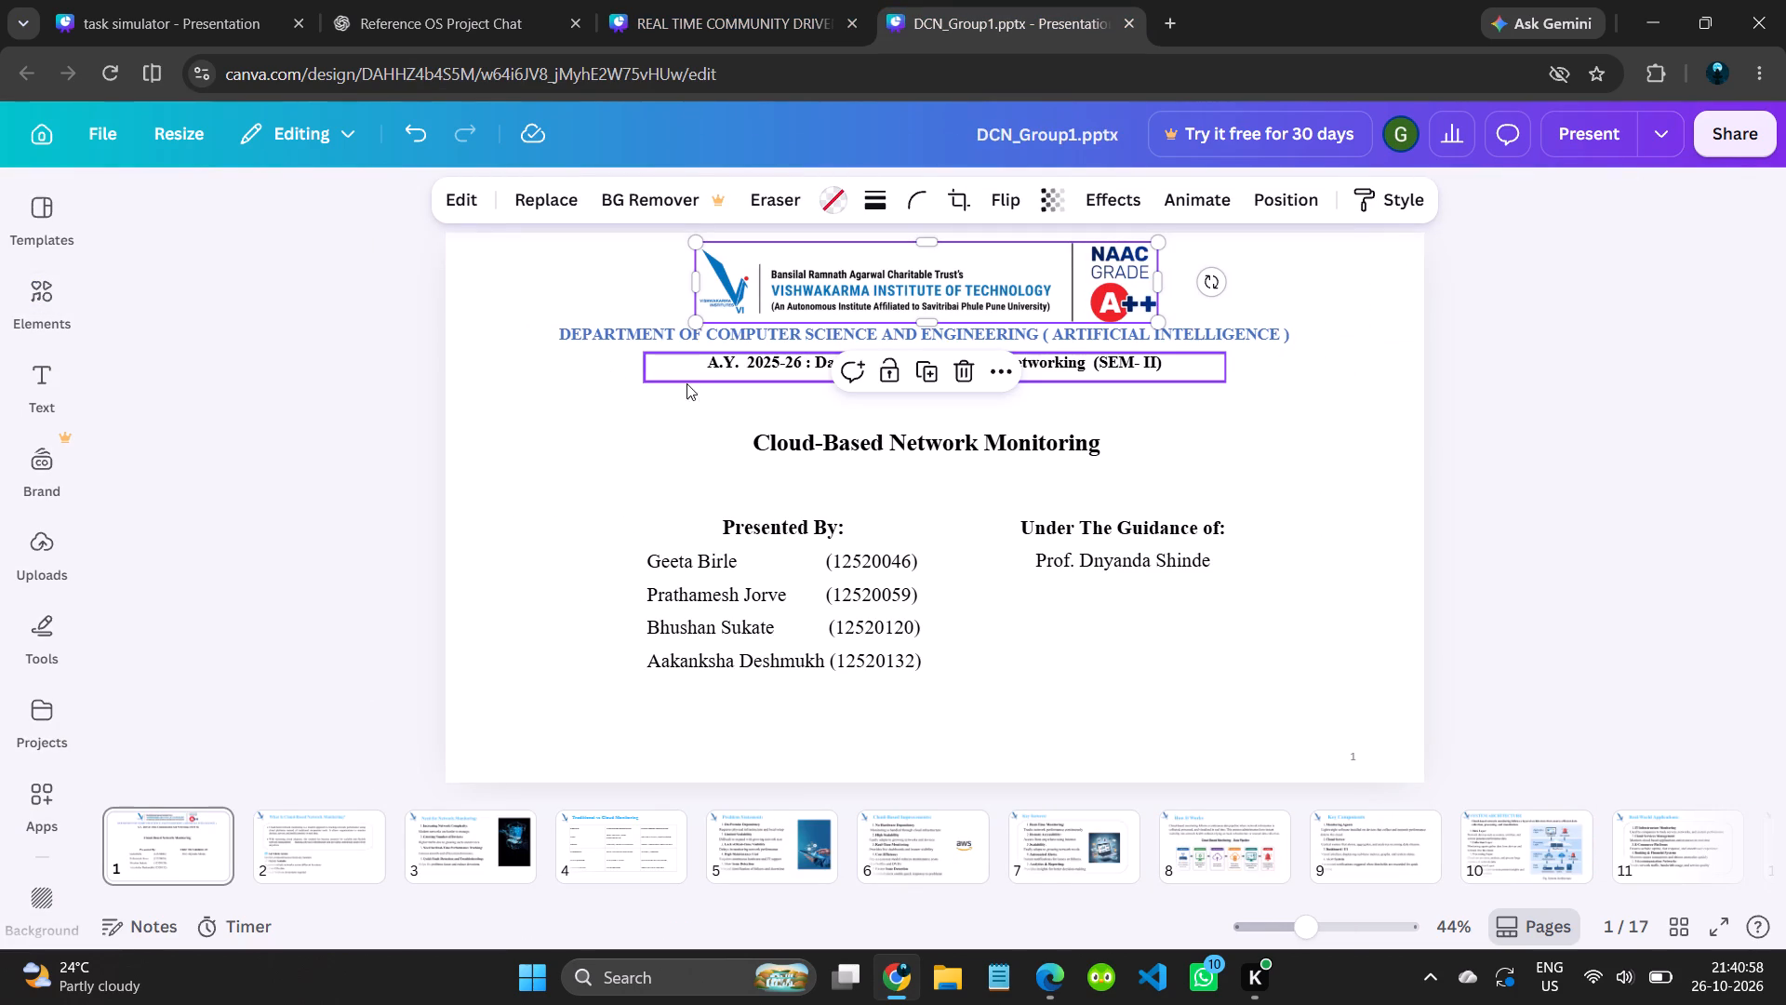
pyautogui.click(653, 320)
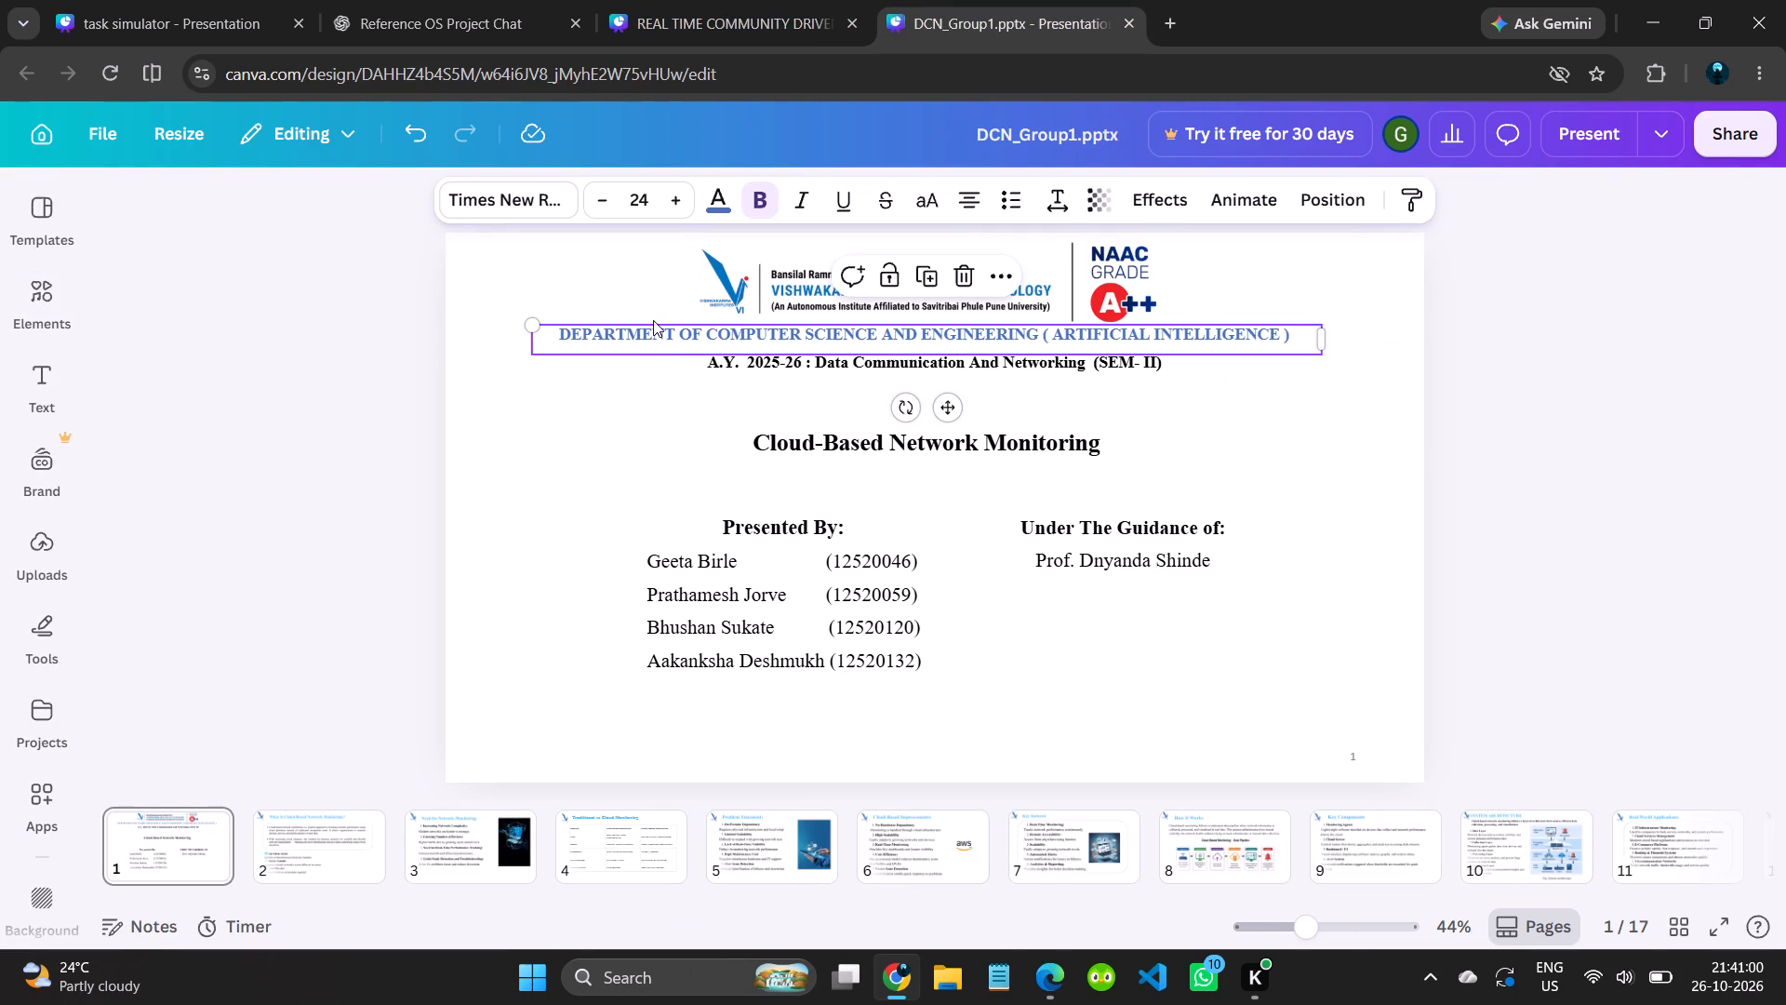
pyautogui.tripleClick(673, 331)
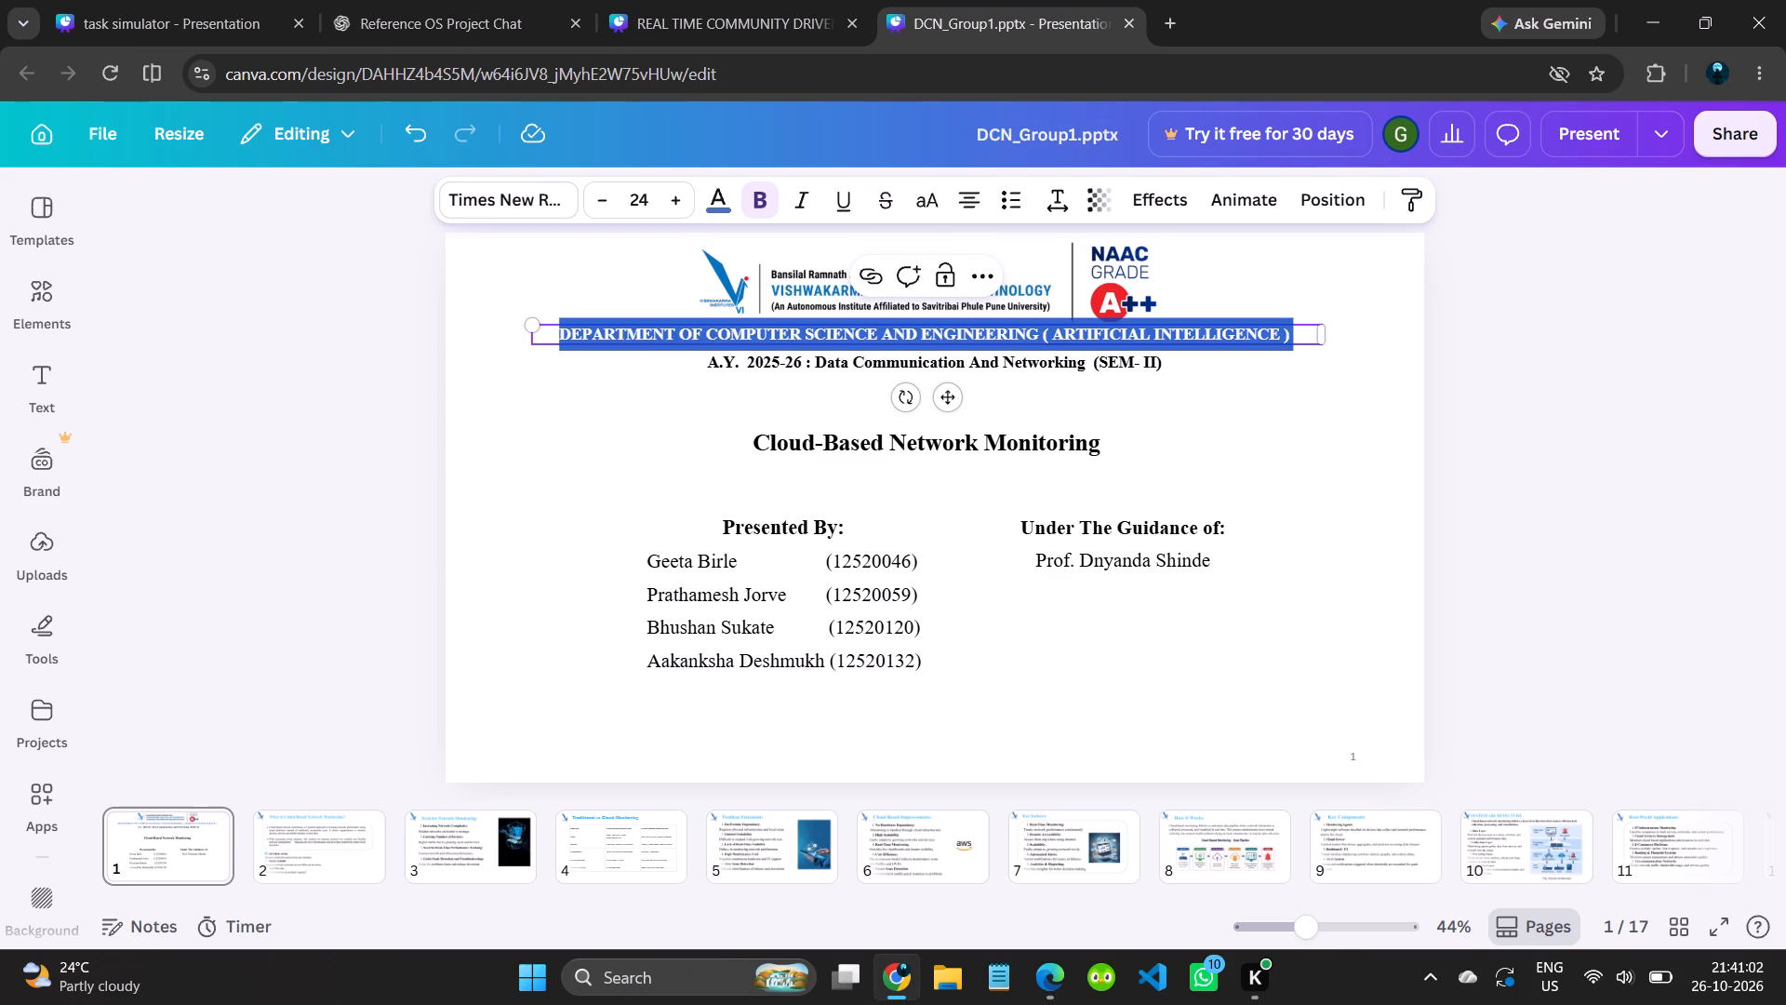
pyautogui.hotkey('ctrl', 'c')
pyautogui.hotkey('ctrl', 'c')
pyautogui.click(719, 20)
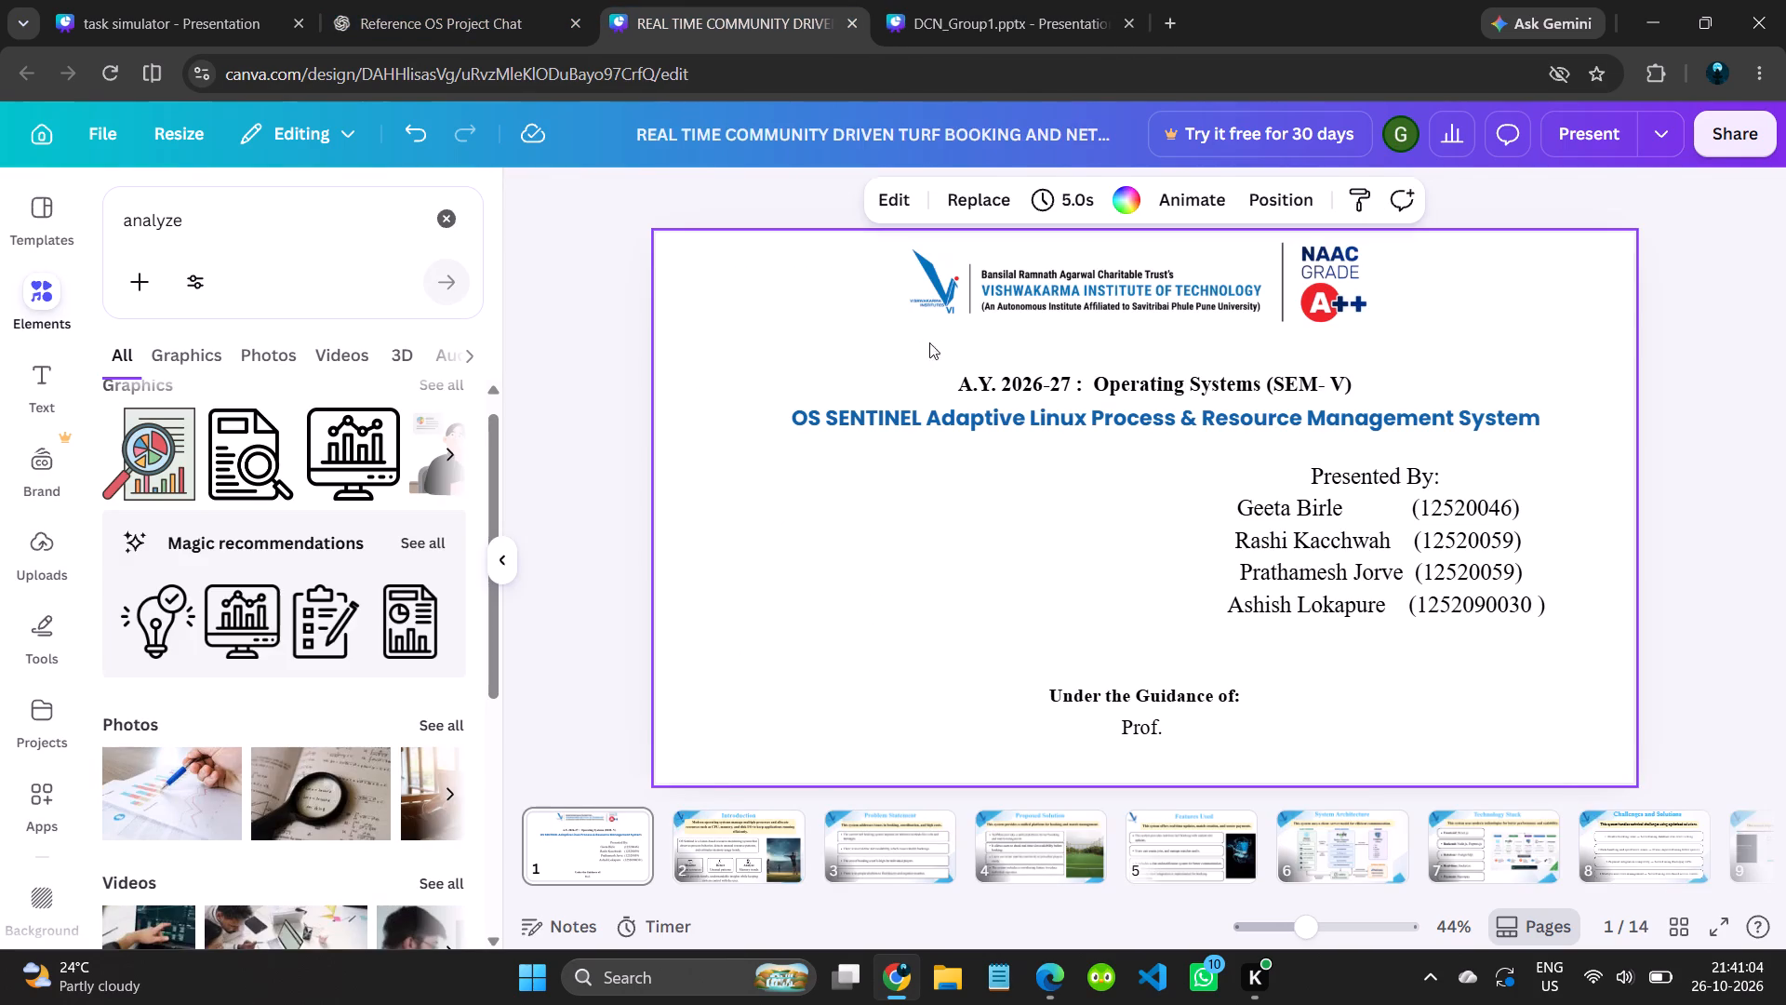
pyautogui.doubleClick(990, 335)
pyautogui.hotkey('ctrl', 'v')
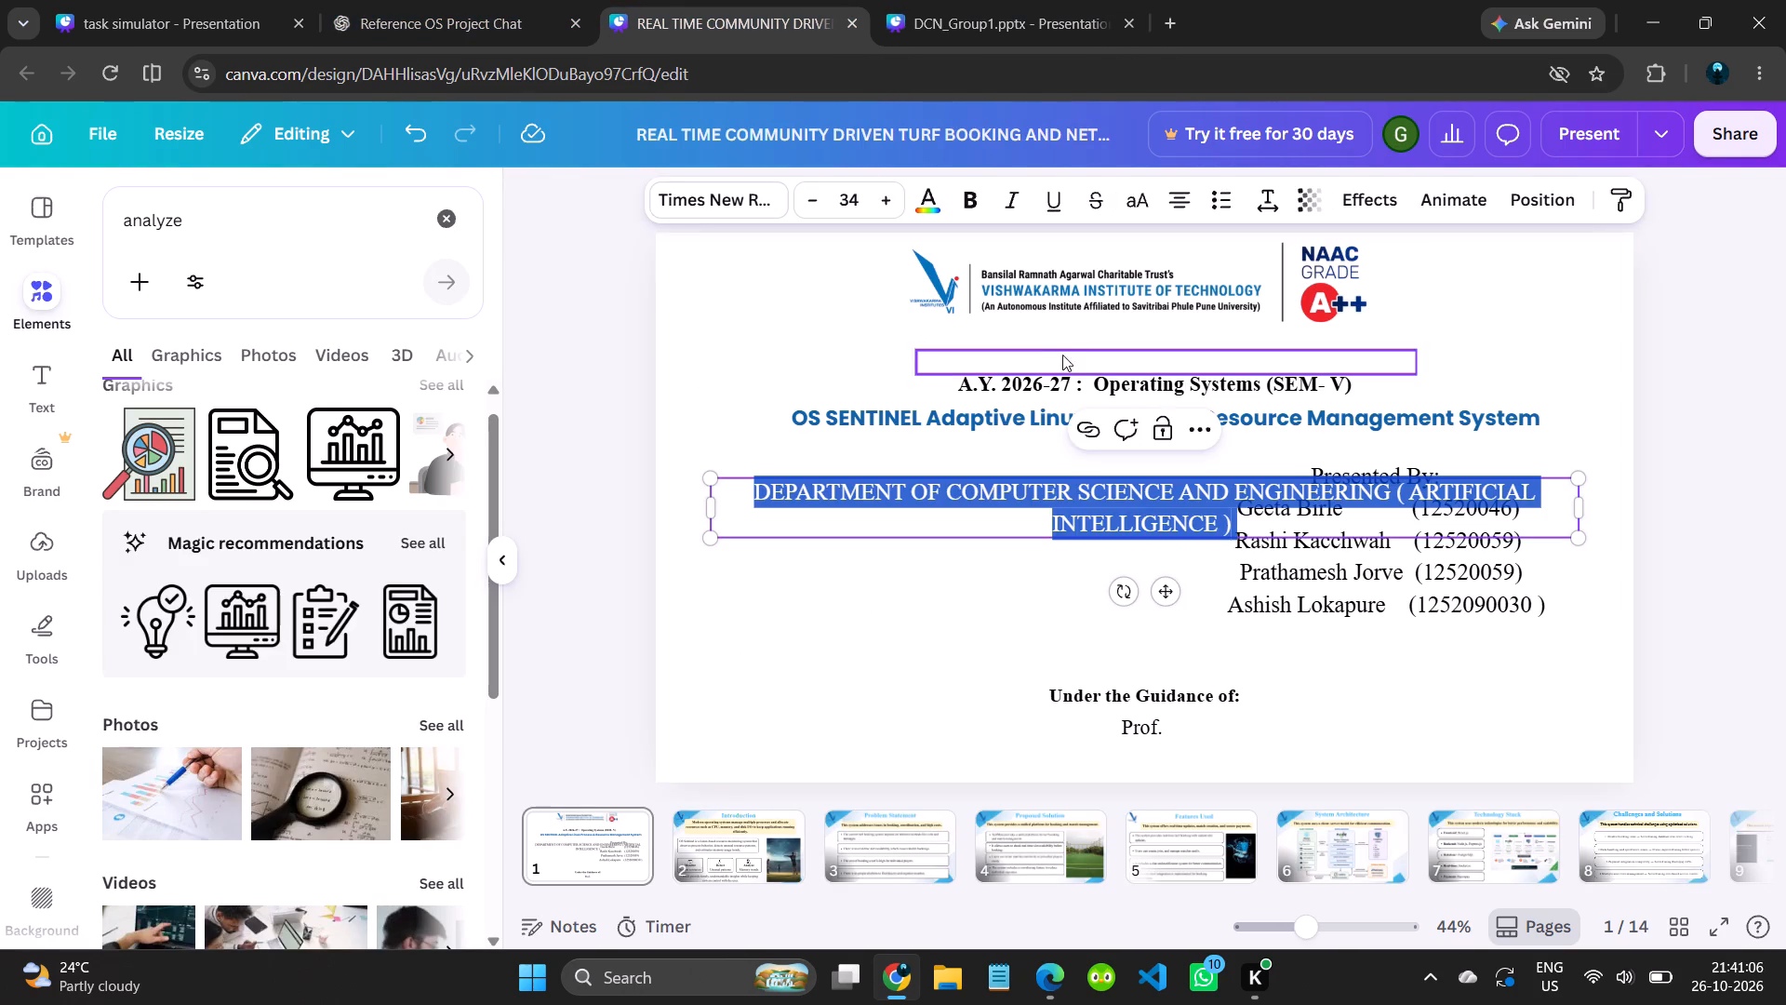
pyautogui.click(974, 533)
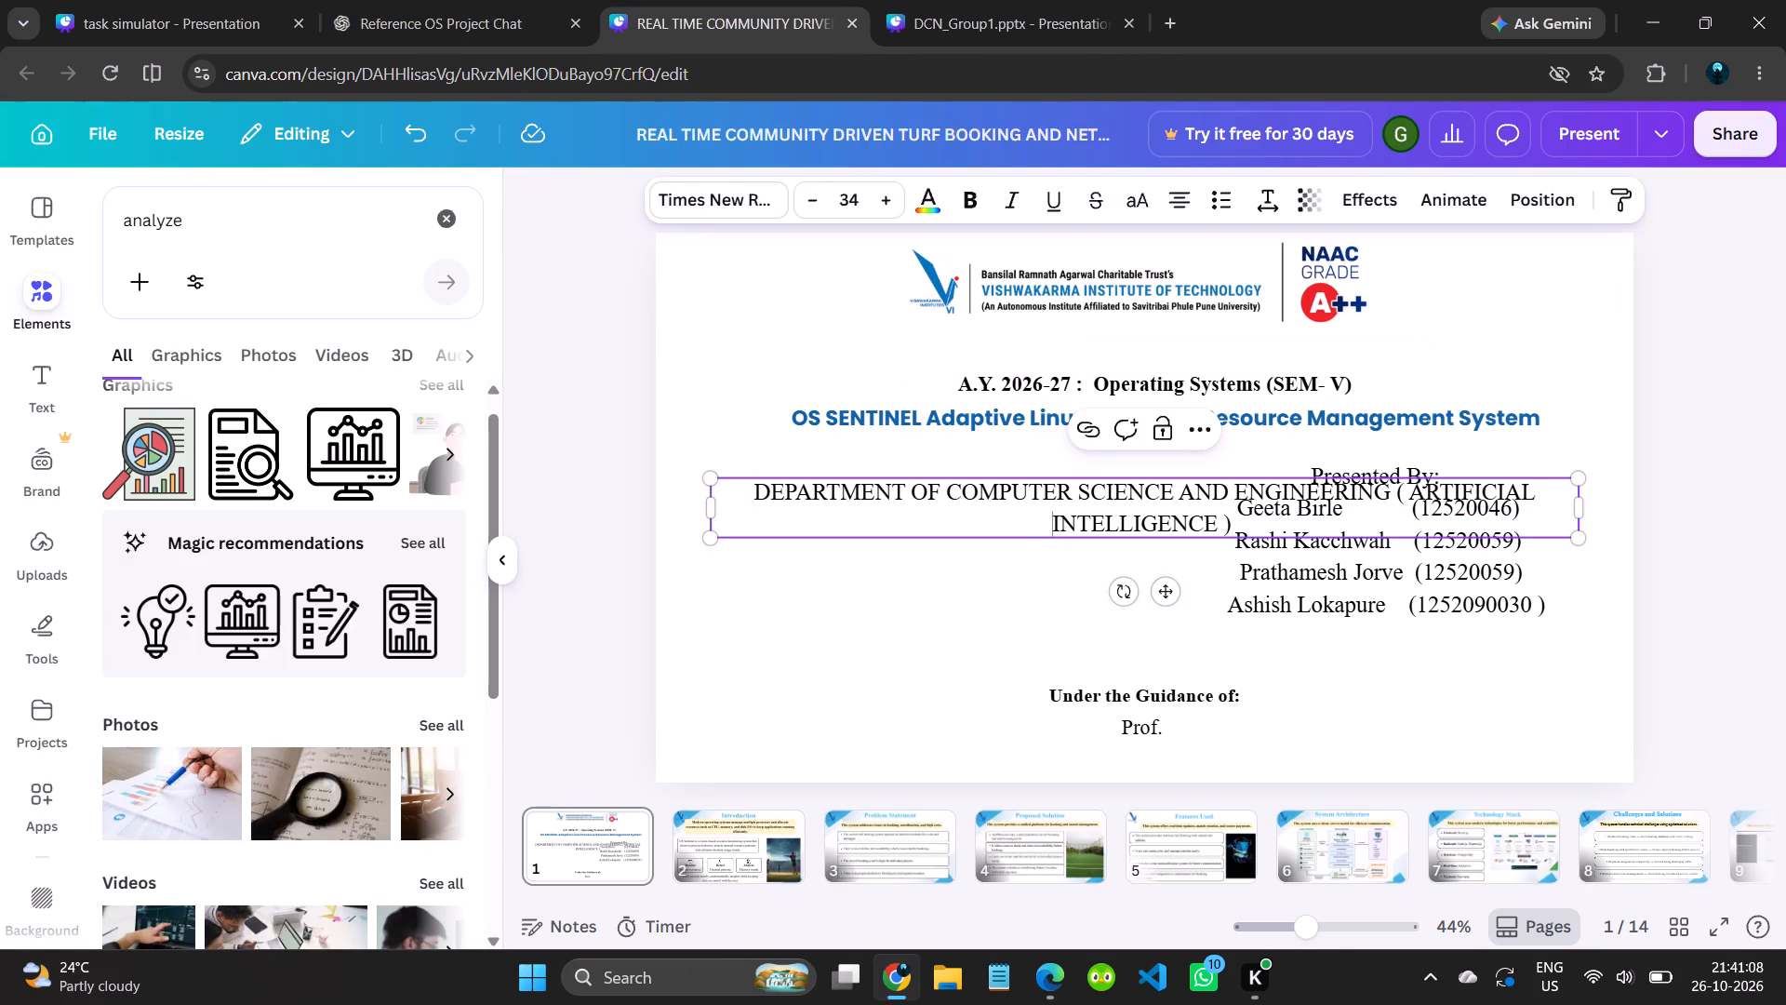
pyautogui.click(1009, 510)
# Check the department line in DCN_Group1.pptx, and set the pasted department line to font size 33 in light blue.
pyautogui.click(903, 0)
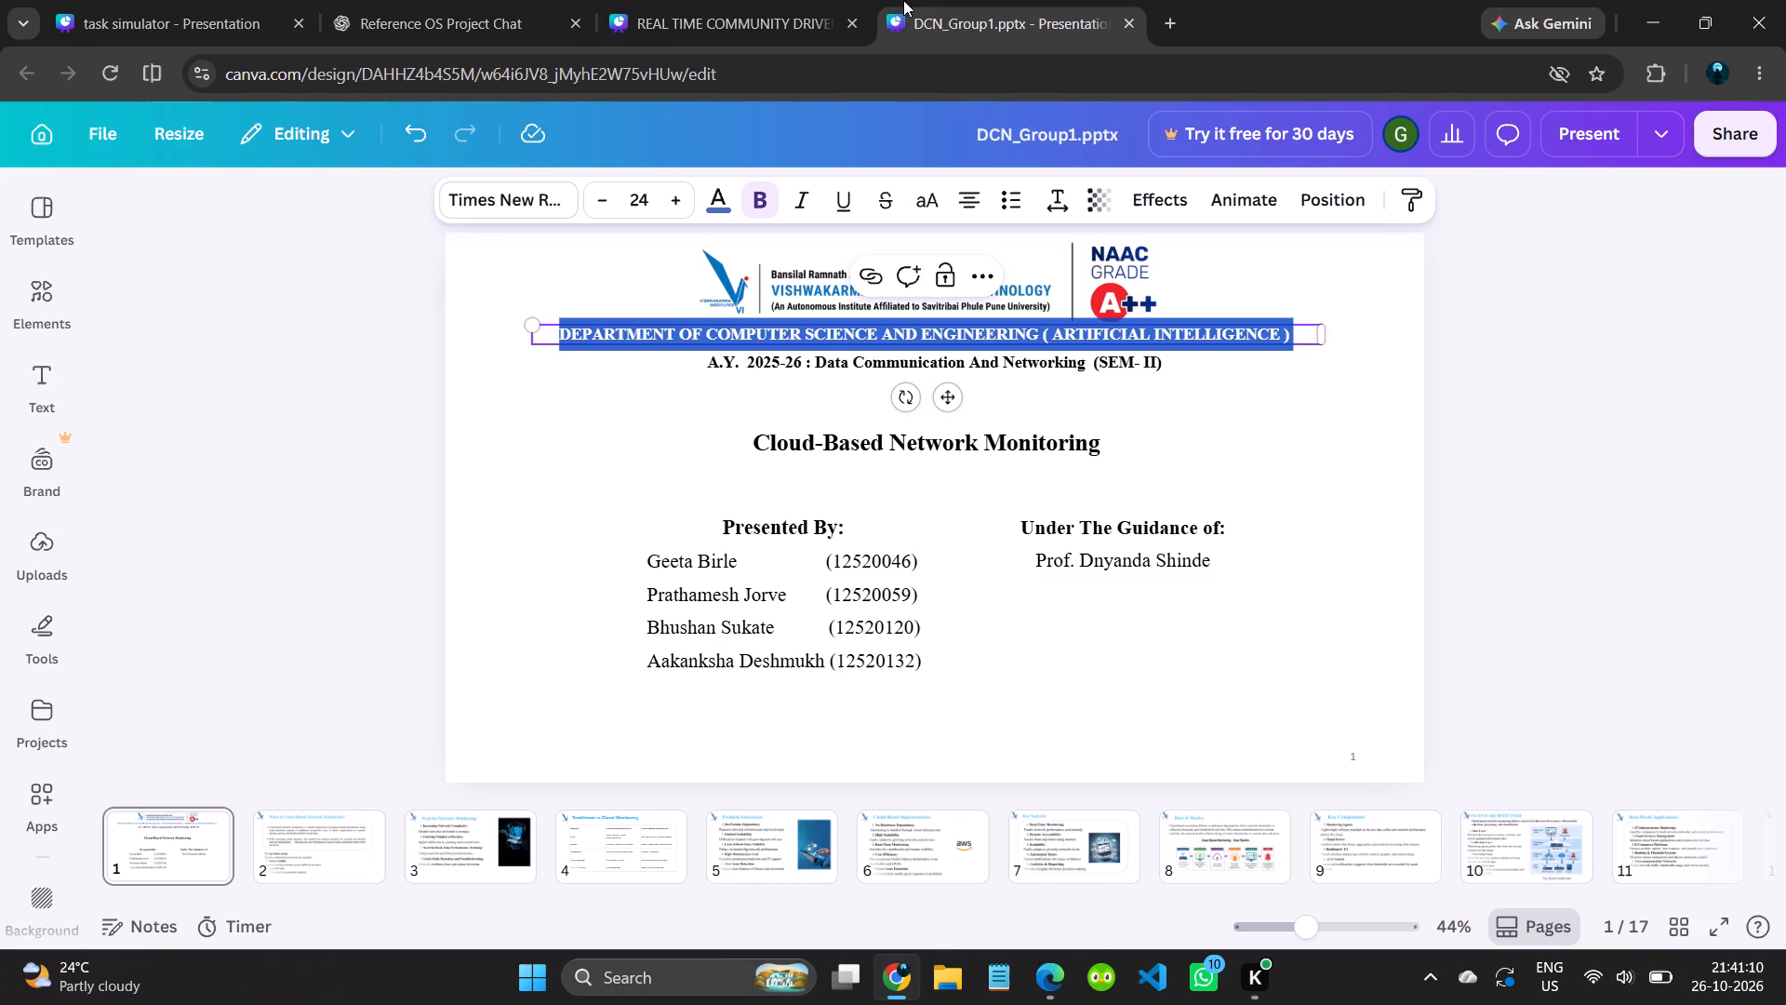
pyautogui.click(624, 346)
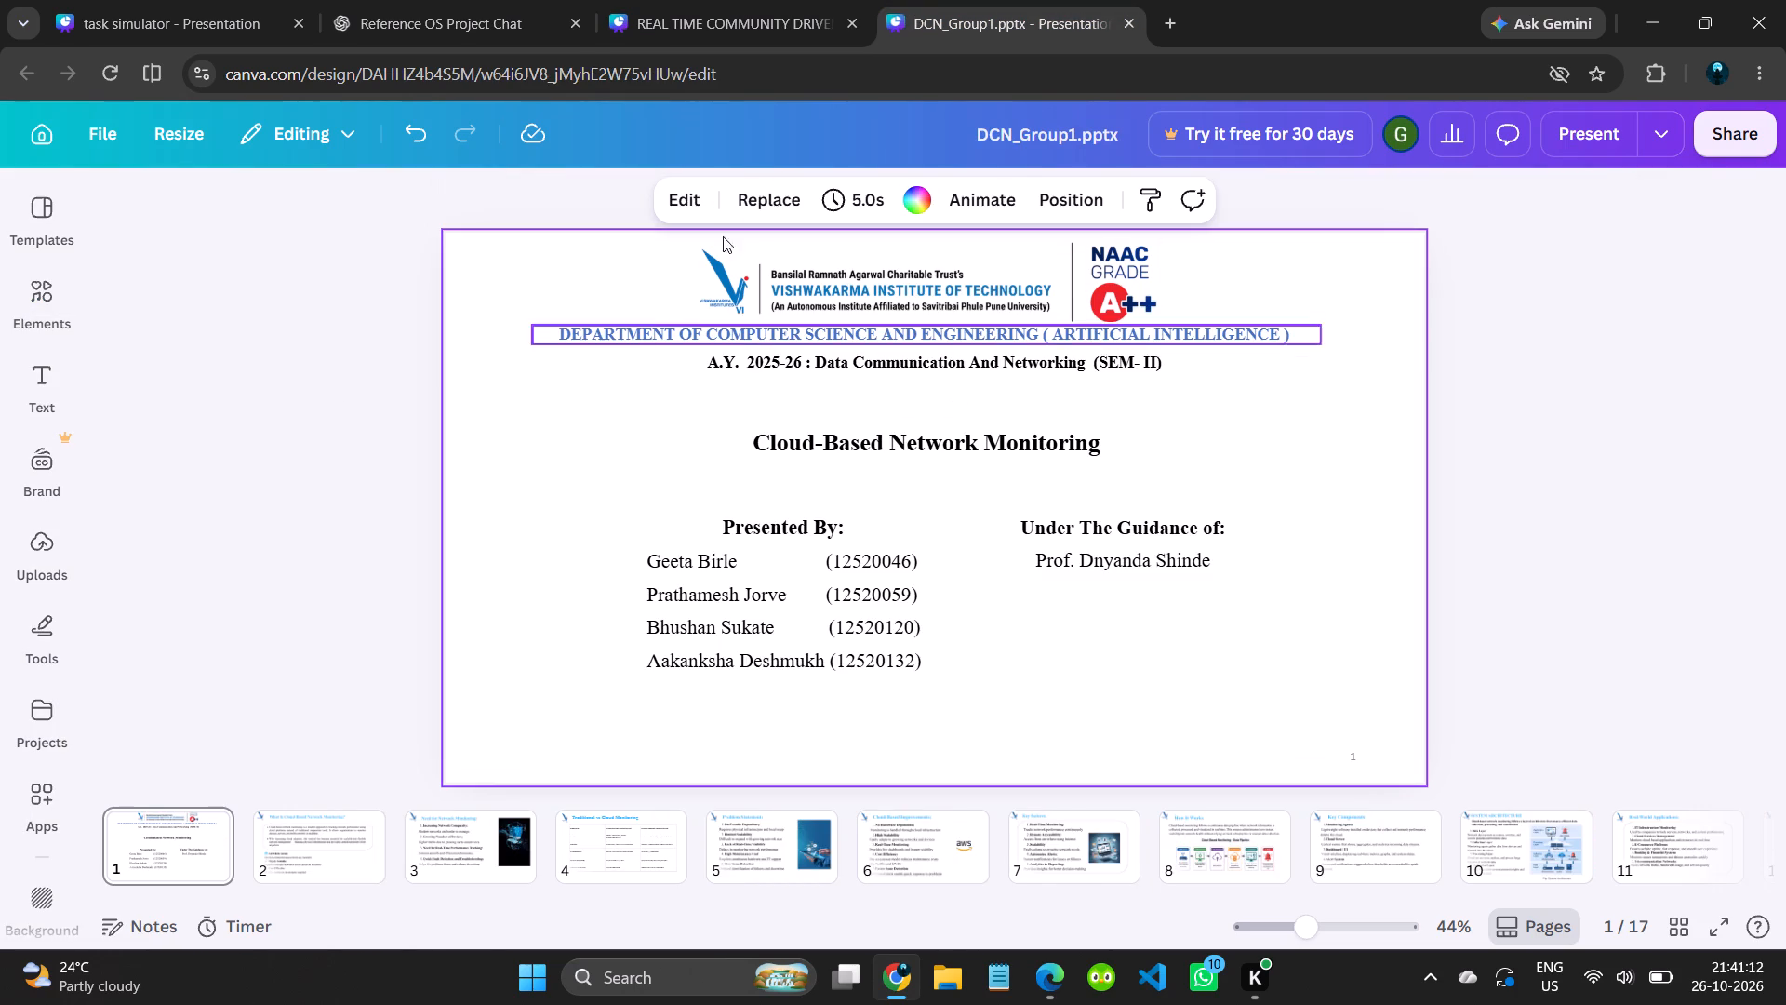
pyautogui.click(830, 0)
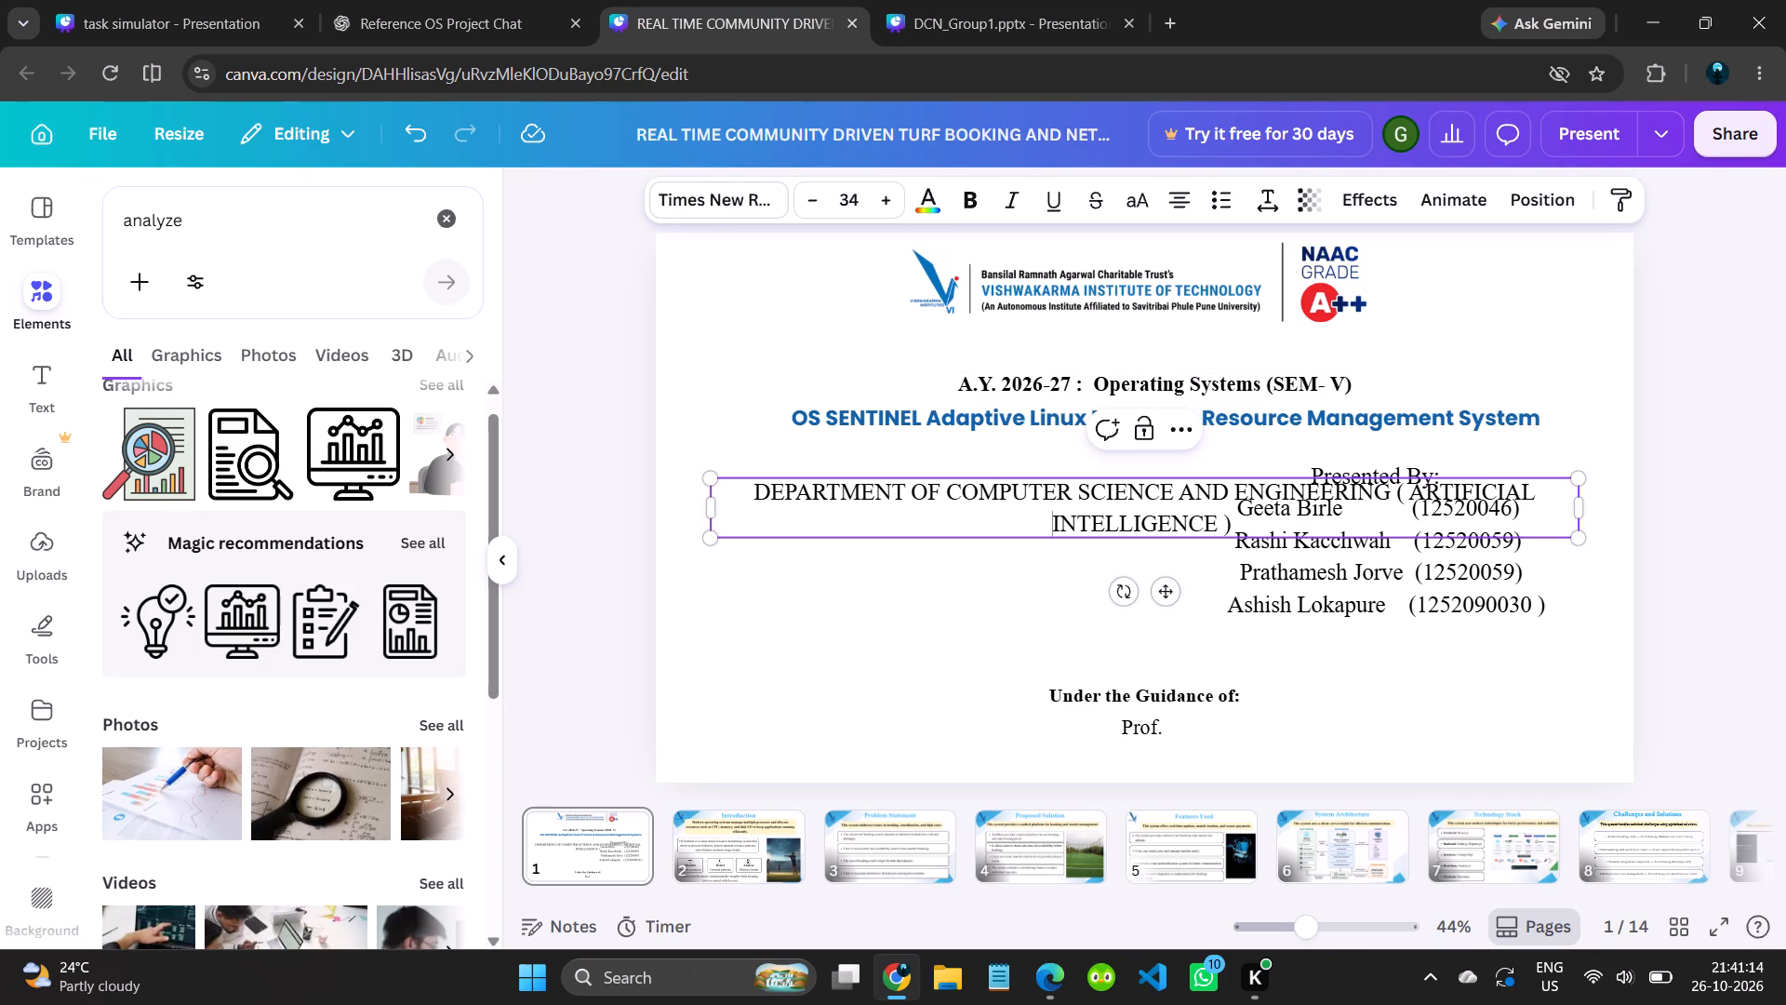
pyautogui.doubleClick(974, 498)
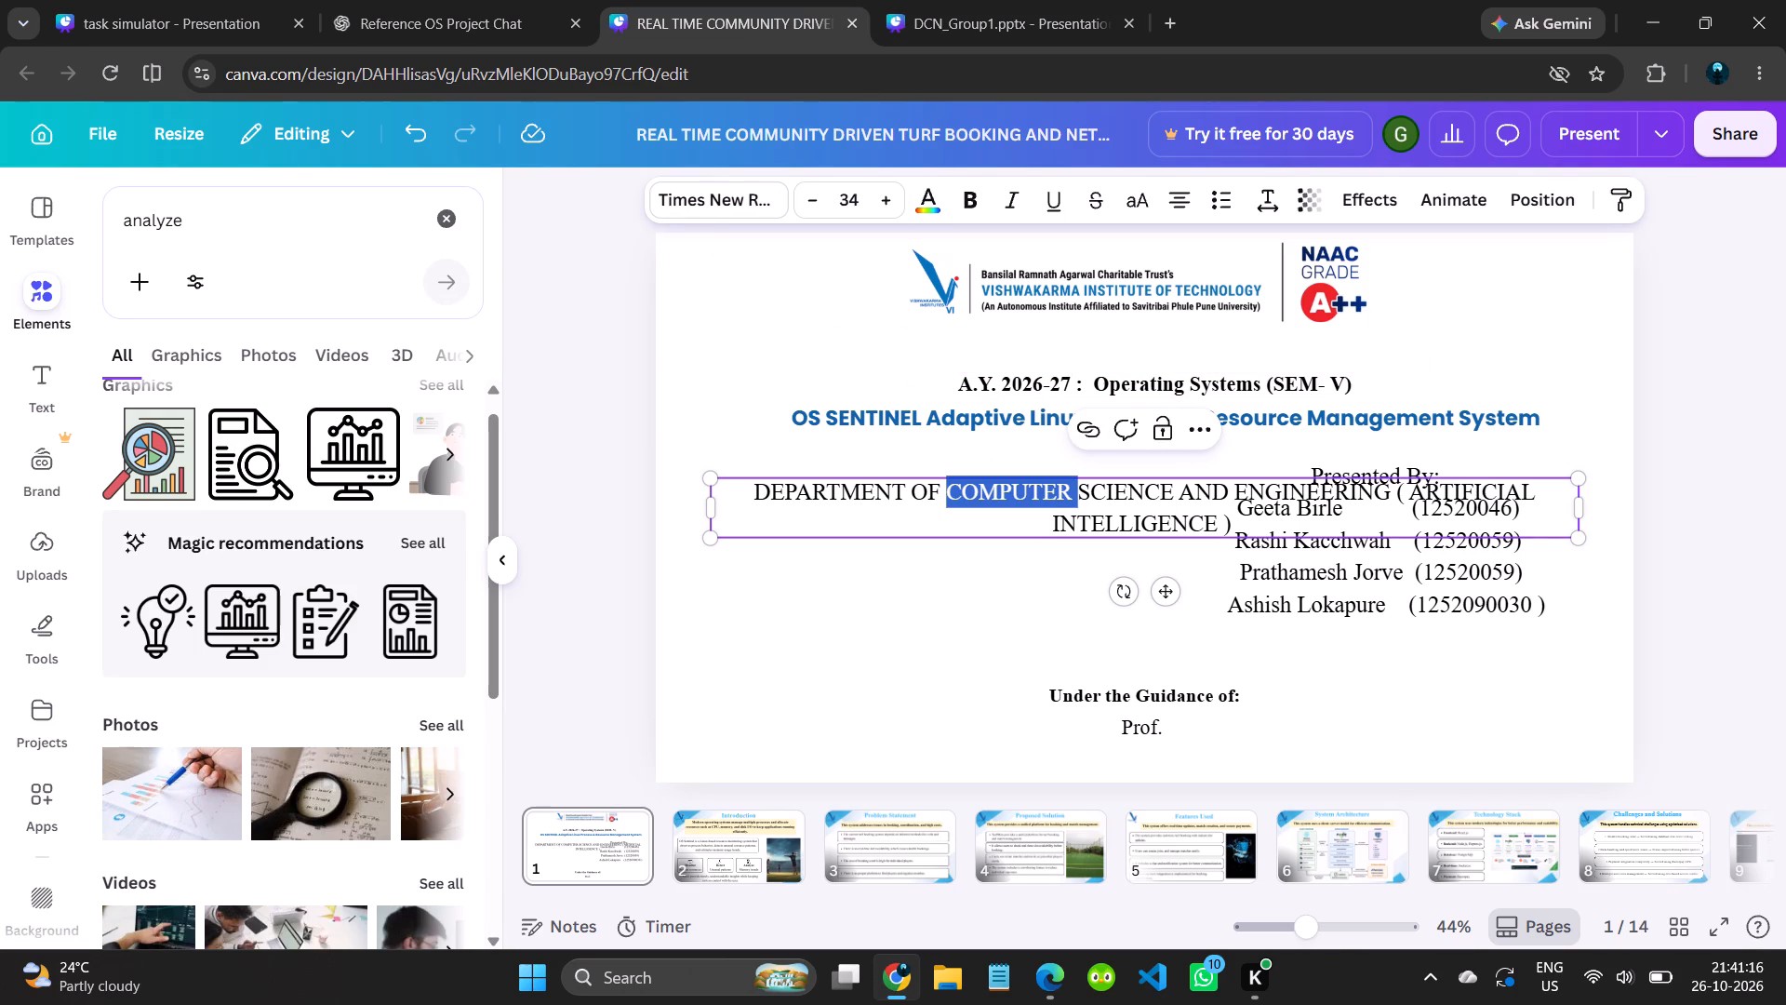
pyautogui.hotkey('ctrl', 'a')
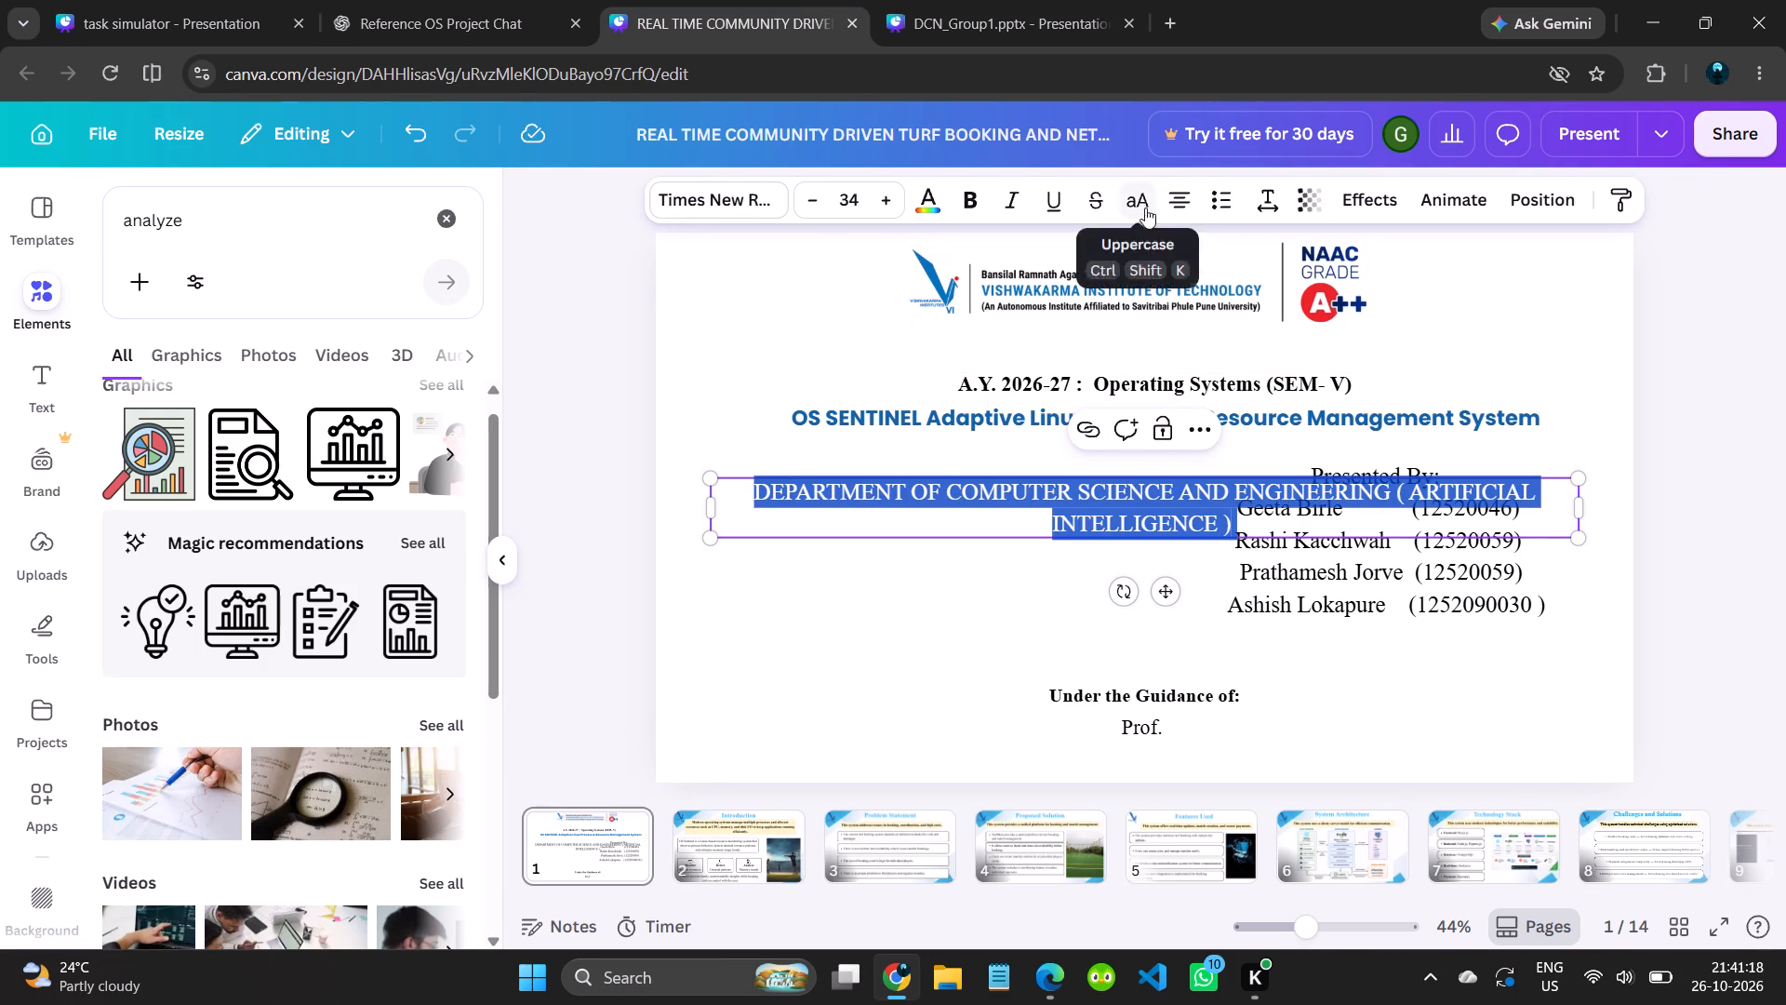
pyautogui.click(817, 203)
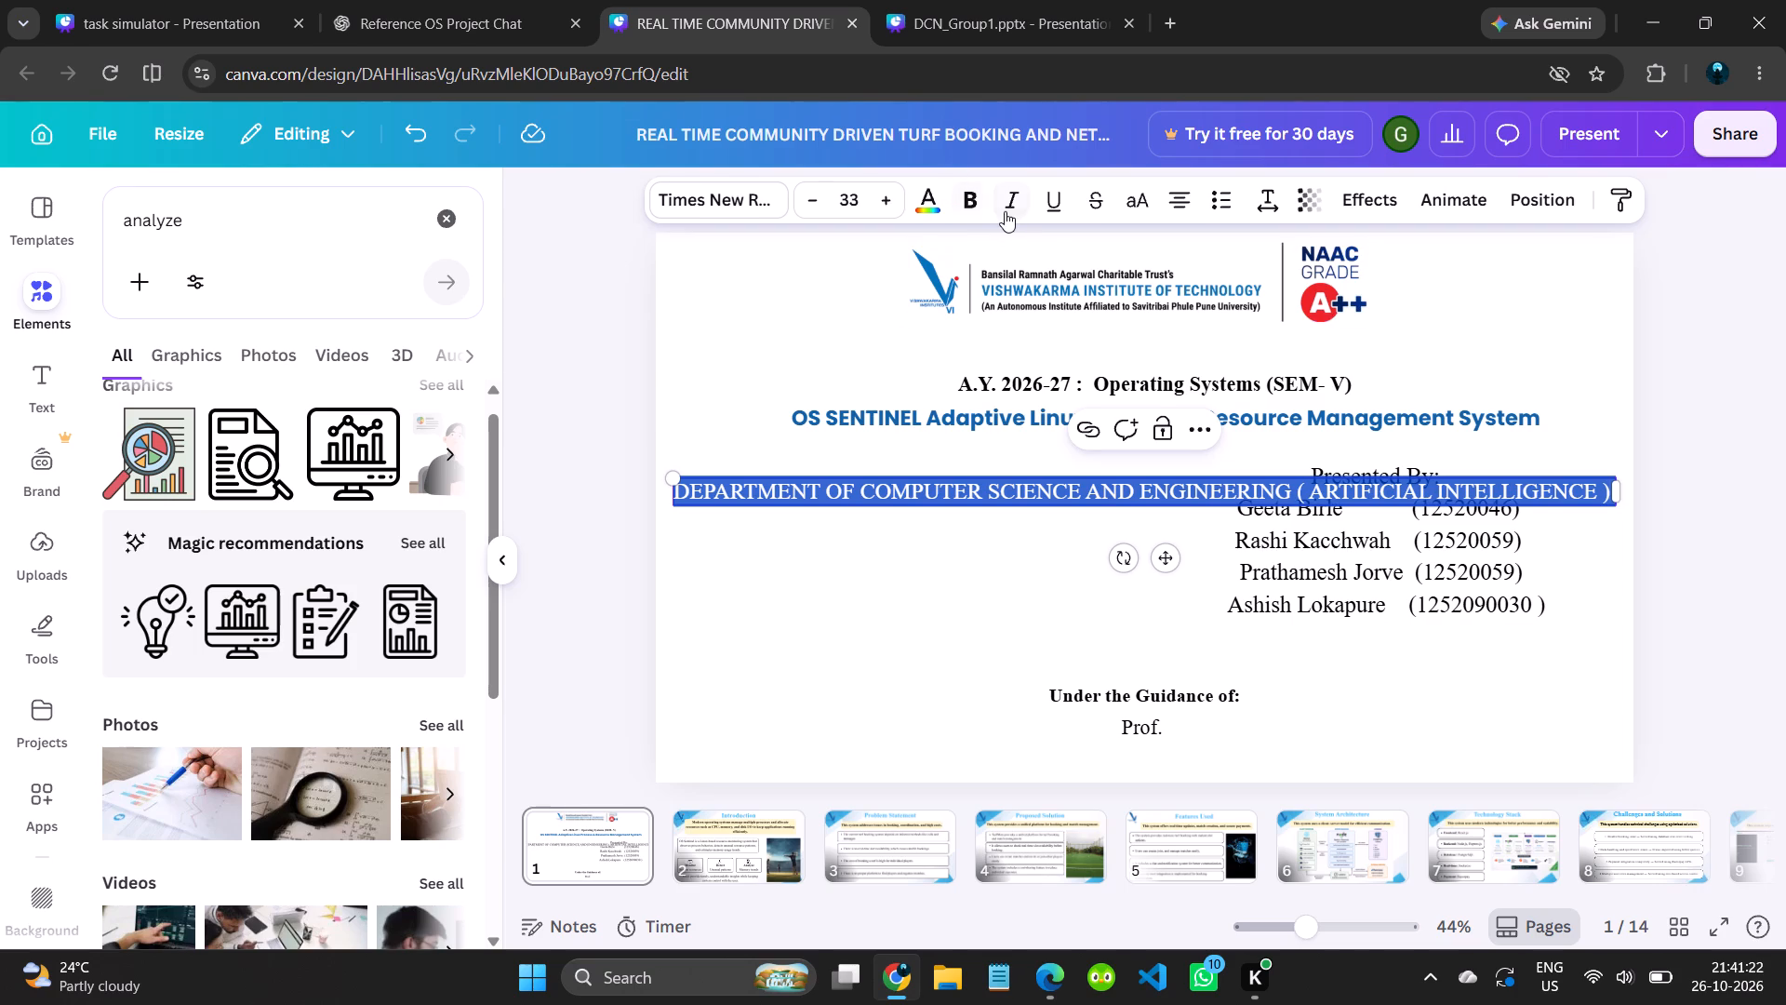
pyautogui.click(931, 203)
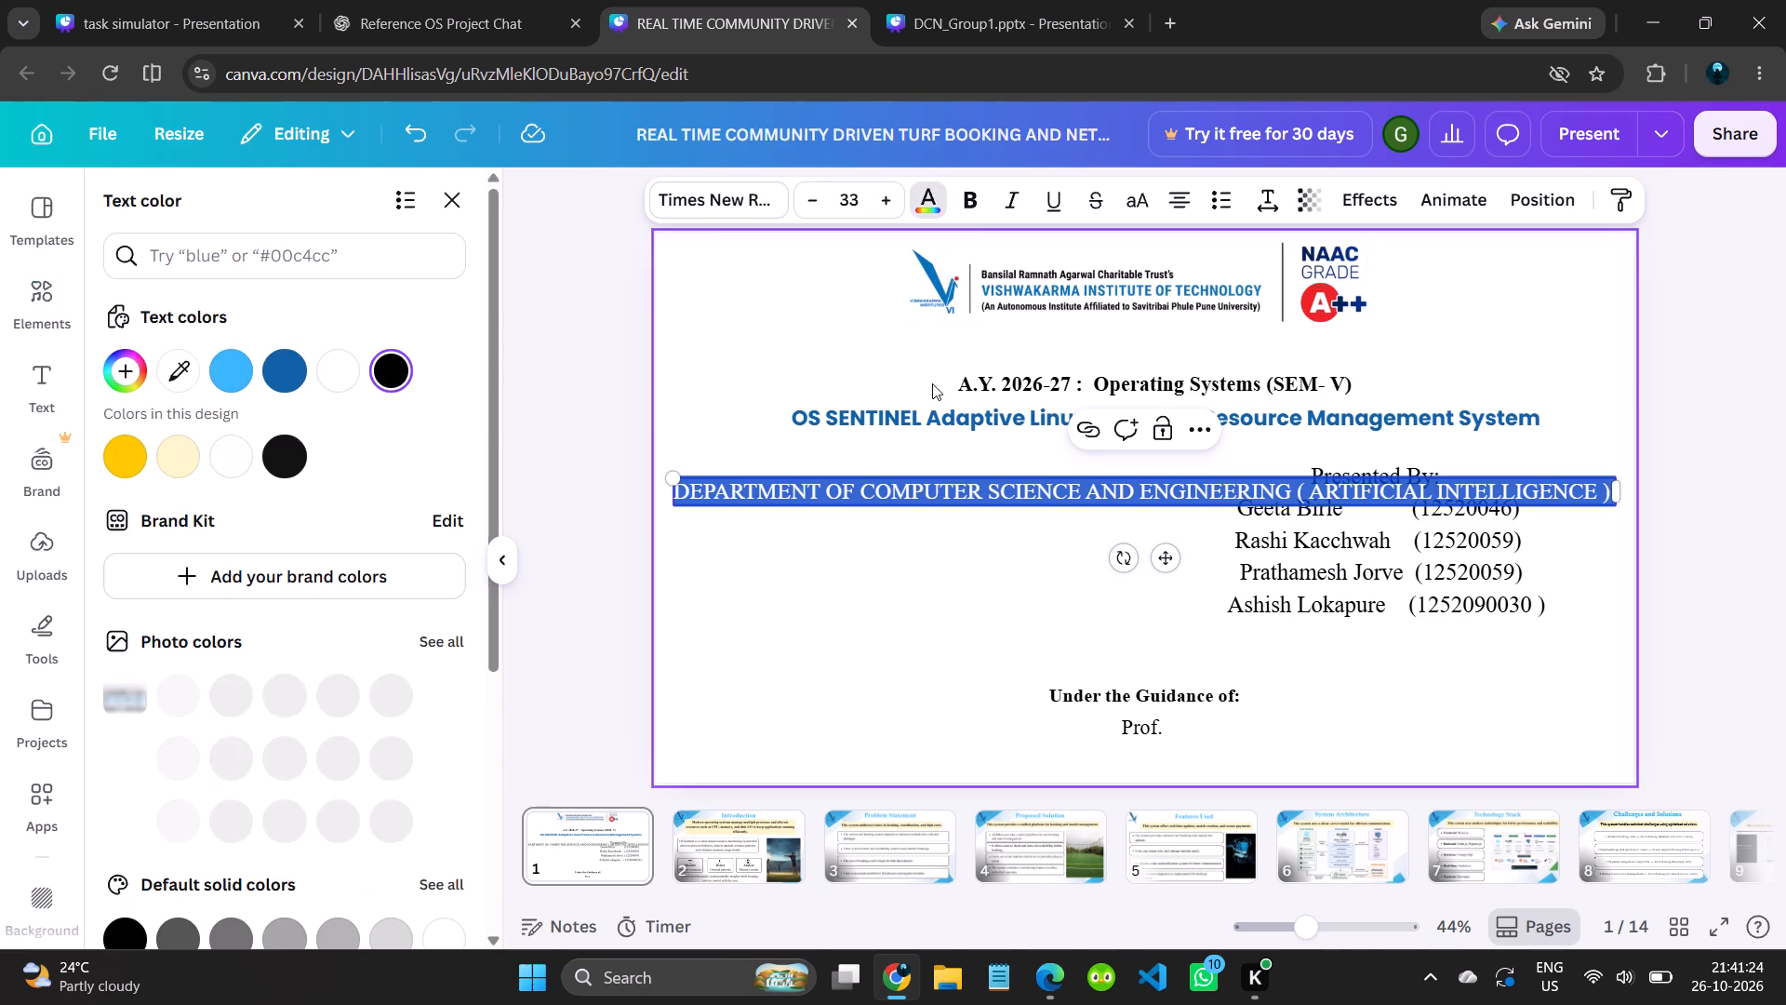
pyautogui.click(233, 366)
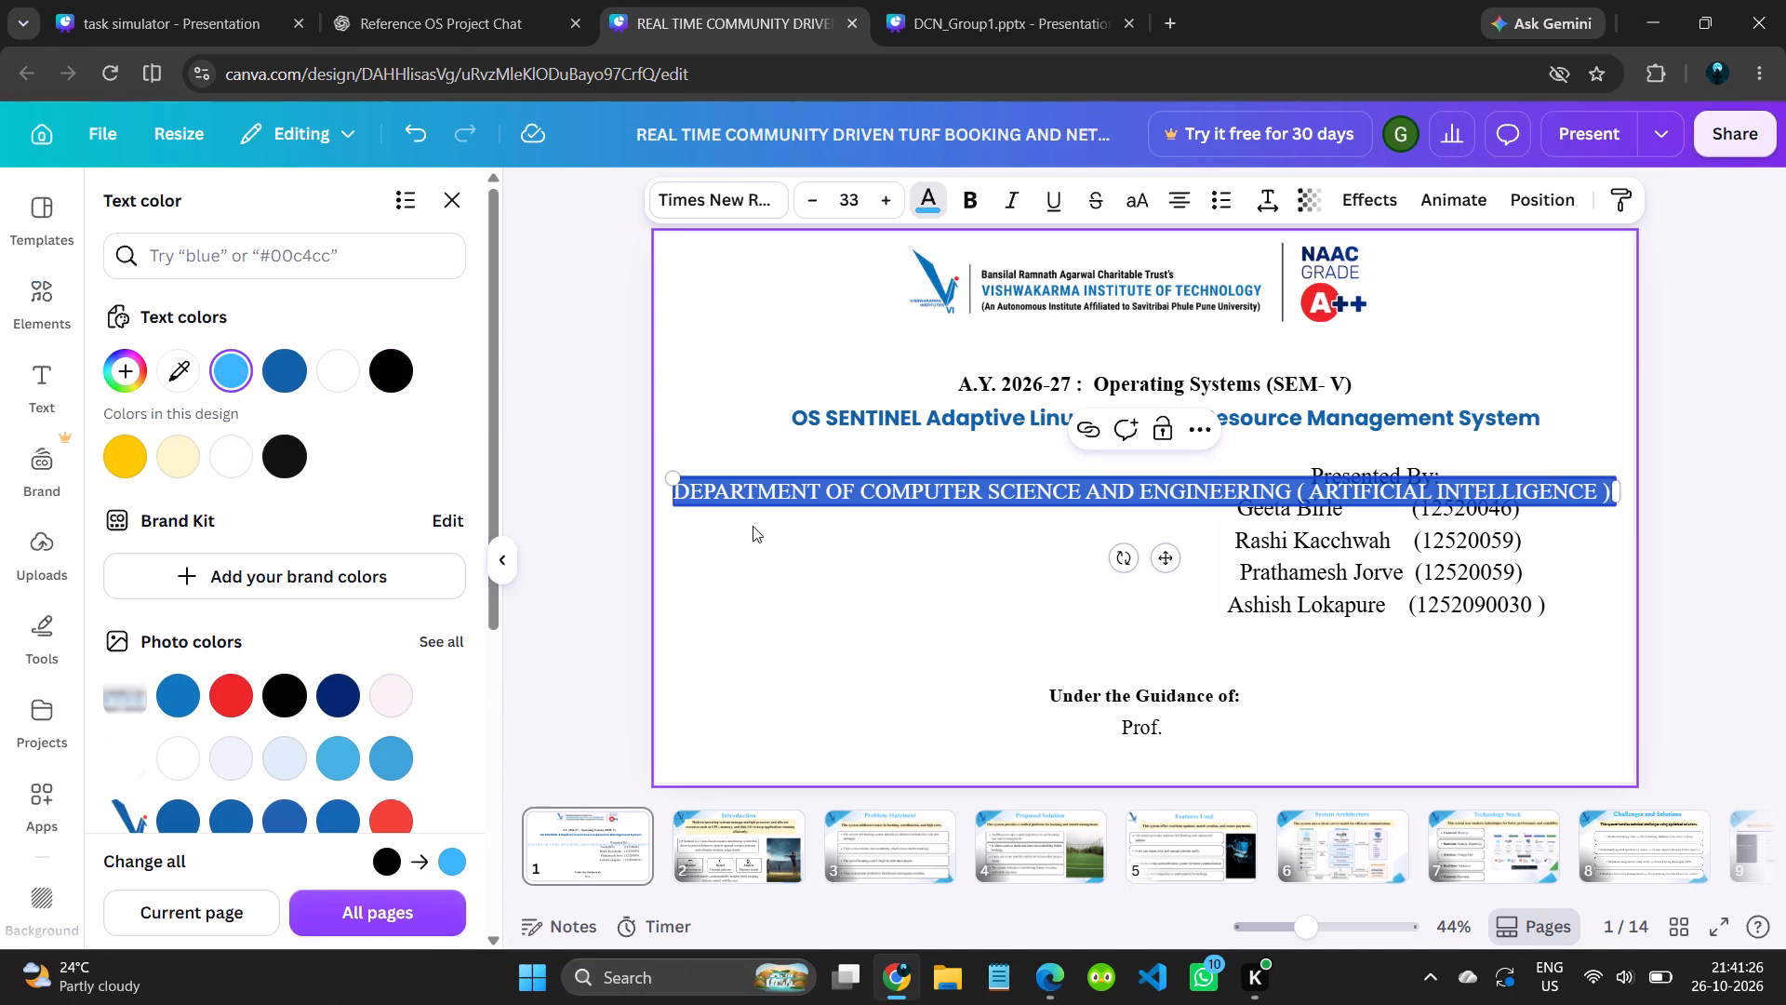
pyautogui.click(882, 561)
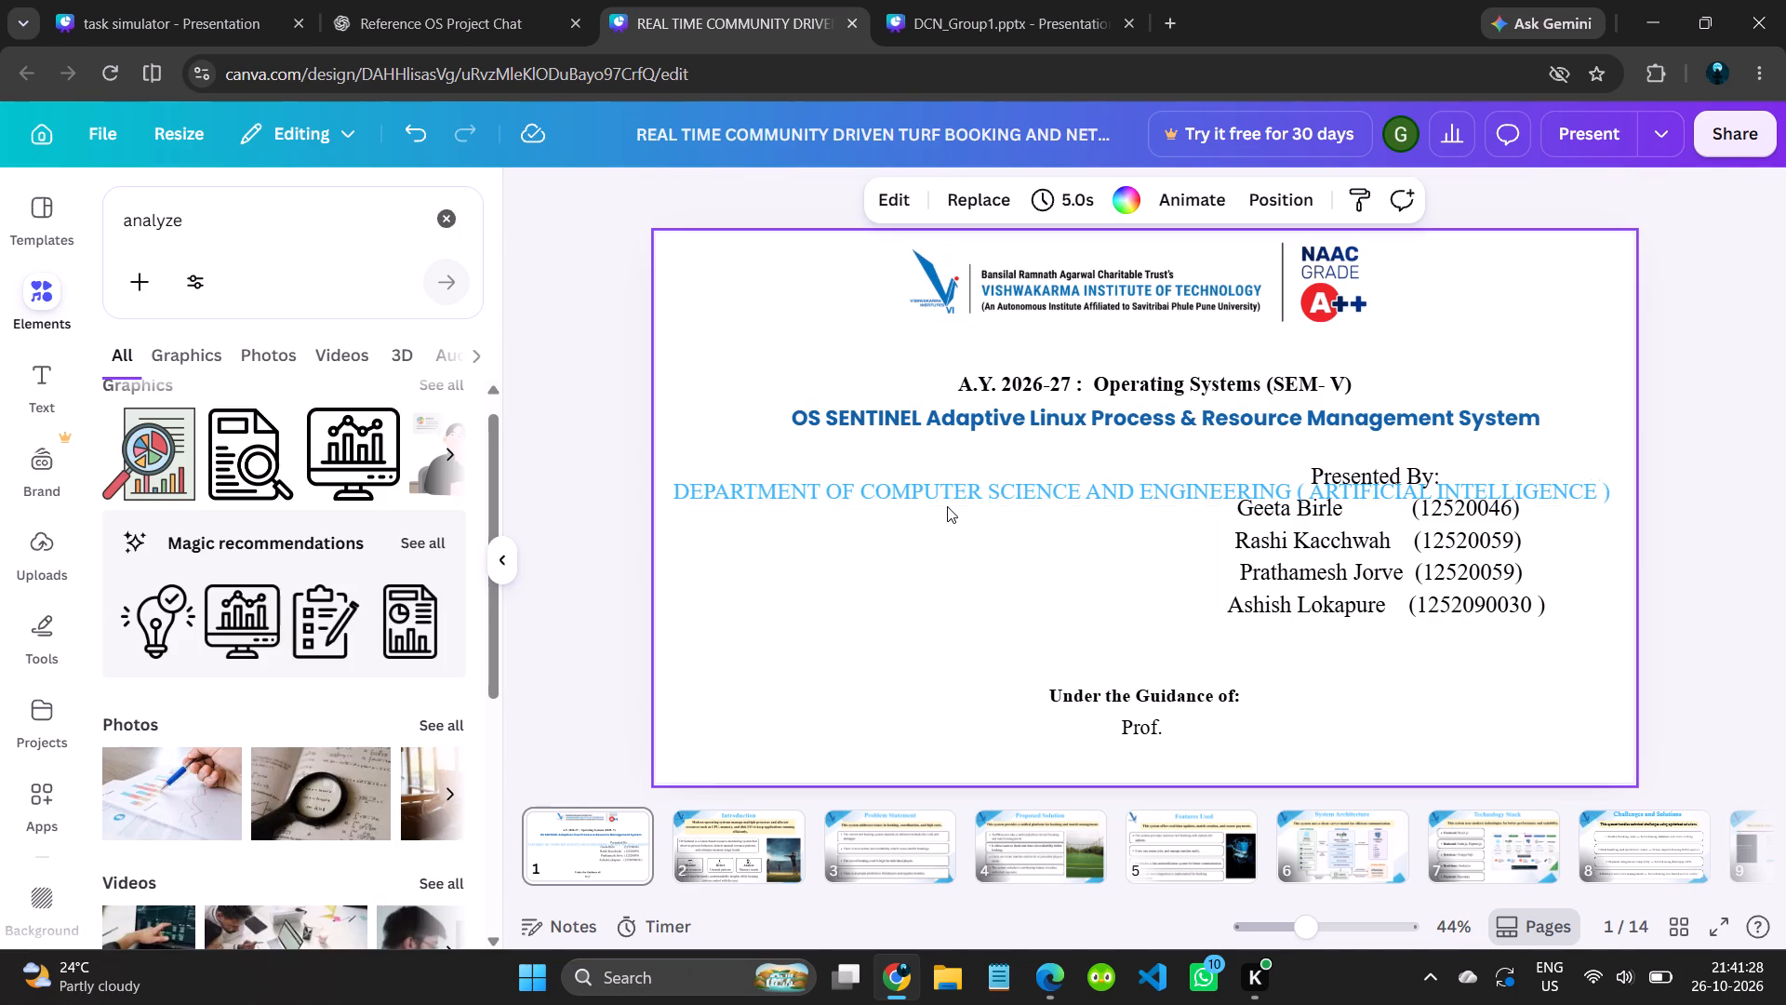
# Make the pasted department line bold and set its font size to 31.
pyautogui.tripleClick(945, 502)
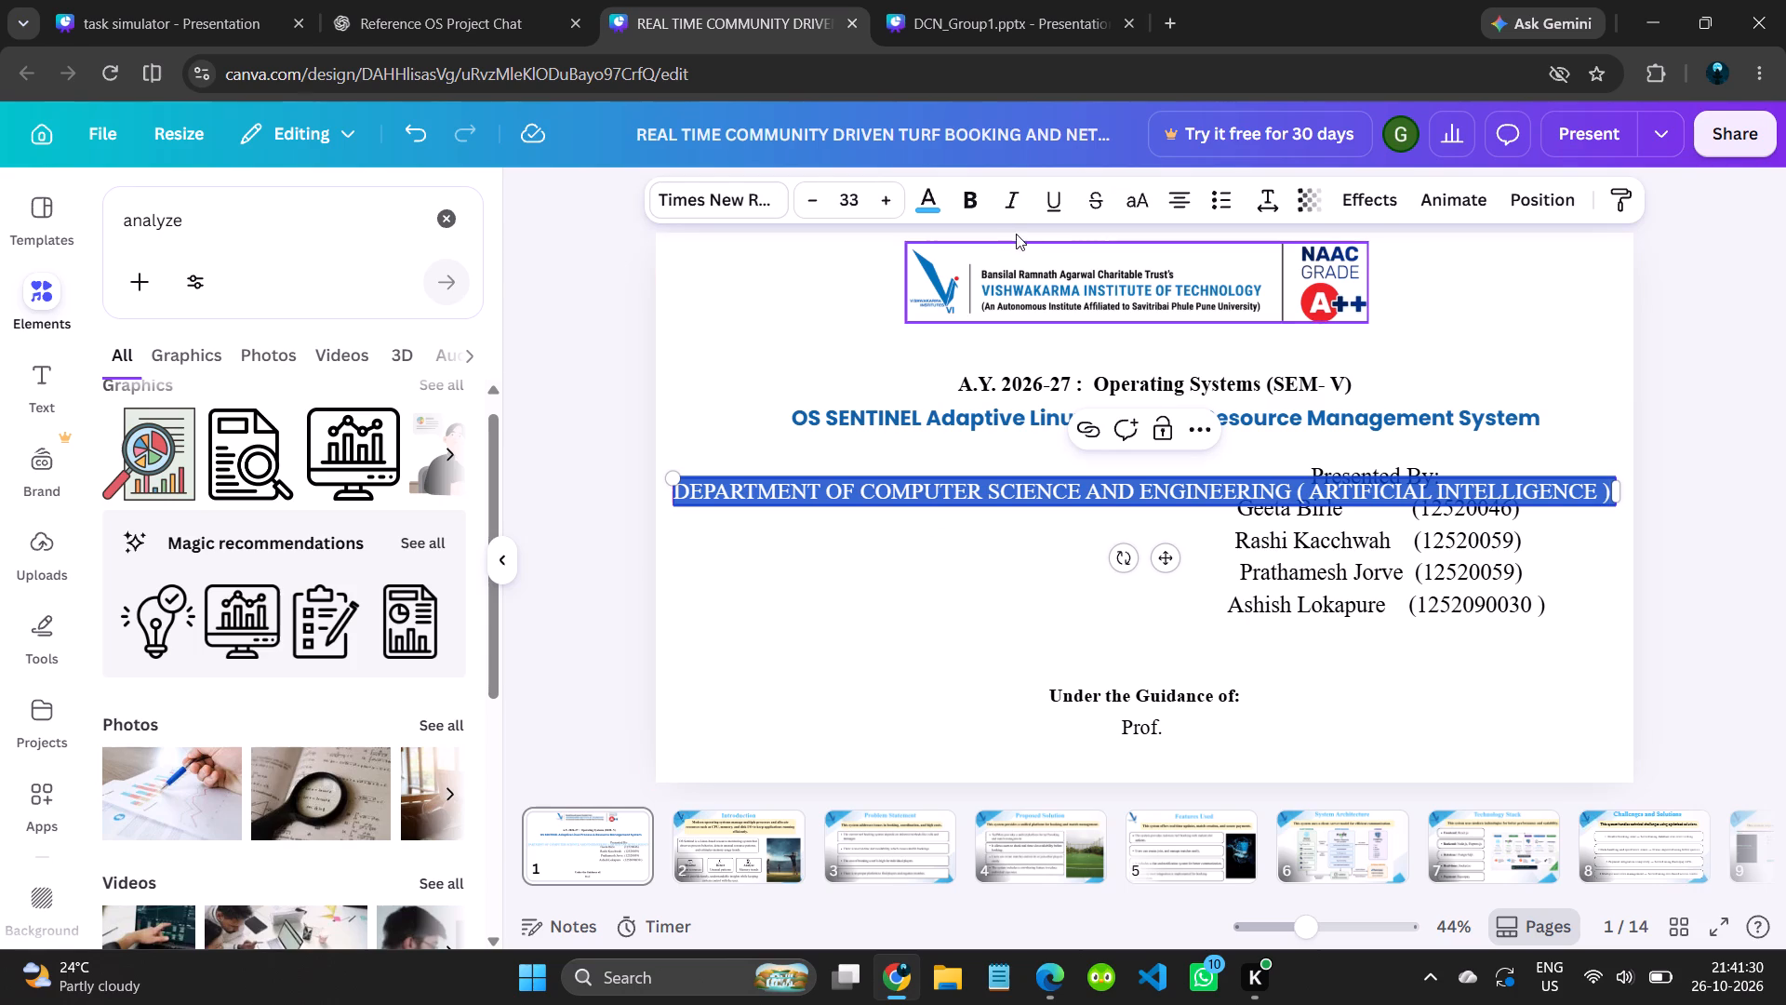
pyautogui.click(977, 216)
pyautogui.click(964, 630)
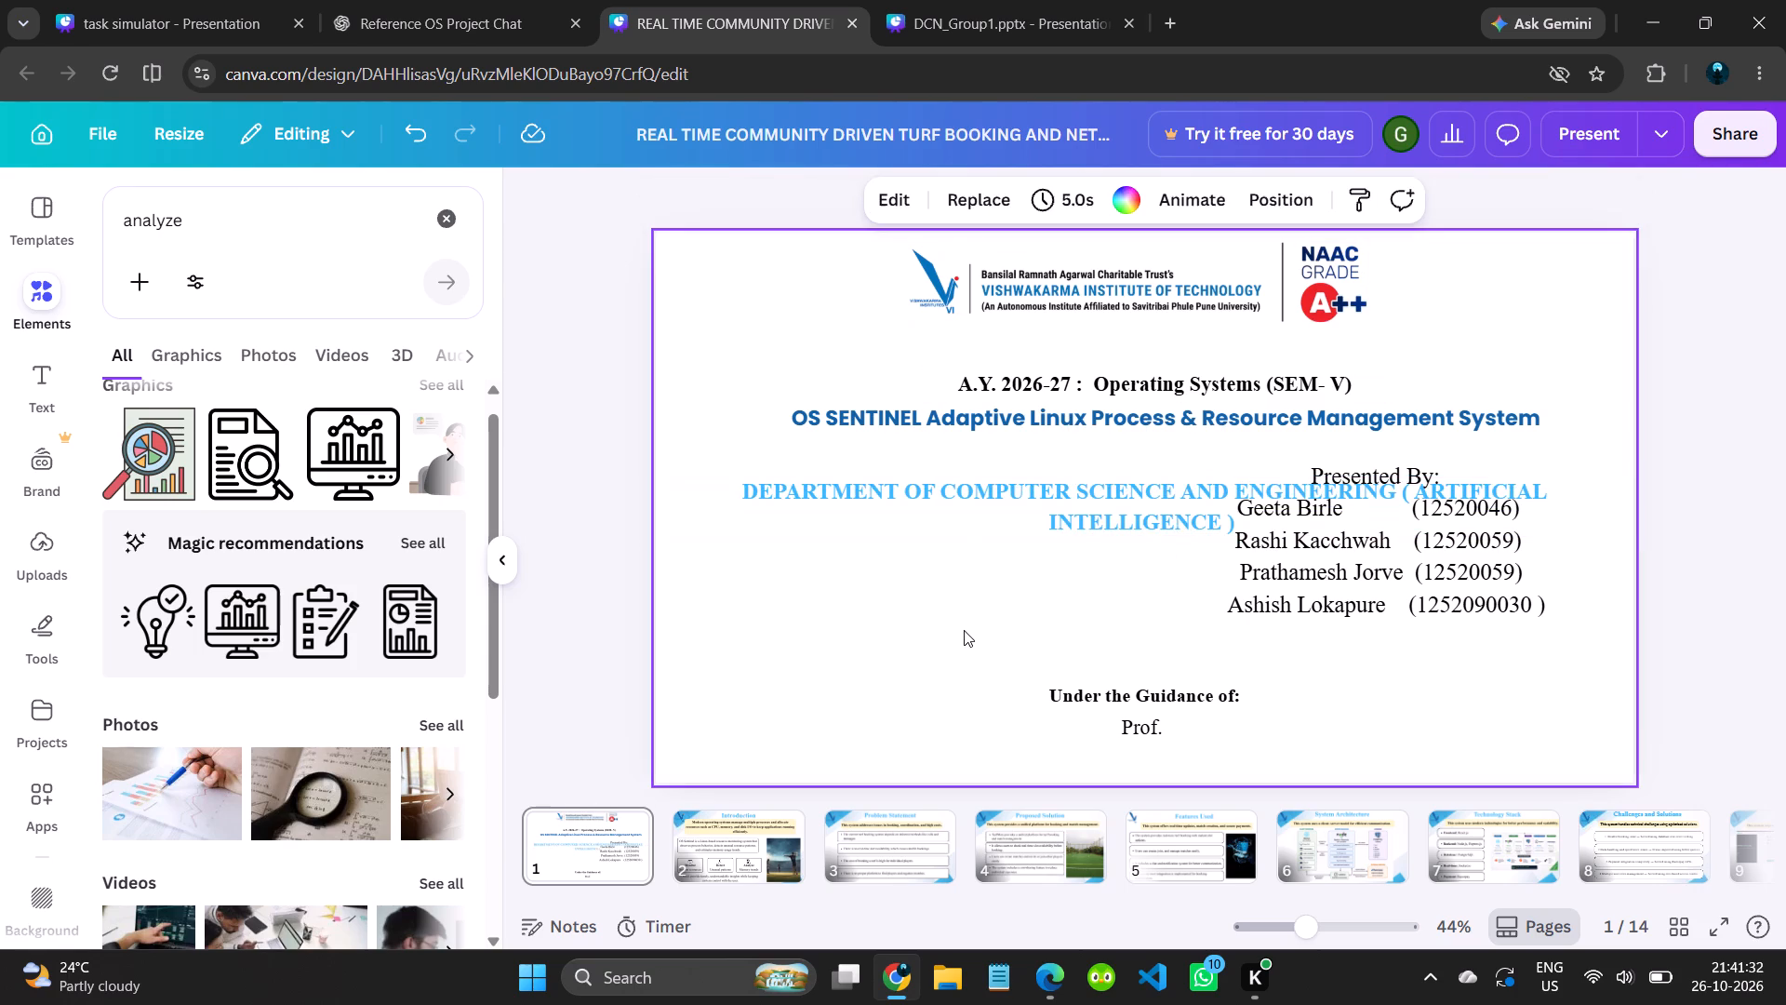
pyautogui.tripleClick(945, 492)
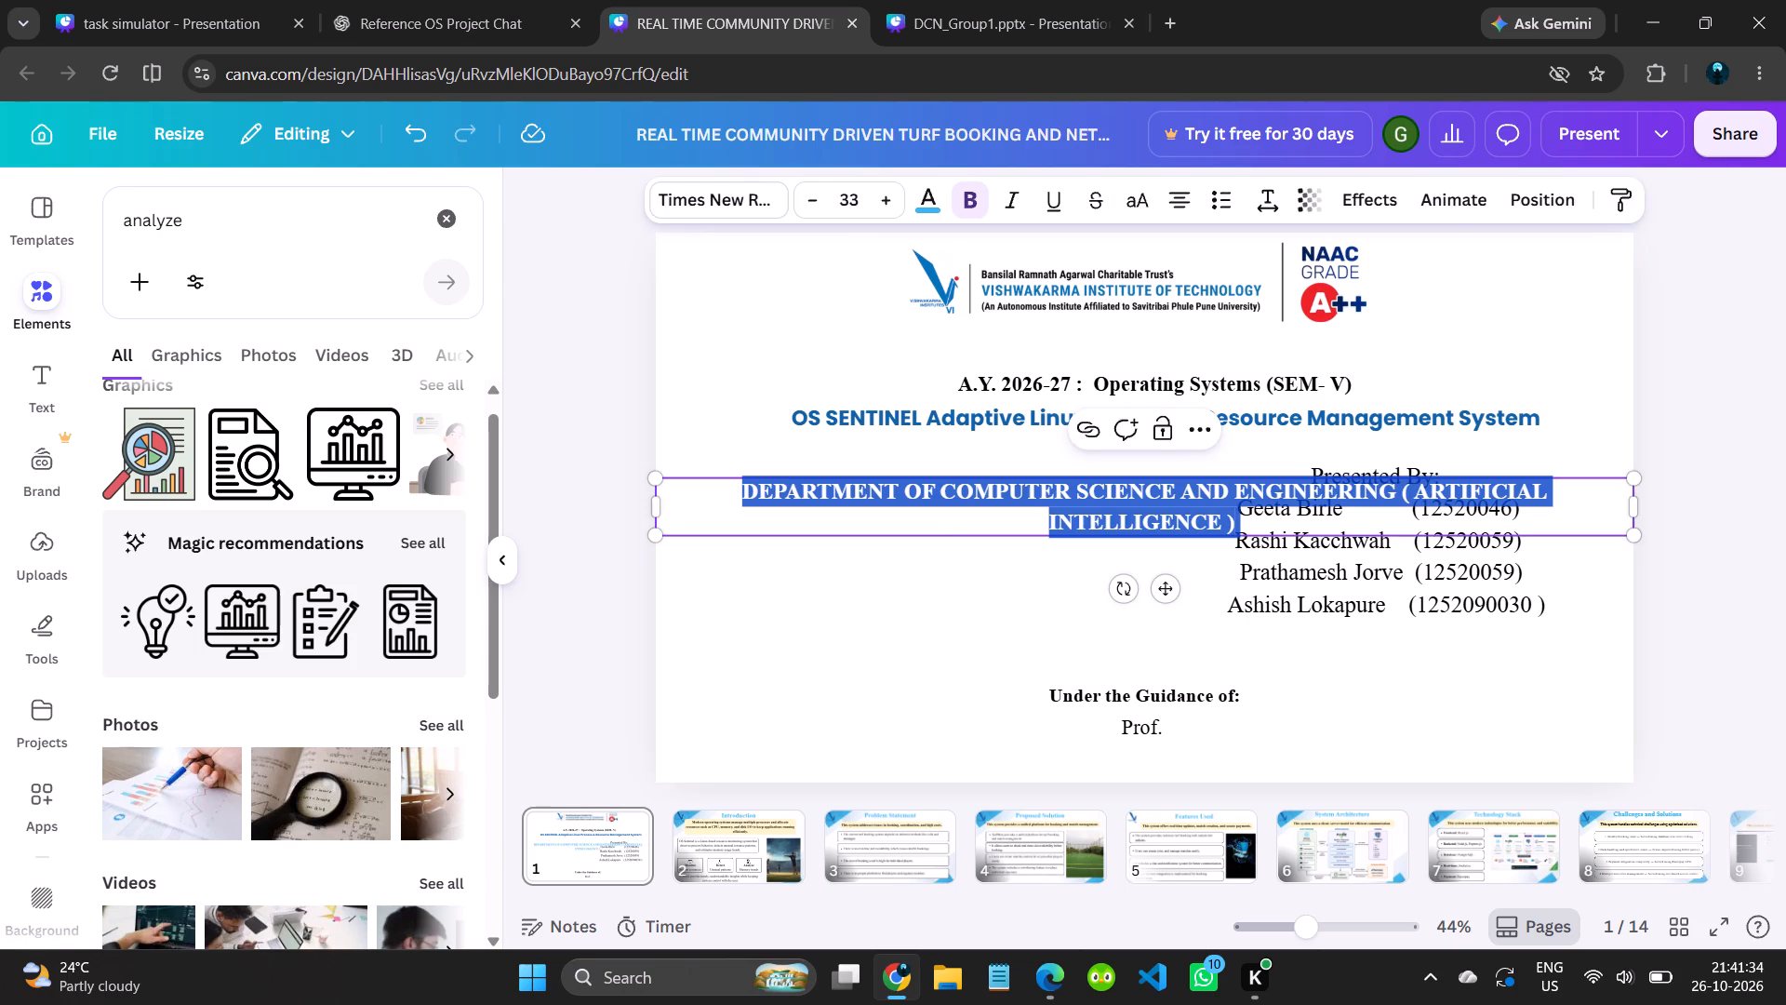
pyautogui.click(817, 202)
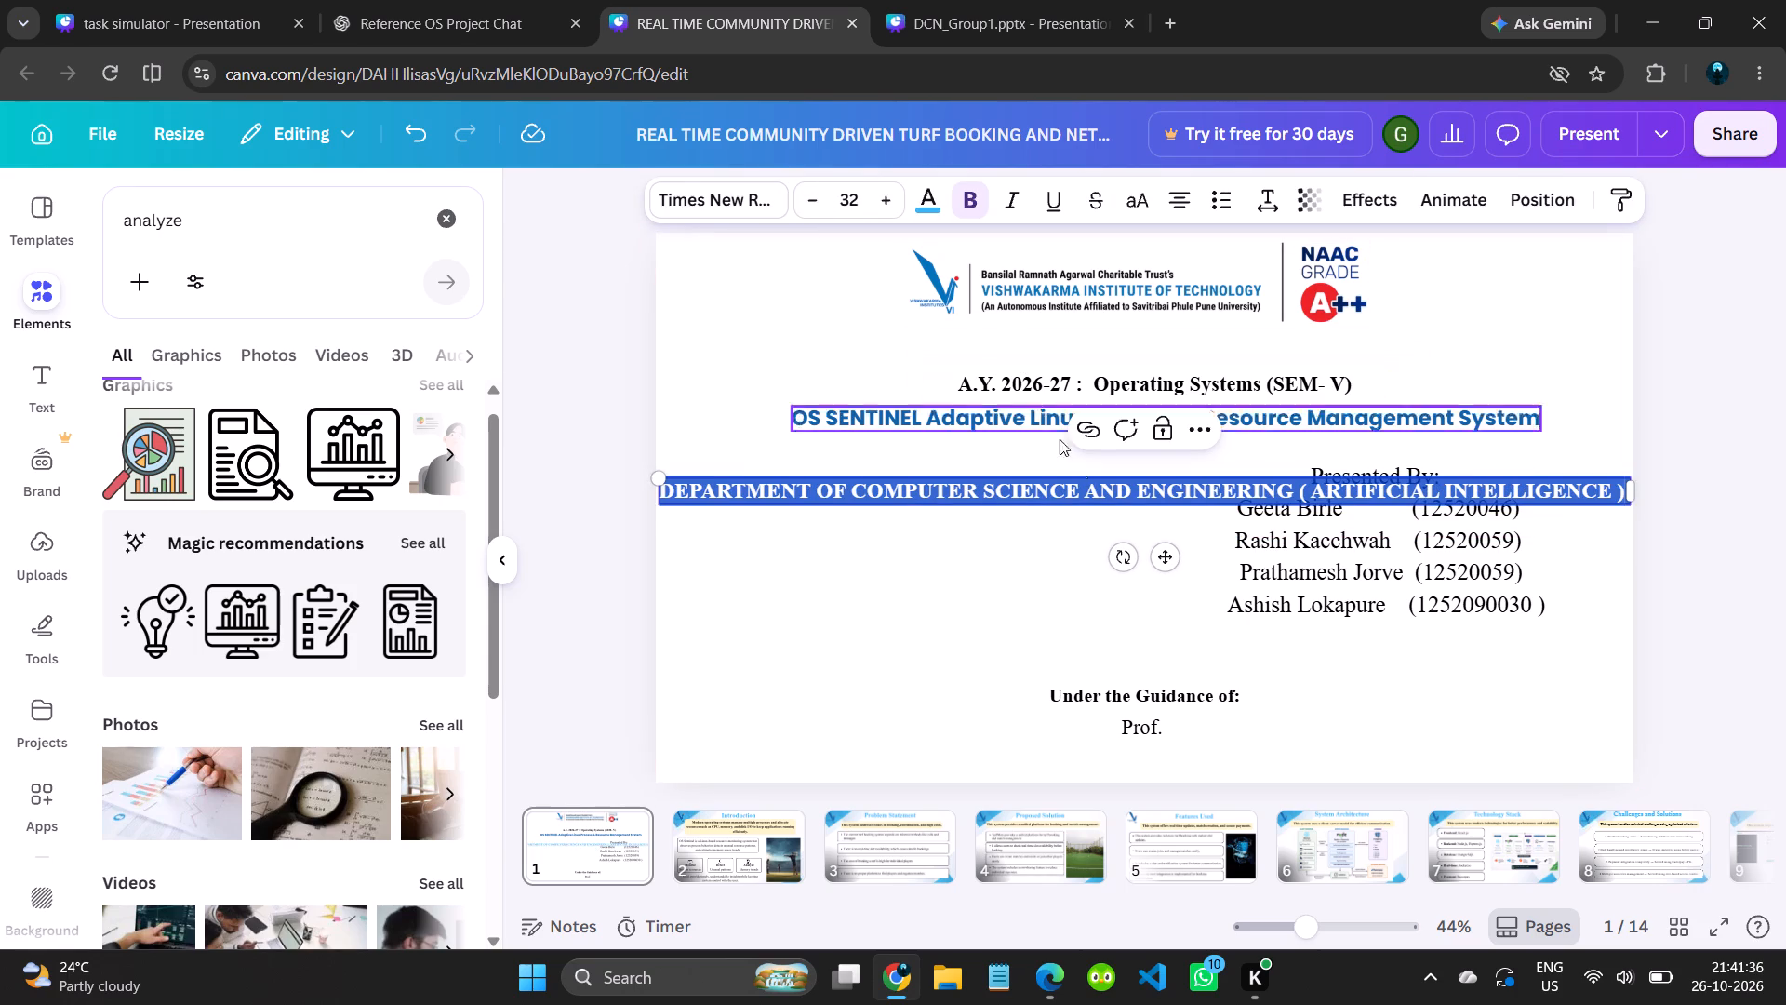
pyautogui.click(807, 198)
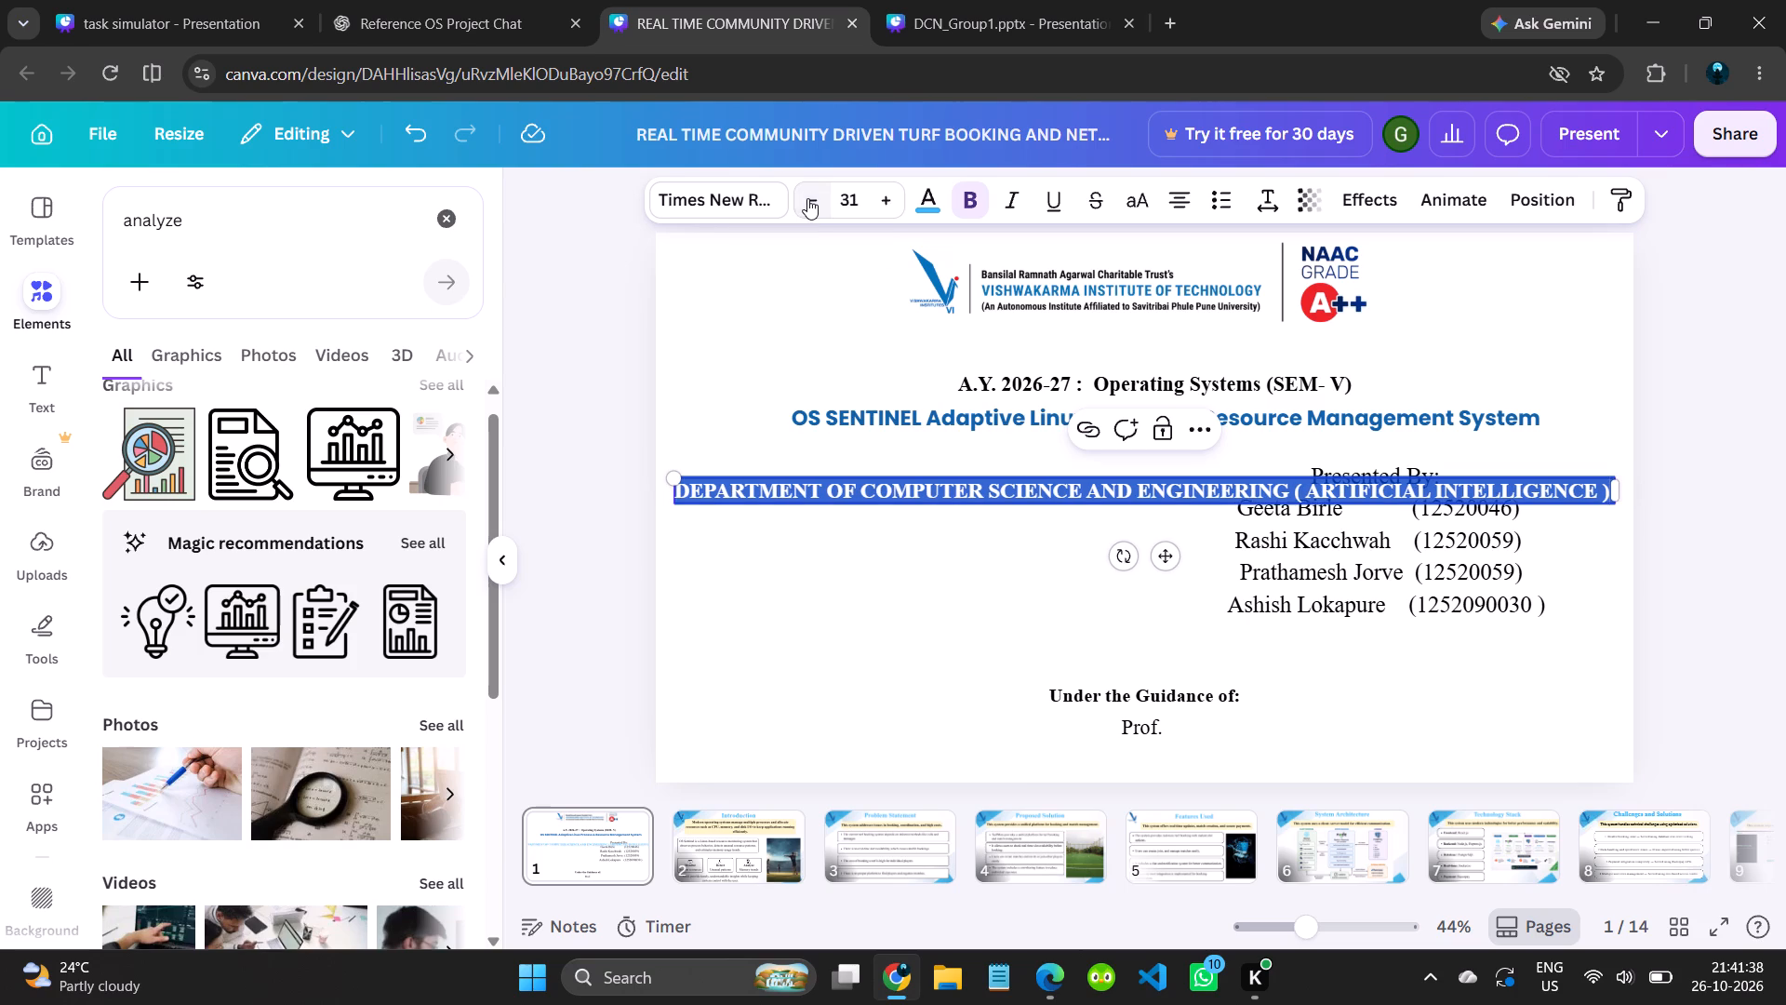
pyautogui.click(999, 537)
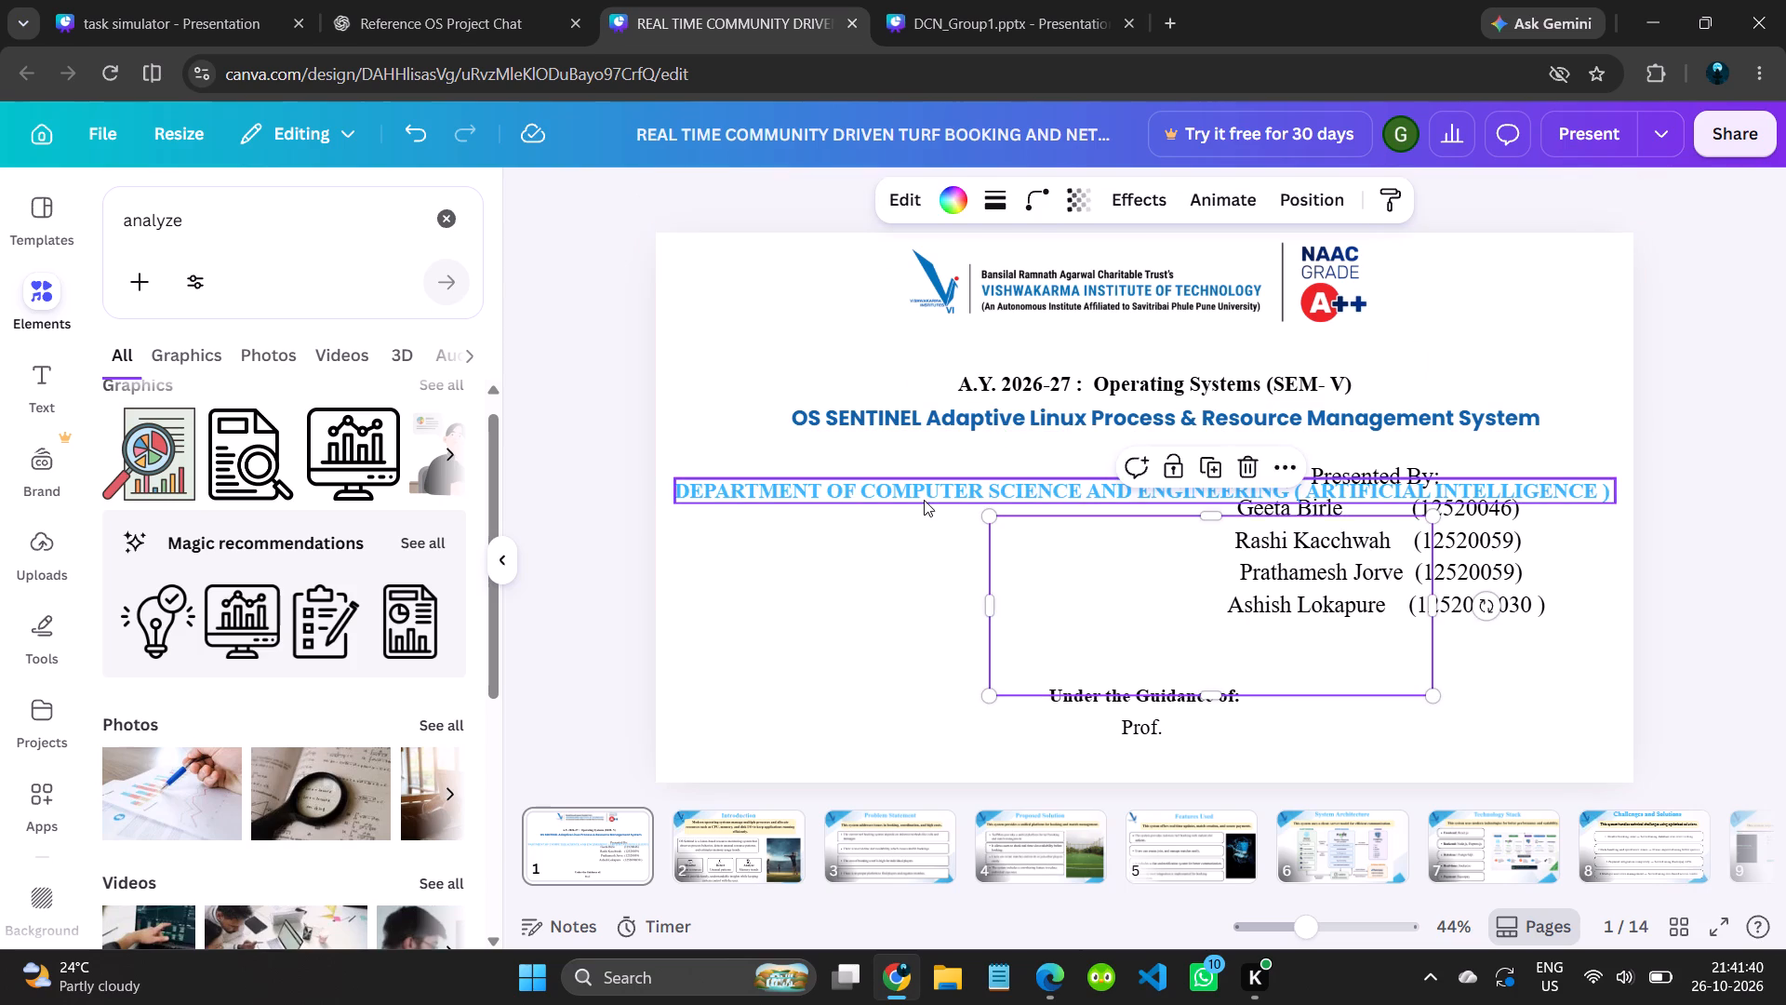
# Move the department line up to sit directly beneath the institute logo header, above the "A.Y. 2026-27" line.
pyautogui.moveTo(924, 499); pyautogui.dragTo(963, 347)
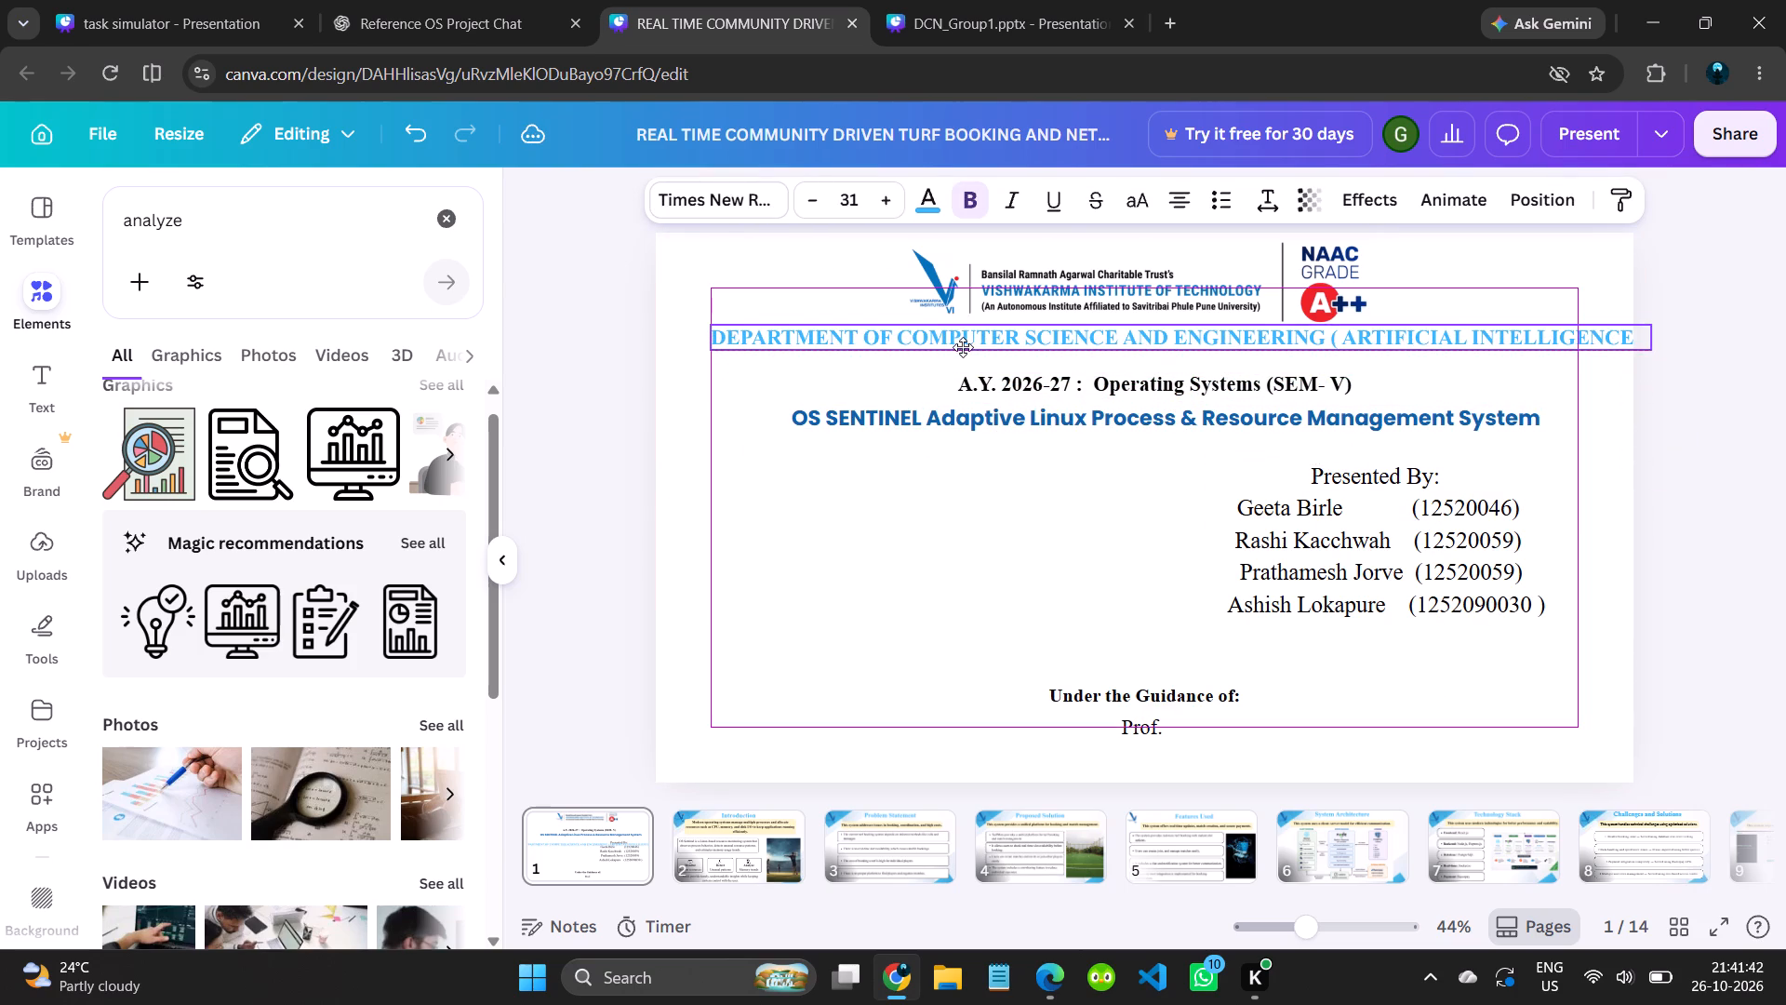
pyautogui.moveTo(963, 347); pyautogui.dragTo(963, 348)
# Recolour the department line to the darker blue from the design's text colors.
pyautogui.tripleClick(810, 340)
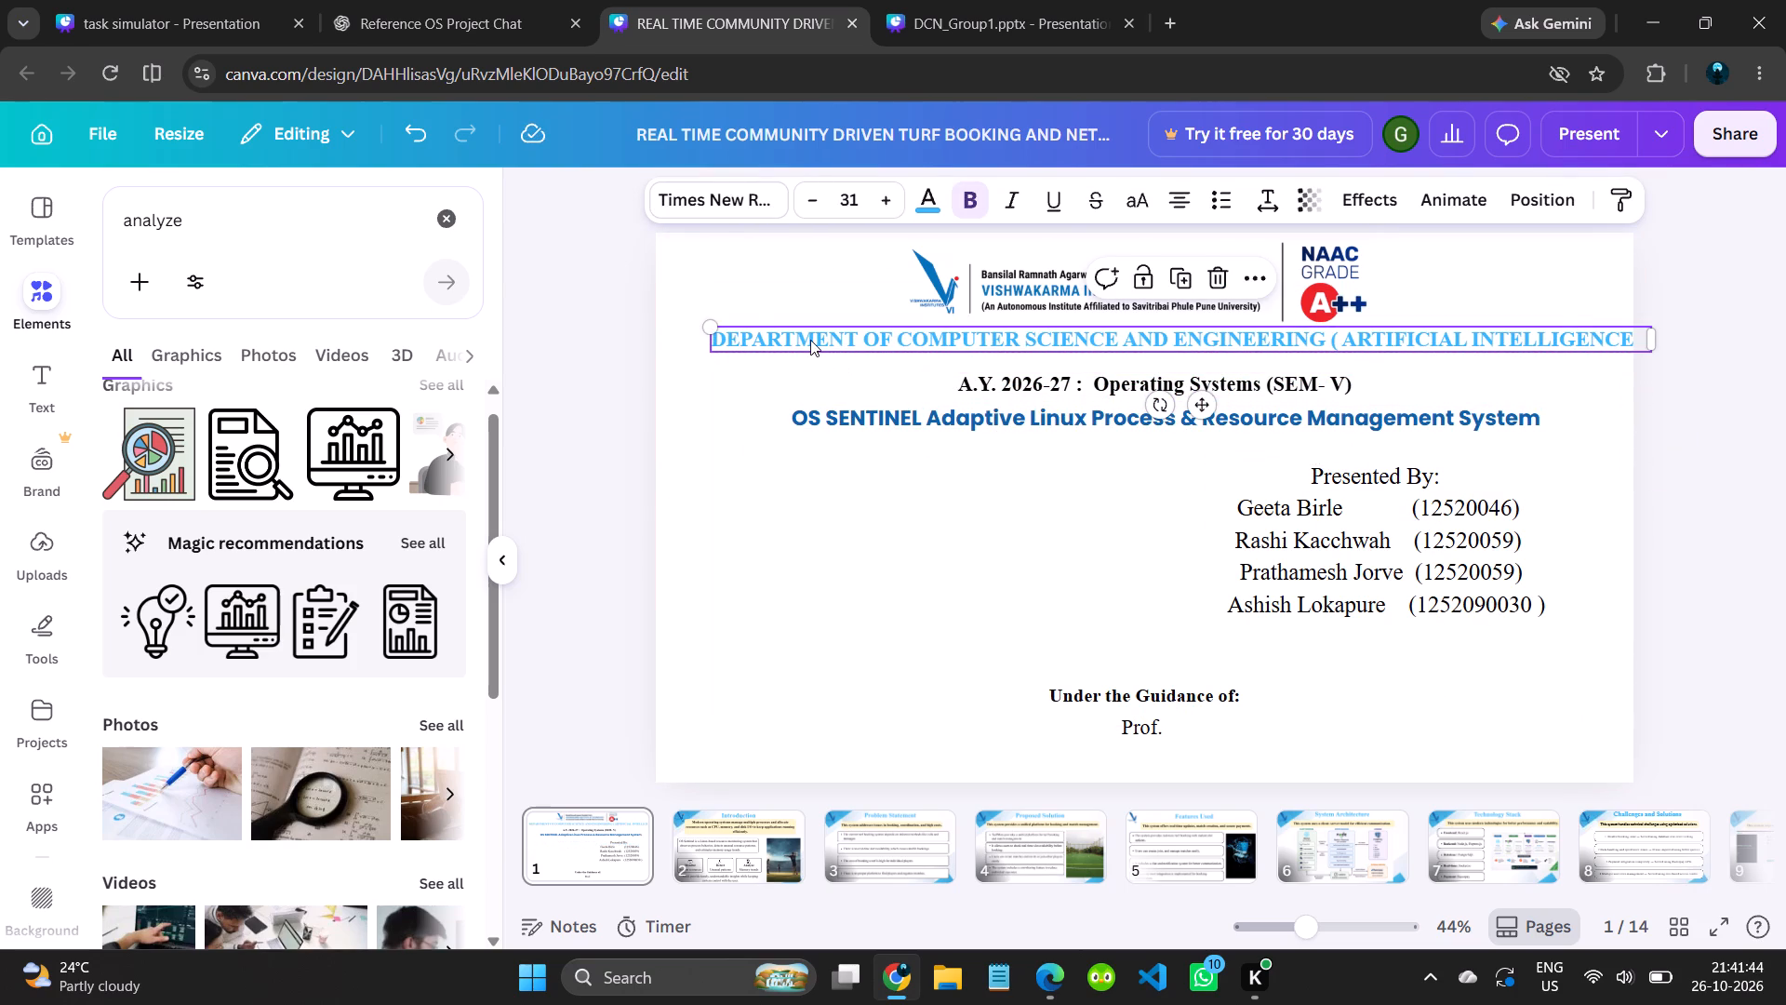
pyautogui.click(925, 204)
pyautogui.scroll(-1, 290, 496)
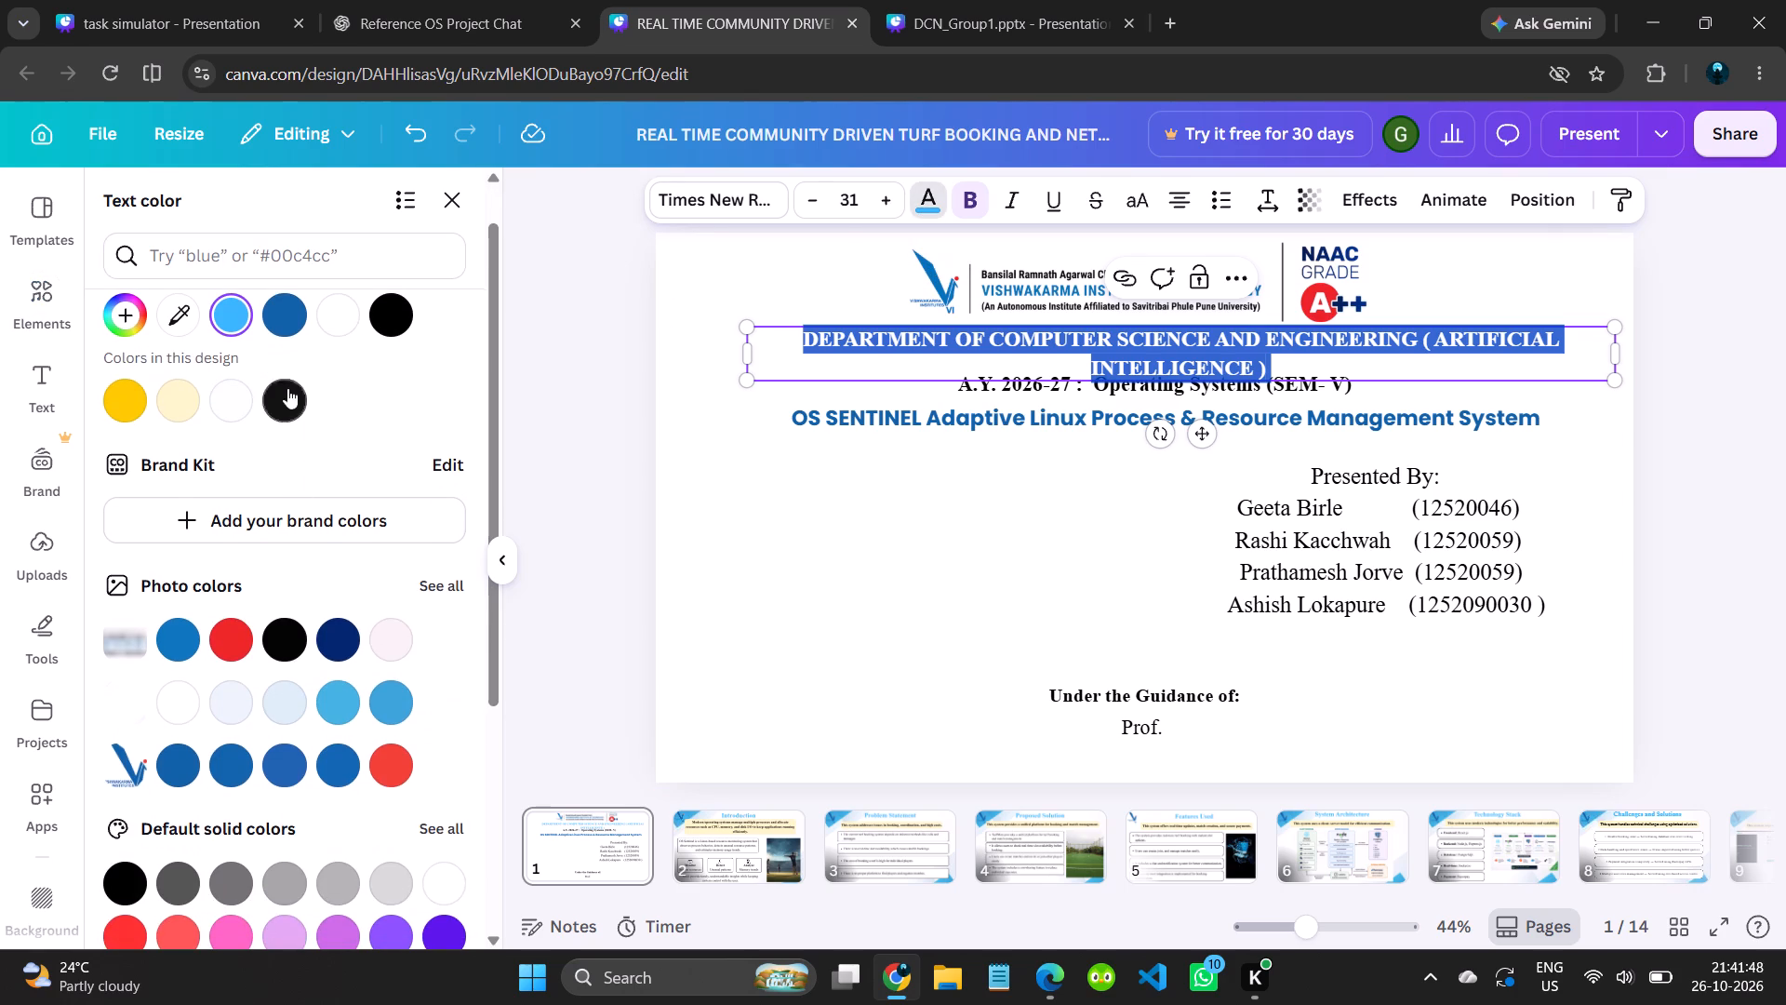
pyautogui.click(283, 324)
pyautogui.click(732, 613)
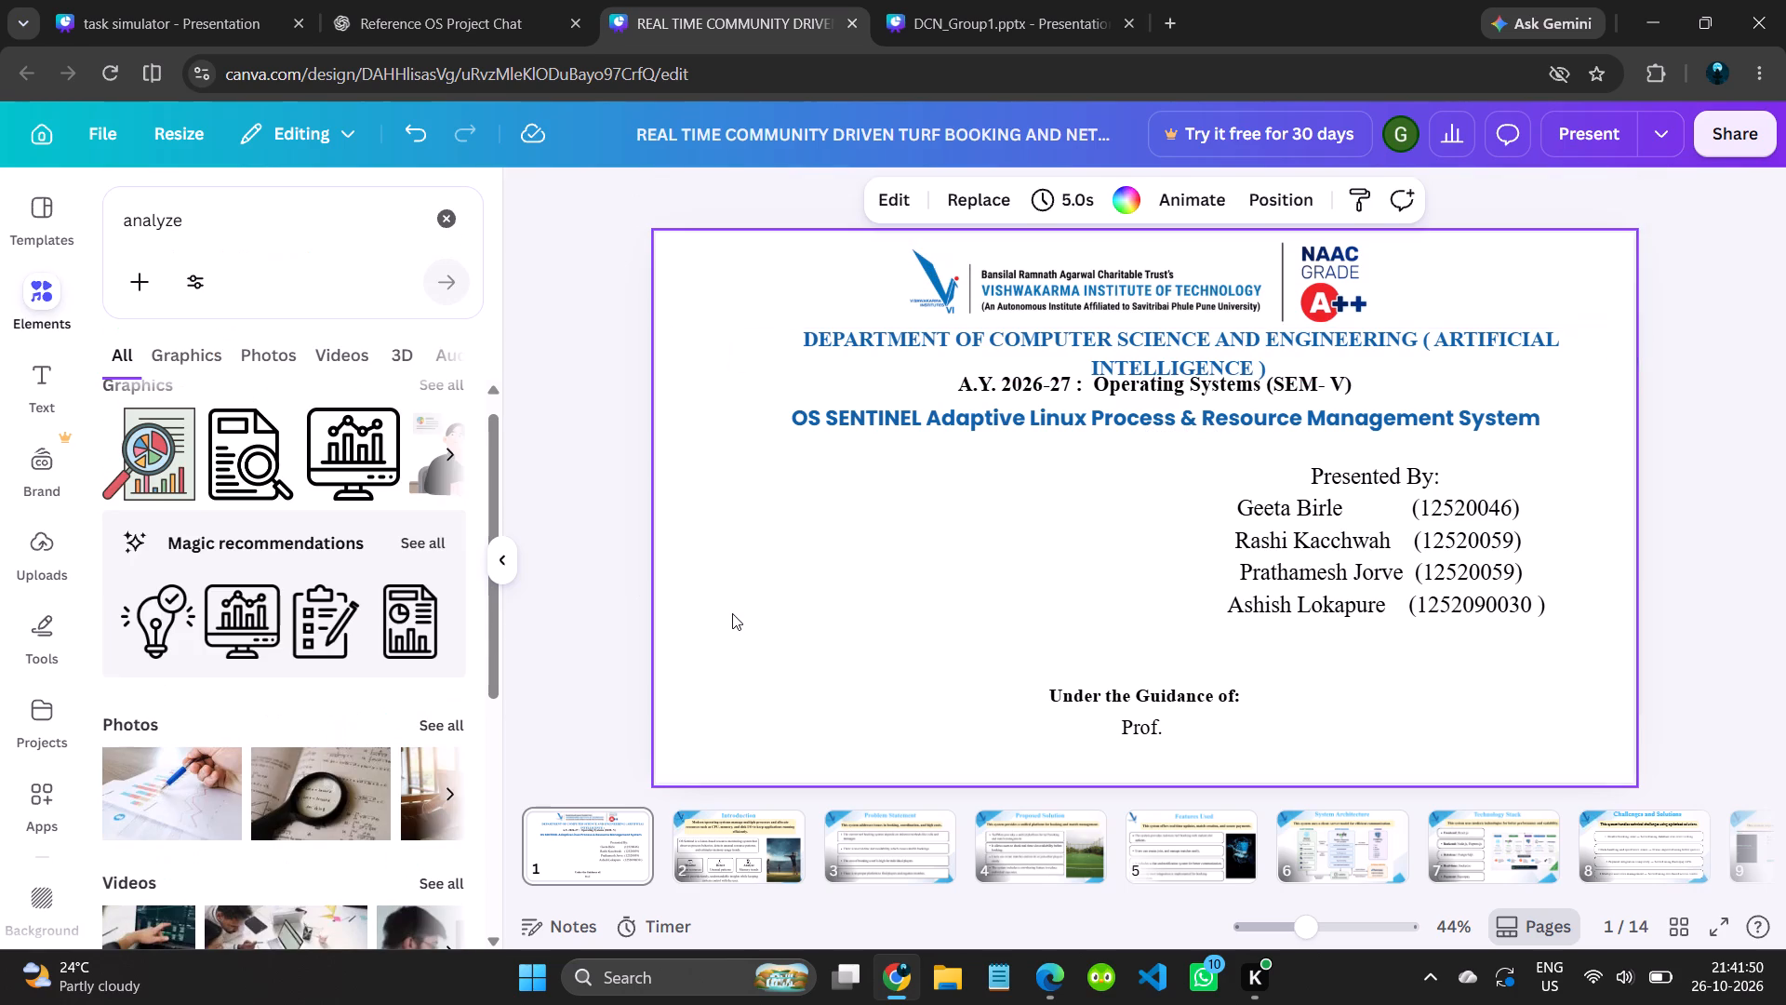
# Set the department line's font size to 27 and nudge it slightly left beneath the logo header.
pyautogui.tripleClick(983, 343)
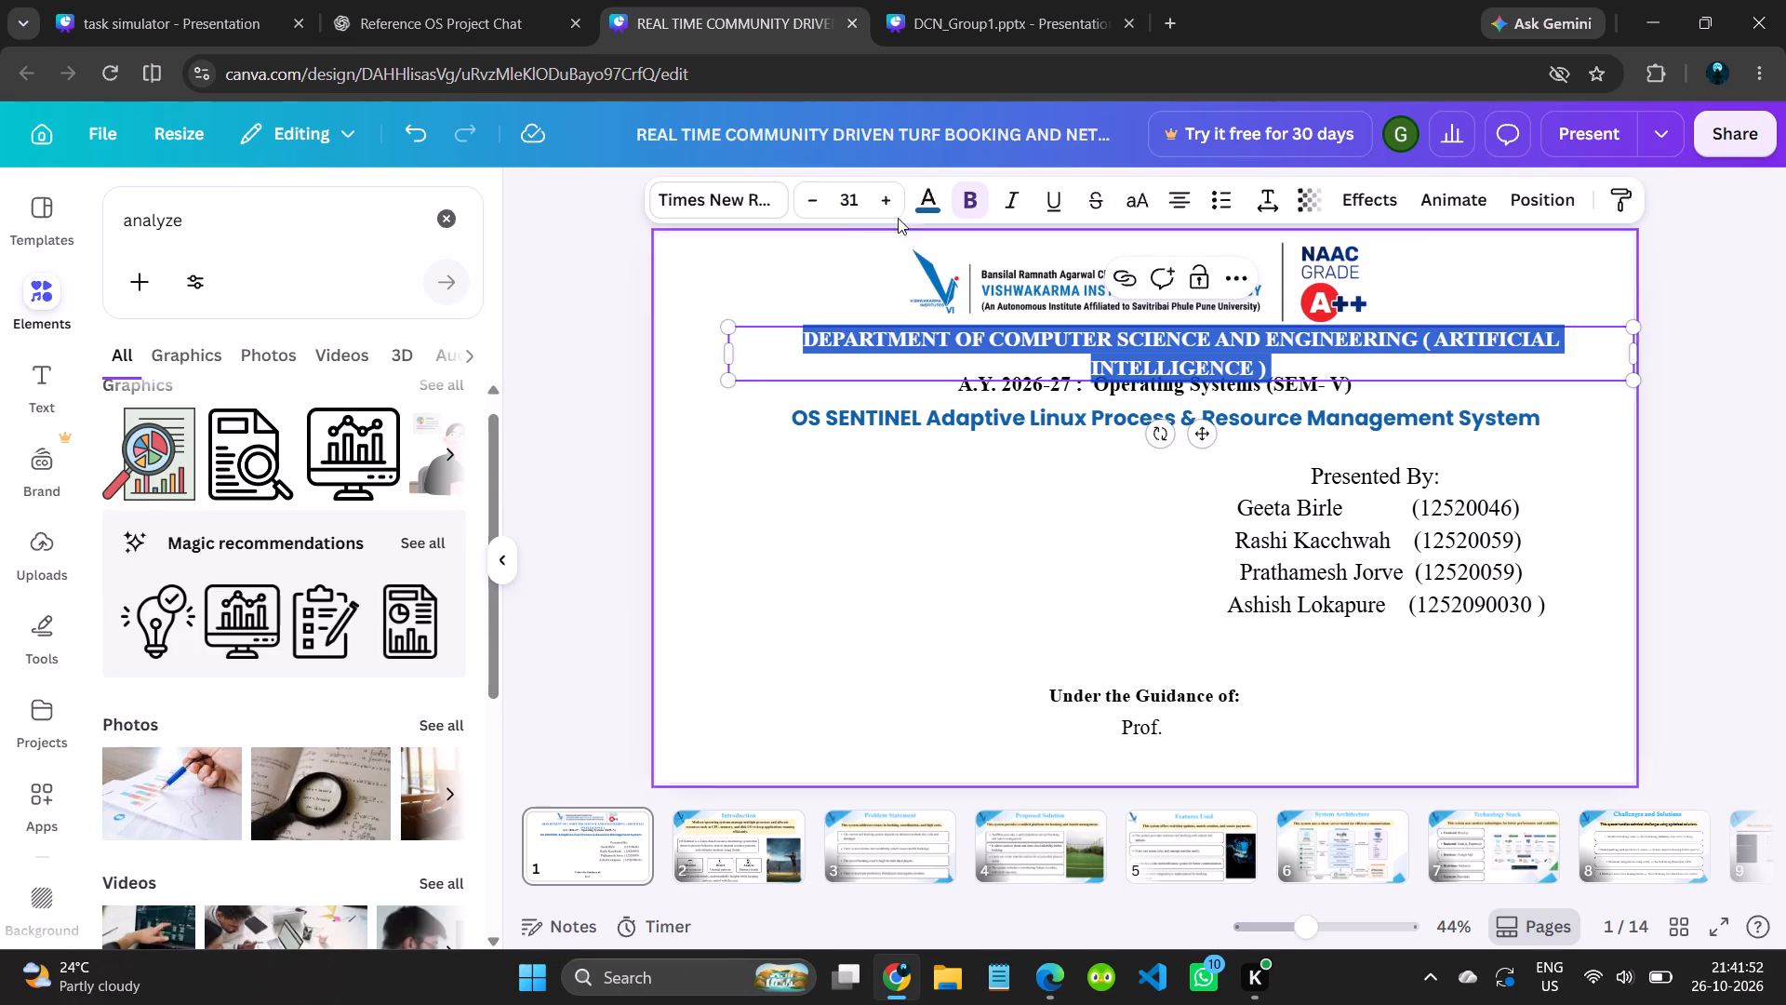
pyautogui.click(821, 198)
pyautogui.click(821, 198)
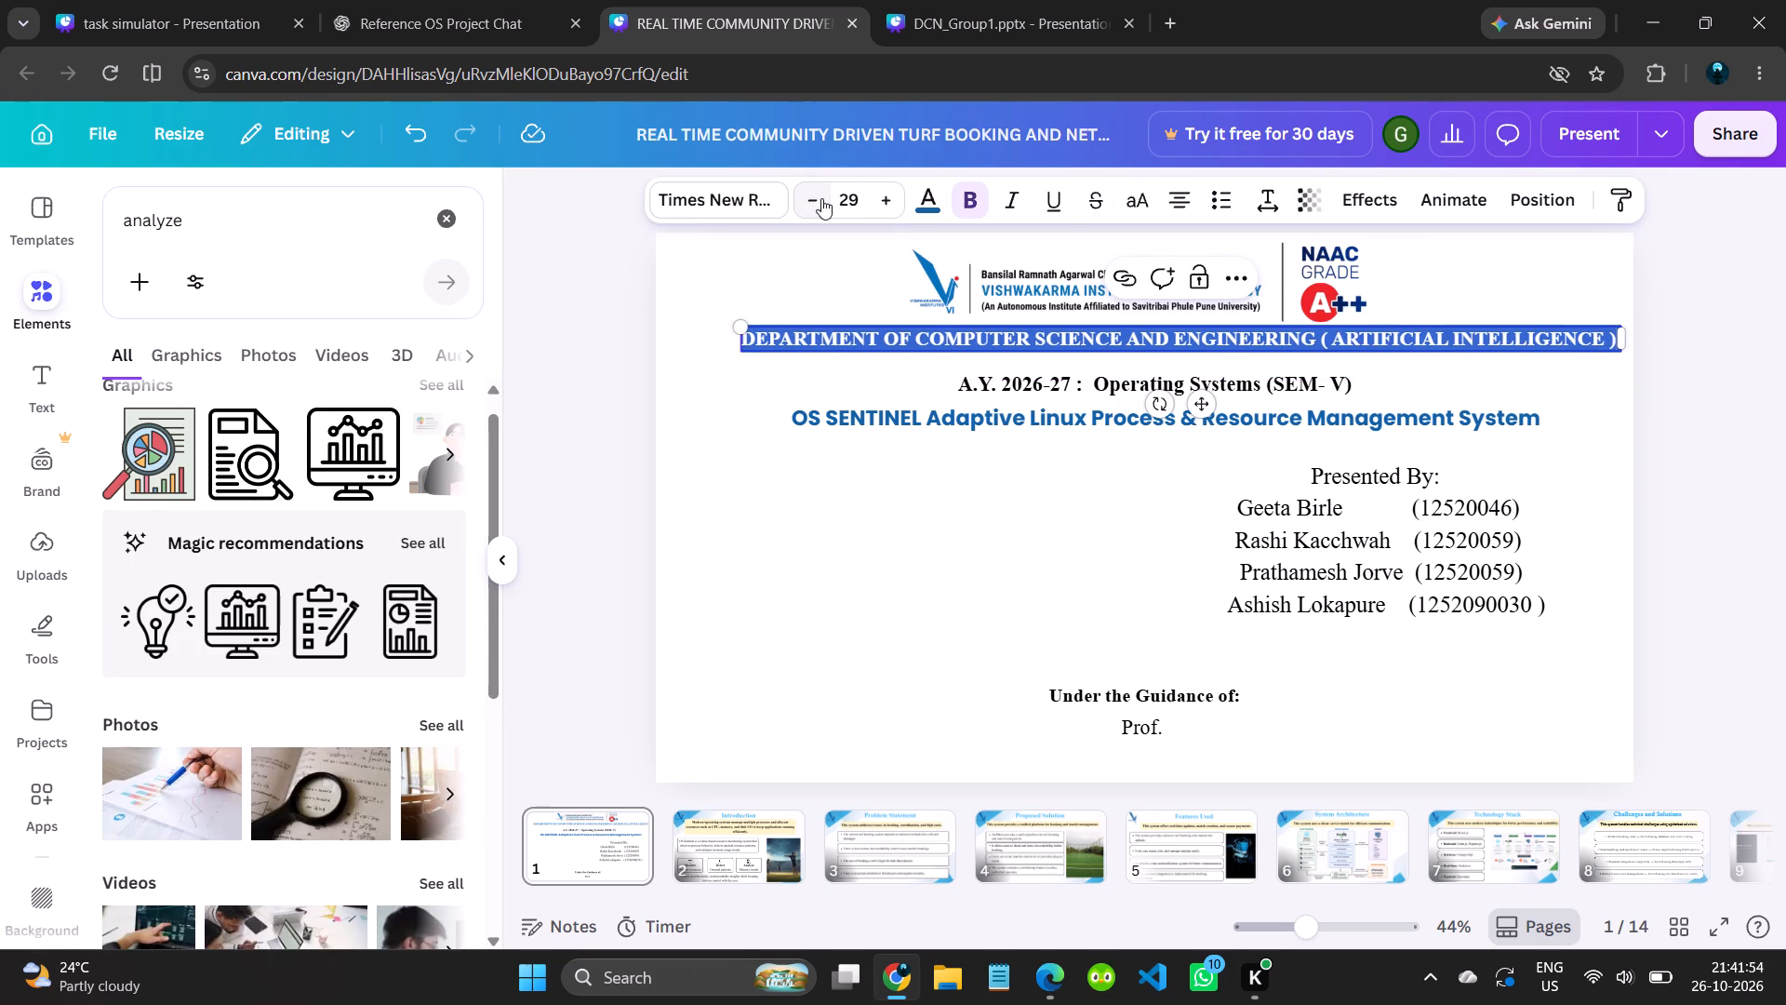
pyautogui.click(821, 198)
pyautogui.click(821, 198)
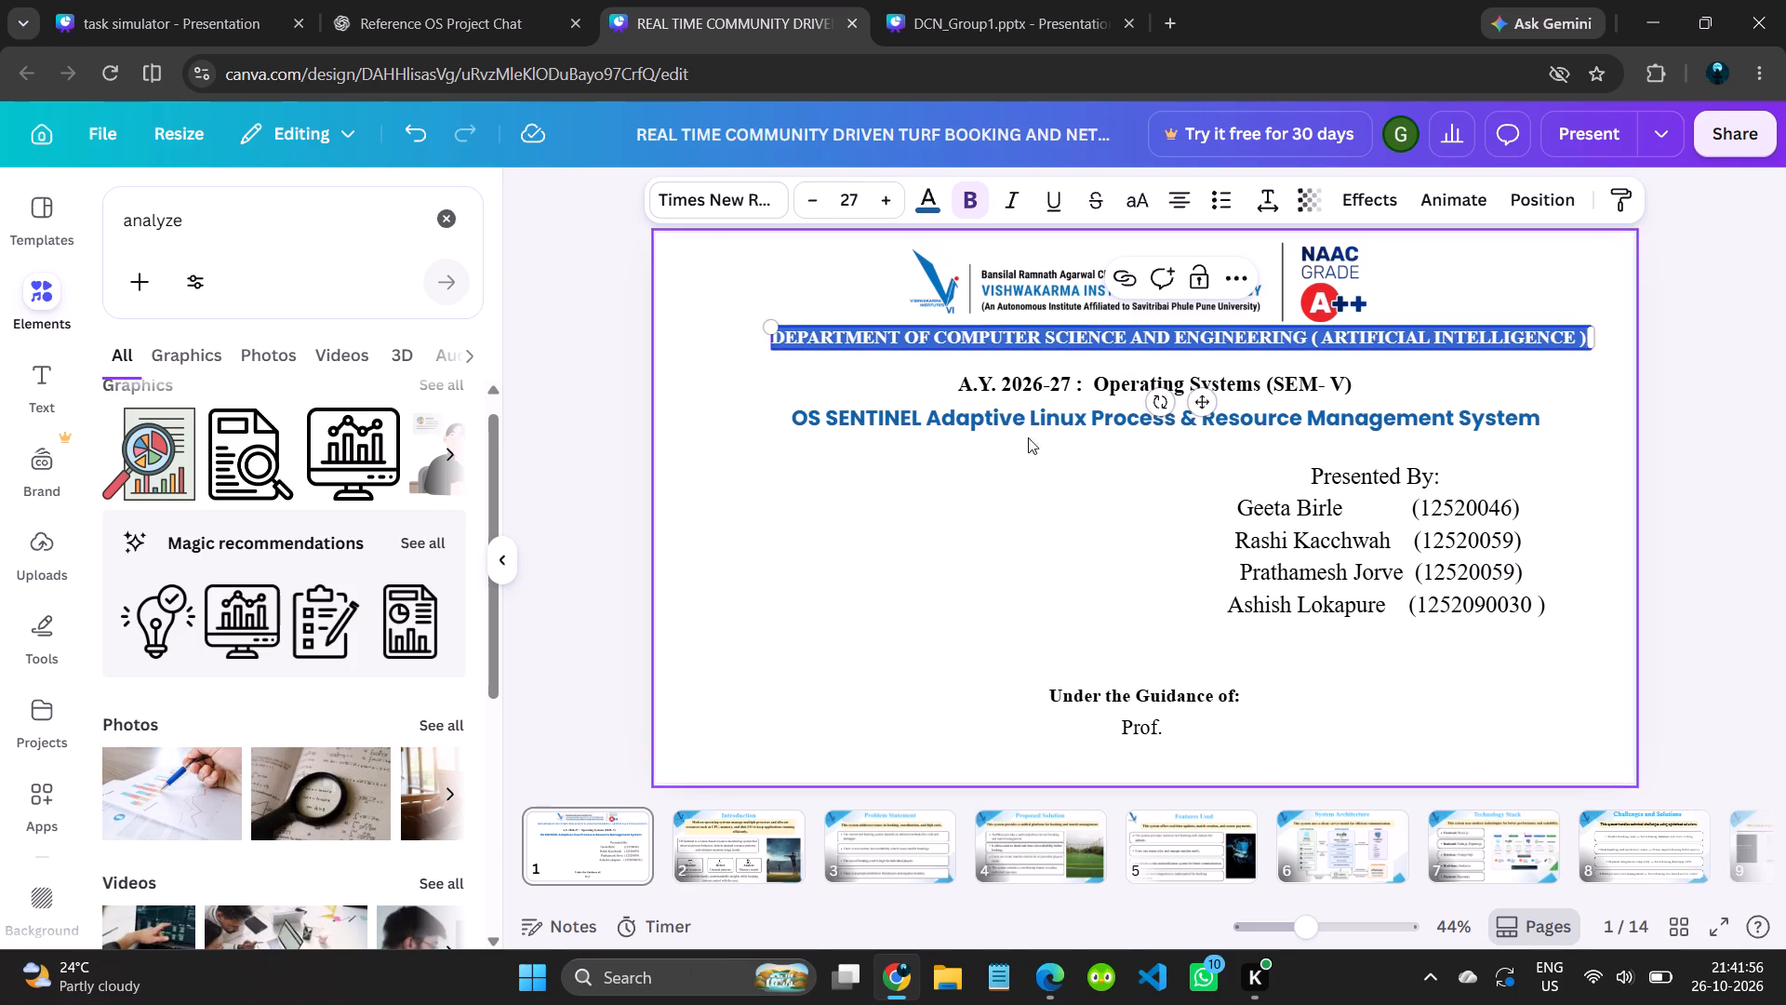
pyautogui.click(1061, 541)
pyautogui.moveTo(1012, 331); pyautogui.dragTo(1002, 331)
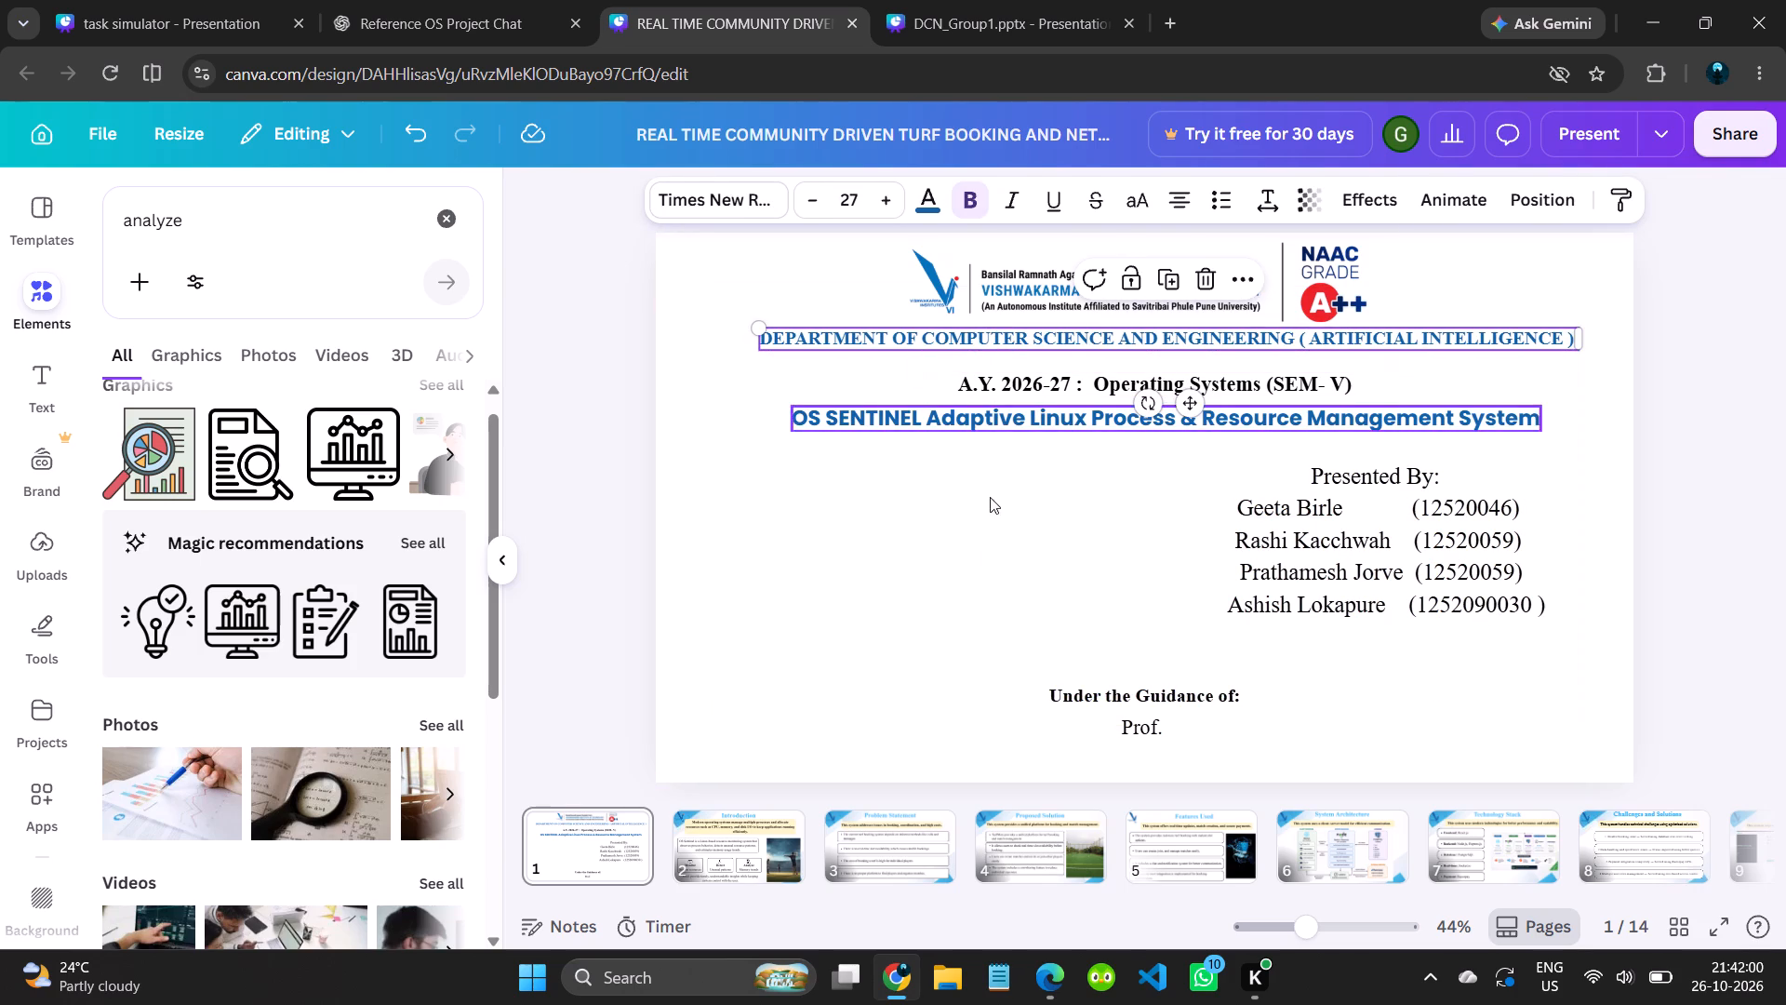
pyautogui.click(988, 535)
# Move the "A.Y. 2026-27 : Operating Systems (SEM- V)" line slightly up and left, between the department line and the OS SENTINEL title.
pyautogui.moveTo(1054, 388); pyautogui.dragTo(1051, 386)
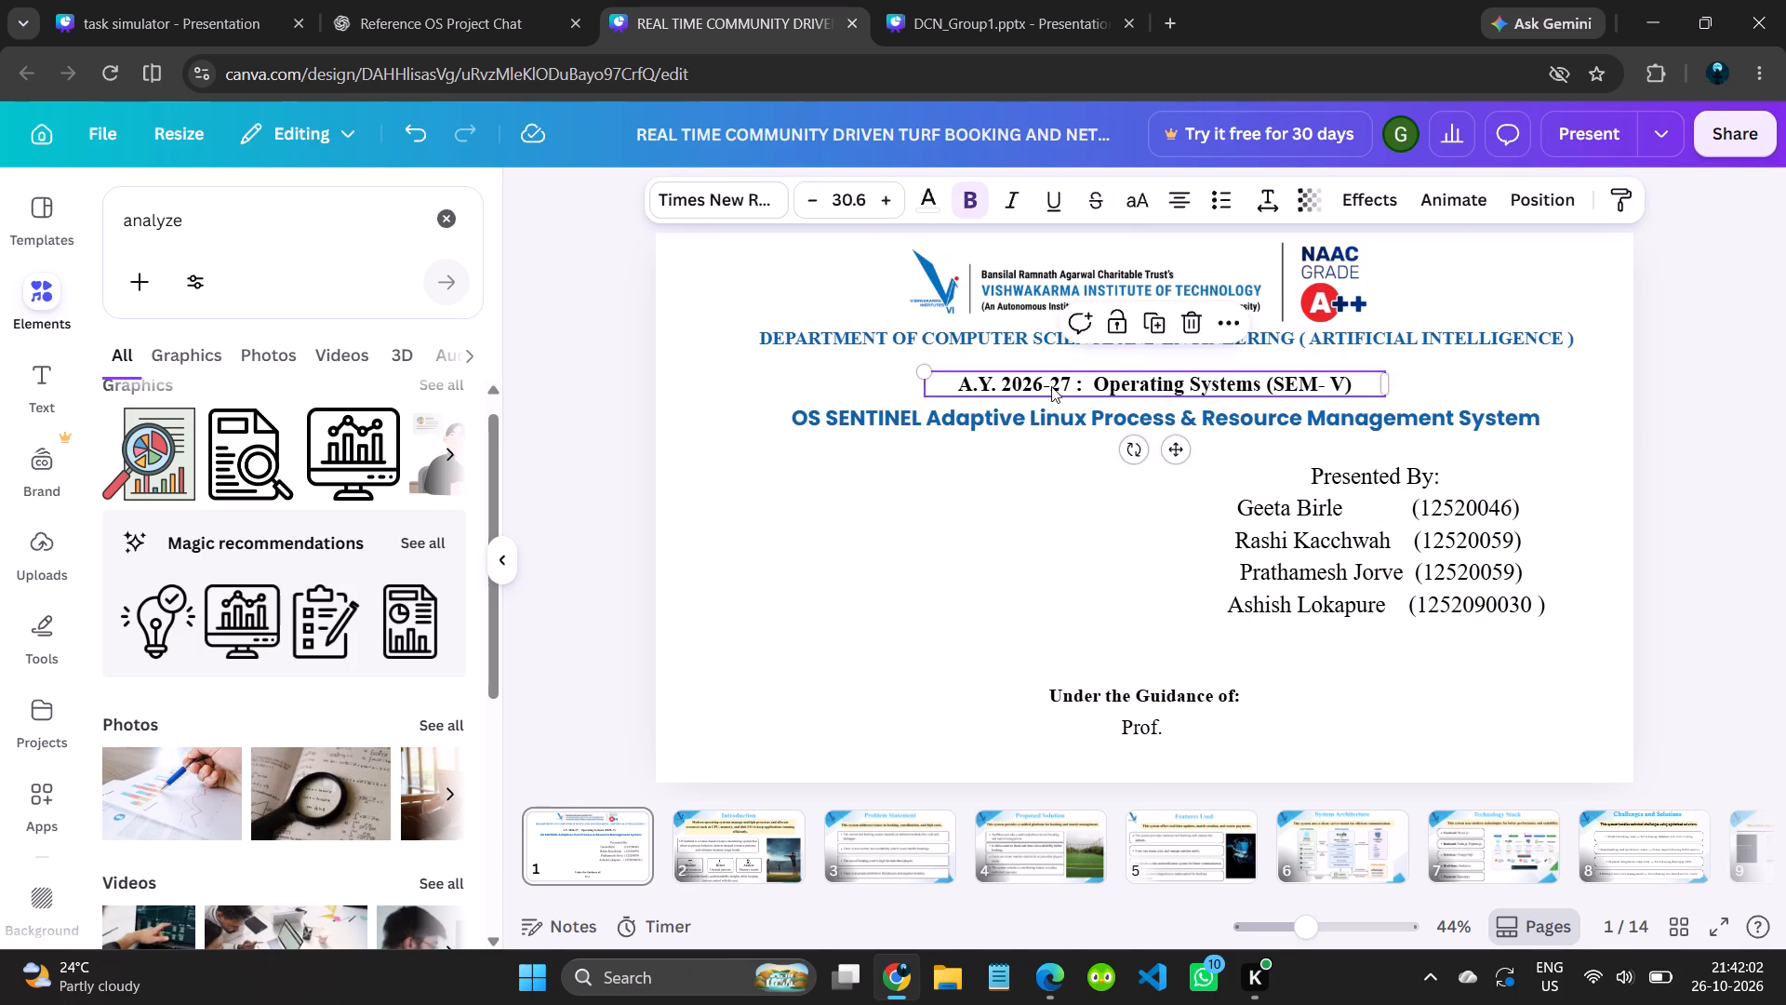
pyautogui.moveTo(1051, 386); pyautogui.dragTo(1042, 382)
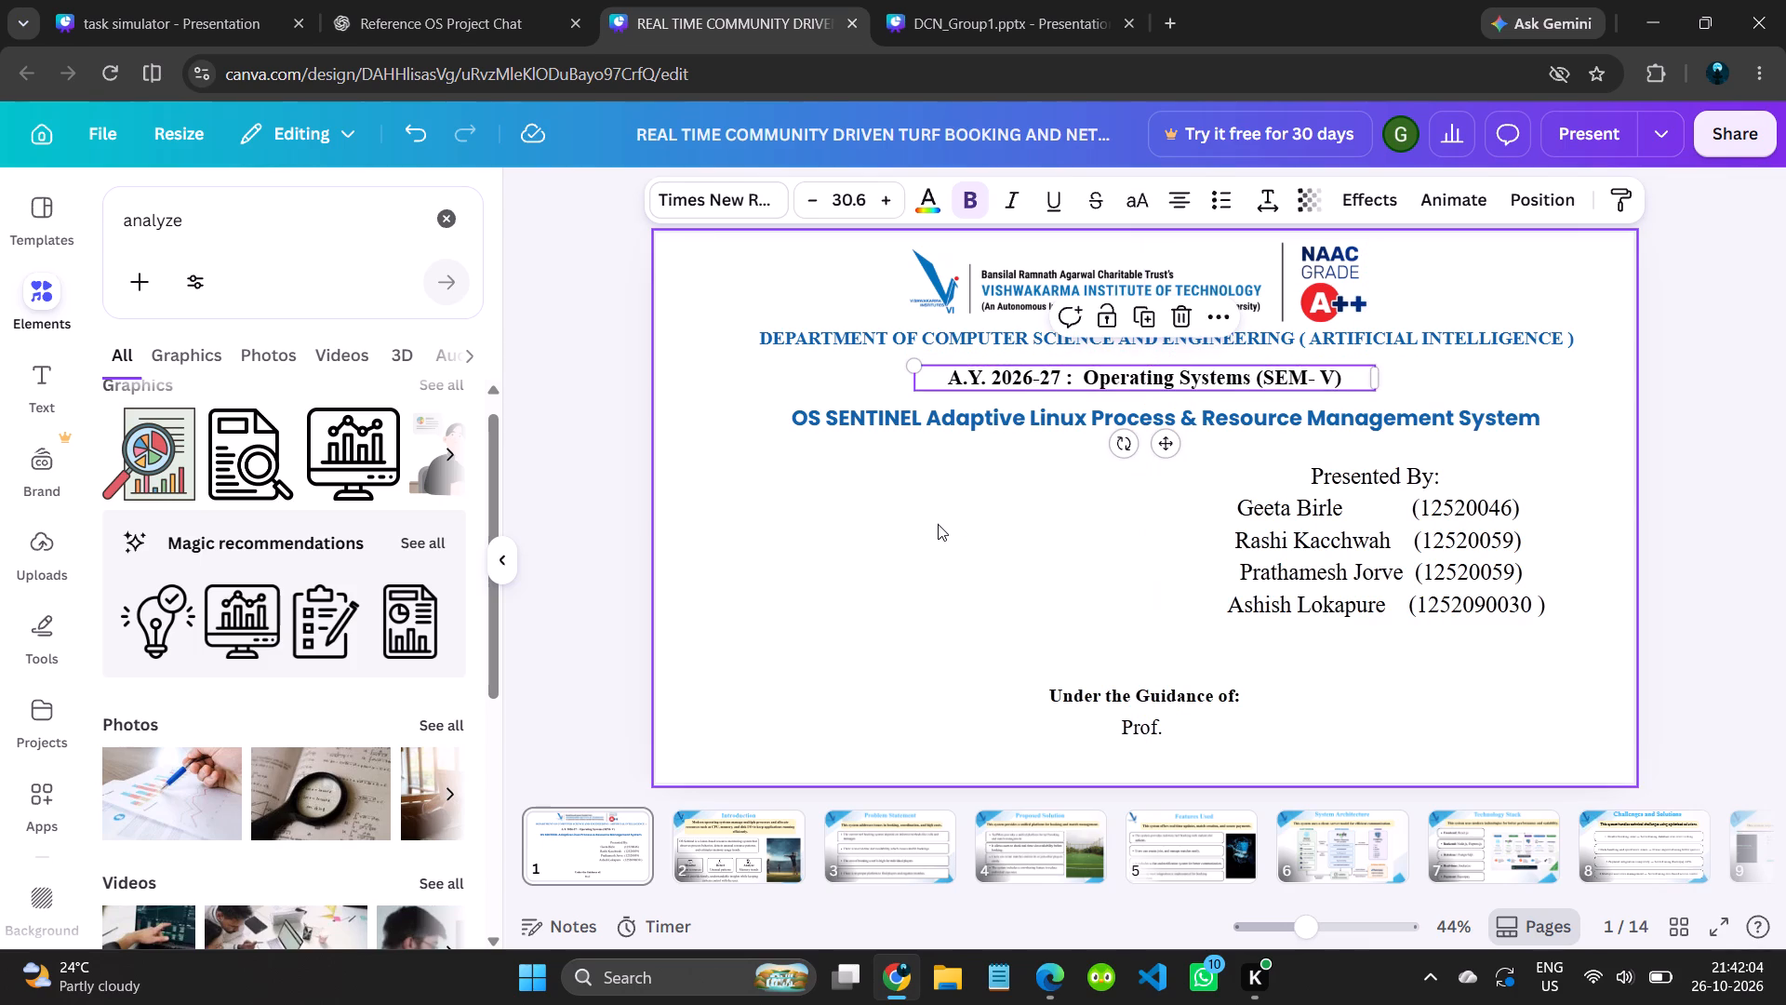
pyautogui.click(938, 524)
# Move the "Presented By:" list left to the middle of the title slide, above "Under the Guidance of:".
pyautogui.moveTo(1331, 545); pyautogui.dragTo(1129, 545)
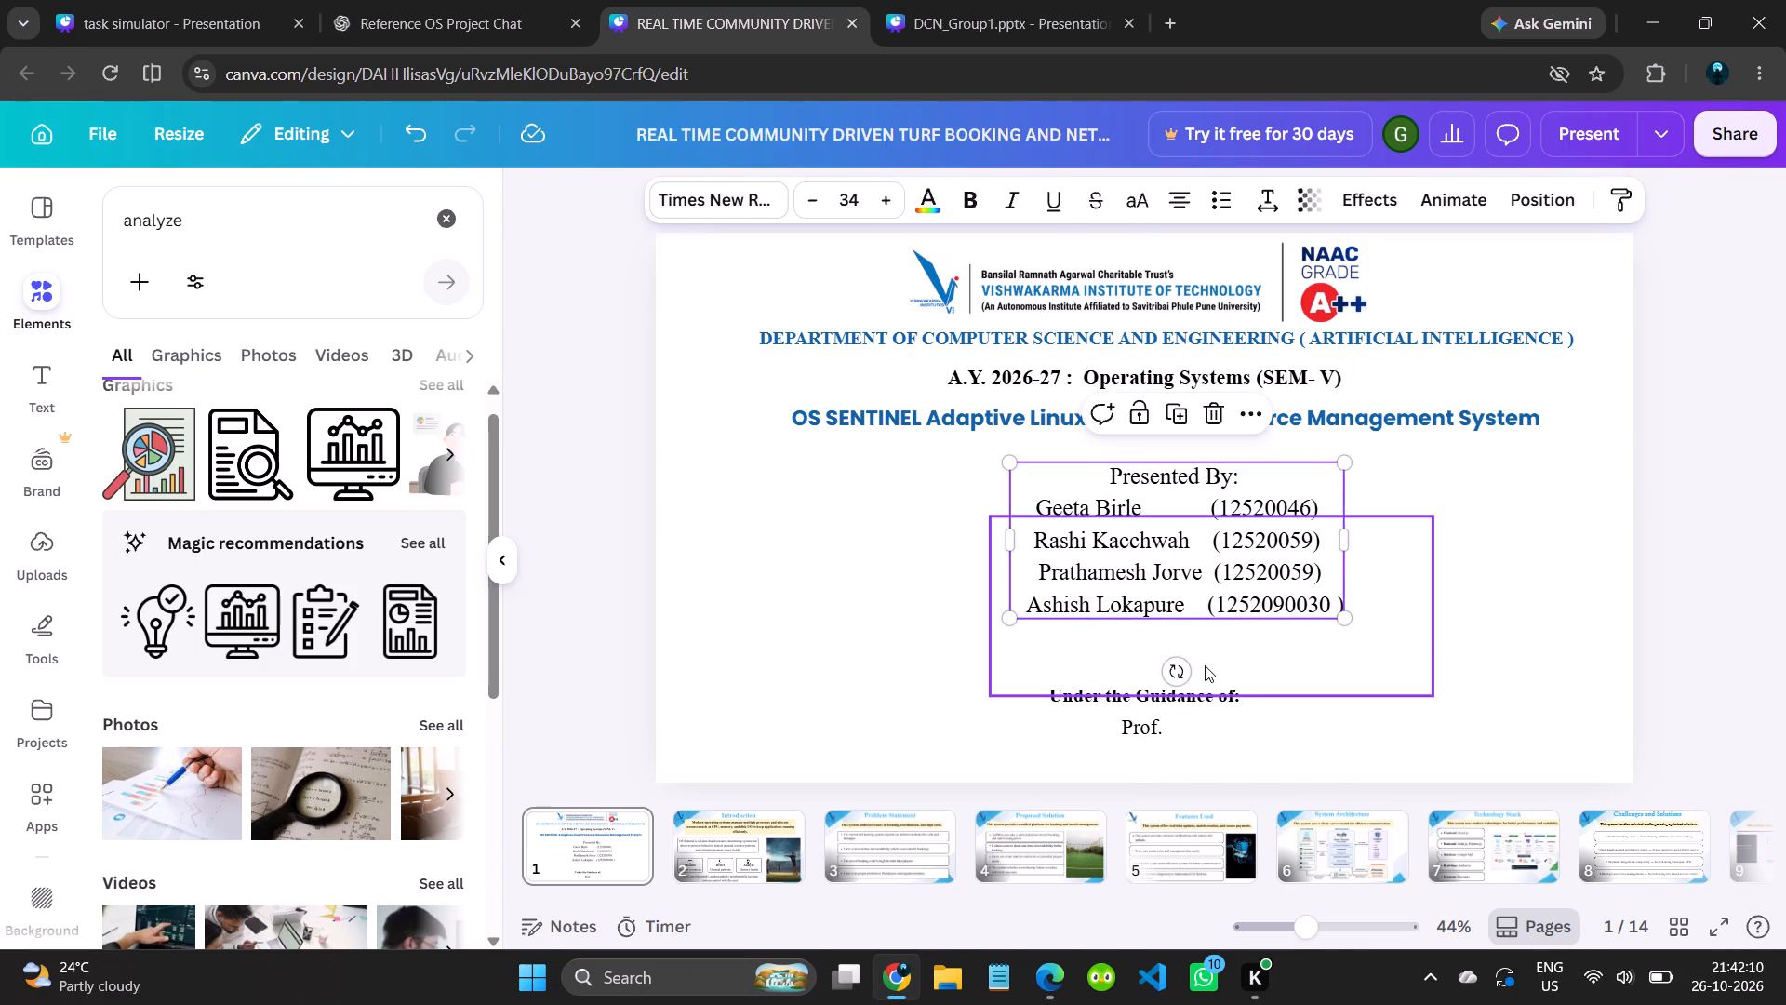
pyautogui.click(1436, 706)
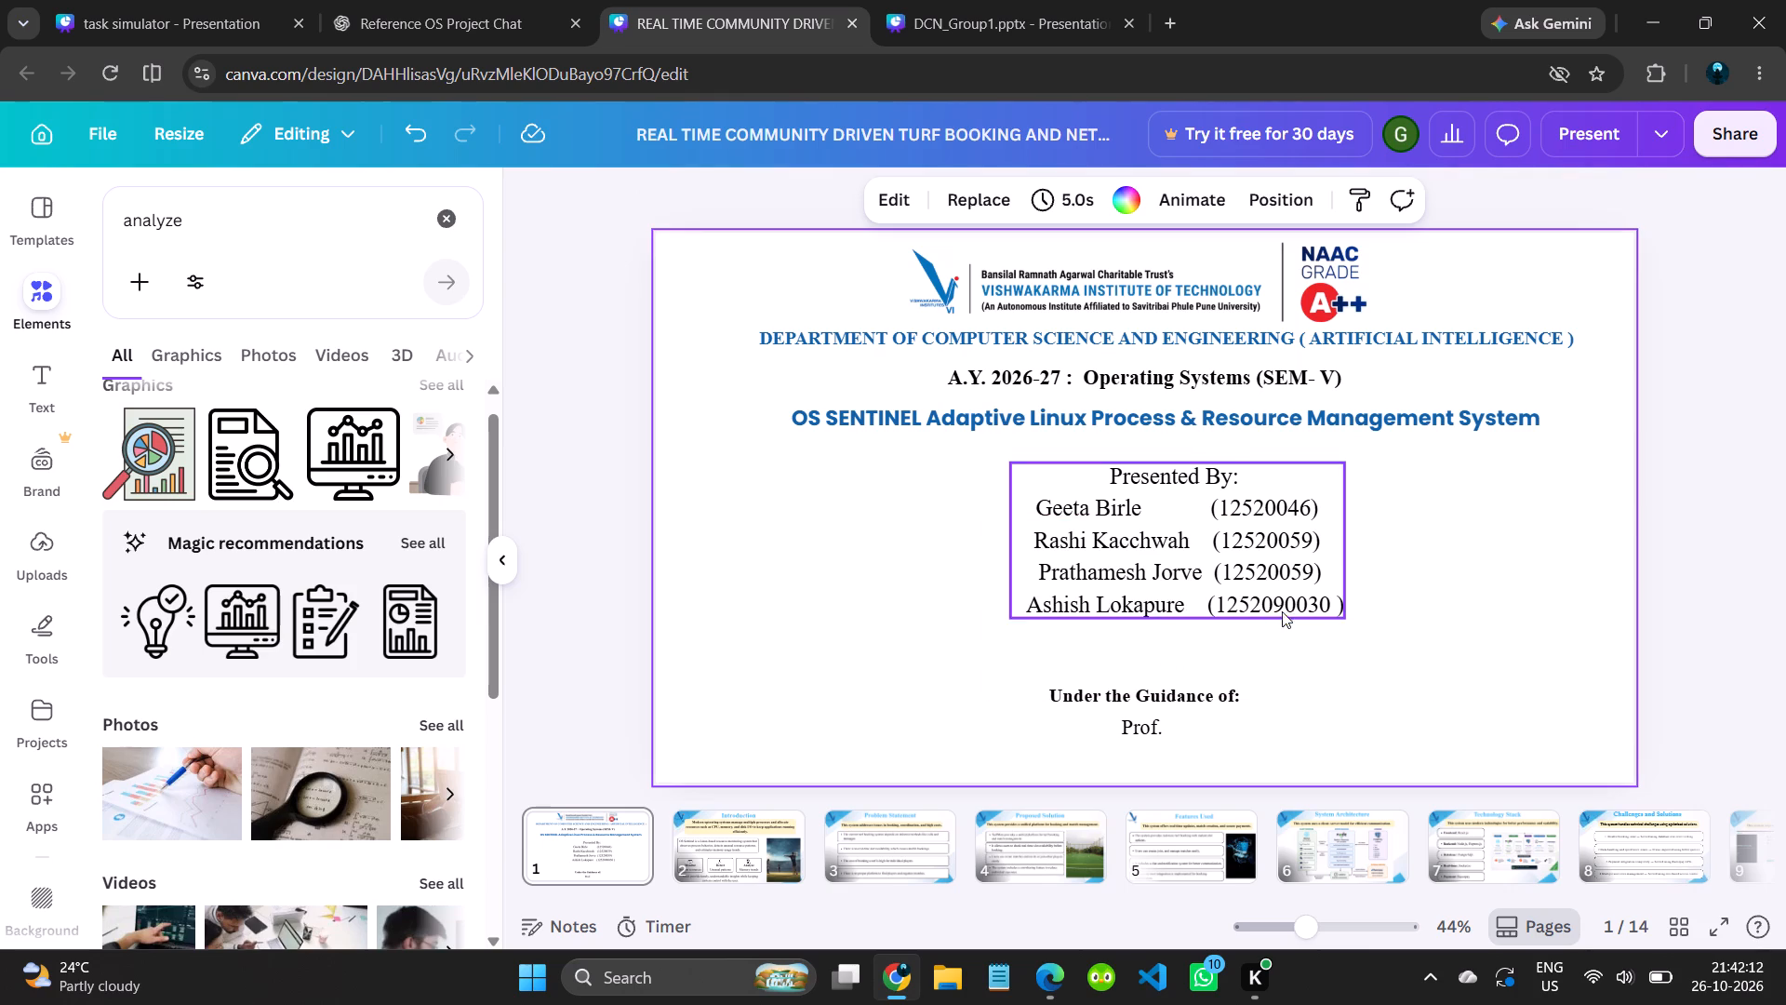
# Delete the leftover white cover rectangle behind the presenter list.
pyautogui.click(1359, 682)
pyautogui.press('Delete')
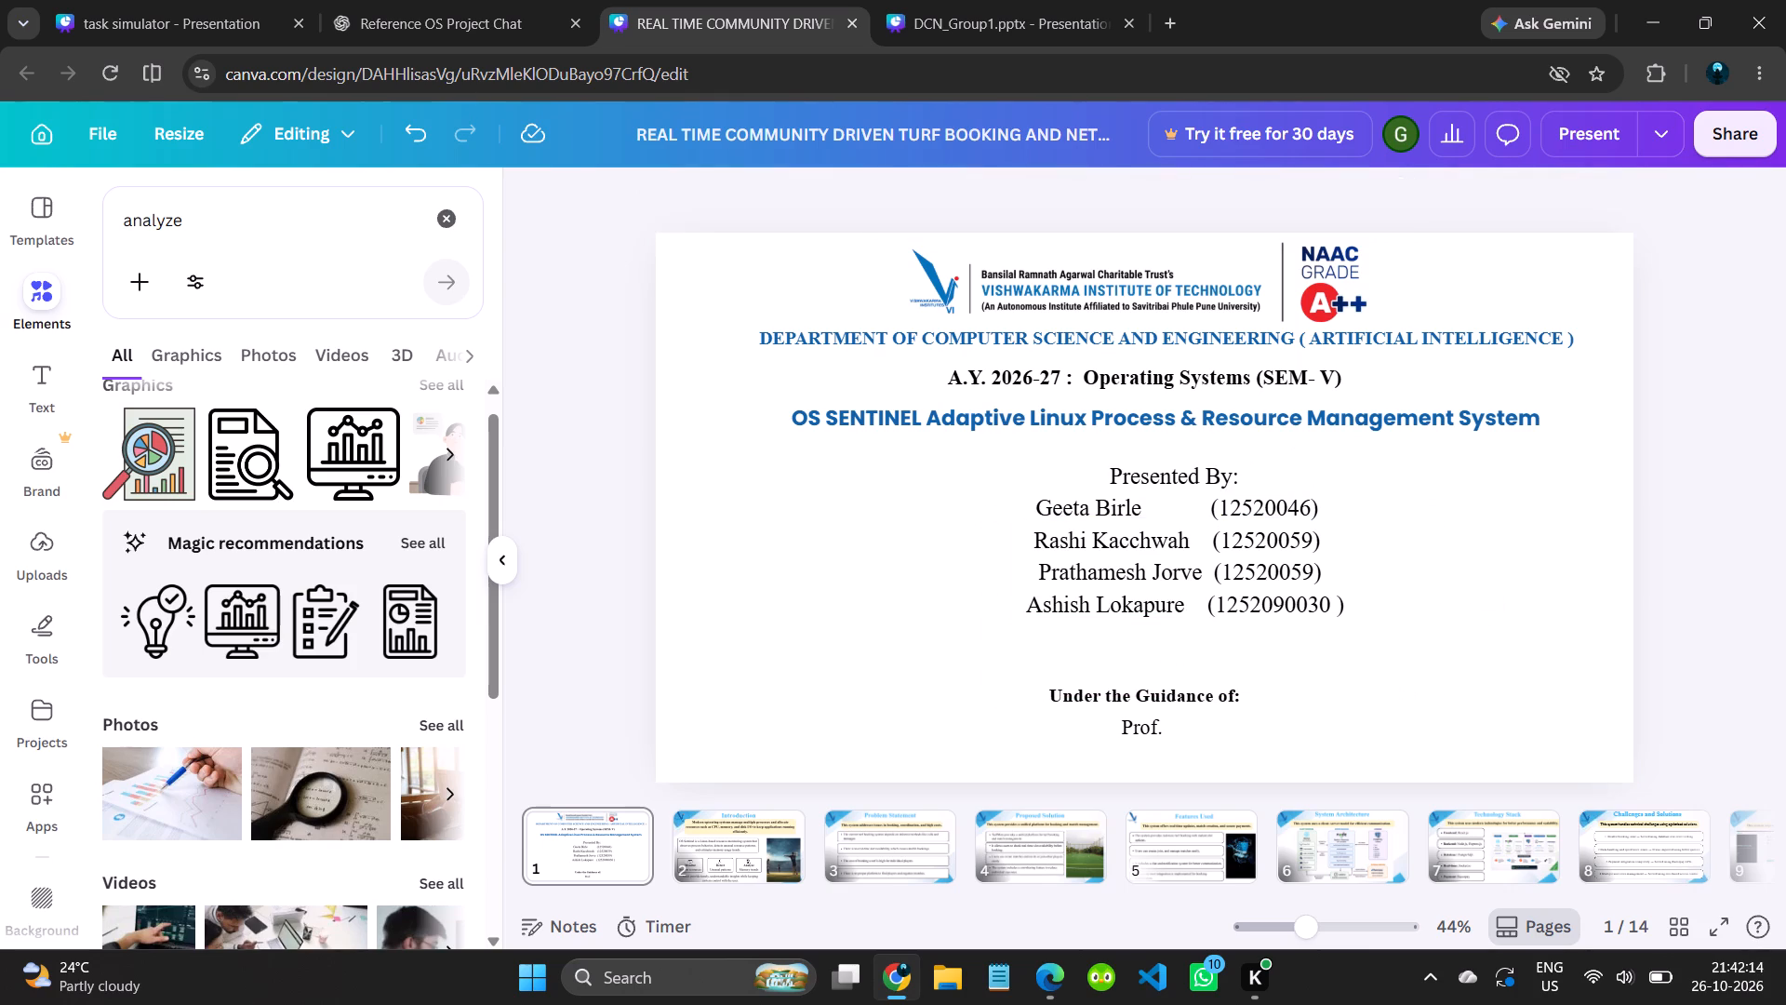
# Resize the "Presented By:" list to font size 31.5 and centre it between the OS SENTINEL title and "Under the Guidance of:".
pyautogui.click(1270, 602)
pyautogui.moveTo(1251, 583); pyautogui.dragTo(1211, 578)
pyautogui.moveTo(1303, 618); pyautogui.dragTo(1325, 633)
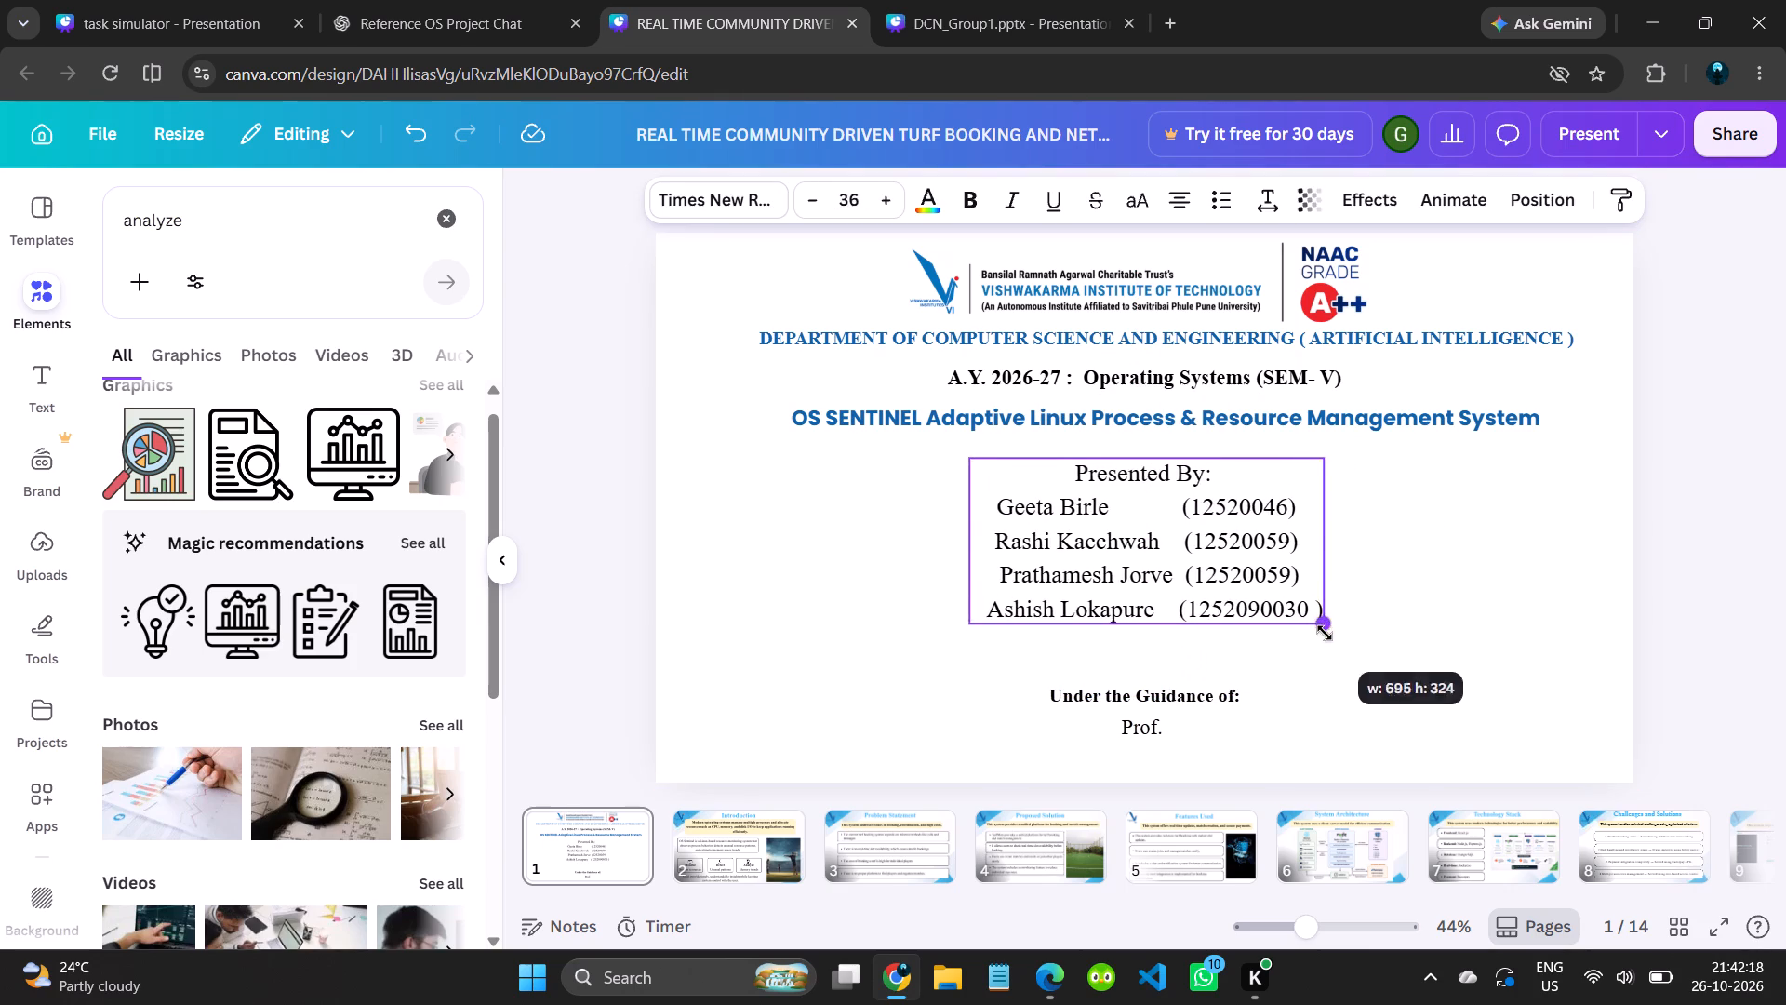
pyautogui.moveTo(1325, 633); pyautogui.dragTo(1326, 642)
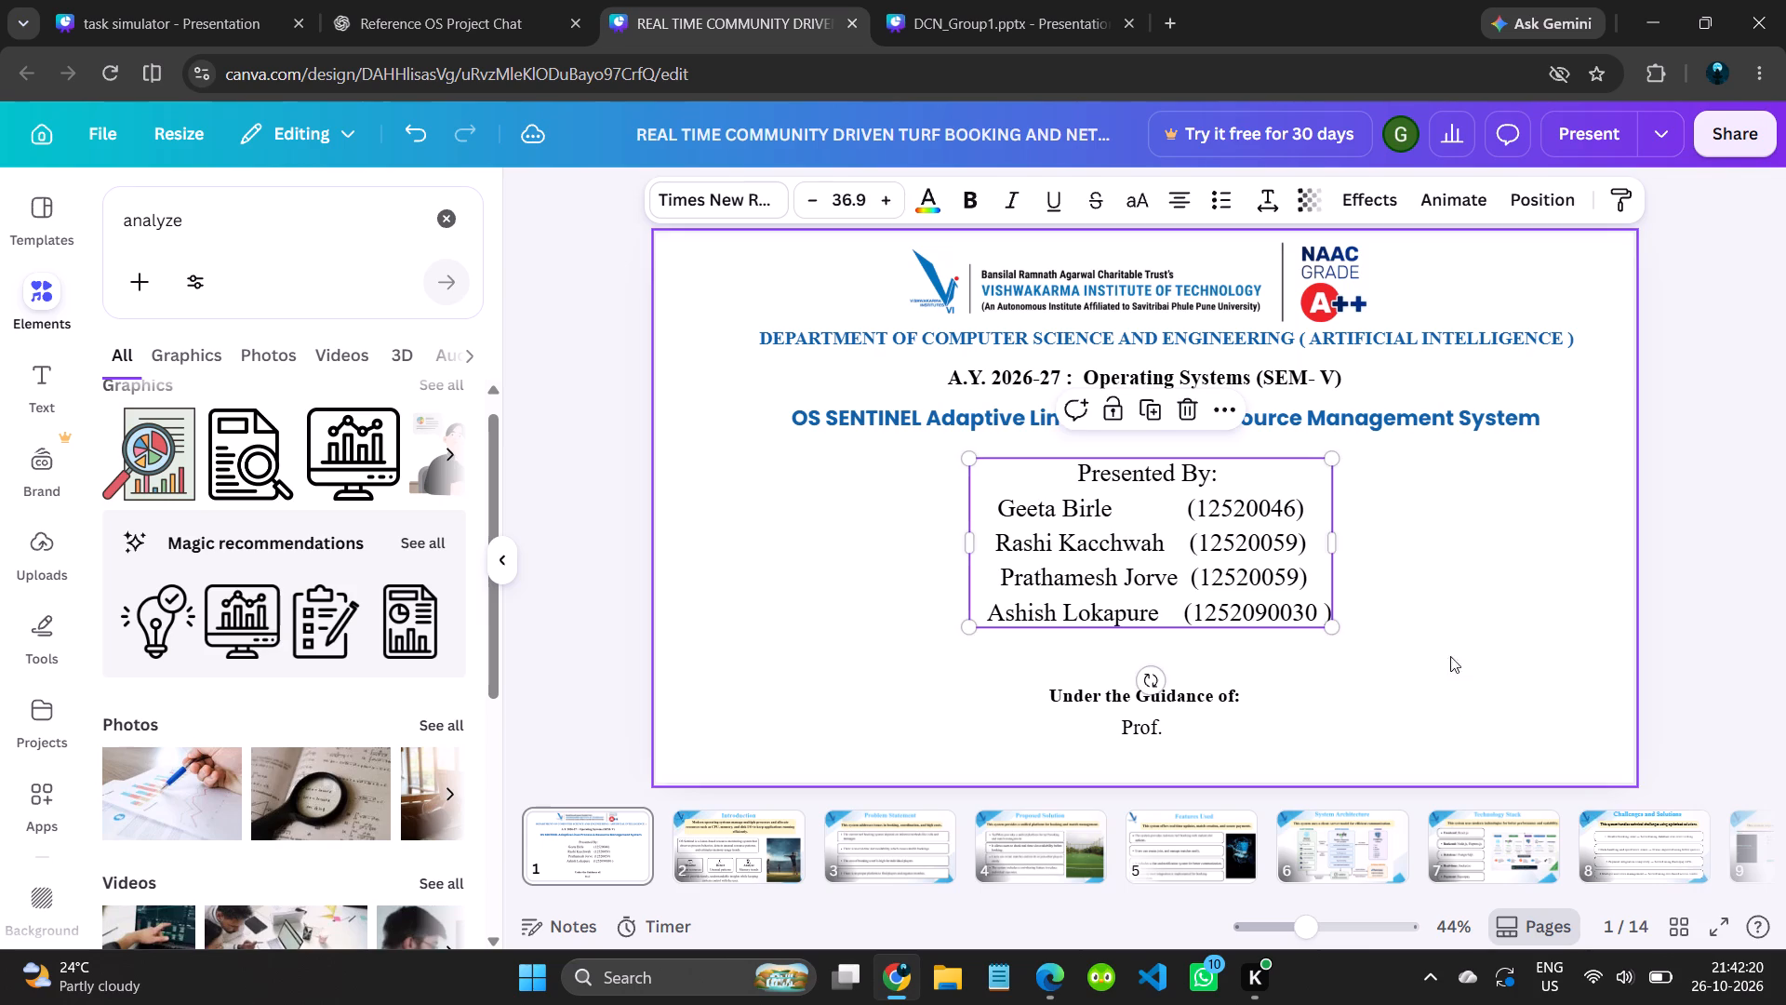
pyautogui.click(1469, 655)
pyautogui.click(1269, 610)
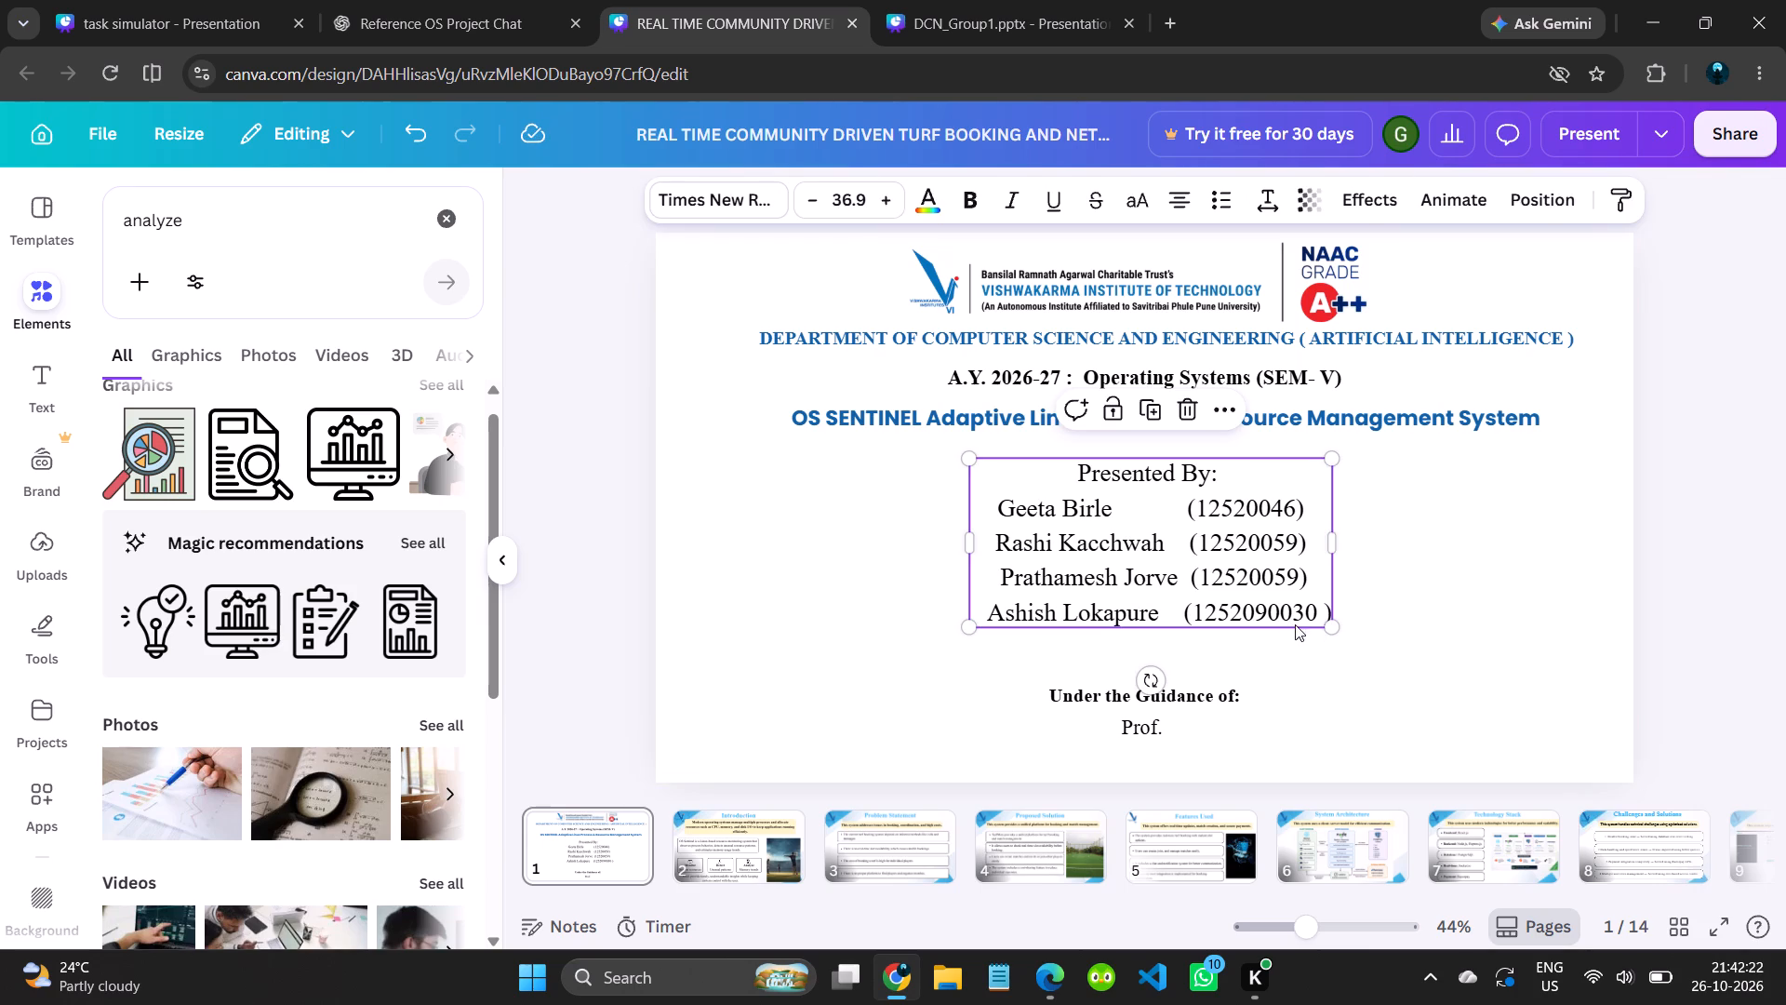
pyautogui.moveTo(1336, 628); pyautogui.dragTo(1279, 620)
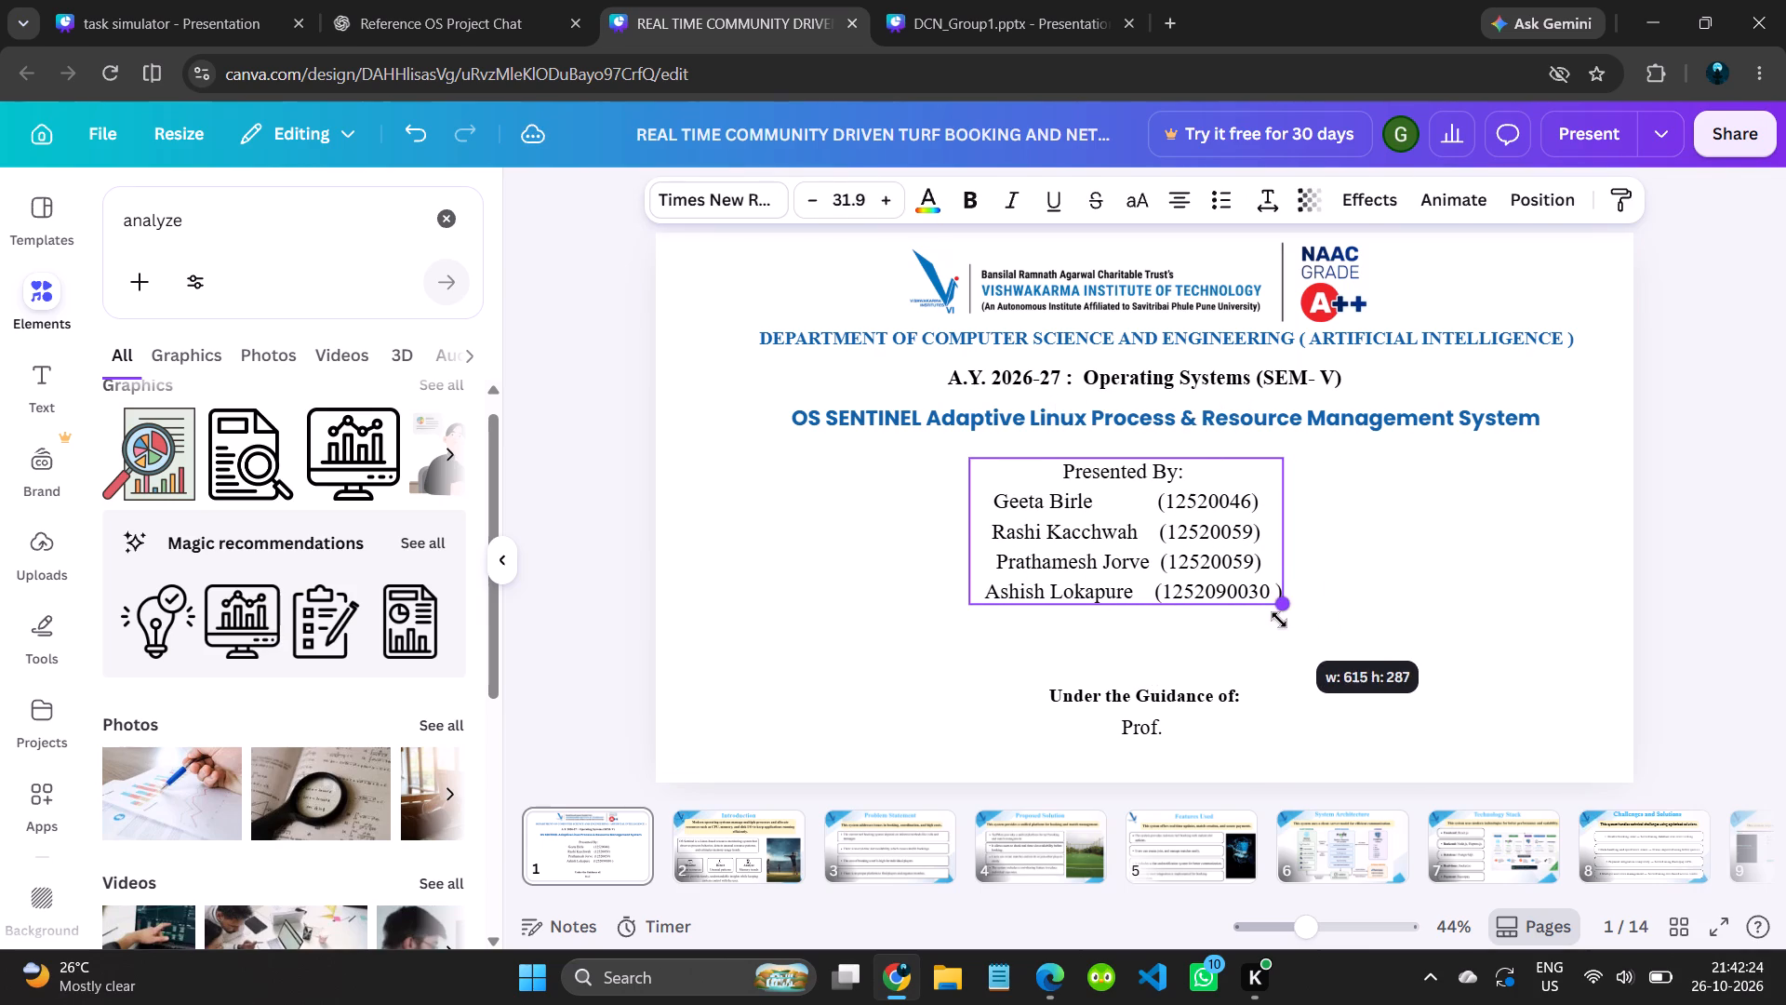
pyautogui.moveTo(1279, 620); pyautogui.dragTo(1274, 620)
pyautogui.moveTo(1171, 576); pyautogui.dragTo(1188, 586)
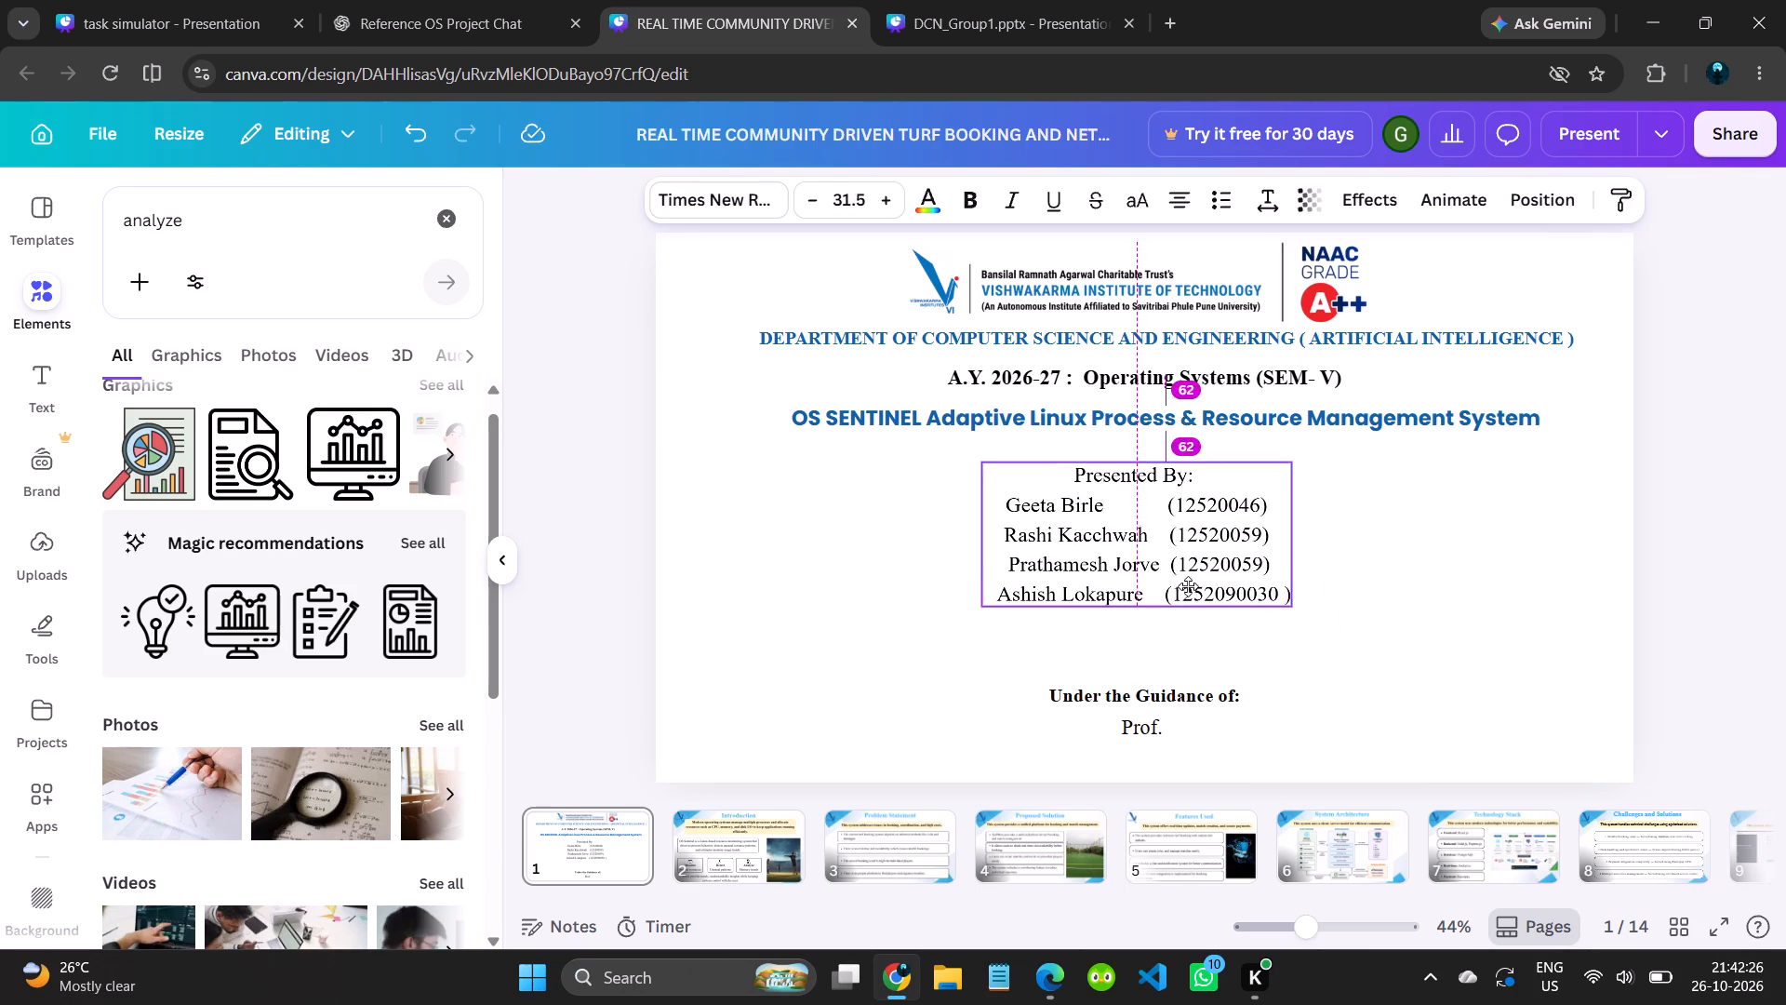
pyautogui.moveTo(1188, 586); pyautogui.dragTo(1184, 596)
# Move the OS SENTINEL title slightly down on the title slide.
pyautogui.click(1014, 420)
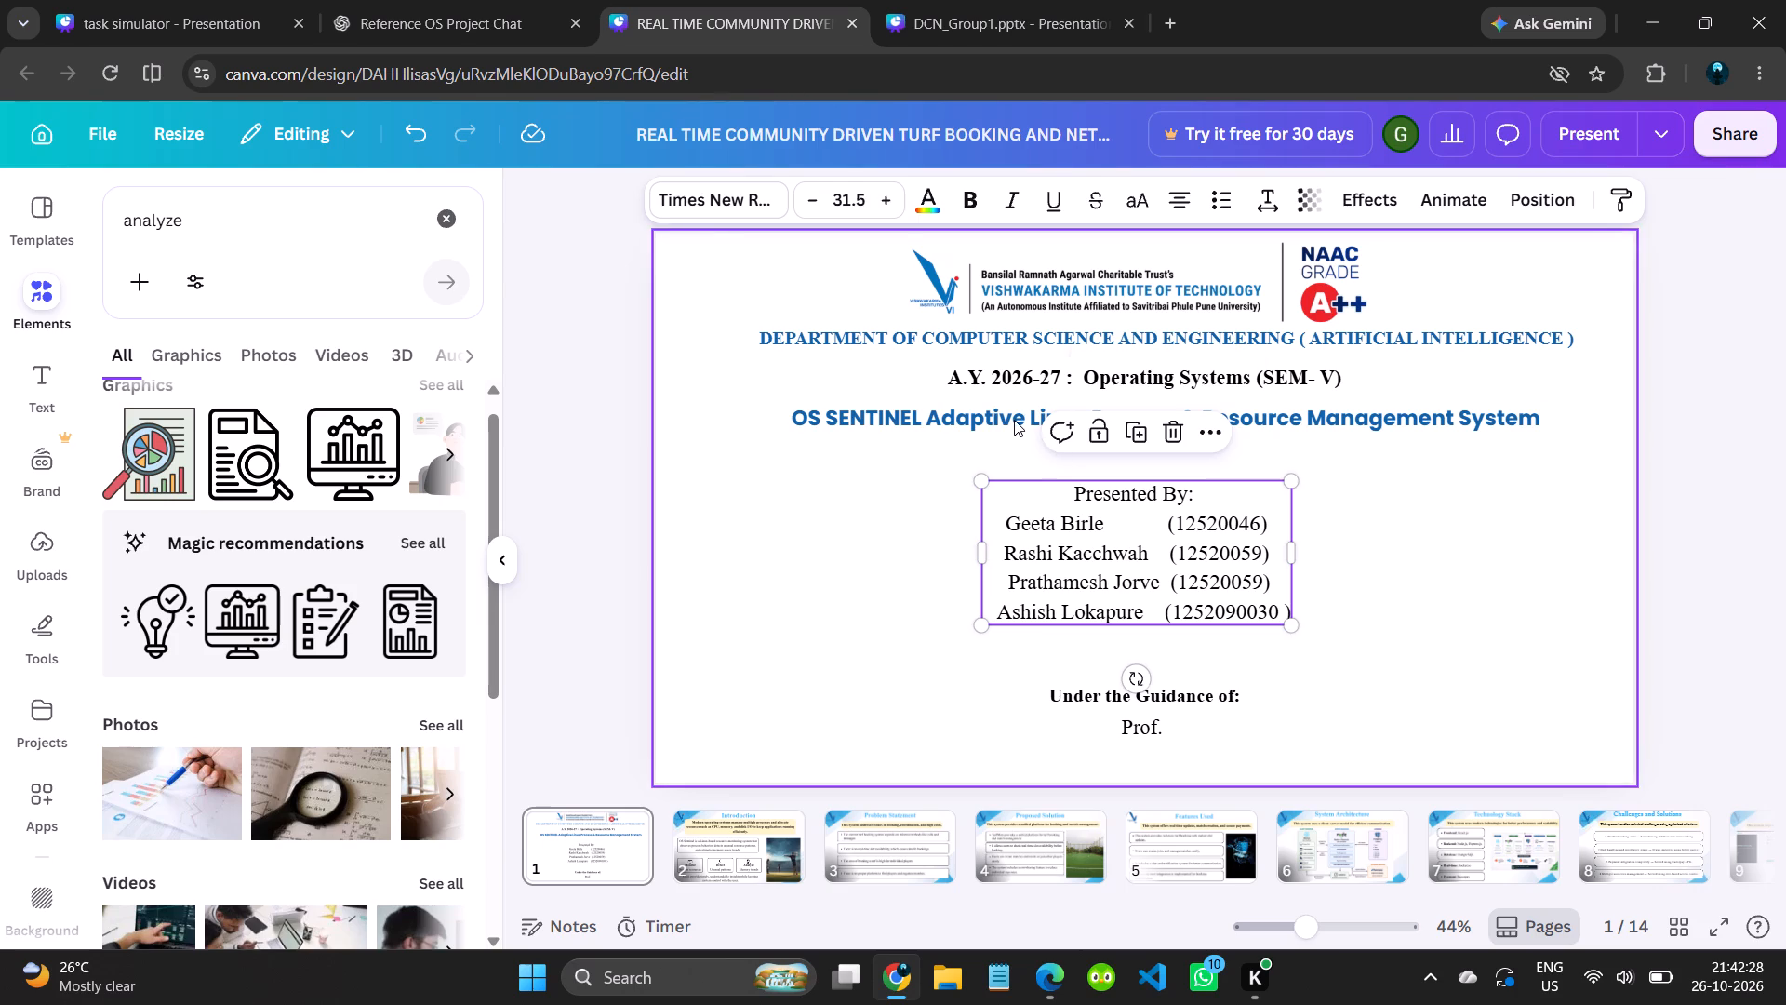
pyautogui.moveTo(1014, 420); pyautogui.dragTo(1013, 432)
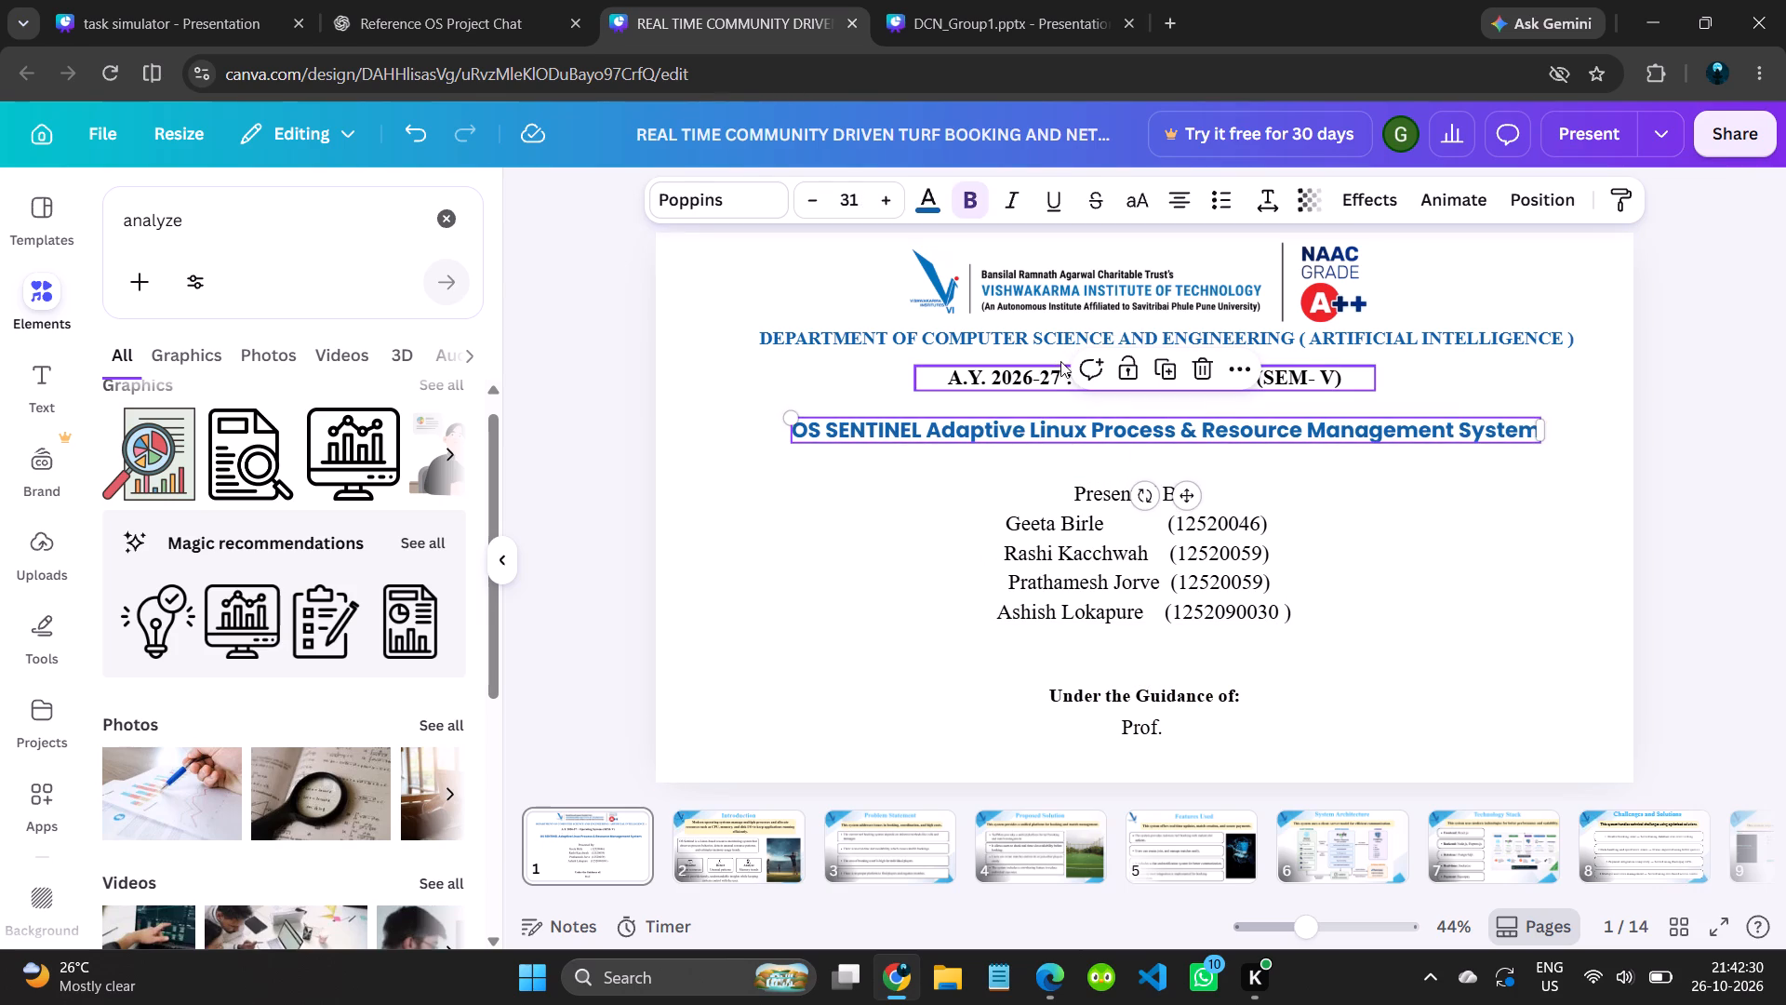
# Reposition the "A.Y. 2026-27" line slightly lower, centred midway between the department line and the OS SENTINEL title.
pyautogui.click(1060, 373)
pyautogui.moveTo(1060, 373); pyautogui.dragTo(1060, 387)
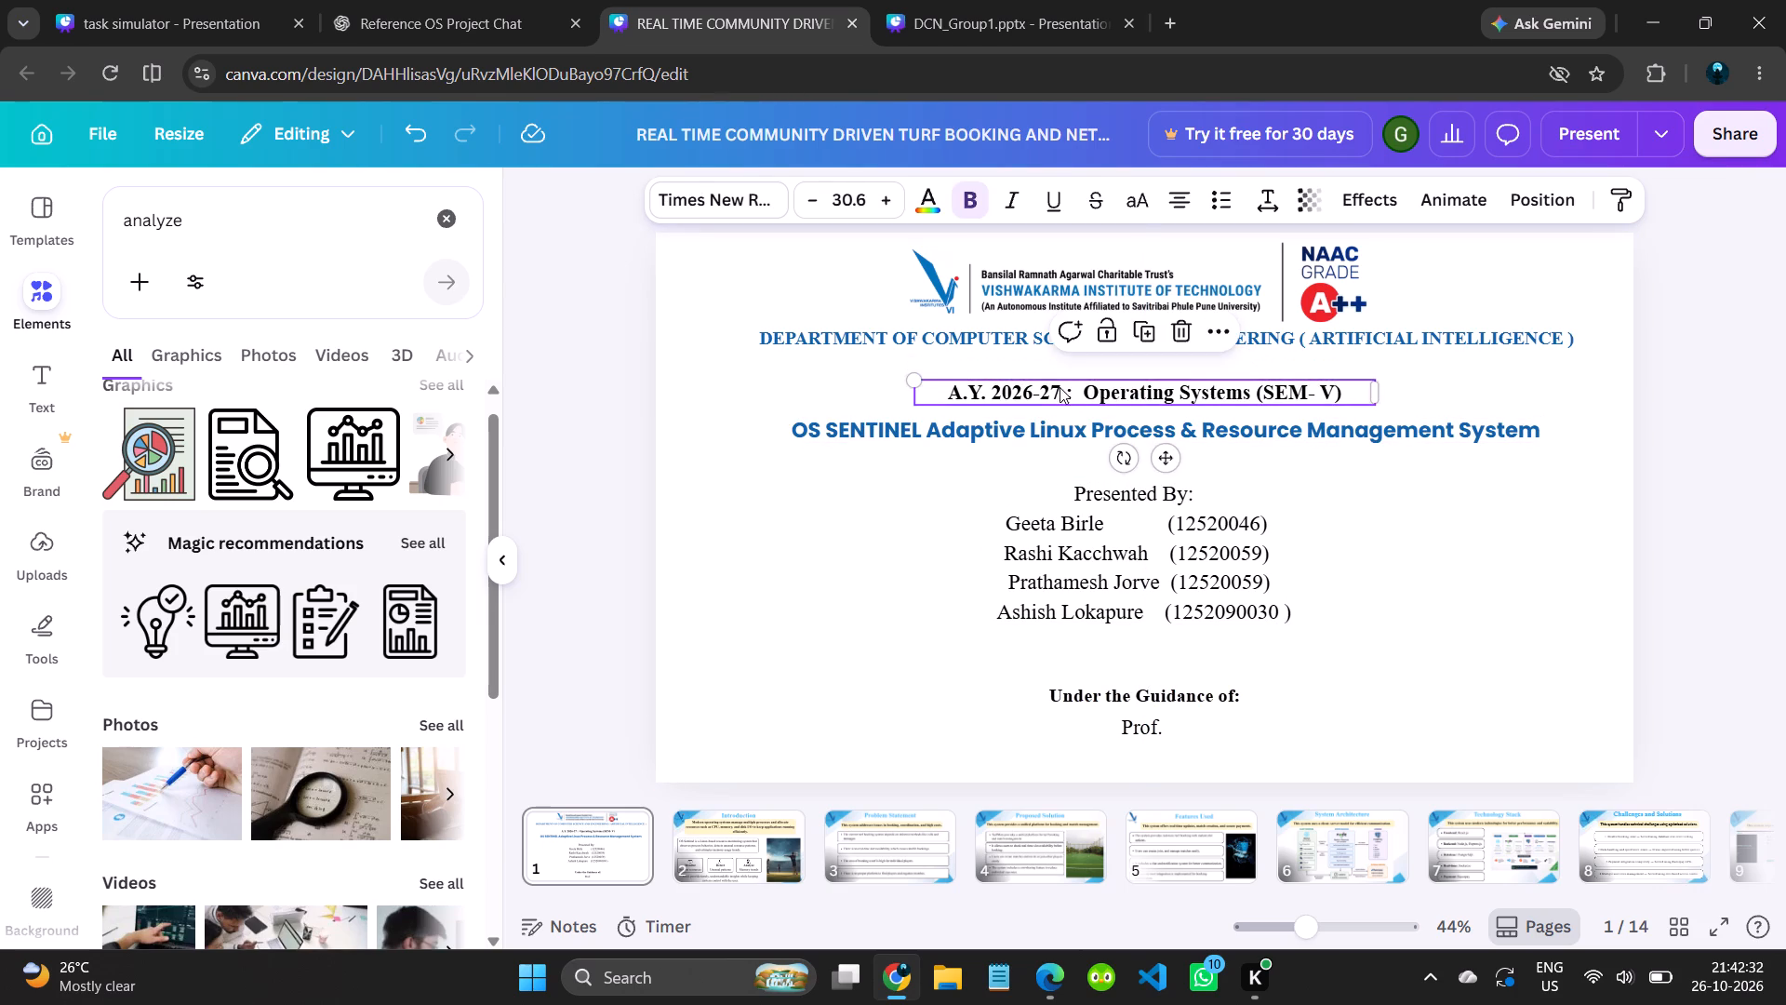
pyautogui.click(1055, 366)
pyautogui.press('Delete')
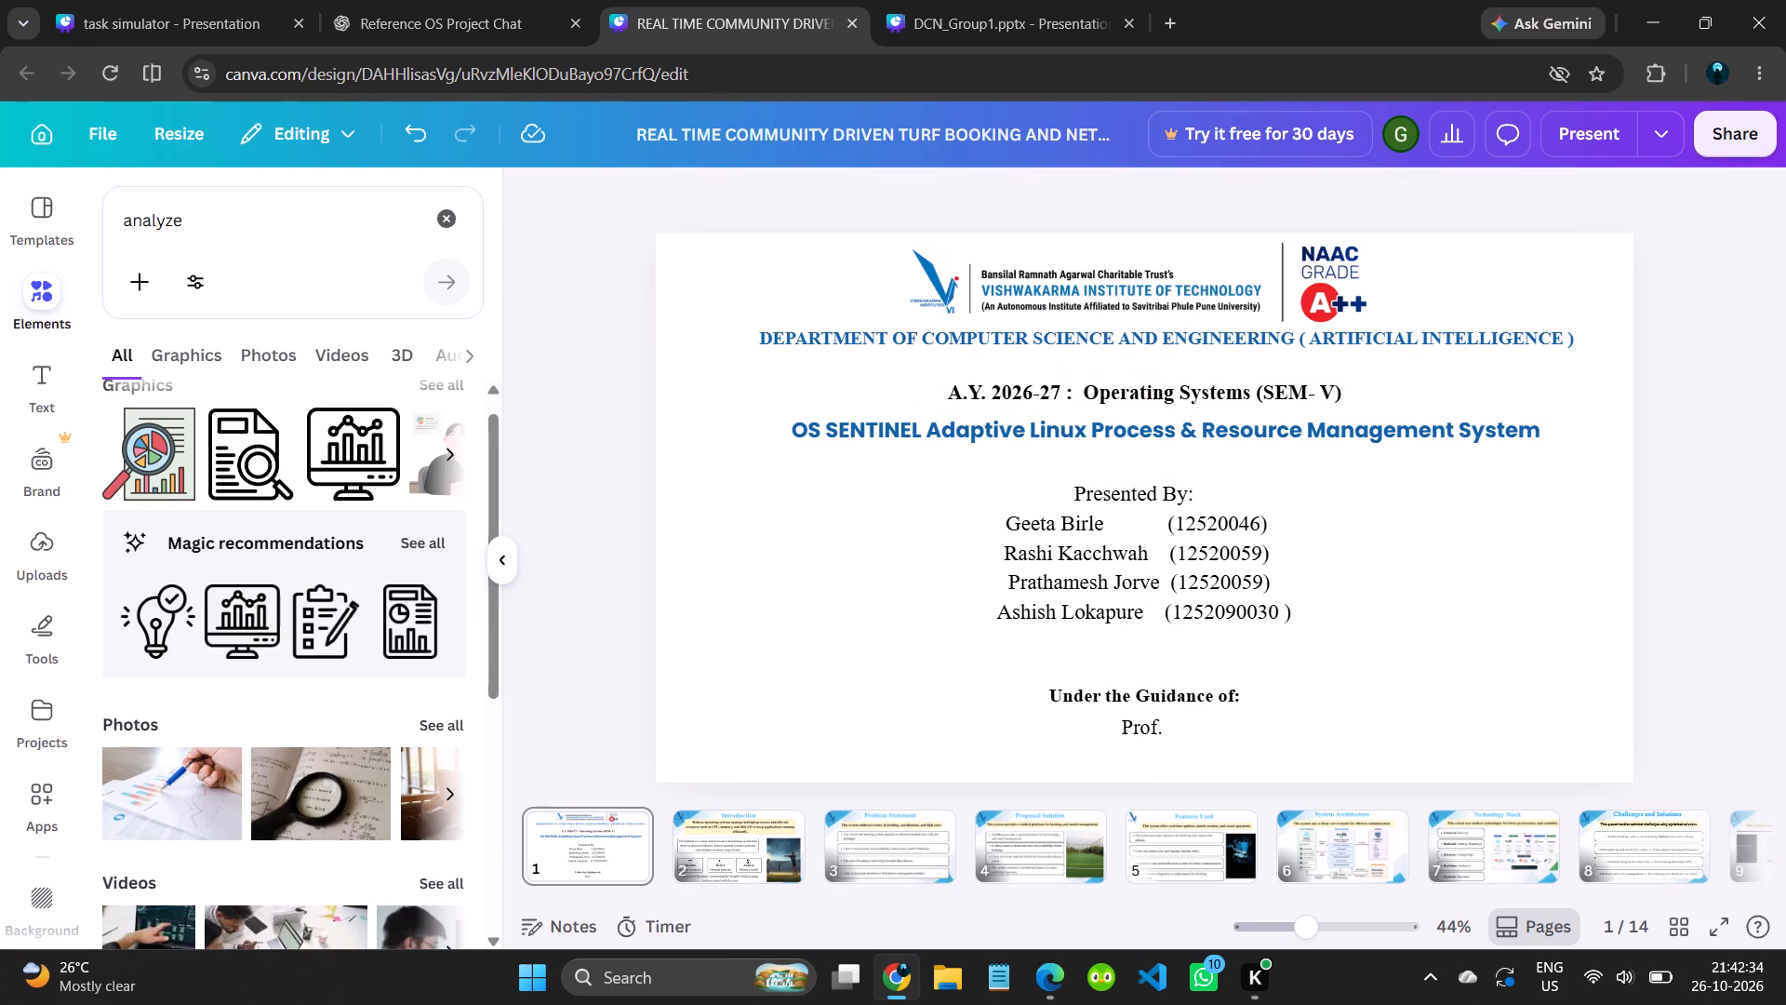
pyautogui.click(1181, 400)
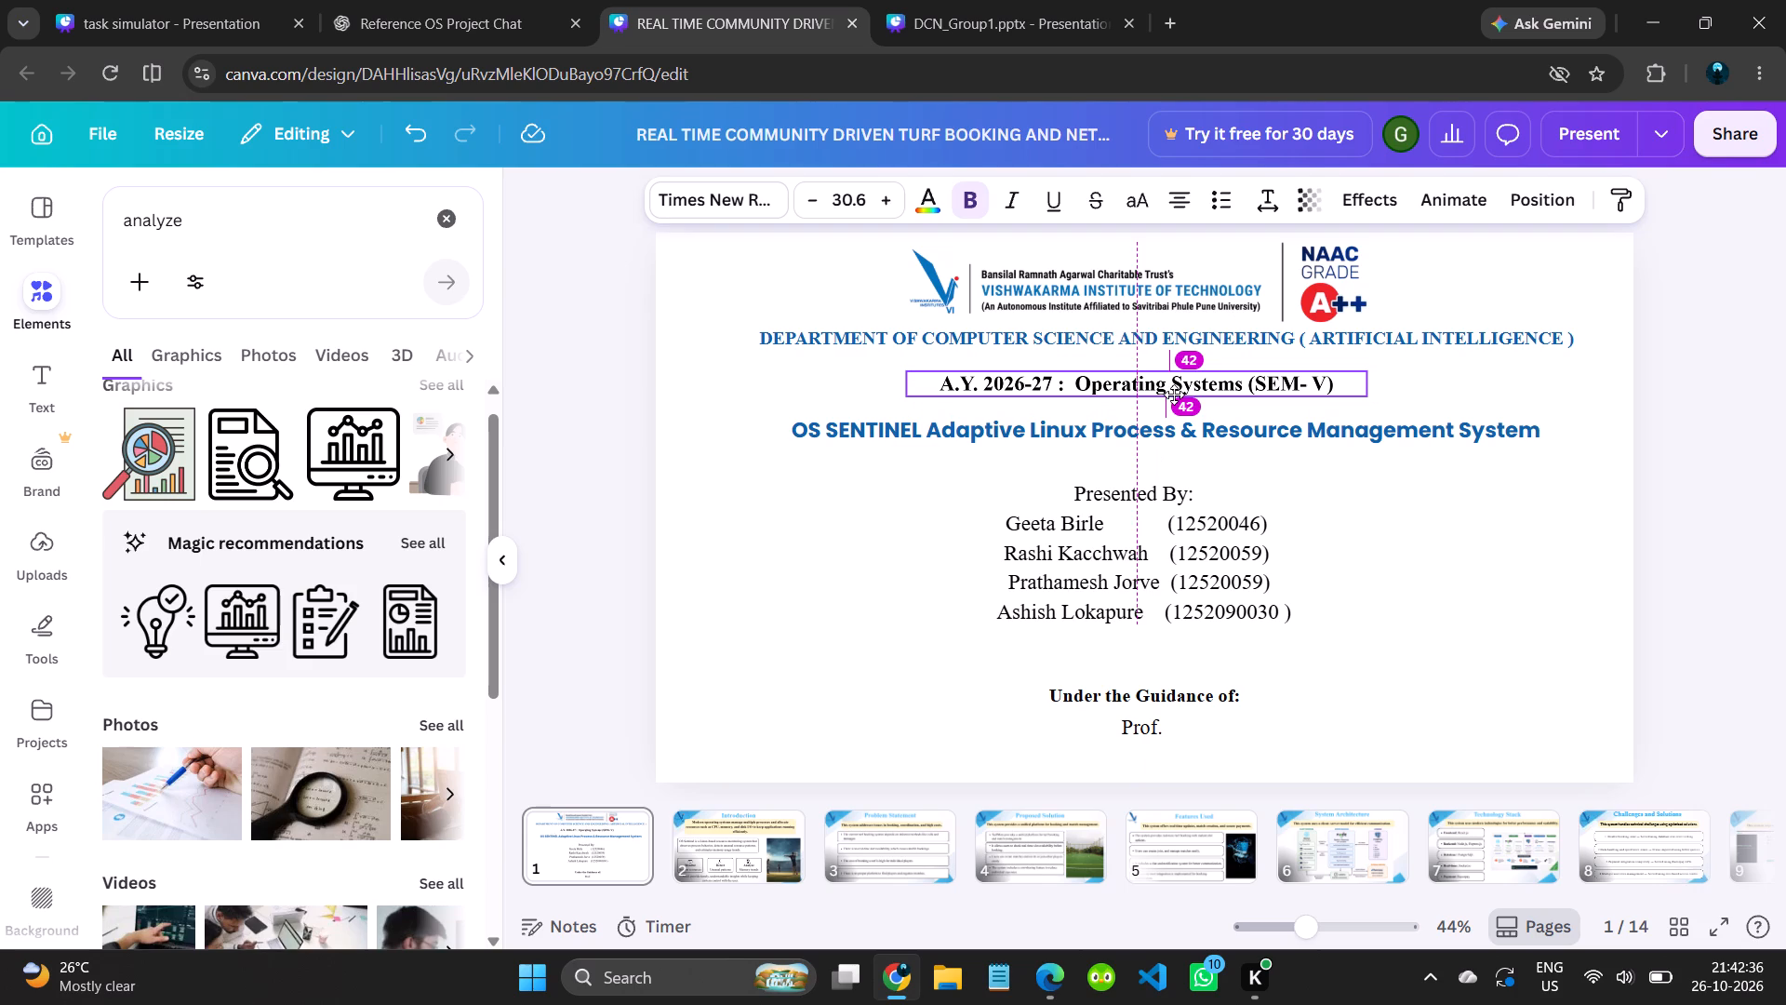
pyautogui.click(1333, 498)
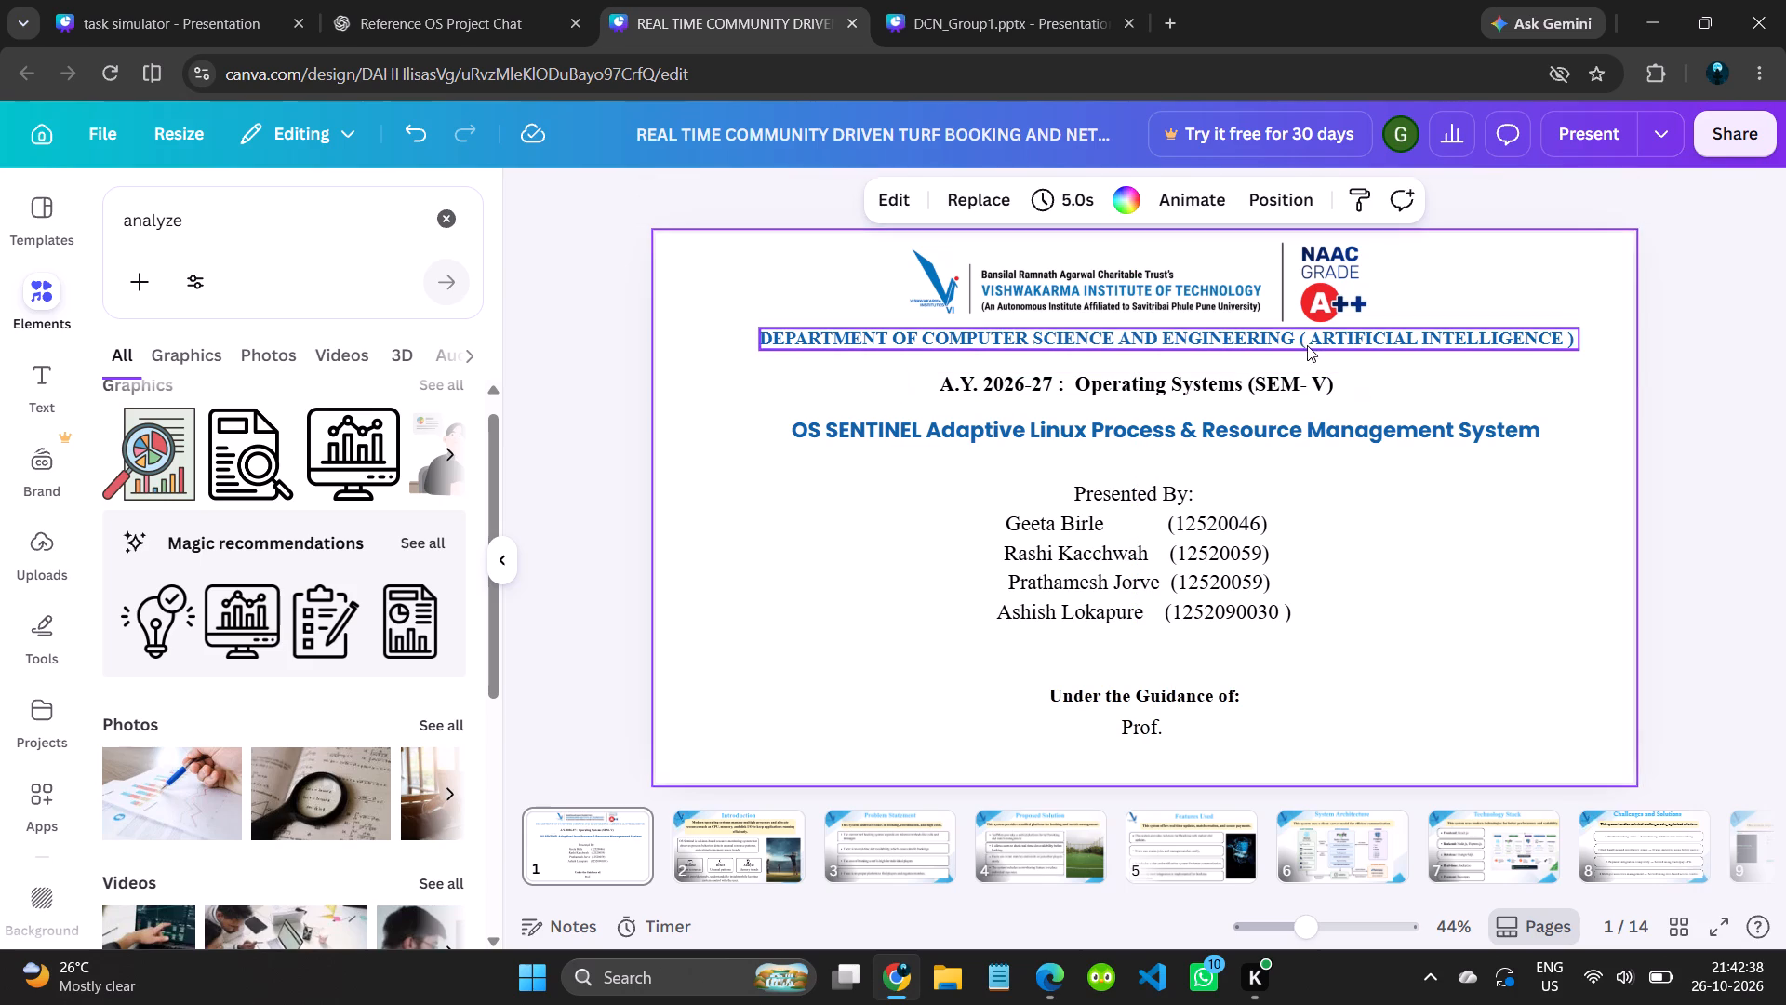
# Check the department line against the DCN_Group1 title slide and set its font size to 28.
pyautogui.tripleClick(1303, 341)
pyautogui.click(1024, 3)
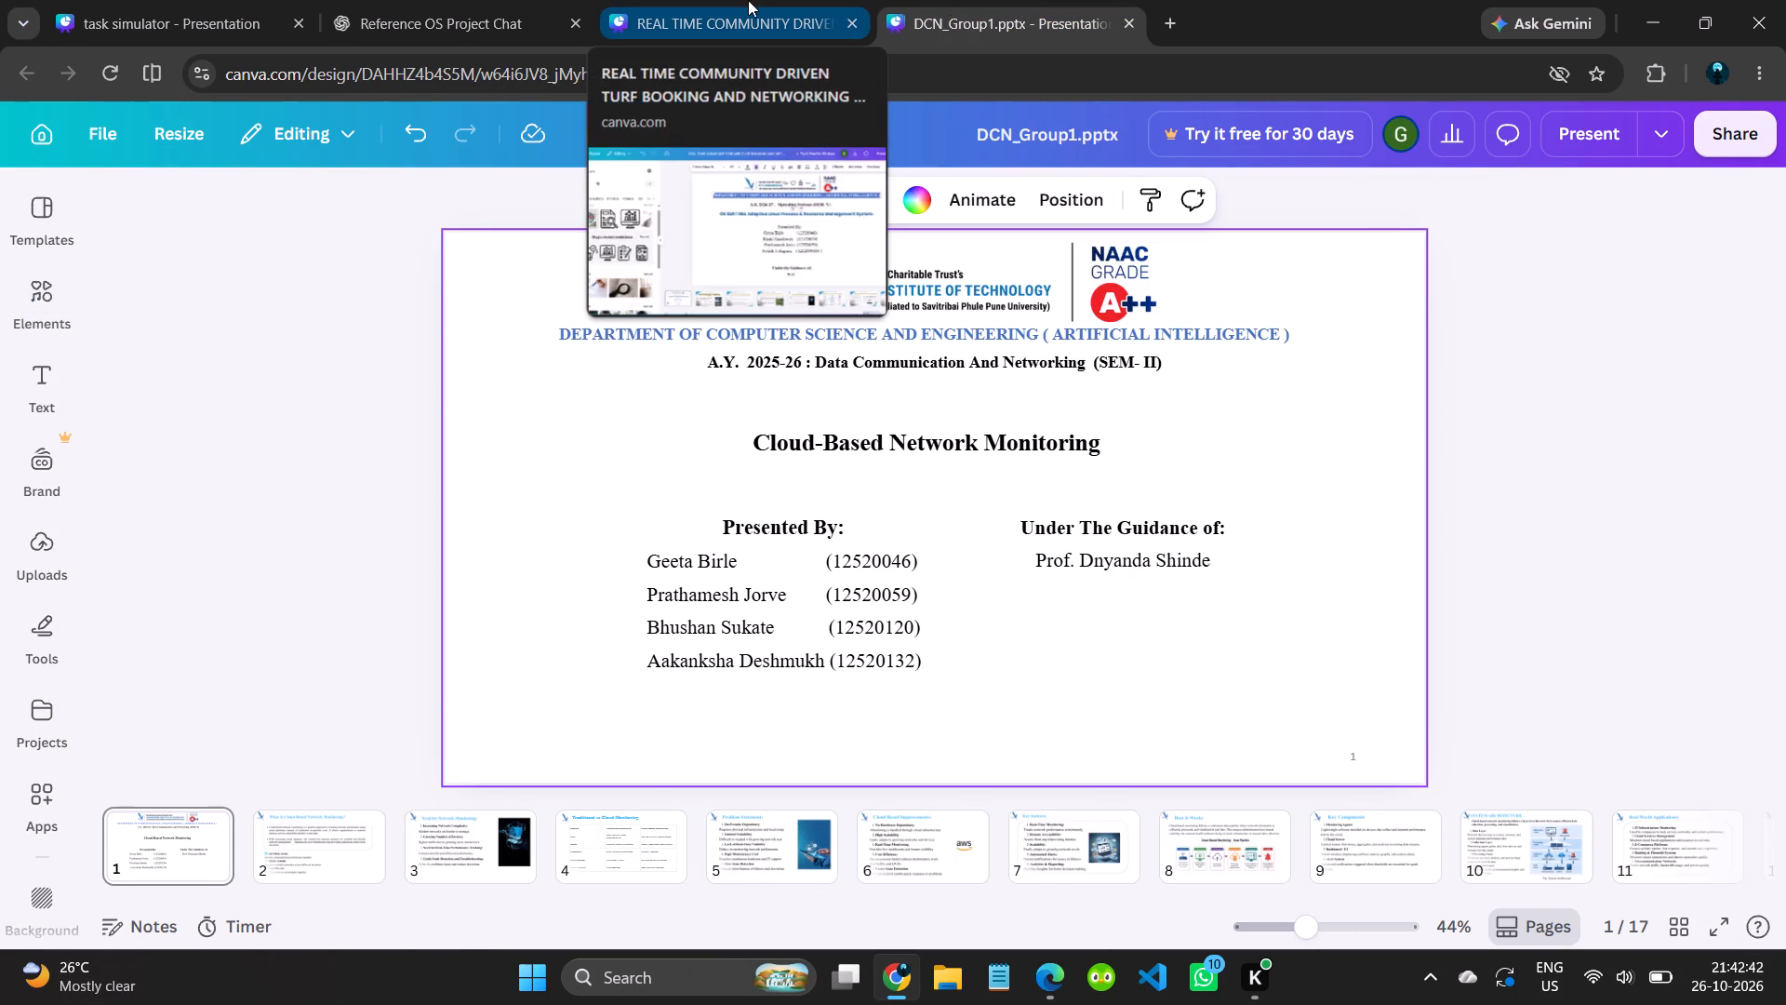
pyautogui.click(748, 0)
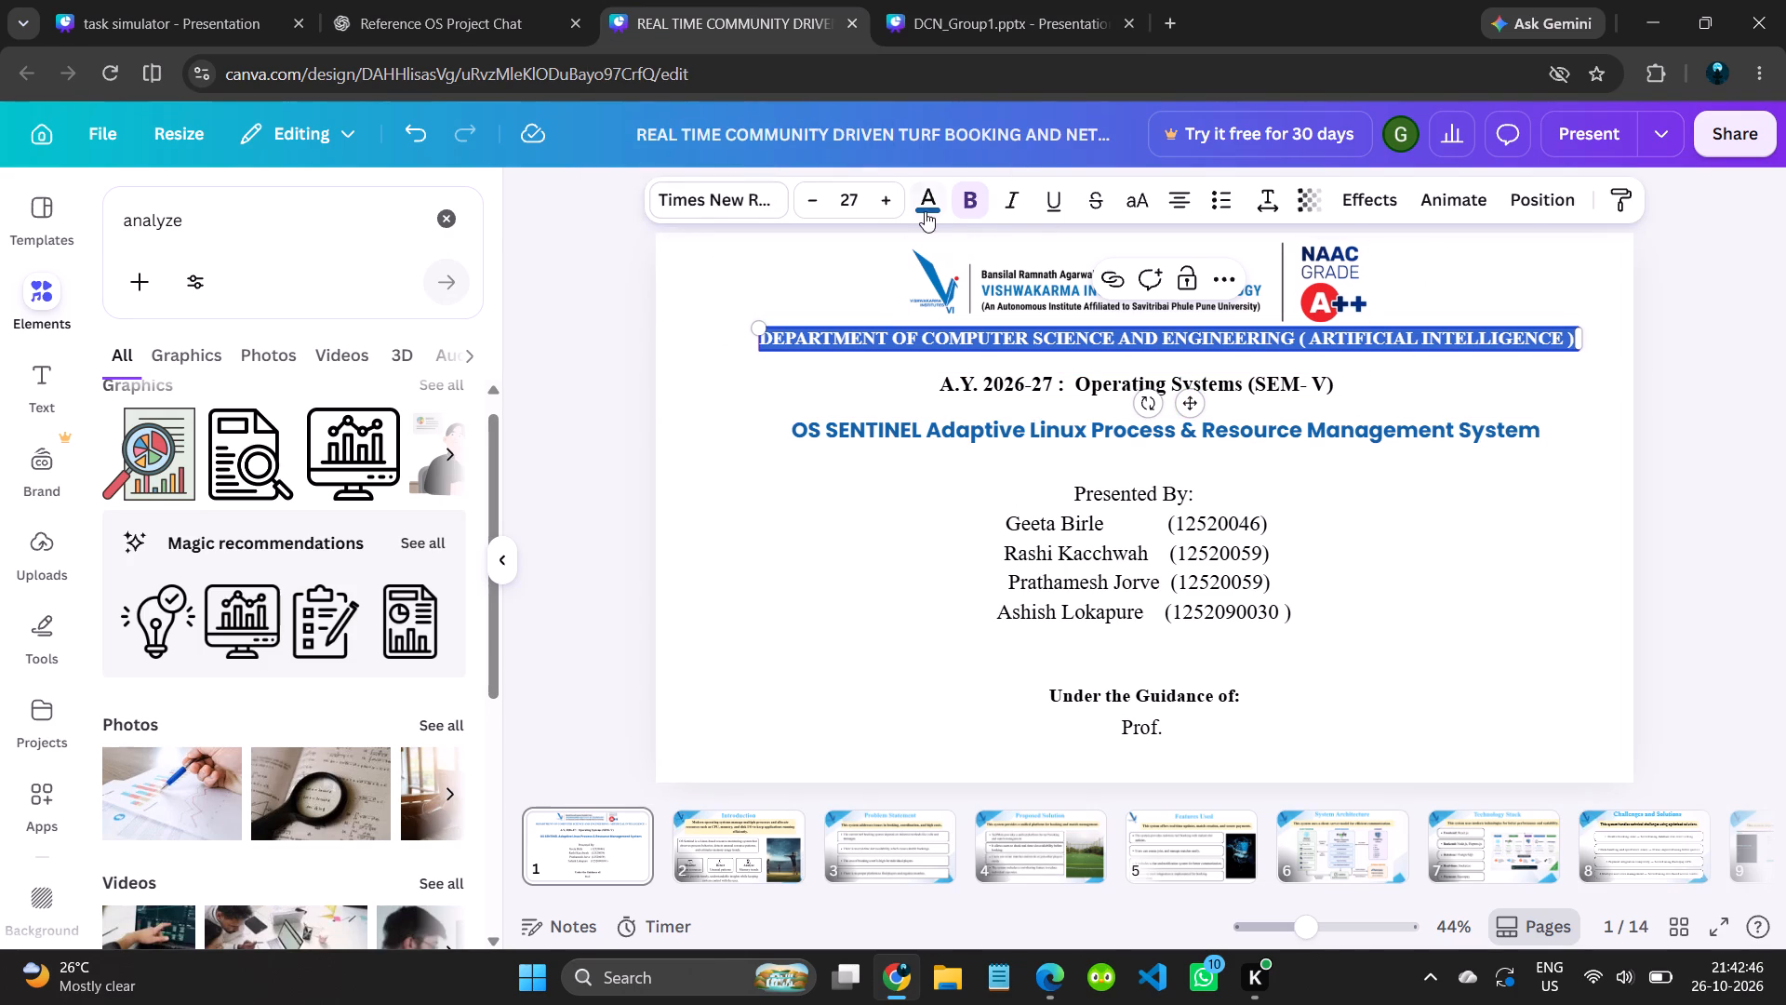
pyautogui.click(898, 204)
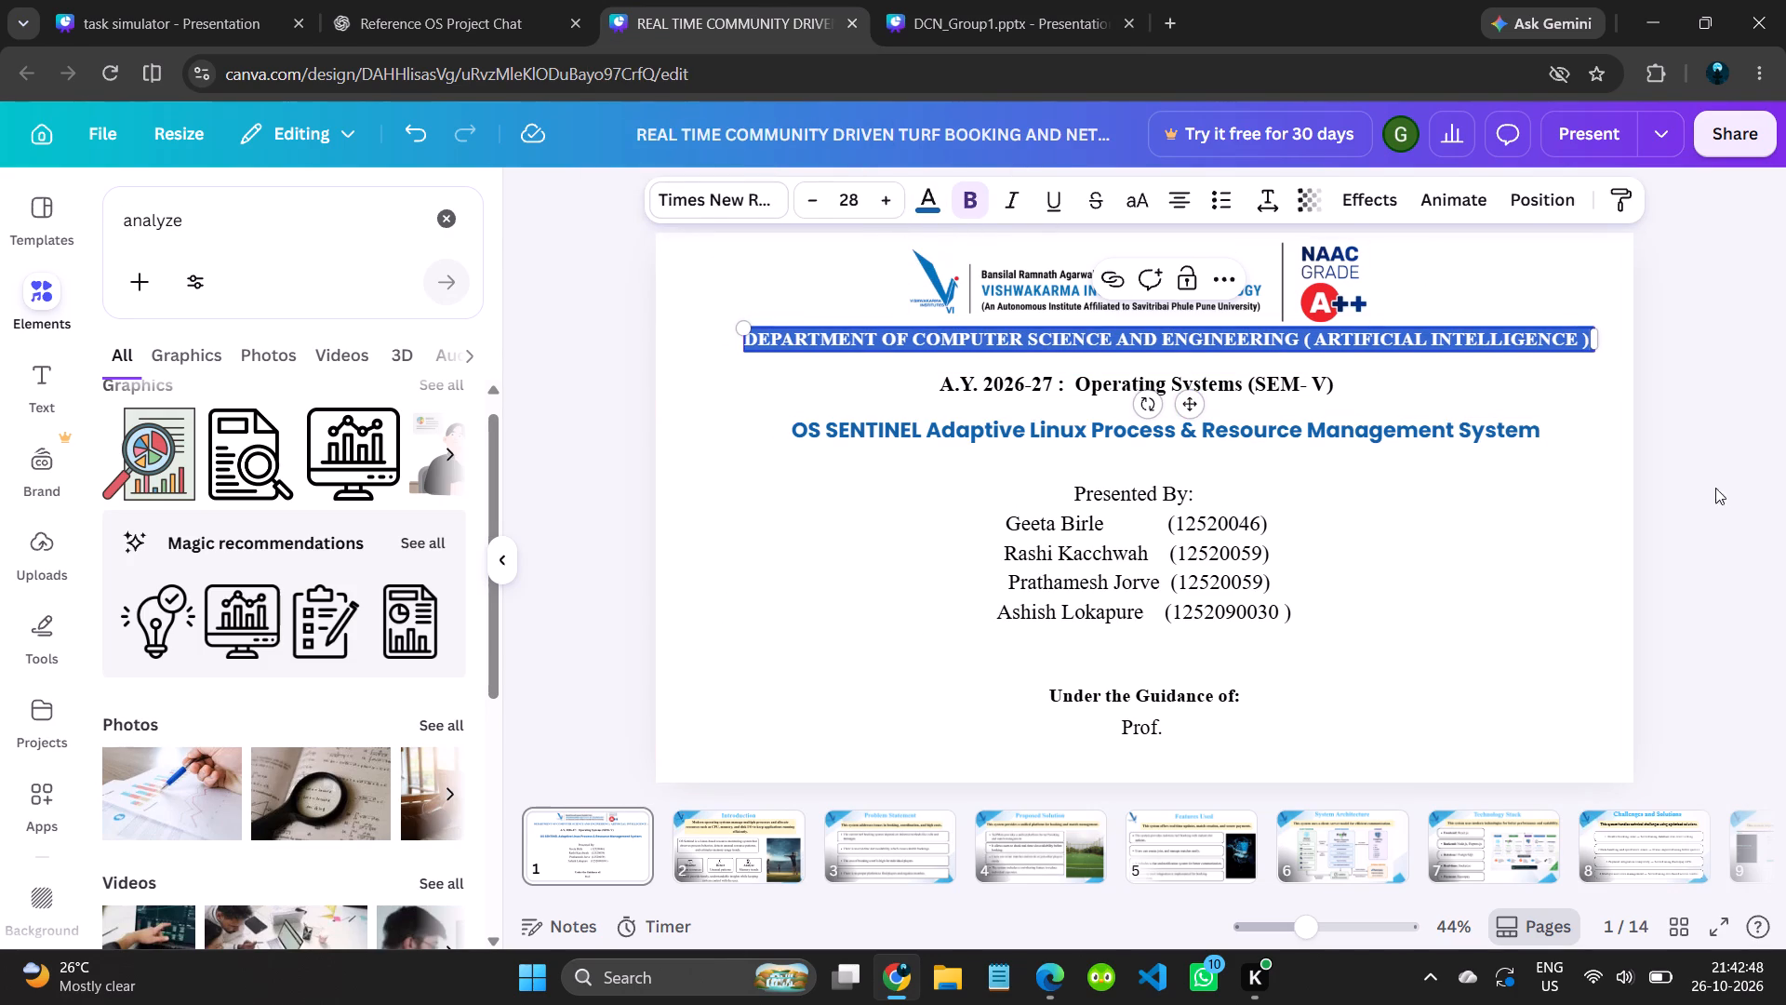
# Narrow the department line's text box so the text wraps onto two lines.
pyautogui.moveTo(1598, 342); pyautogui.dragTo(1568, 342)
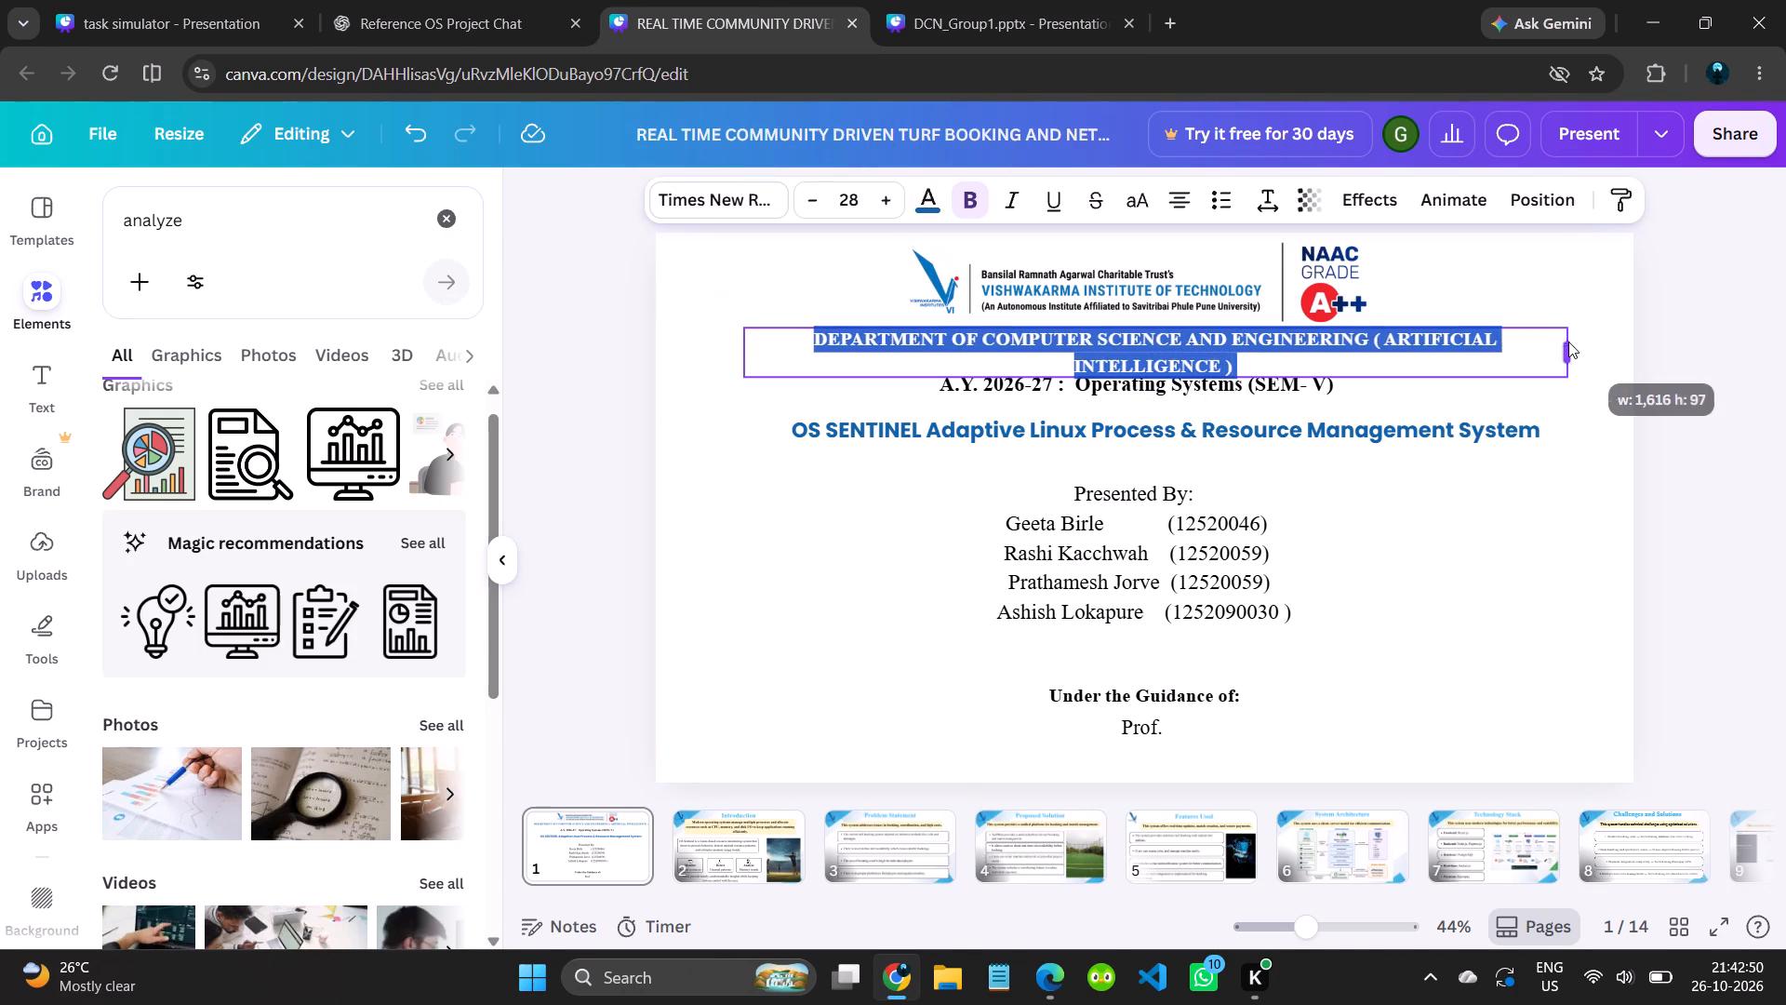
pyautogui.moveTo(1568, 342); pyautogui.dragTo(1555, 342)
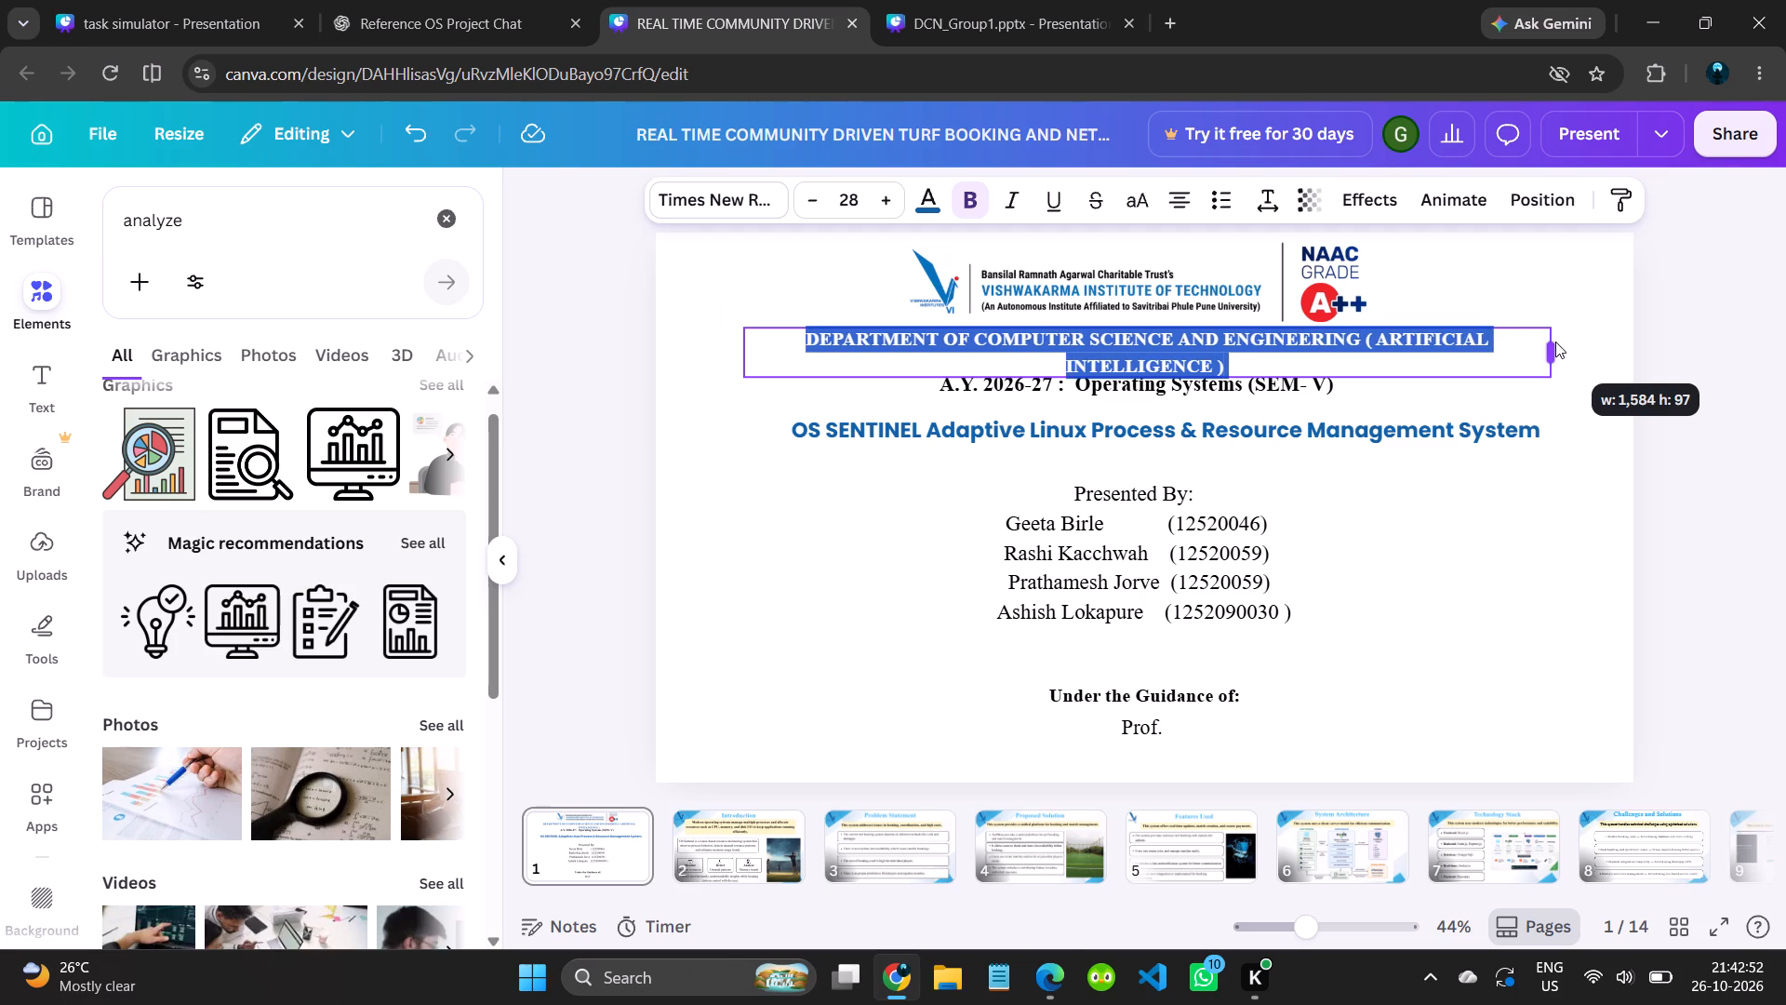
pyautogui.moveTo(1555, 342); pyautogui.dragTo(1418, 330)
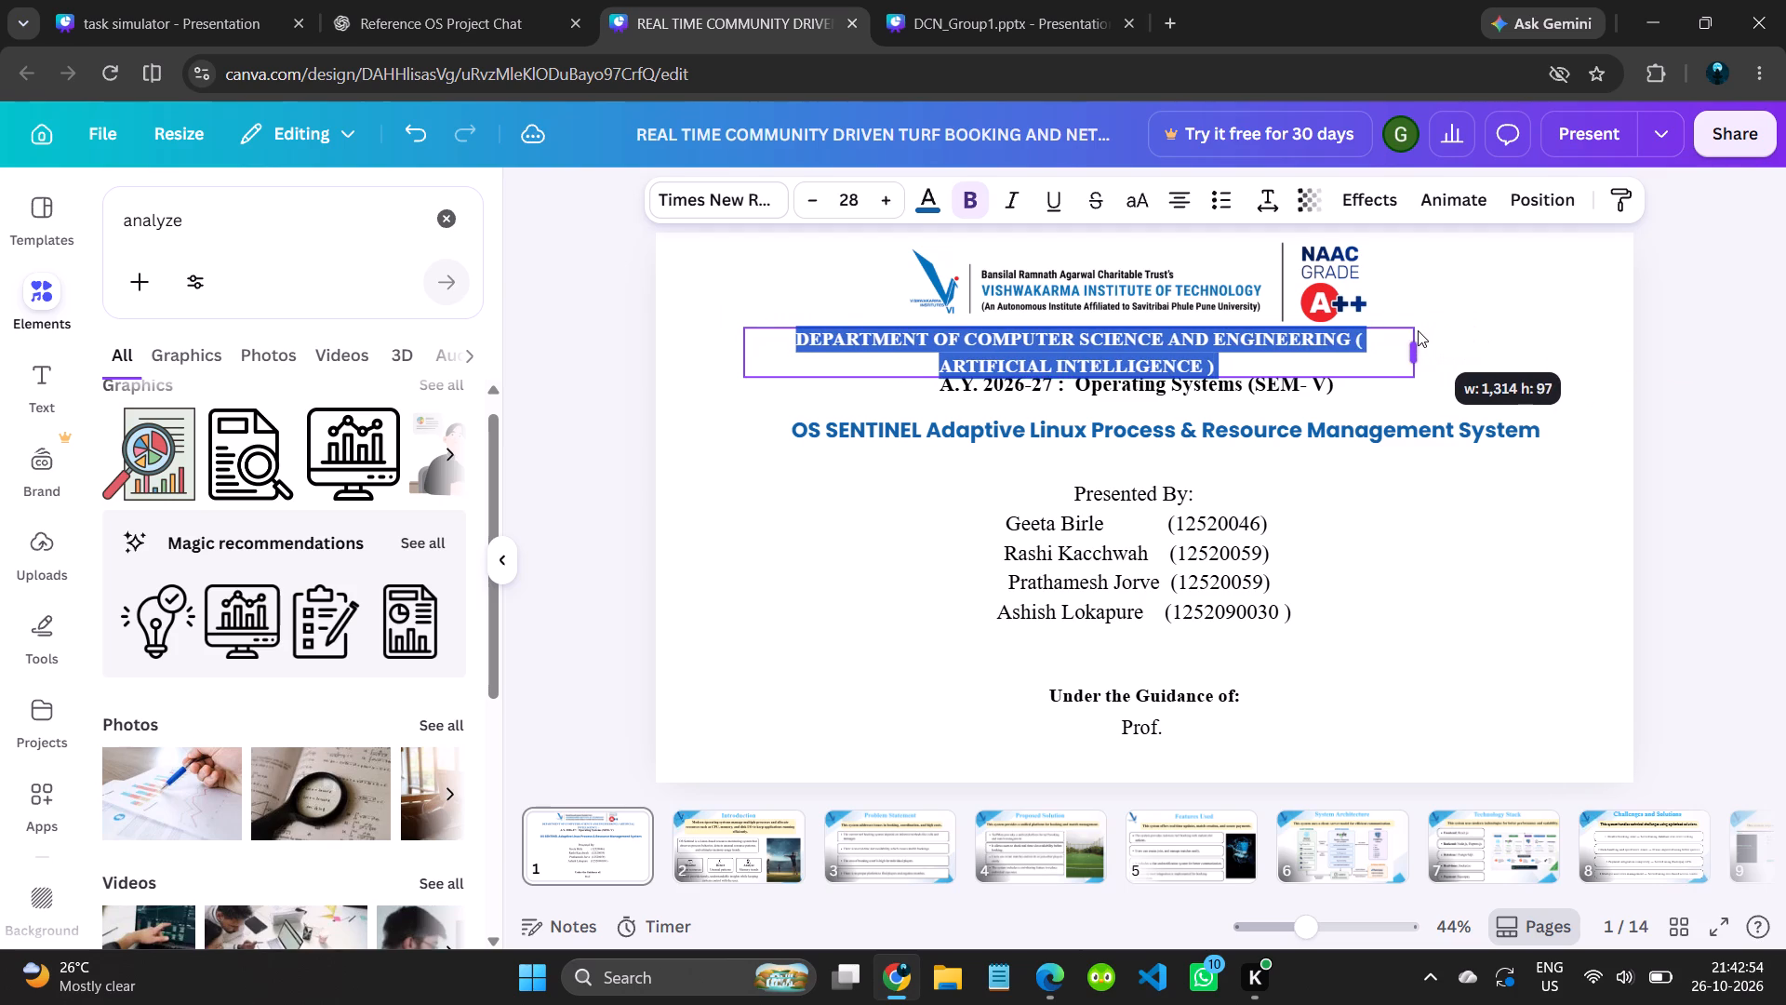
pyautogui.moveTo(1418, 330); pyautogui.dragTo(1410, 330)
# Adjust the spaces around the department line's opening bracket so "(ARTIFICIAL INTELLIGENCE )" starts the second line.
pyautogui.click(1343, 338)
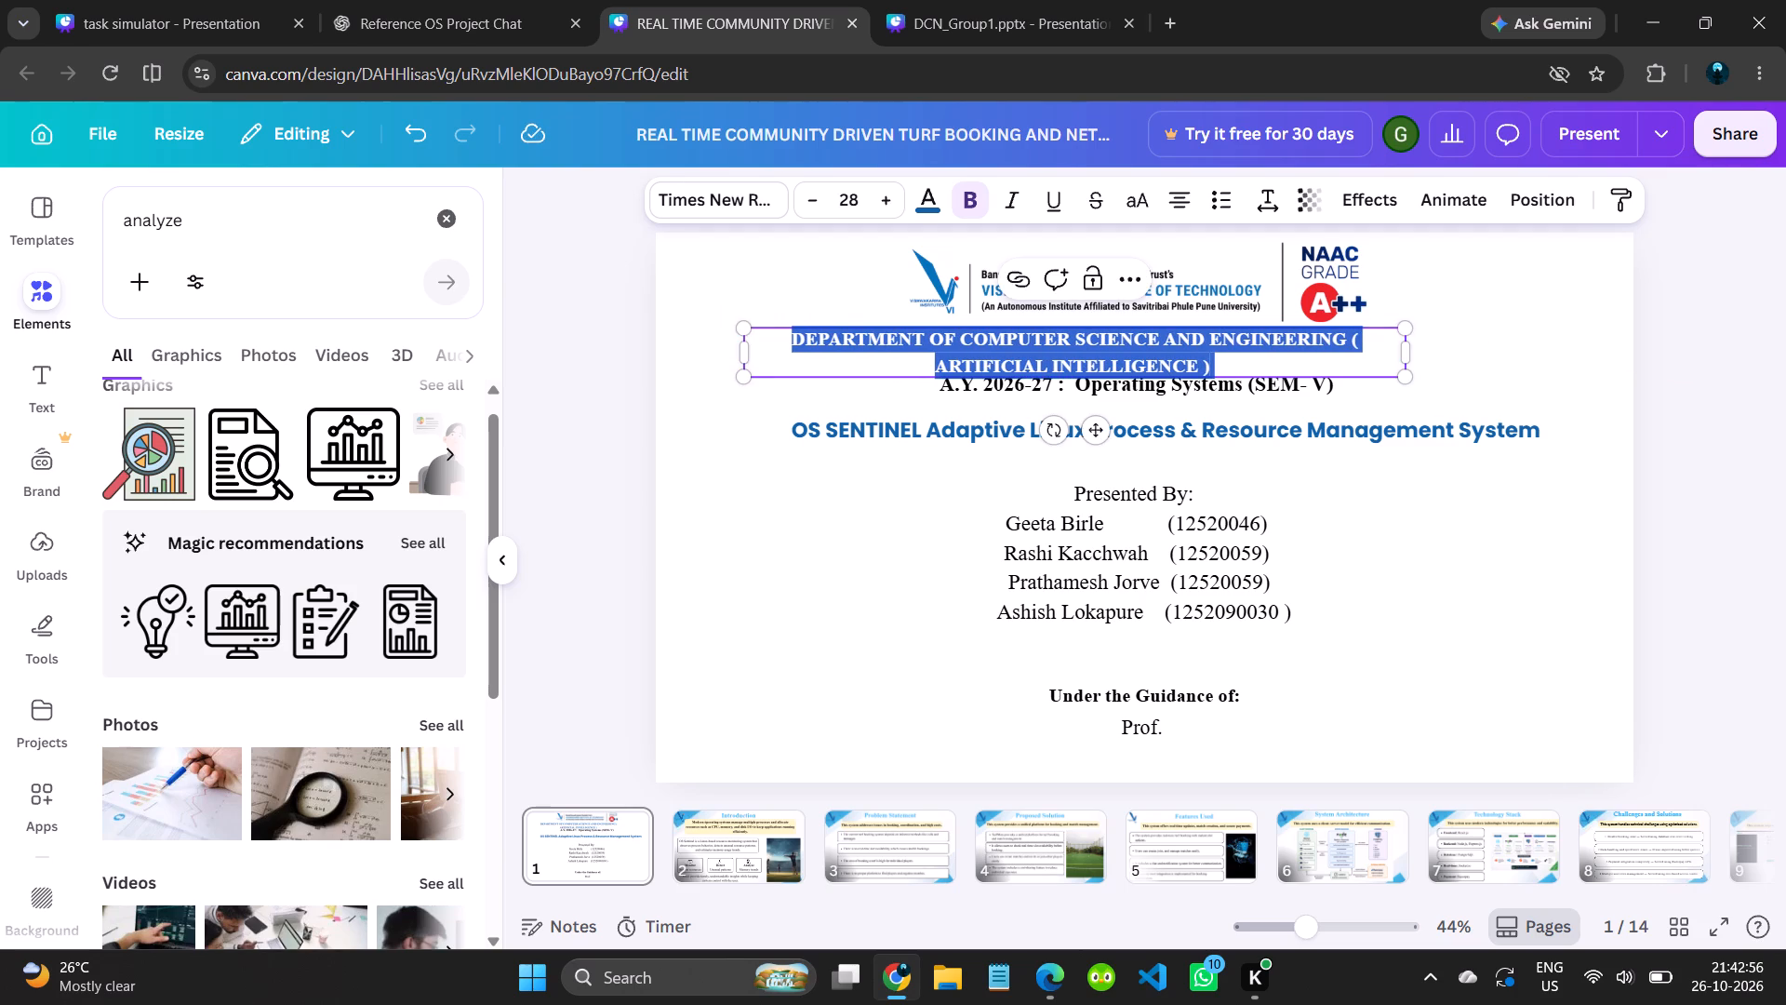
pyautogui.click(1348, 339)
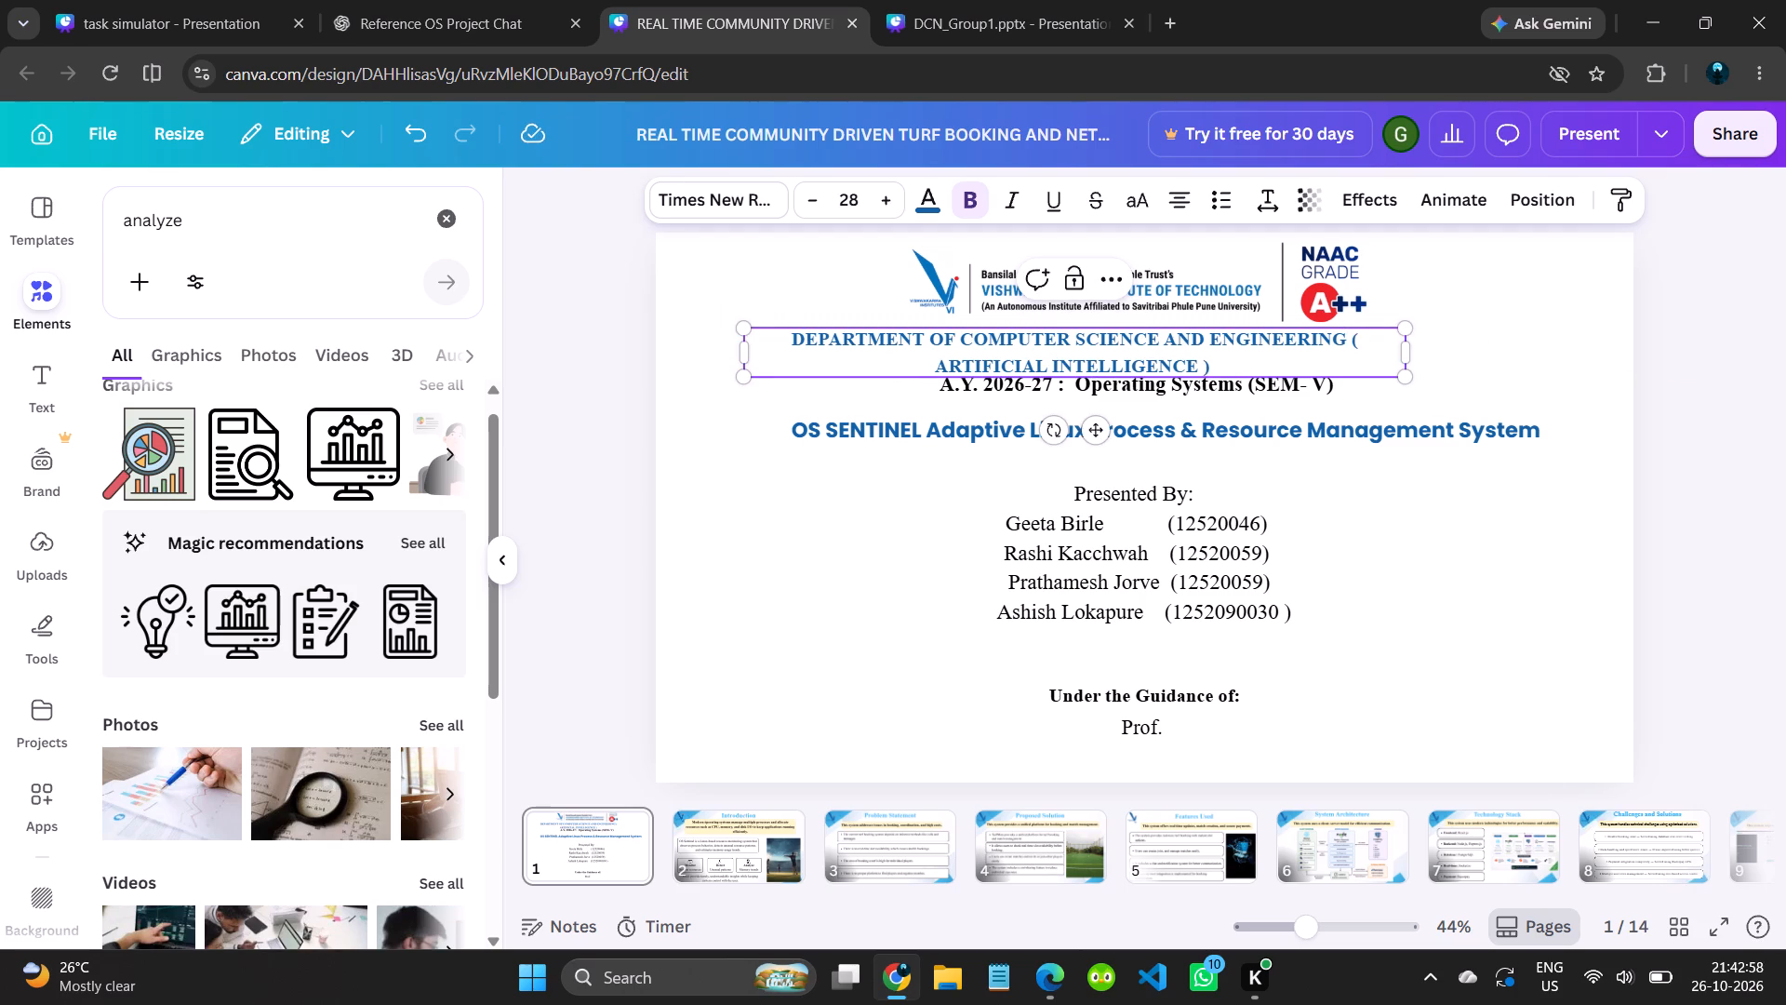
pyautogui.press('space')
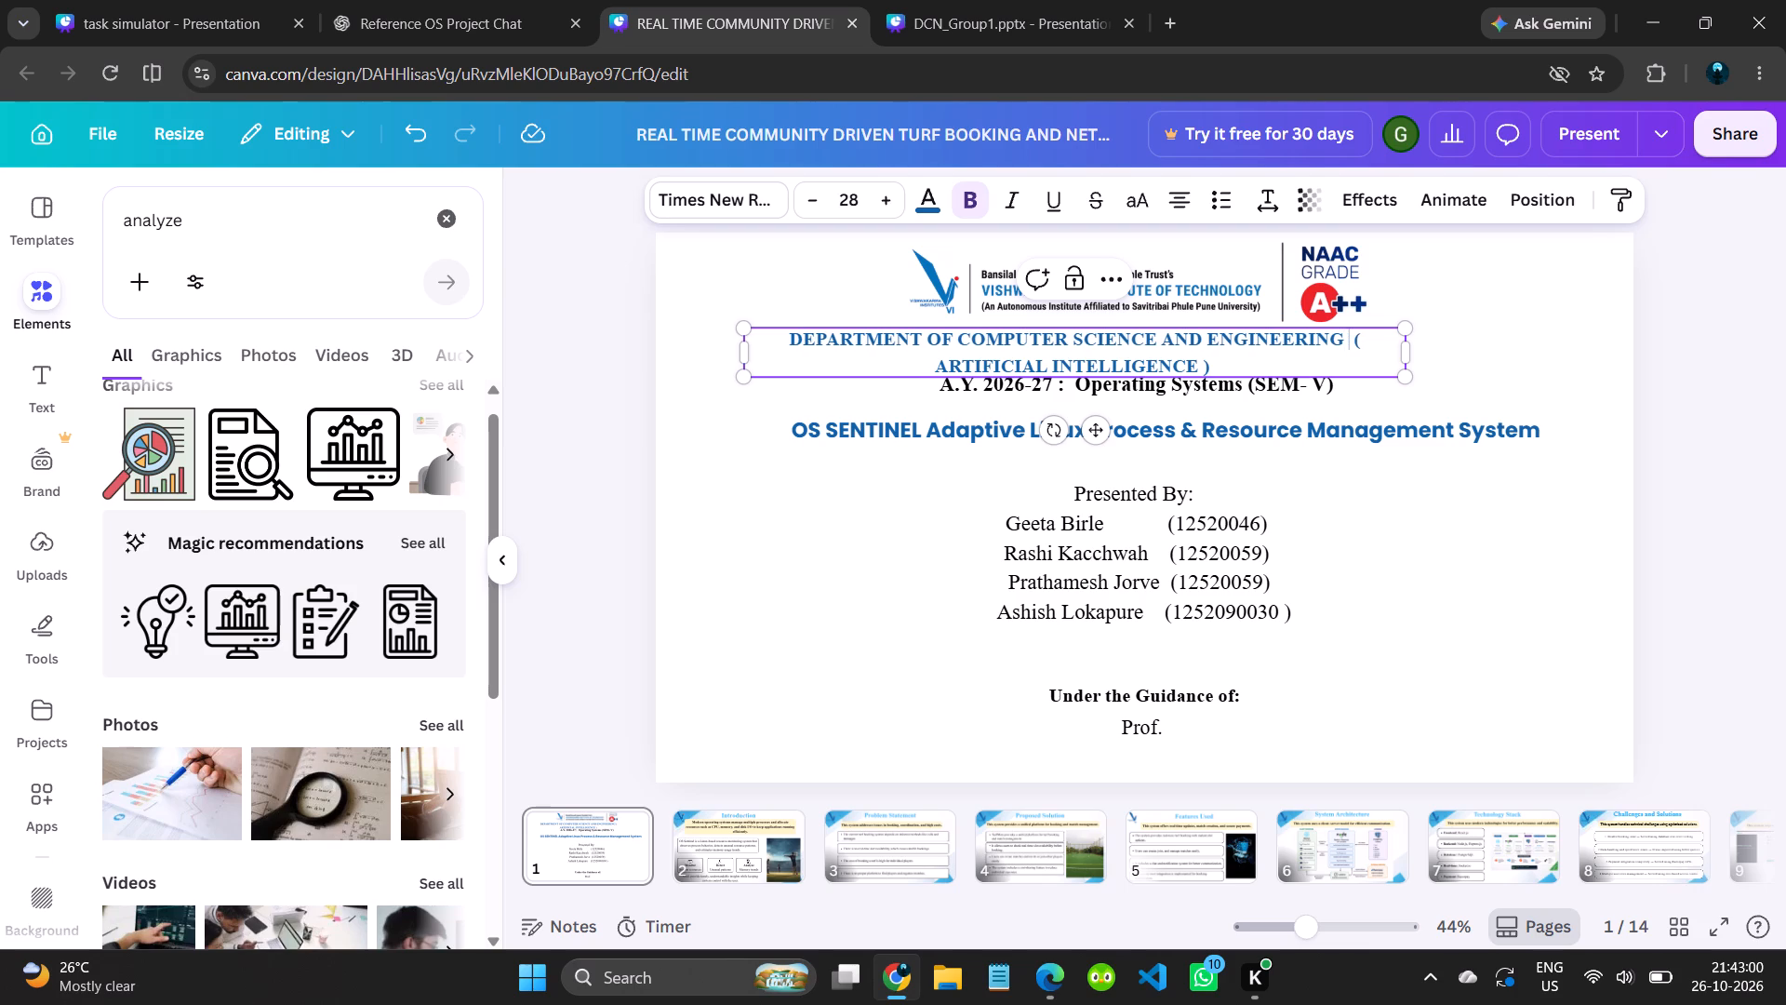
pyautogui.press('Right')
pyautogui.press('BackSpace')
pyautogui.press('BackSpace')
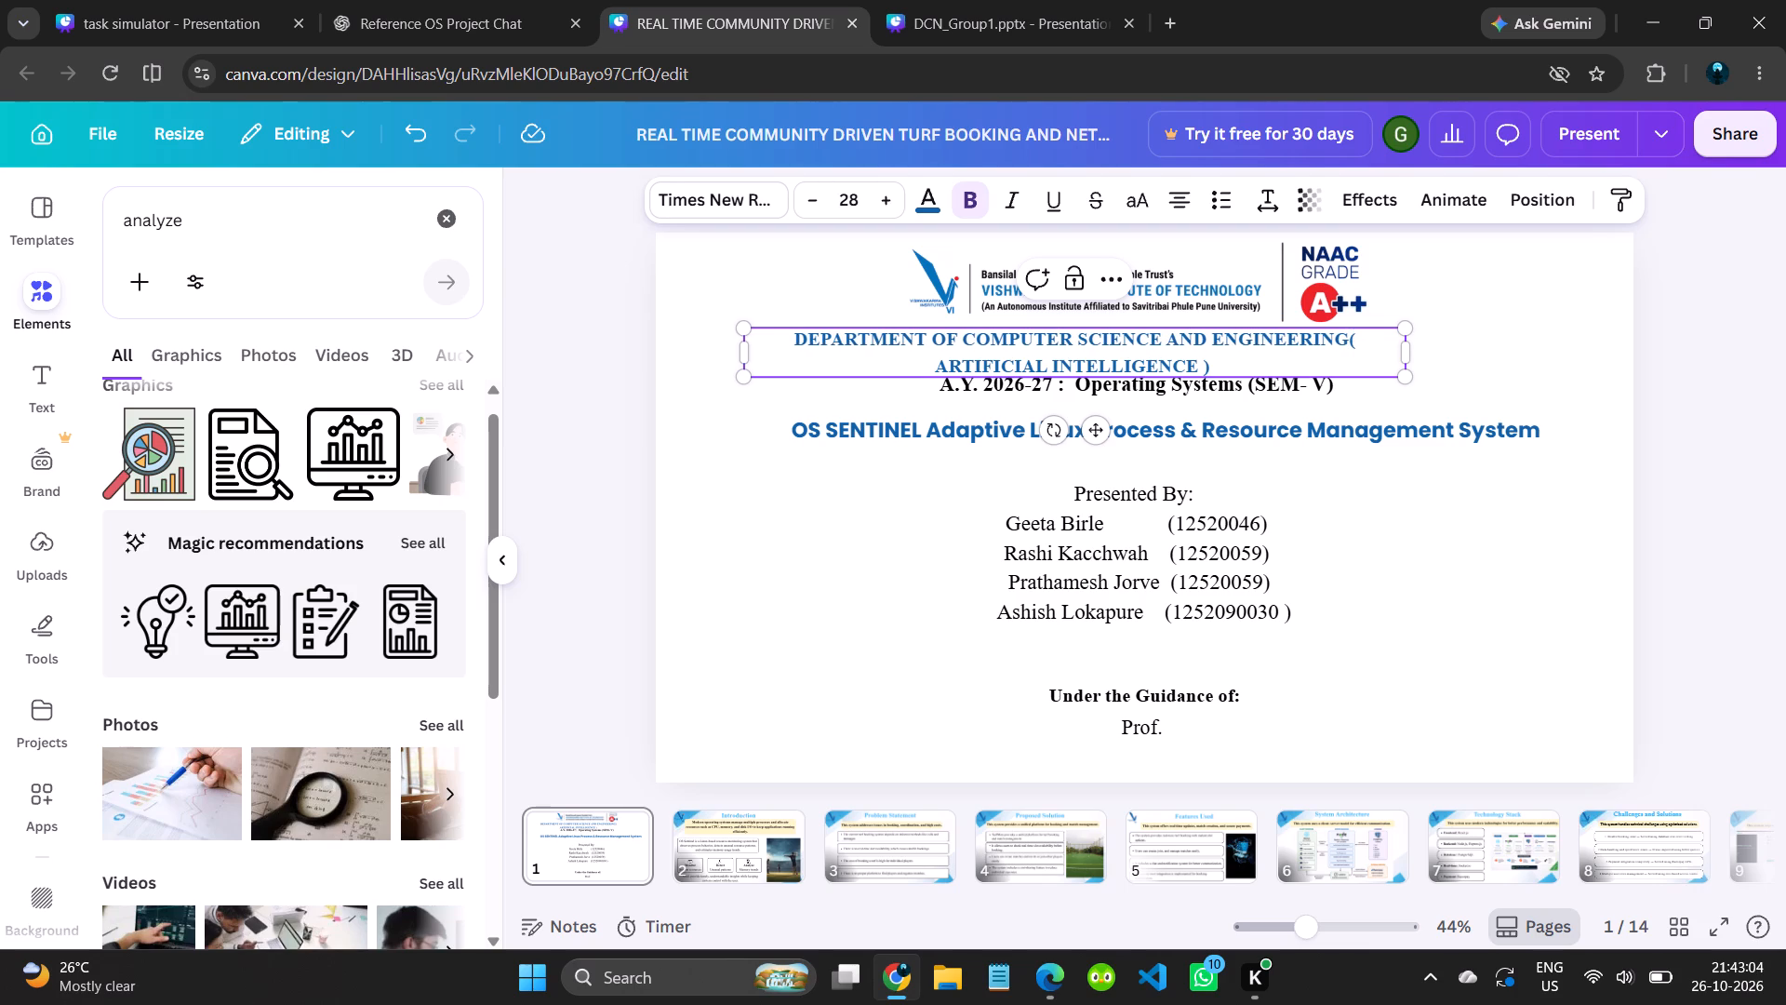
pyautogui.press('Right')
pyautogui.press('Right')
pyautogui.press('BackSpace')
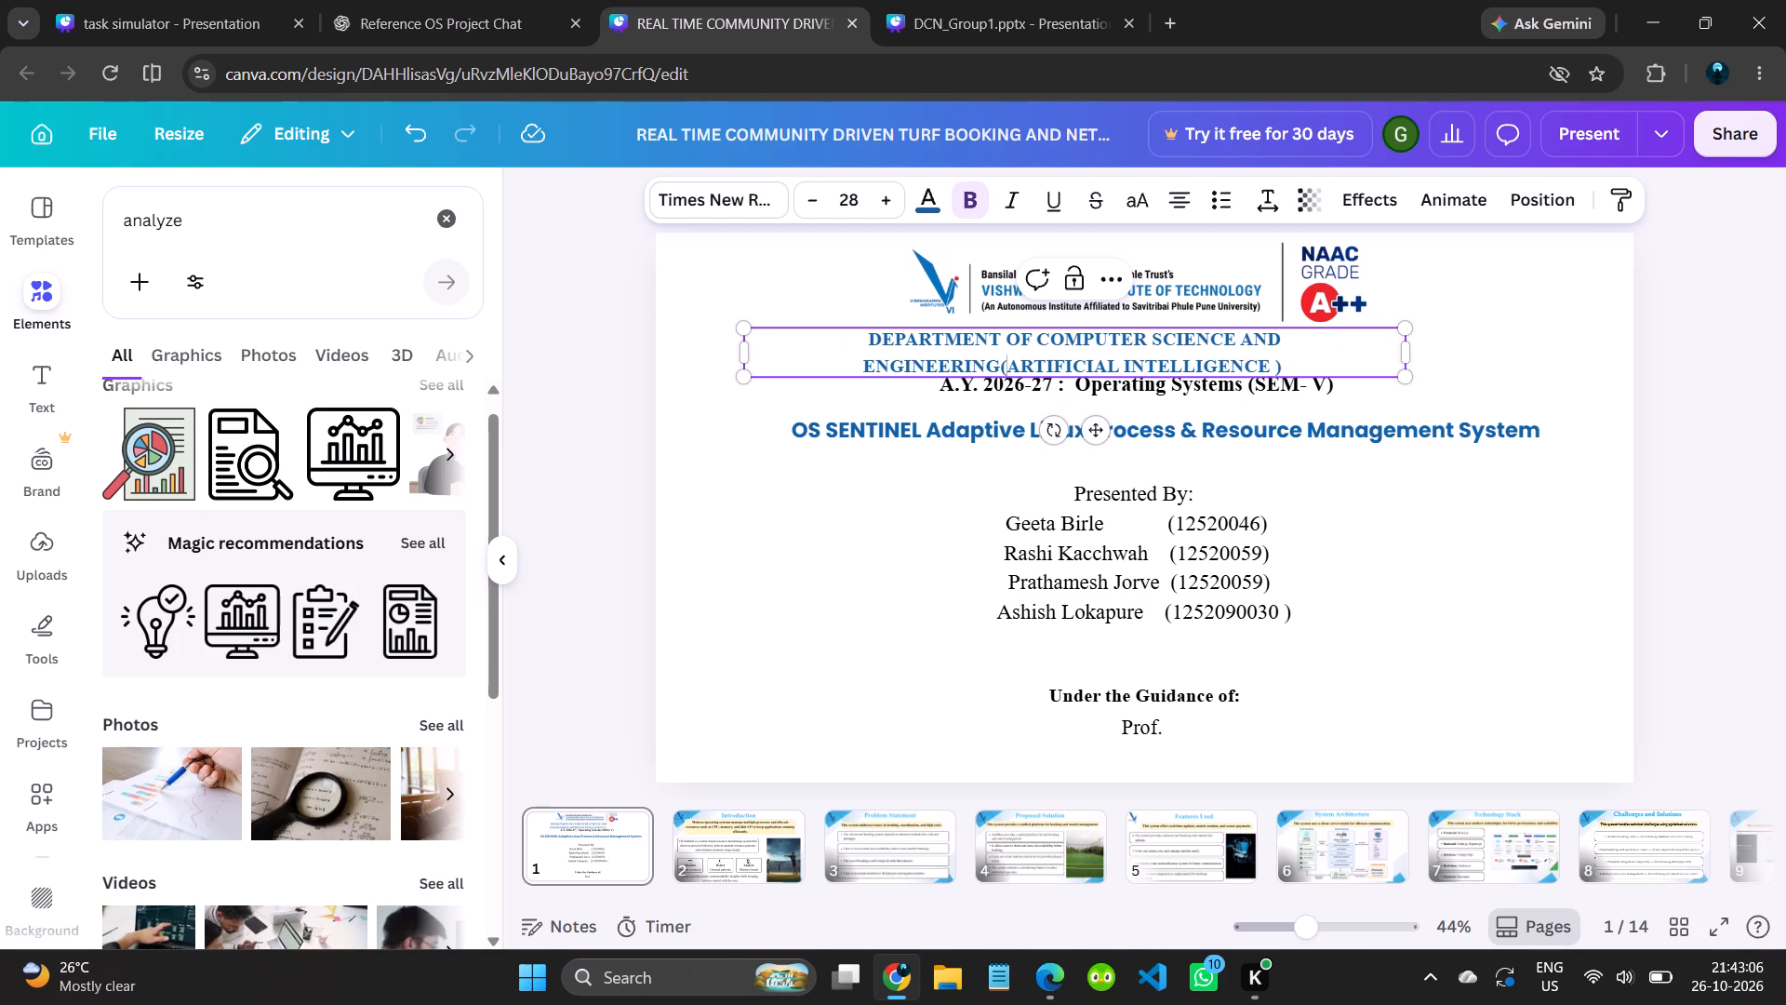
pyautogui.press('Left')
pyautogui.press('space')
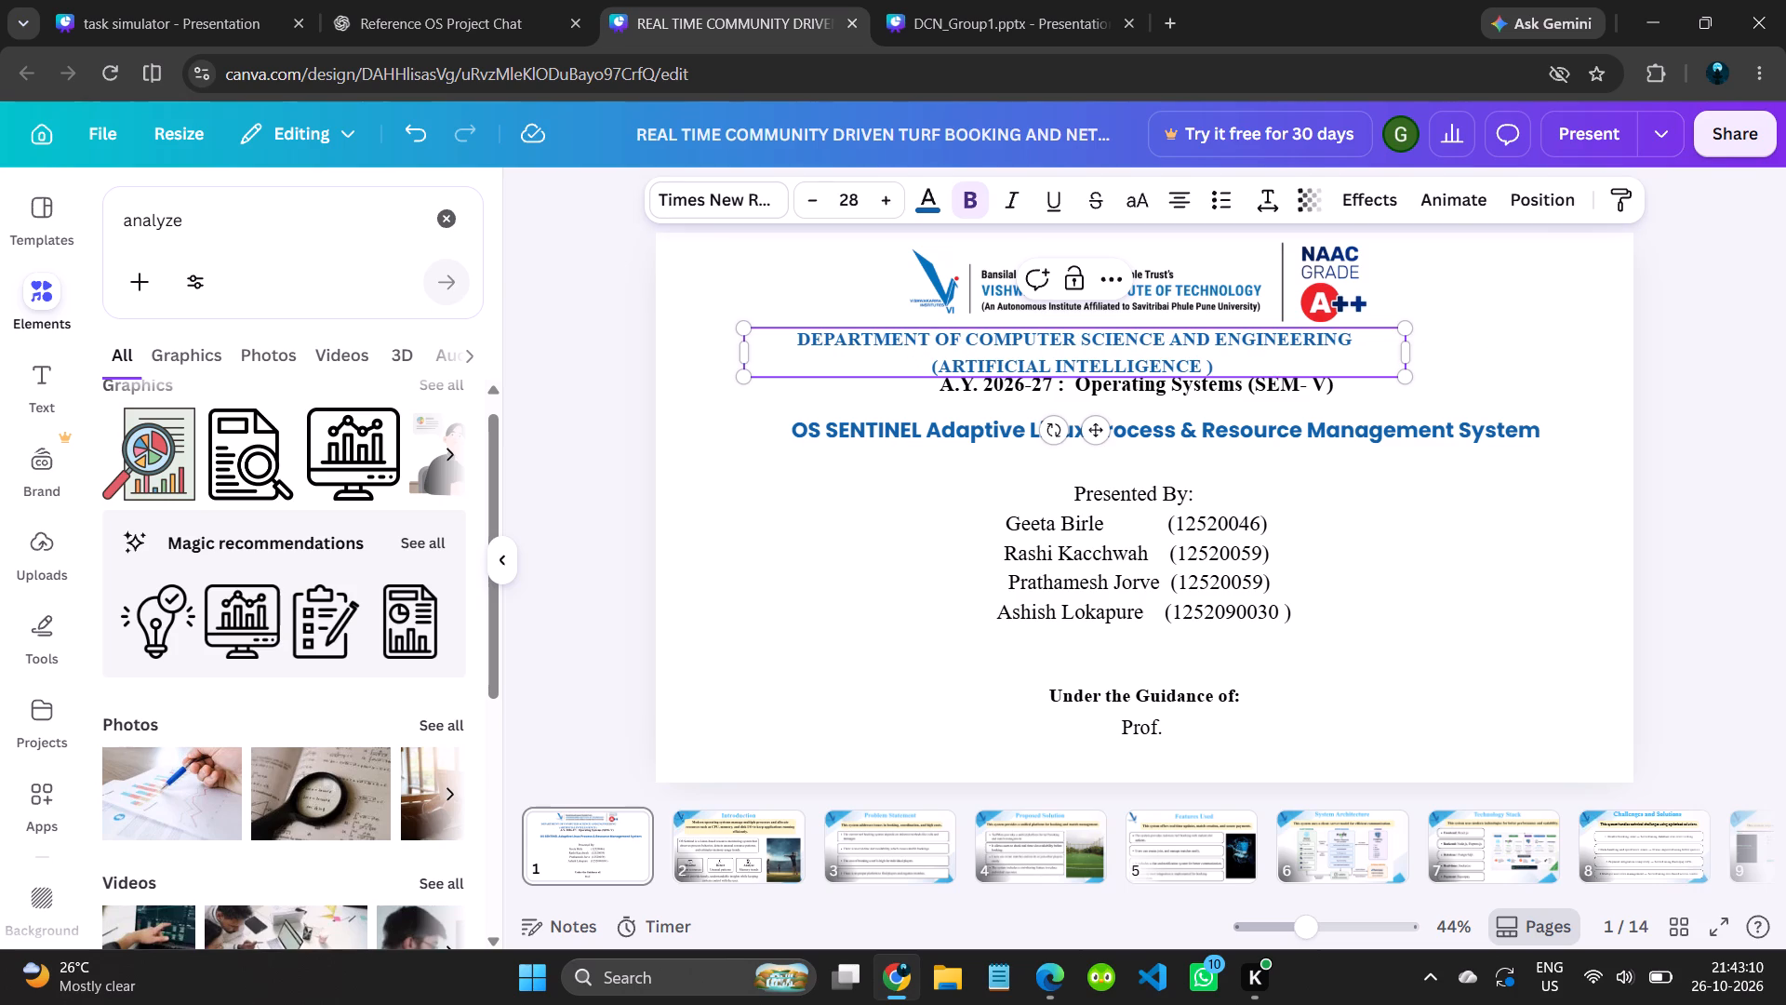
# Move the two-line department text right and slightly down, beneath the institute logo header.
pyautogui.click(1331, 357)
pyautogui.click(1454, 421)
pyautogui.click(1334, 326)
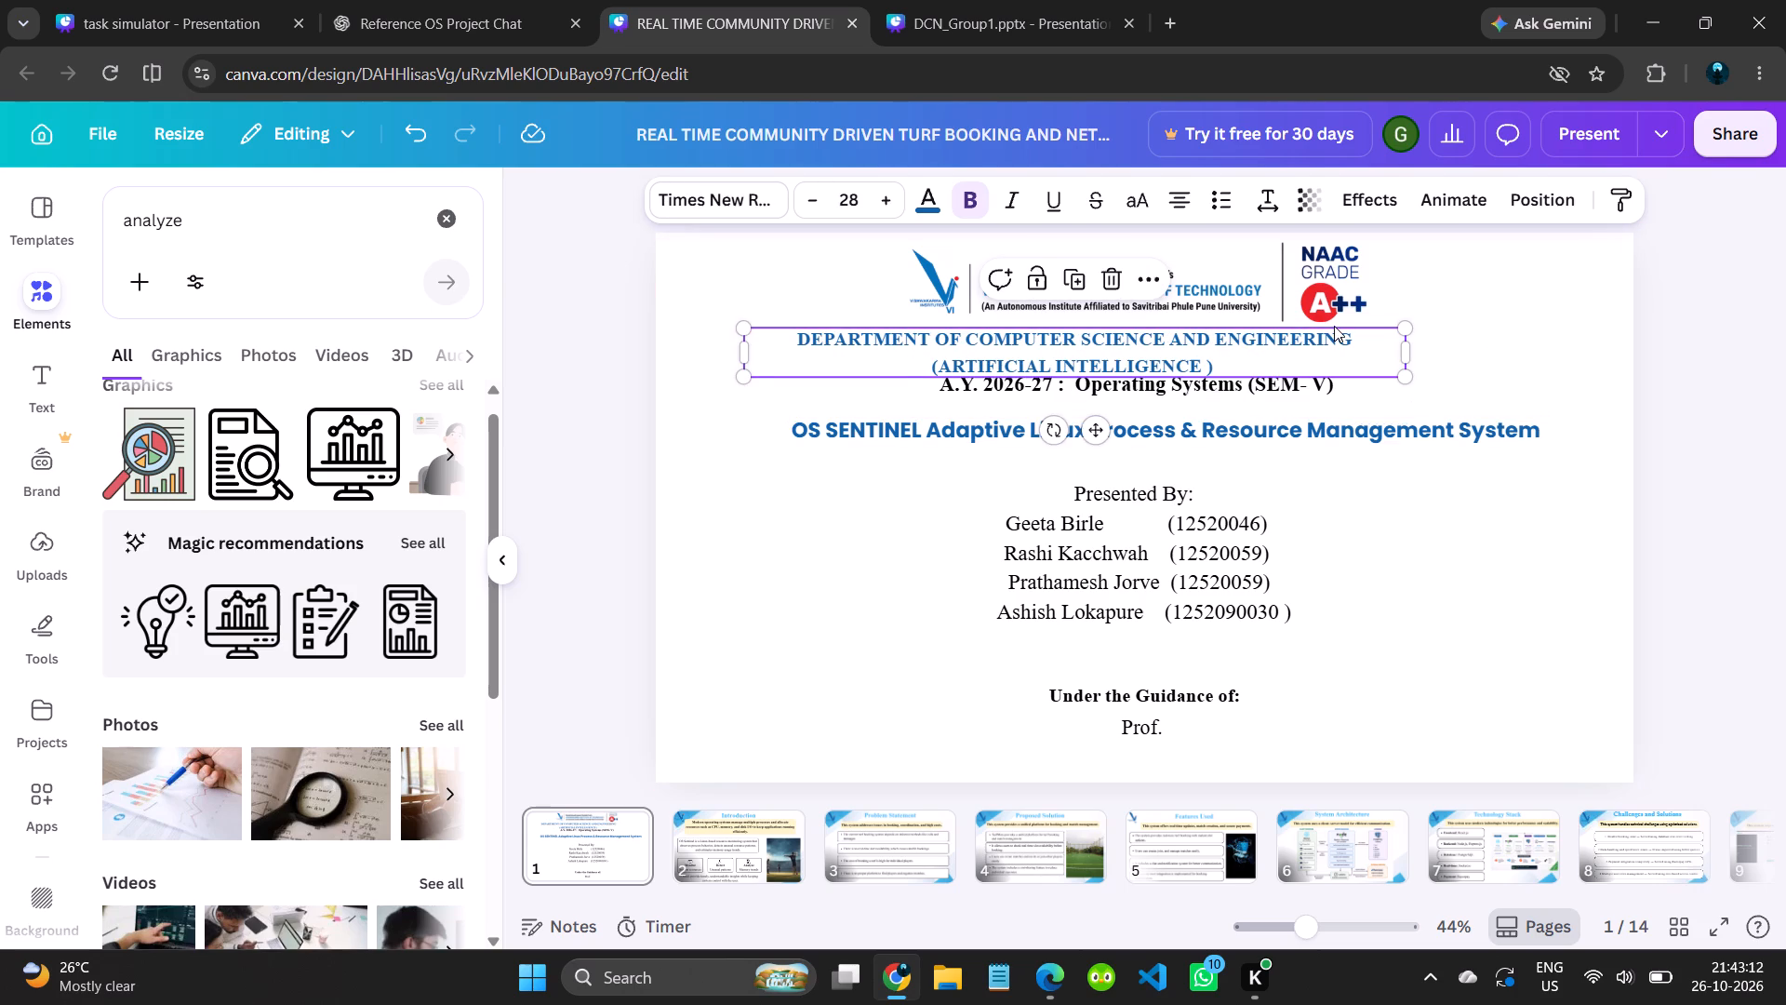
pyautogui.click(1440, 464)
pyautogui.click(1355, 366)
pyautogui.moveTo(1355, 366); pyautogui.dragTo(1396, 366)
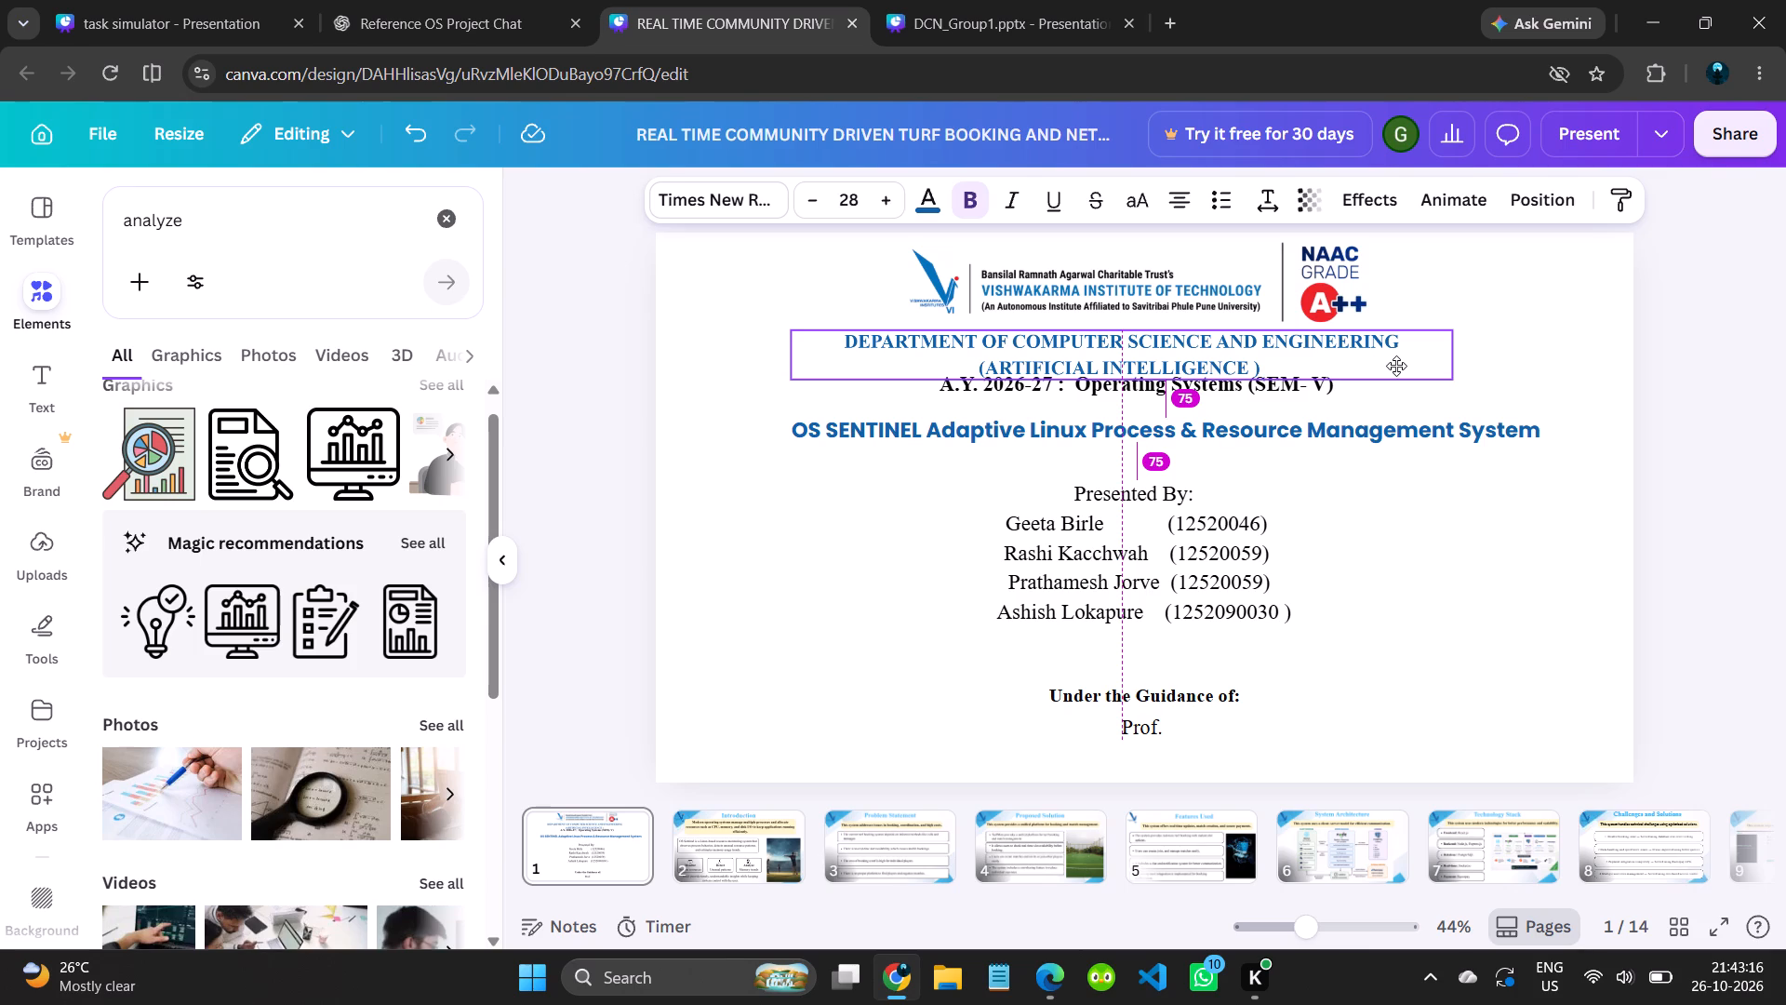
pyautogui.moveTo(1396, 366); pyautogui.dragTo(1402, 373)
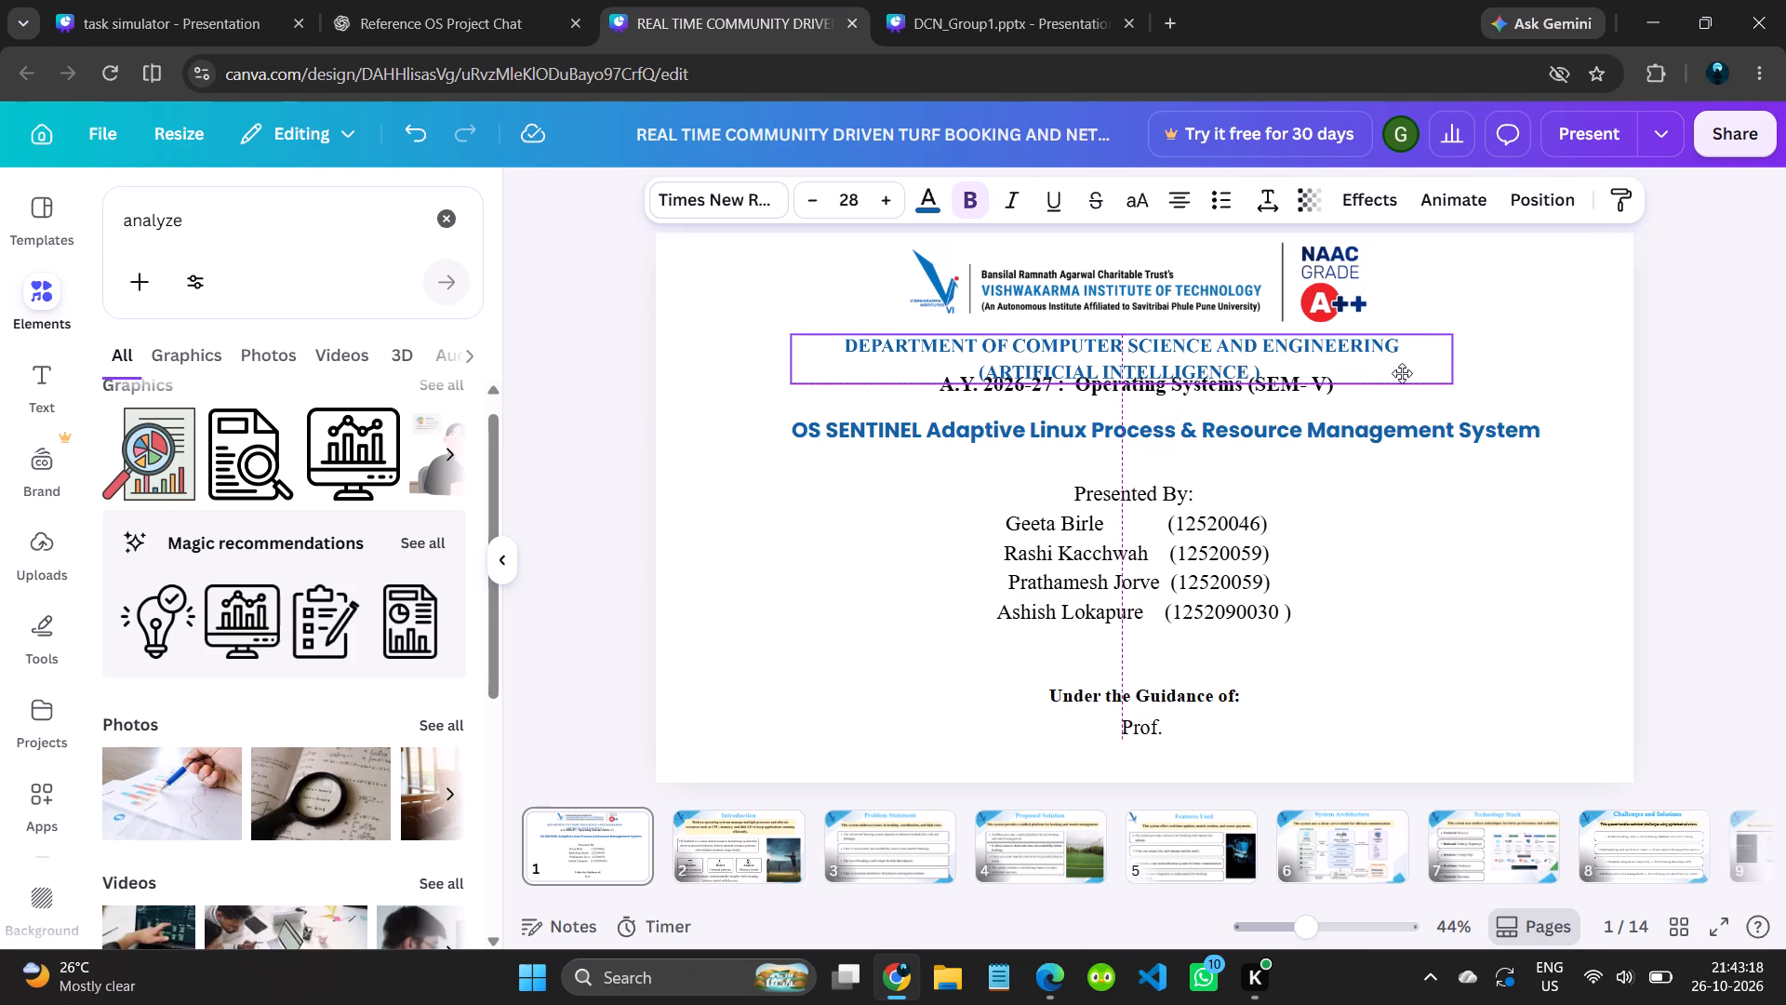
pyautogui.moveTo(1402, 373); pyautogui.dragTo(1409, 373)
# Move the "A.Y. 2026-27" line down, just below the two-line department text.
pyautogui.click(1307, 396)
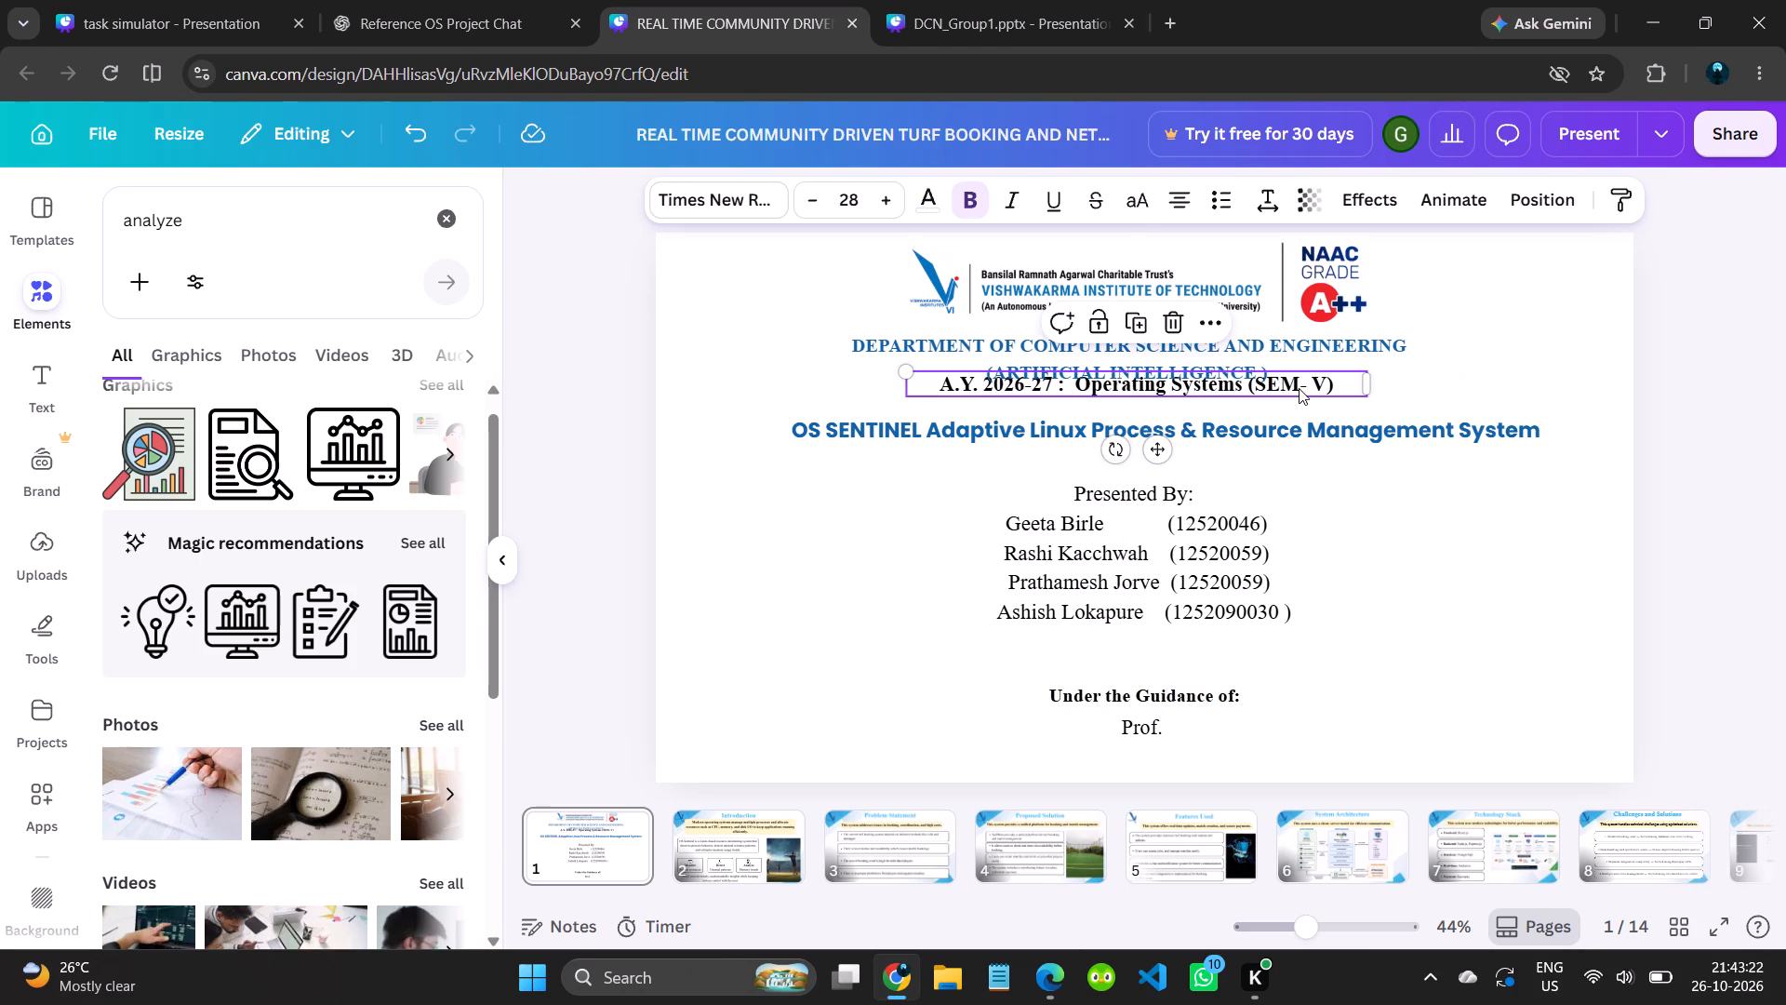
pyautogui.moveTo(1299, 388); pyautogui.dragTo(1300, 409)
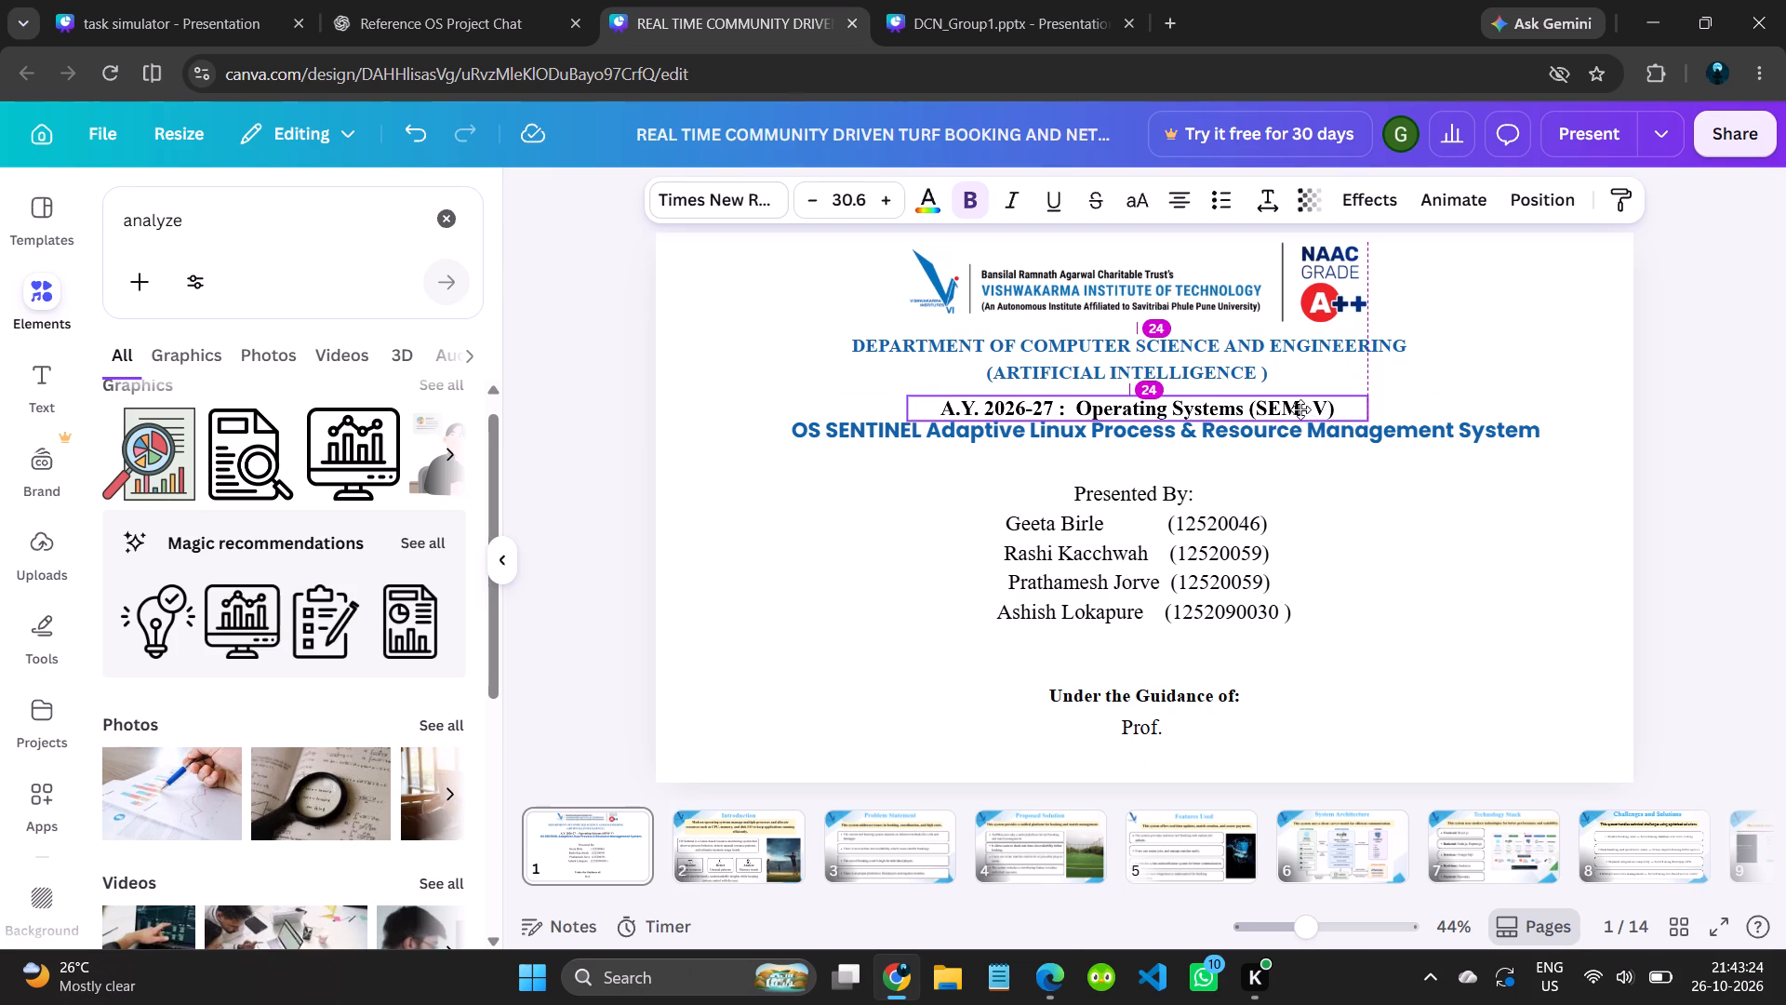
pyautogui.moveTo(1300, 409); pyautogui.dragTo(1301, 409)
# Move the OS SENTINEL title slightly down and left, between the "A.Y. 2026-27" line and the "Presented By:" list.
pyautogui.moveTo(1366, 432); pyautogui.dragTo(1366, 436)
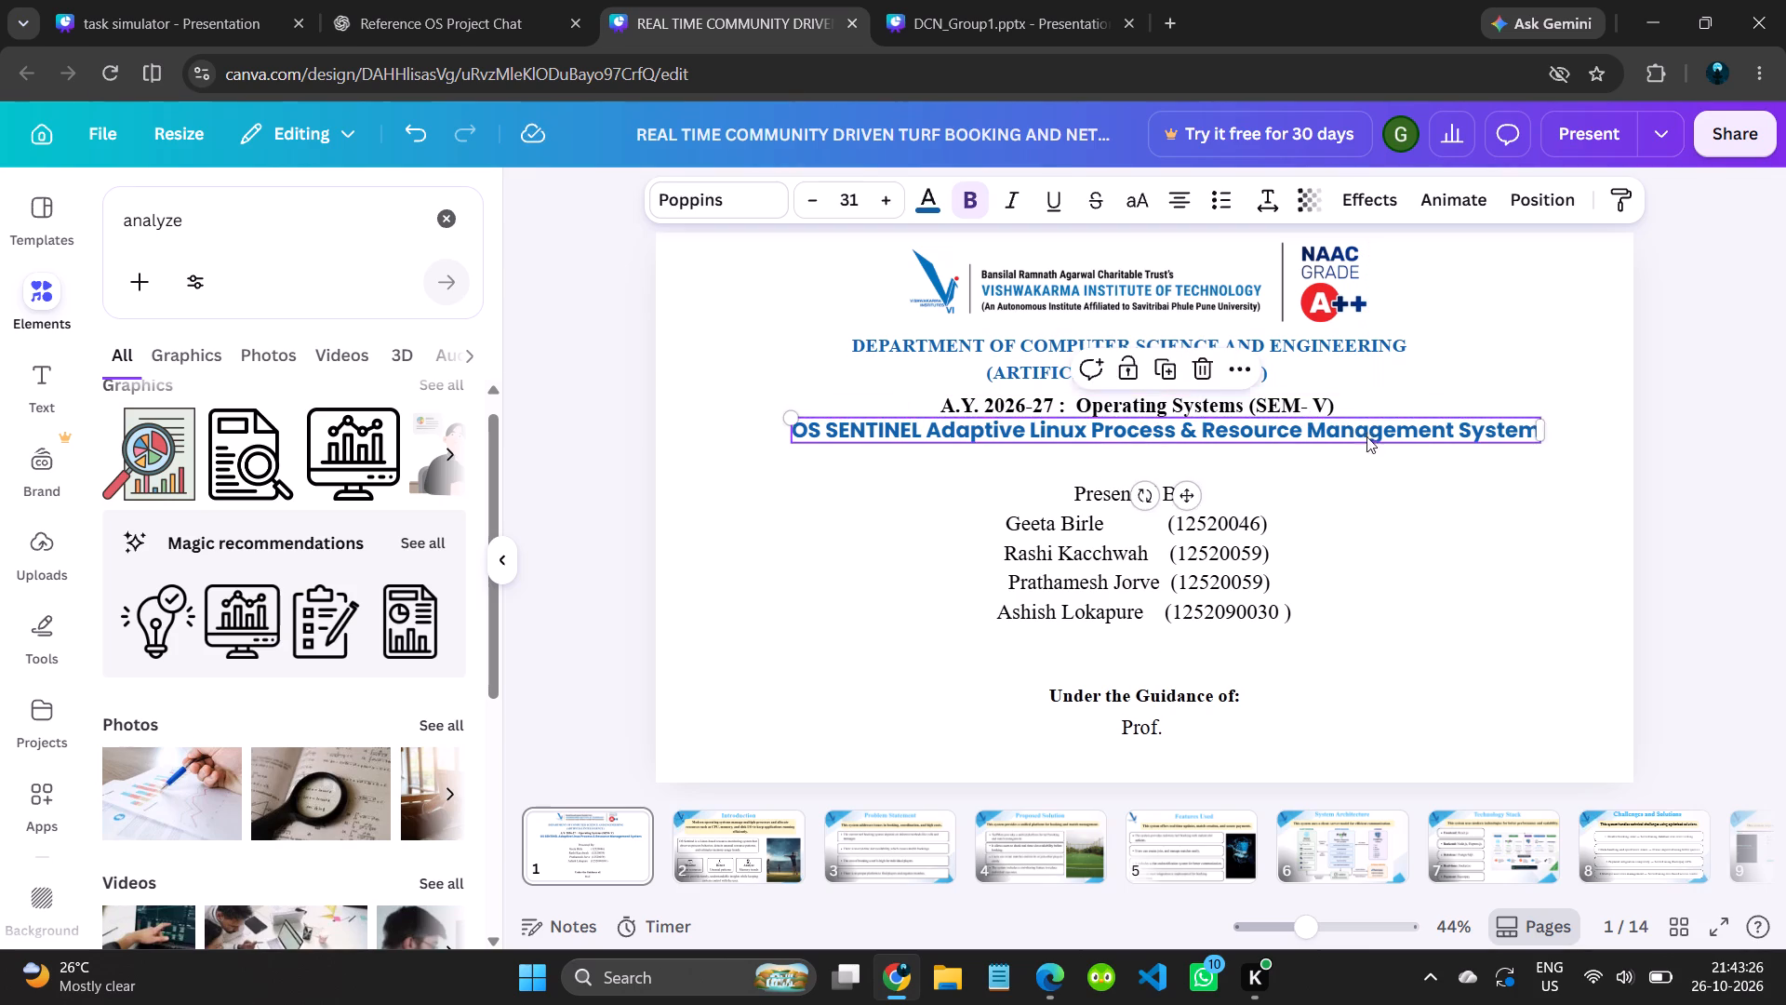
pyautogui.moveTo(1366, 436); pyautogui.dragTo(1360, 448)
pyautogui.click(1400, 516)
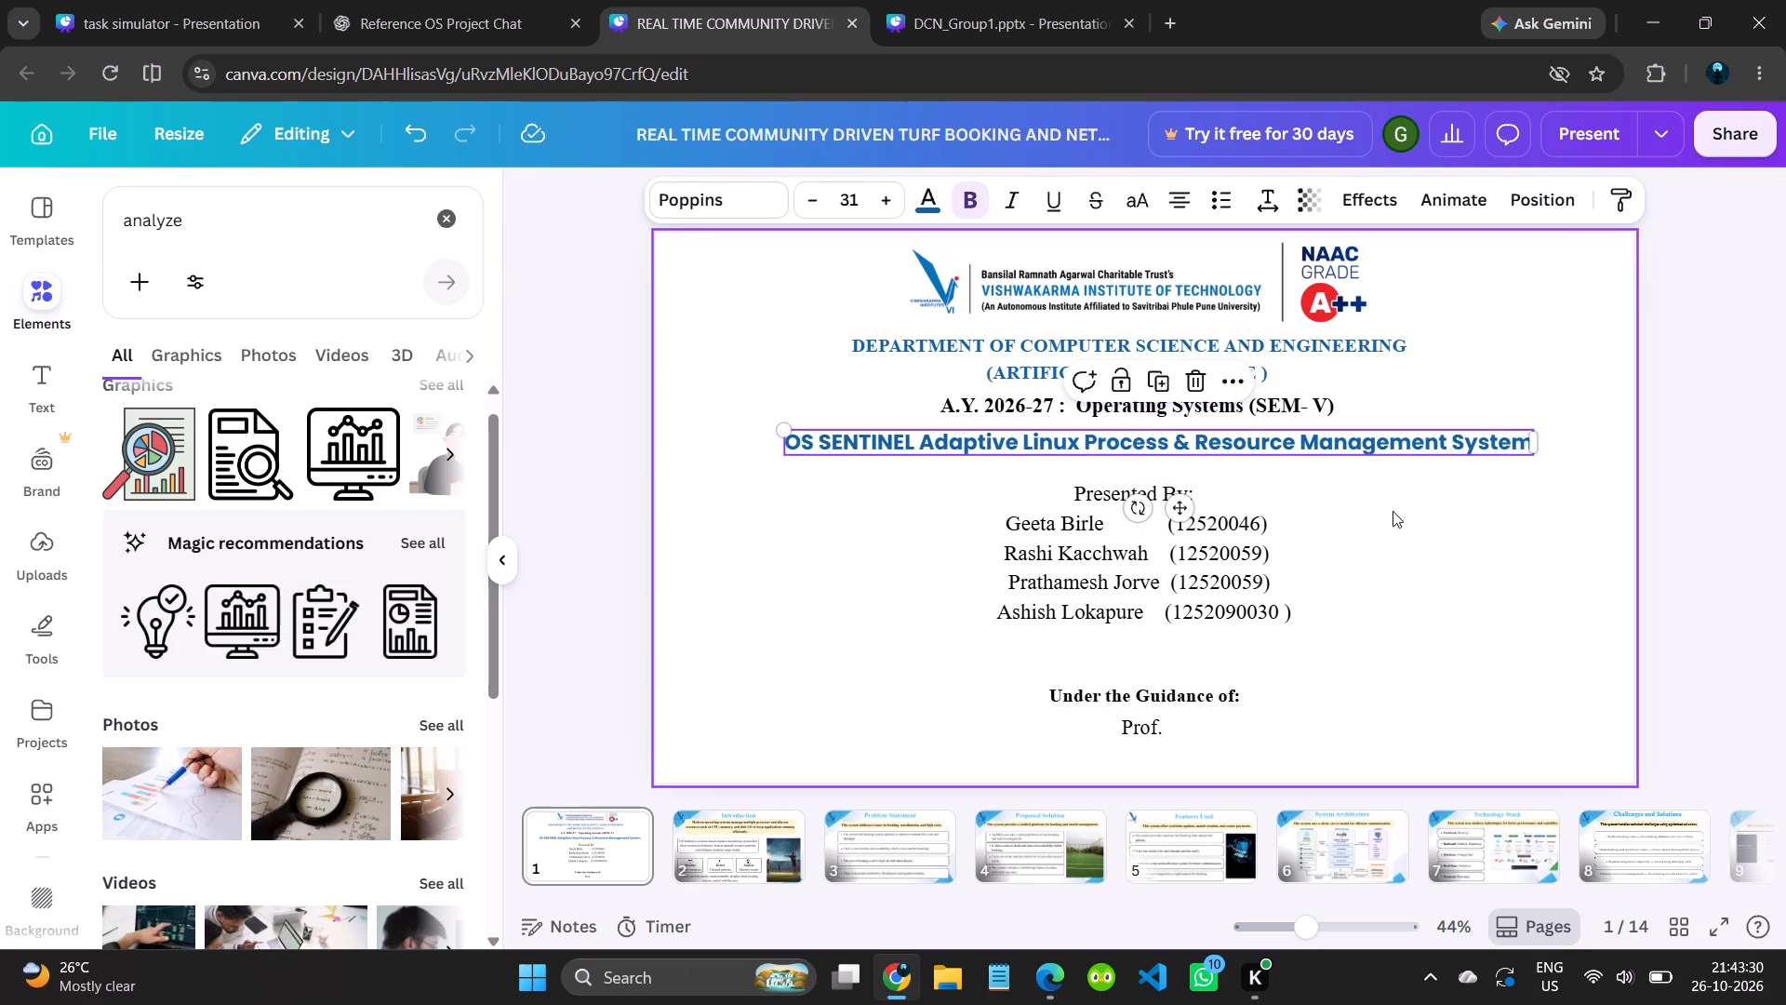
pyautogui.click(1466, 641)
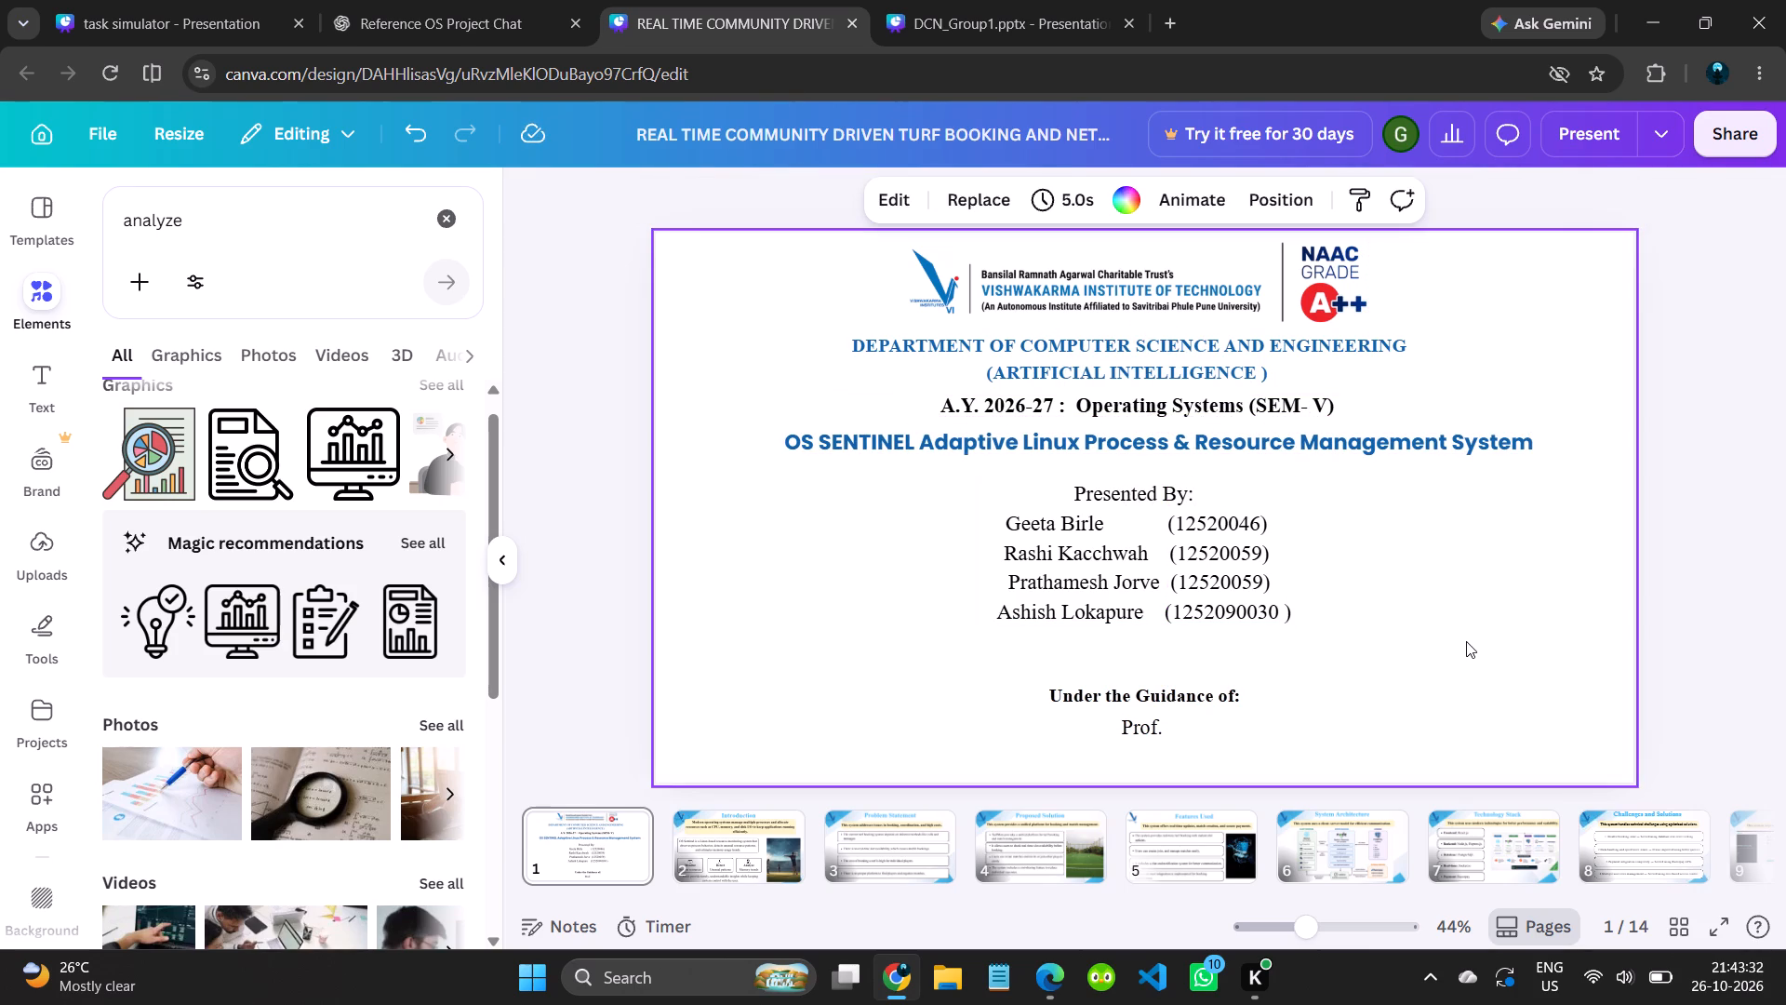
# Move the "Under the Guidance of:" and "Prof." lines slightly up and left, beneath the presenter list on the title slide.
pyautogui.moveTo(1176, 703); pyautogui.dragTo(1164, 691)
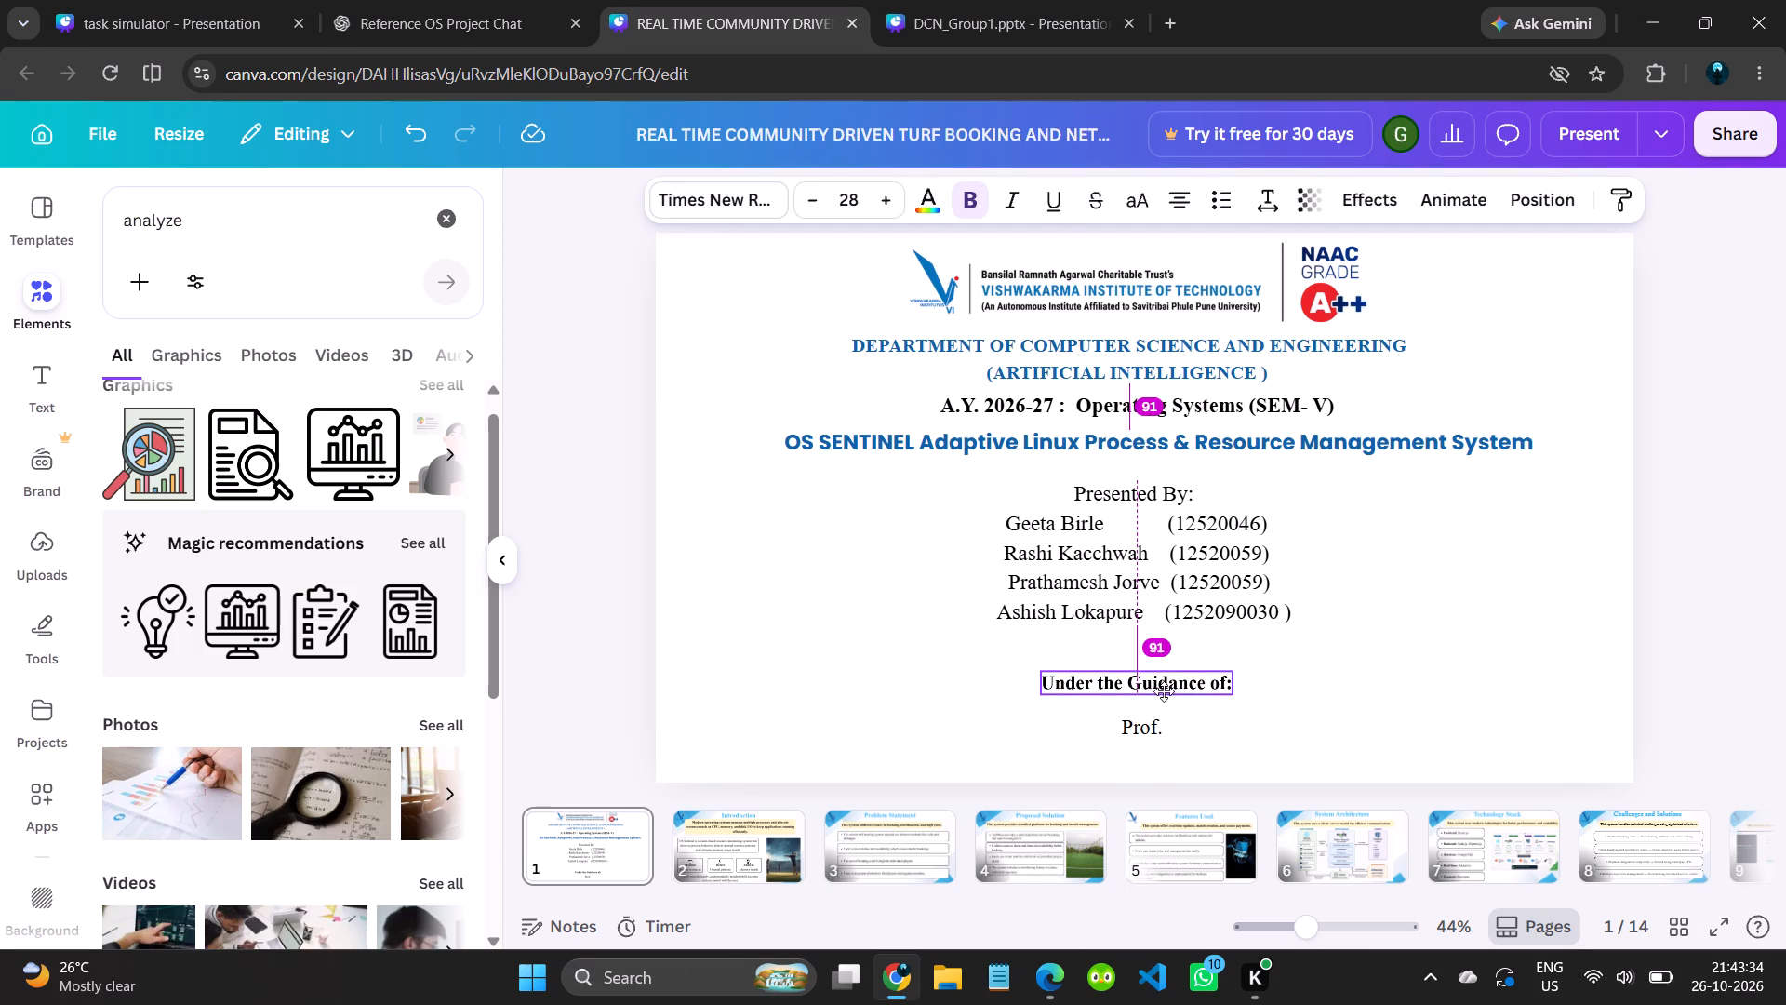
pyautogui.moveTo(1164, 691); pyautogui.dragTo(1166, 690)
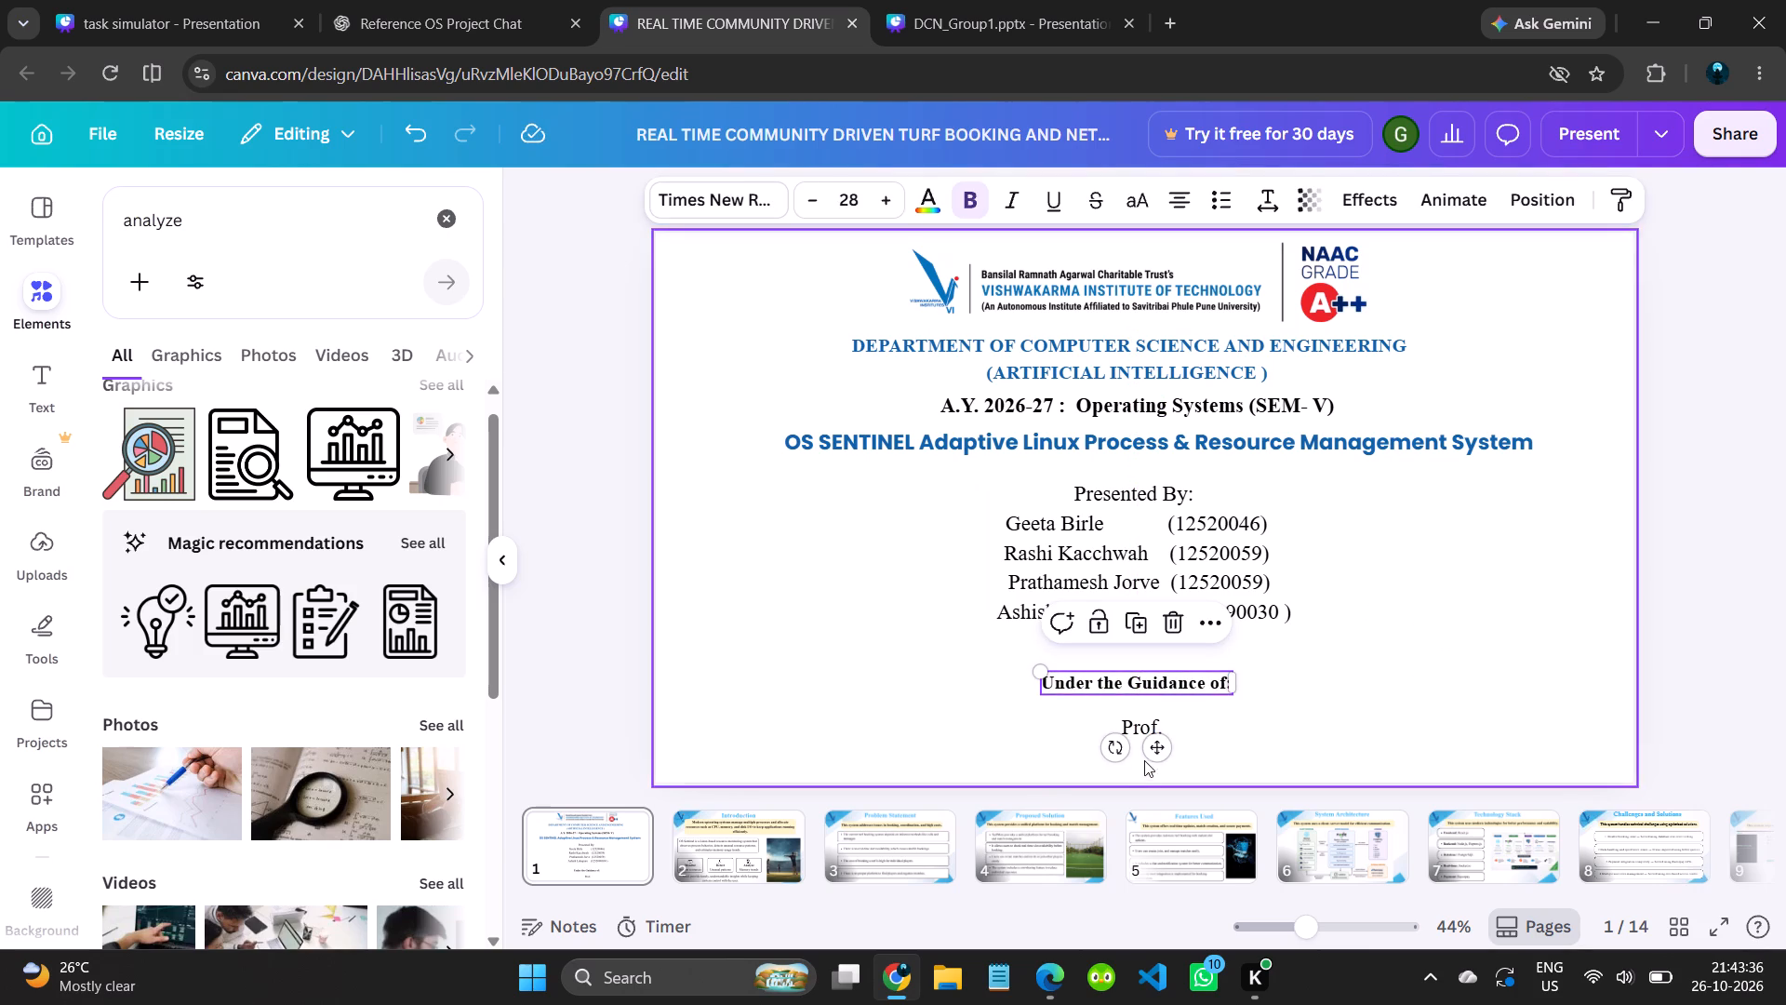
pyautogui.moveTo(1141, 735); pyautogui.dragTo(1131, 727)
pyautogui.click(1282, 727)
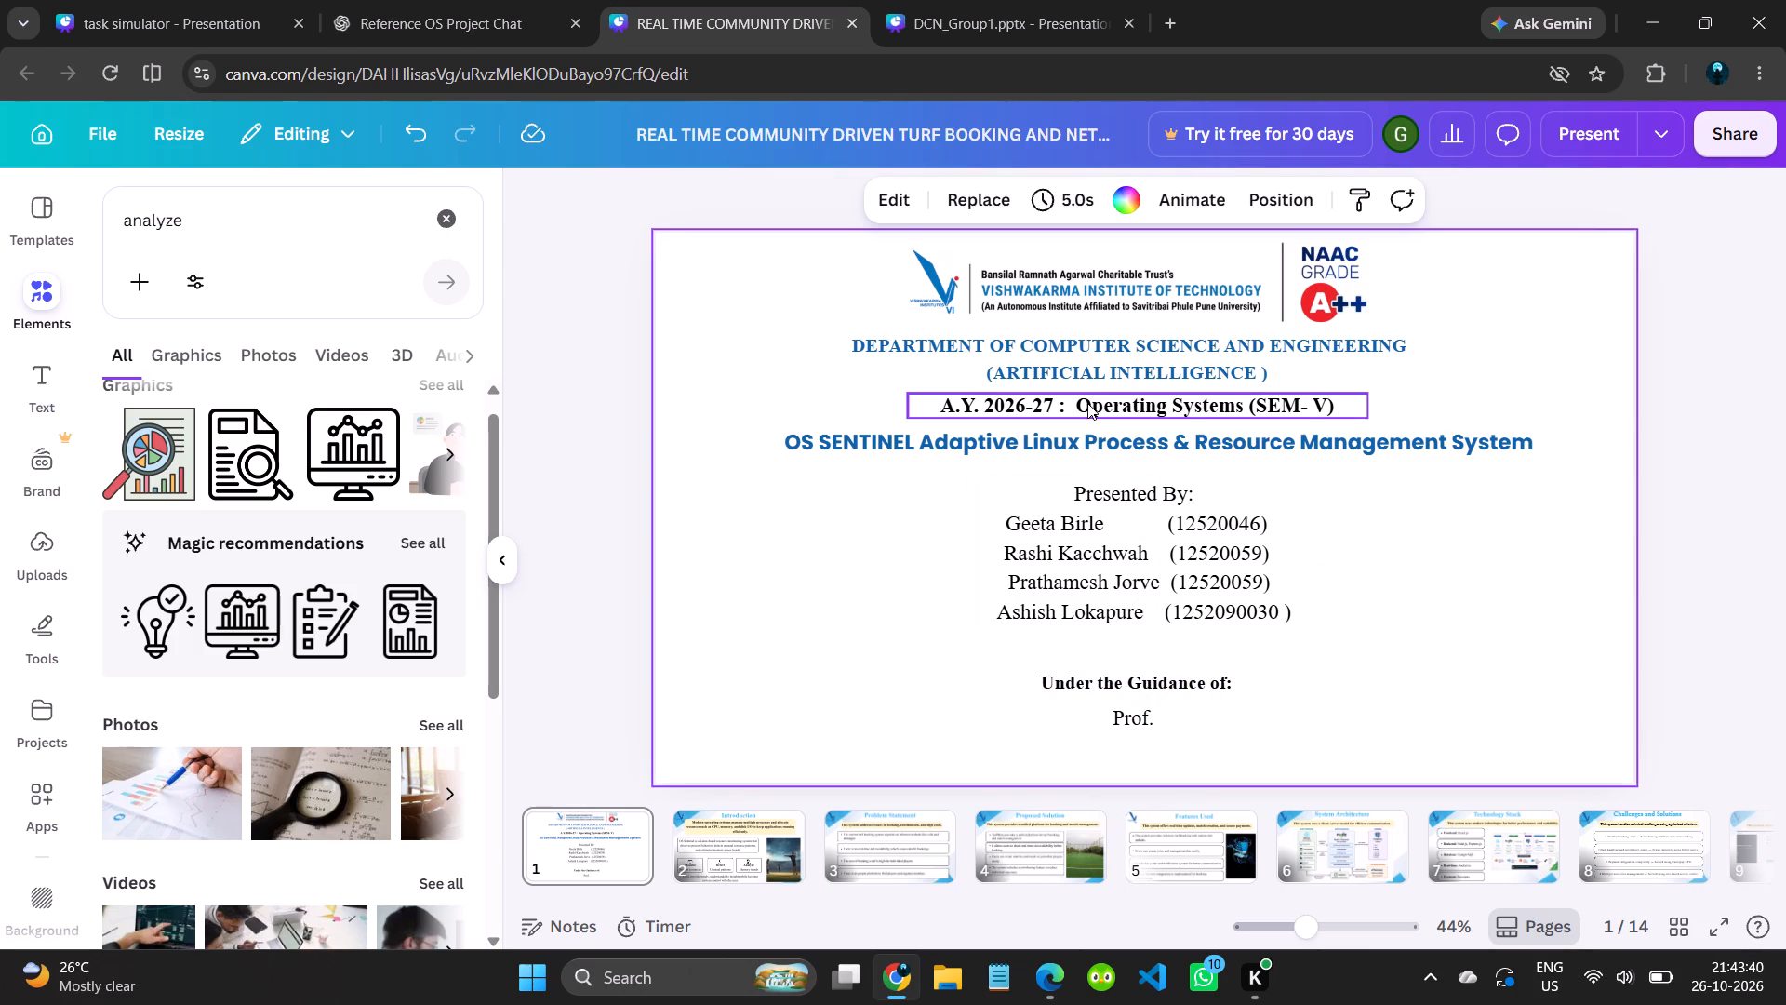
pyautogui.click(878, 554)
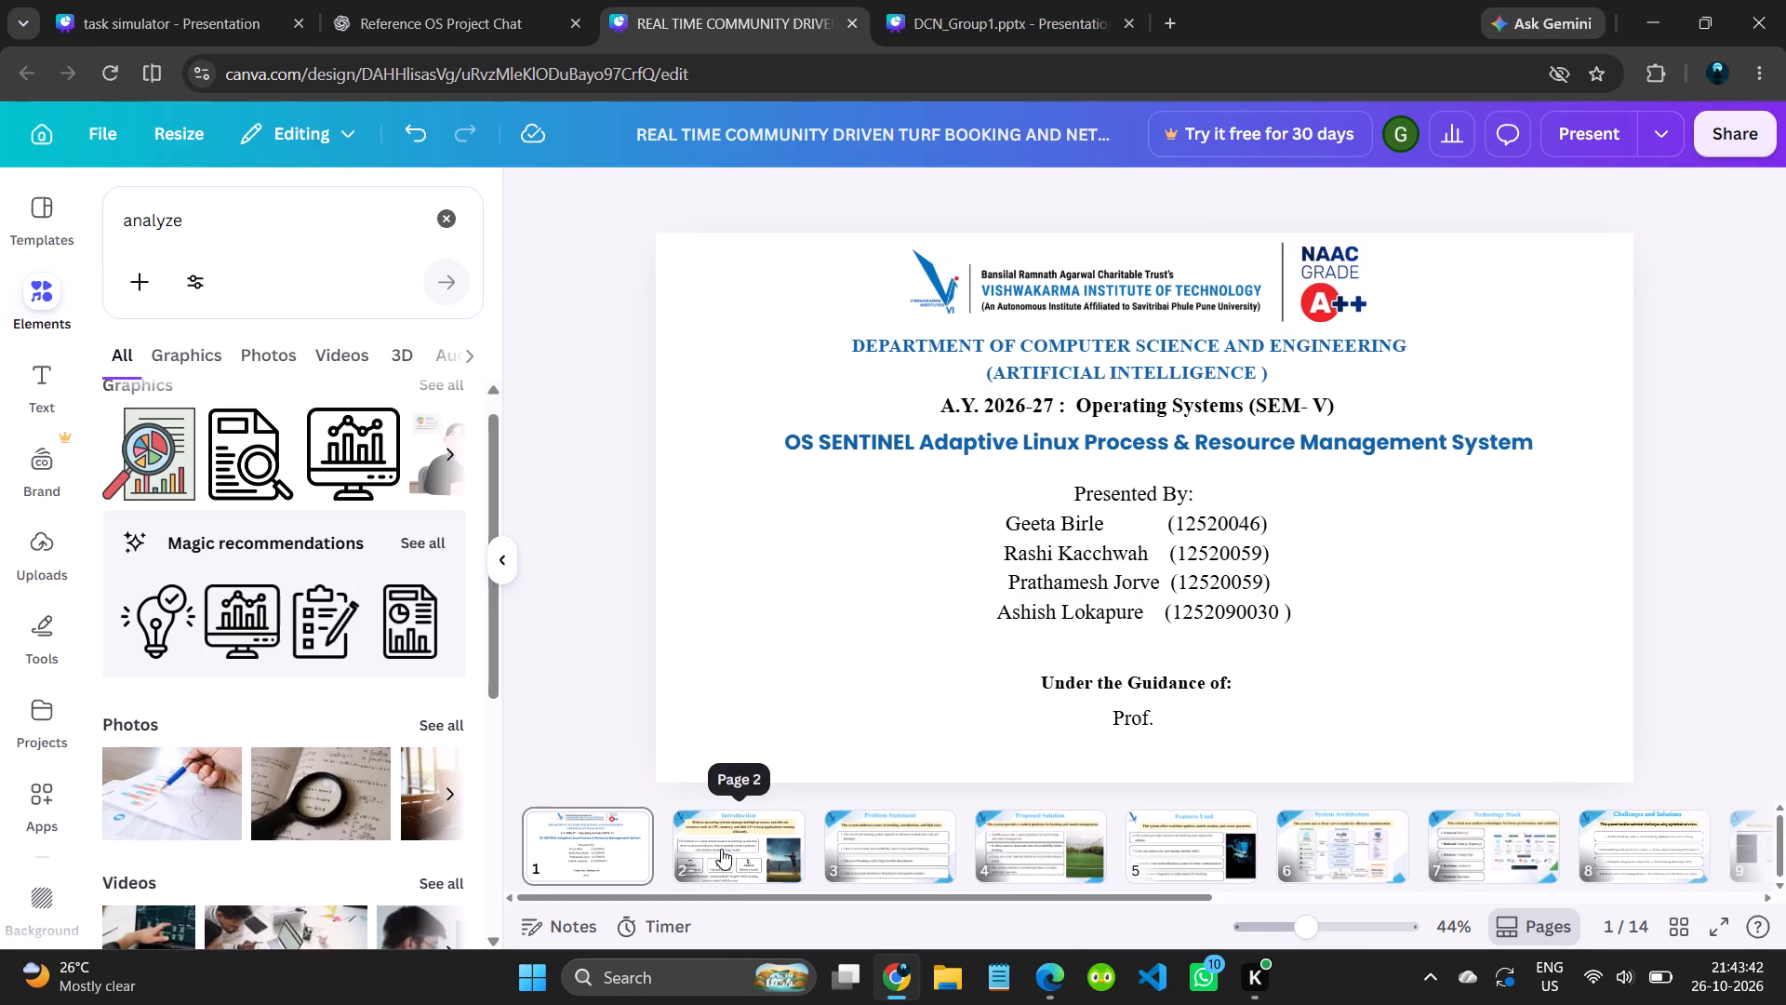
# On the Introduction slide, move the Detect box slightly left so it sits evenly between the Monitor and Analyze boxes.
pyautogui.click(721, 849)
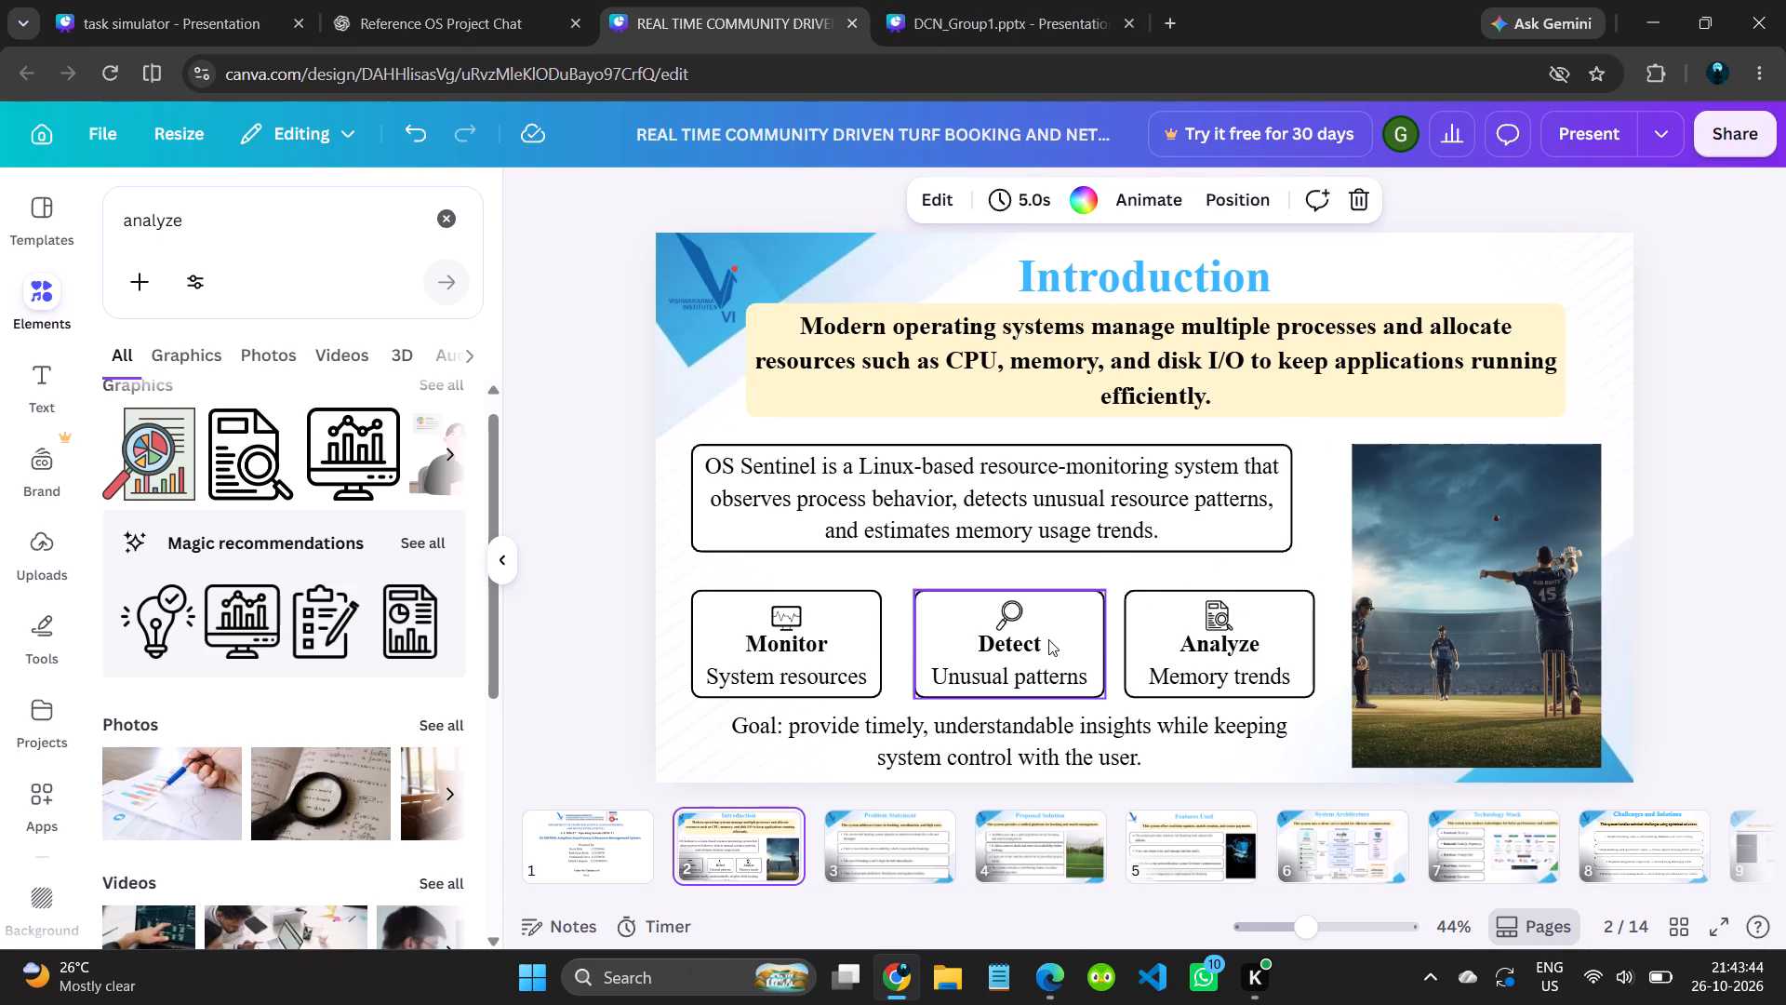
pyautogui.click(1048, 639)
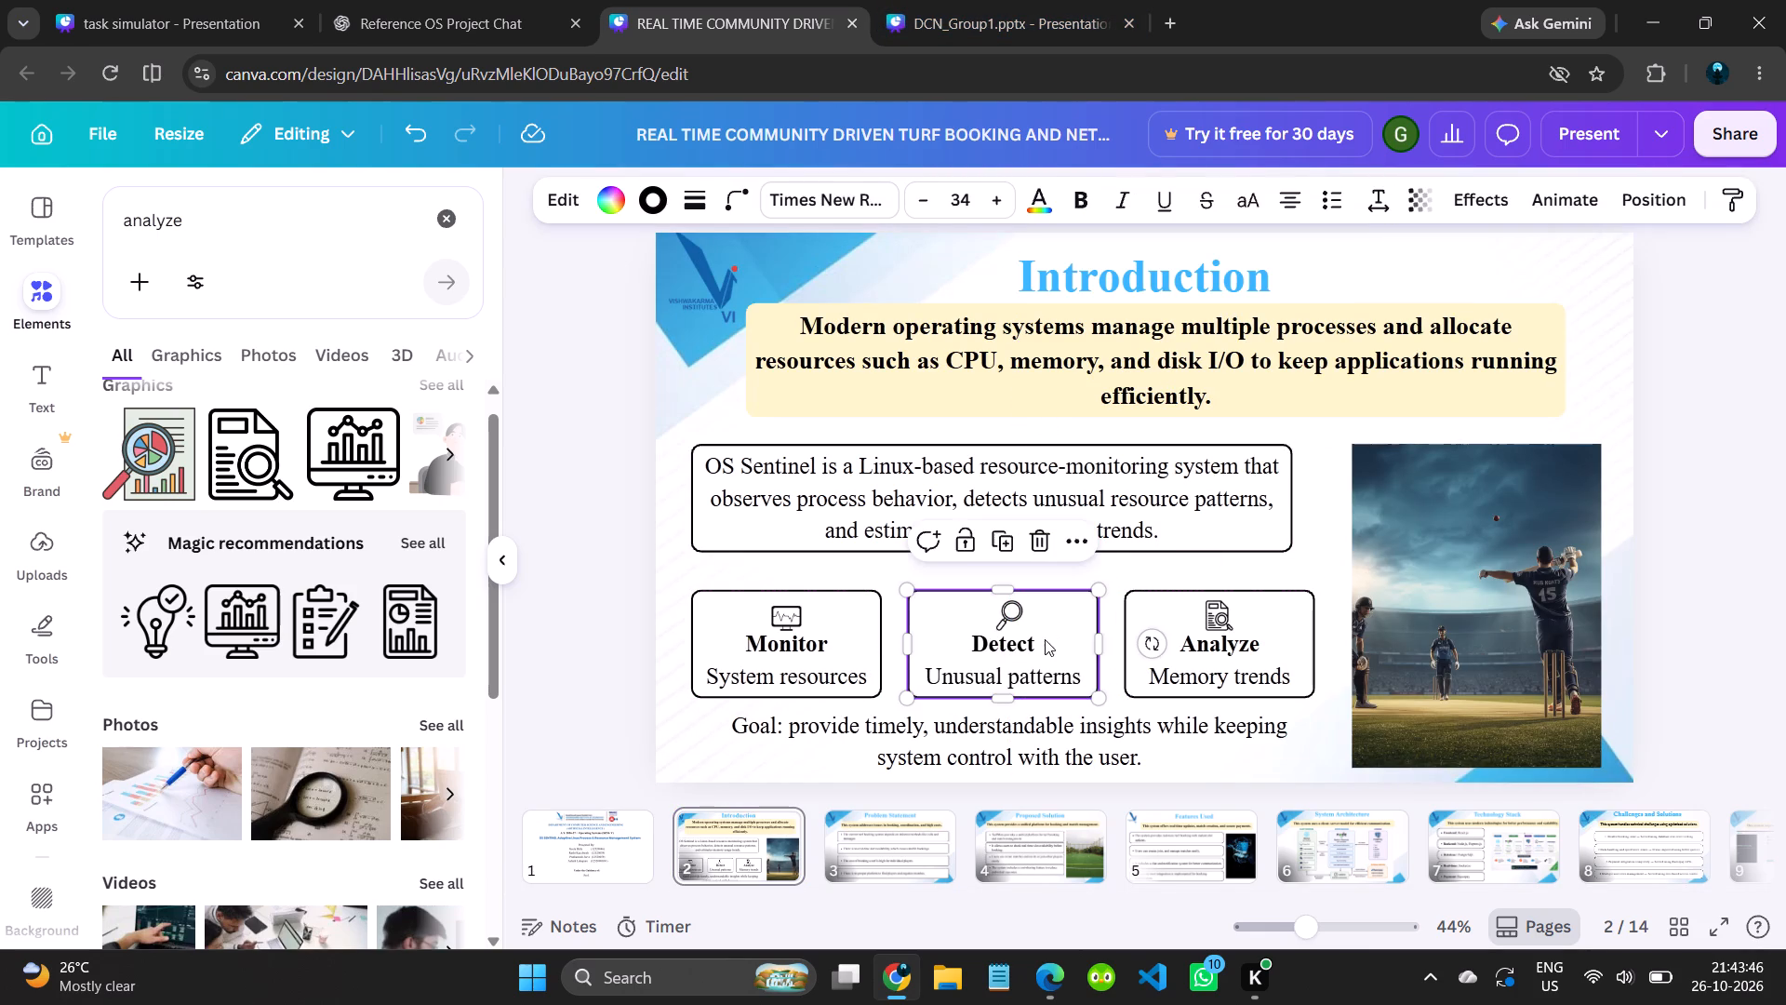
pyautogui.click(1713, 677)
# Nudge the cricket photo up and left, and widen the OS Sentinel description box to the Analyze box's right edge.
pyautogui.moveTo(1582, 655); pyautogui.dragTo(1576, 645)
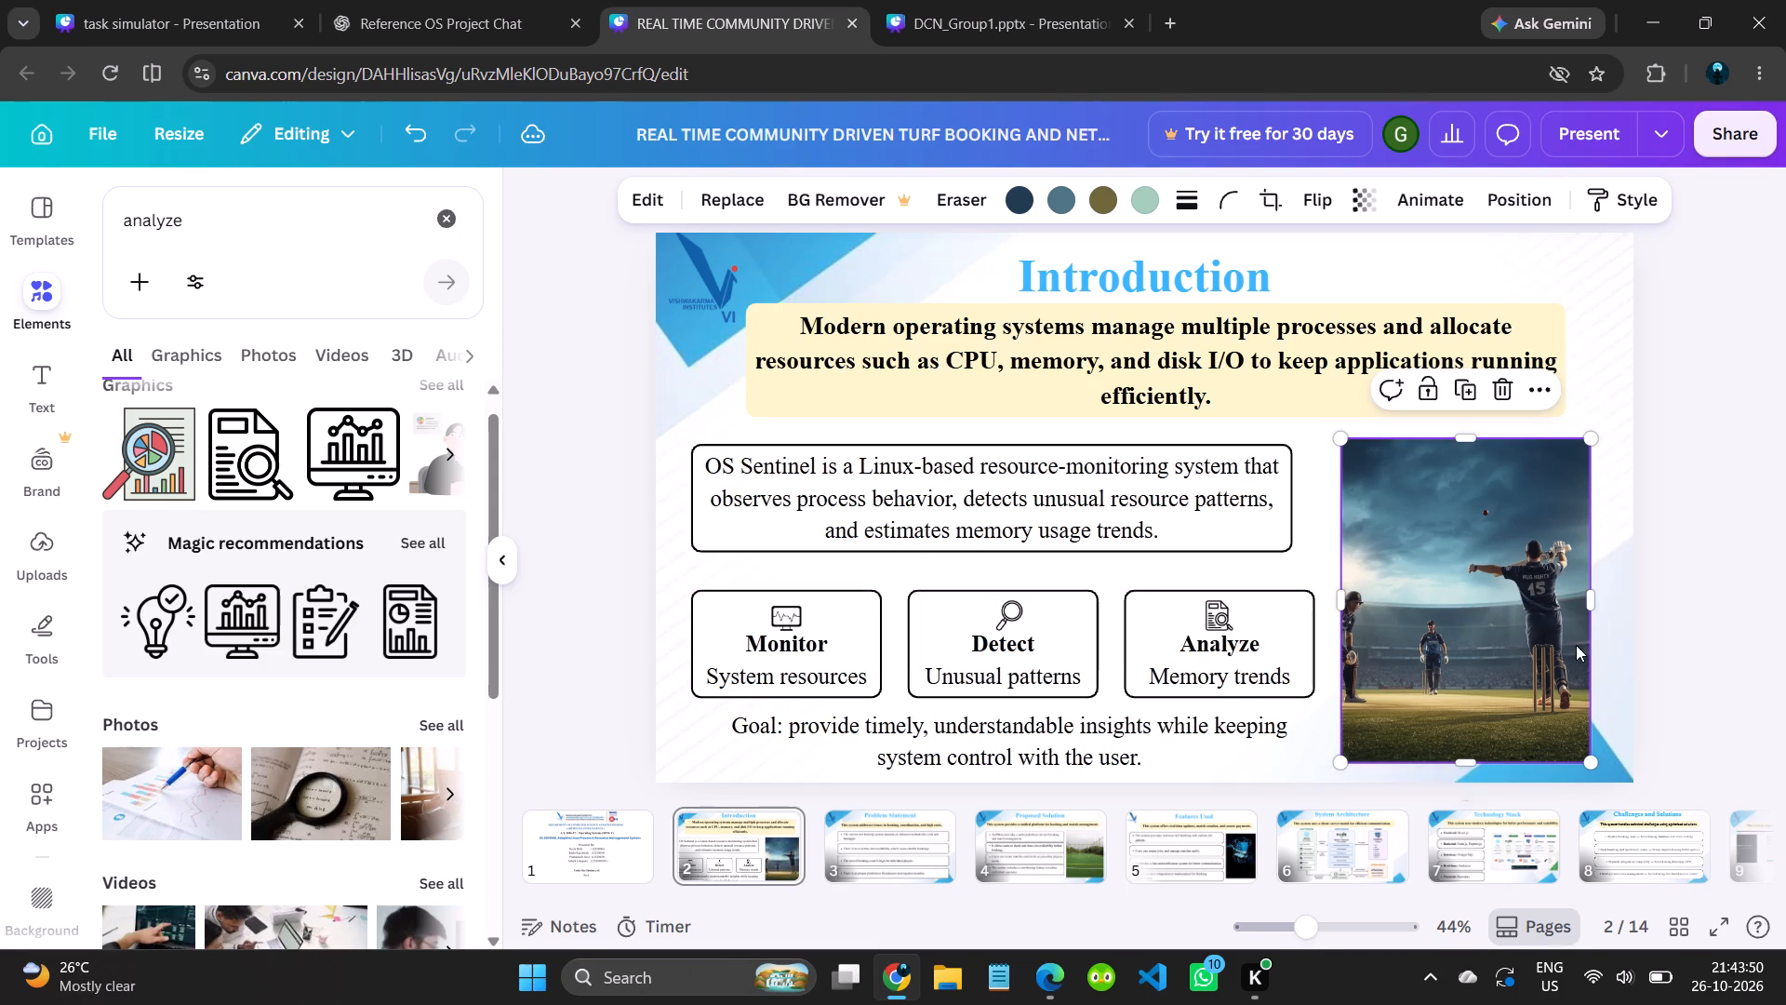
pyautogui.click(1228, 532)
pyautogui.moveTo(1294, 496); pyautogui.dragTo(1314, 498)
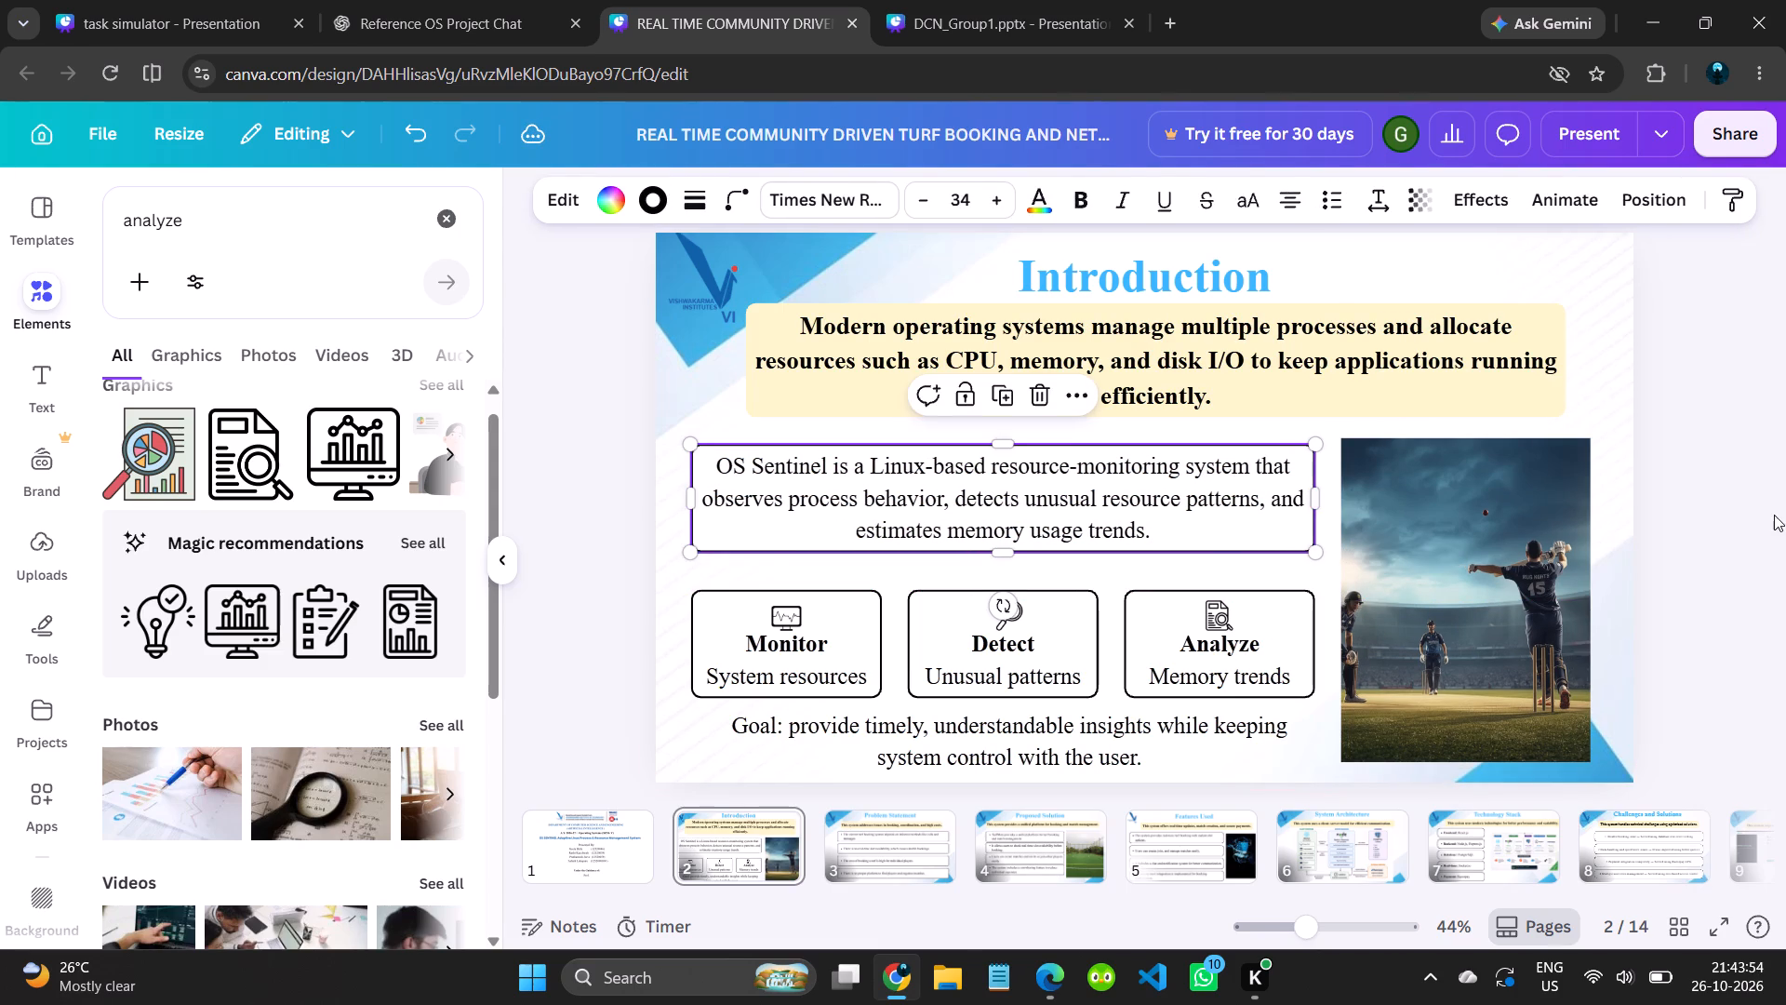
pyautogui.click(1774, 515)
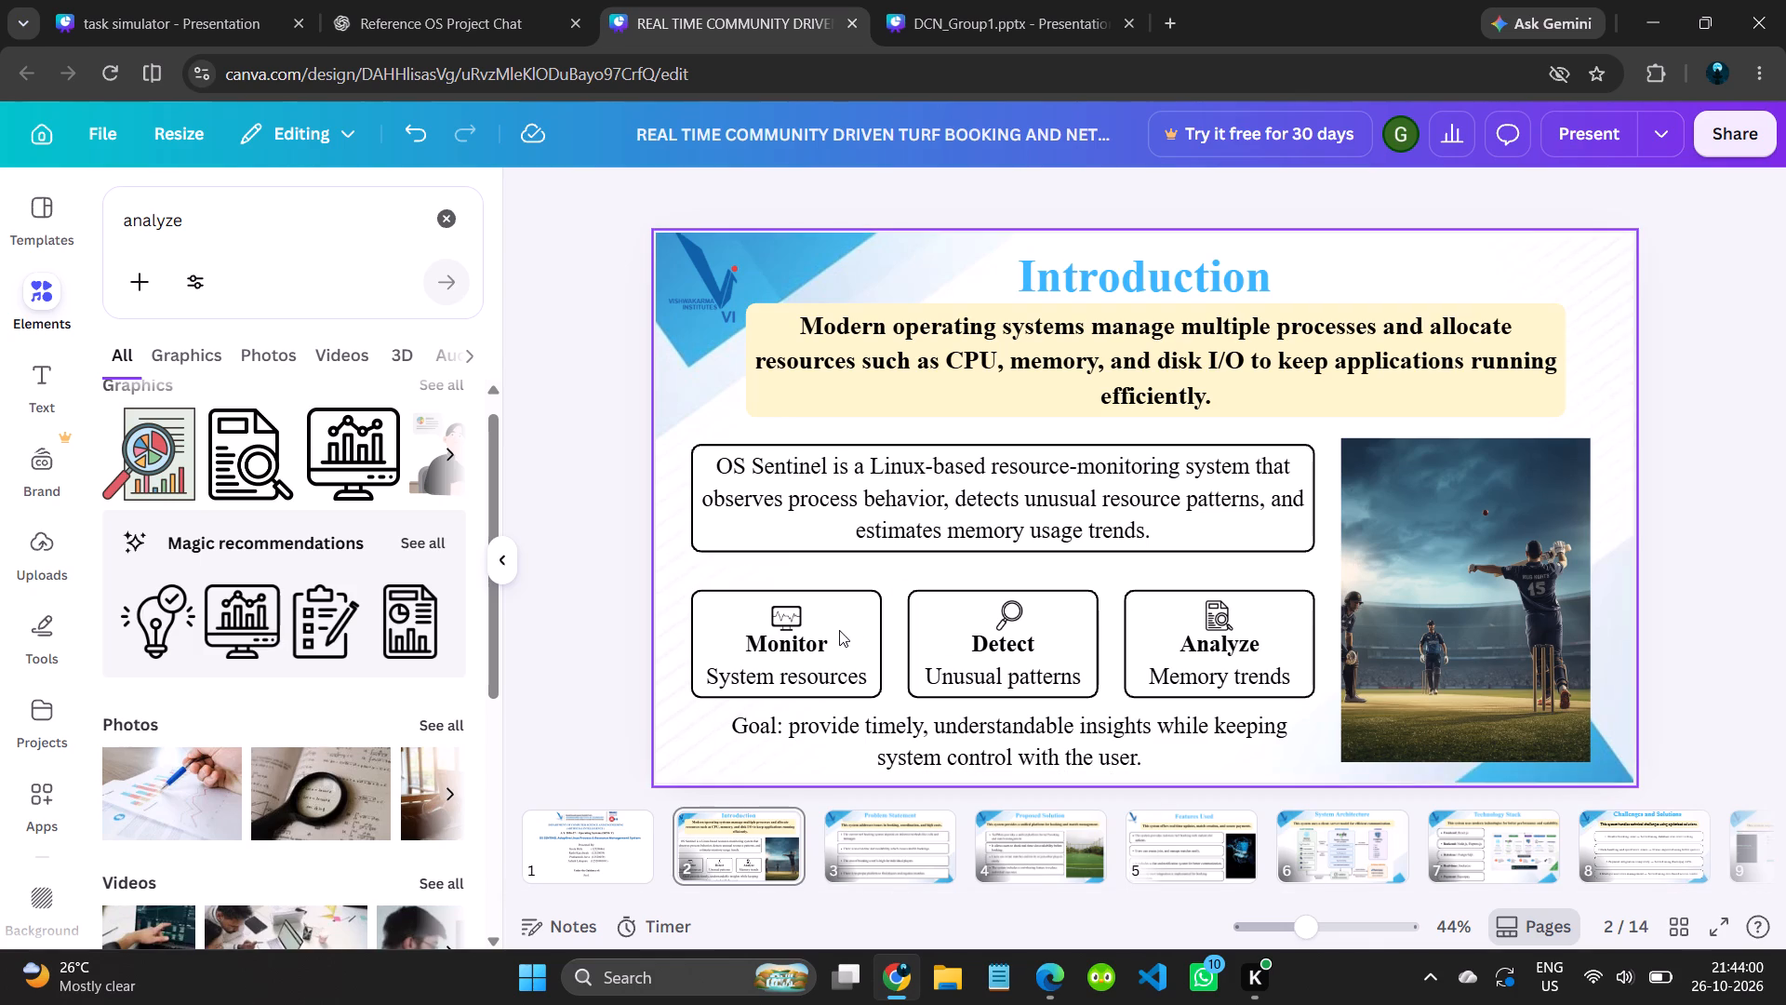
# Move the OS Sentinel description box and the yellow banner text slightly down, leaving more space under the Introduction heading.
pyautogui.click(926, 528)
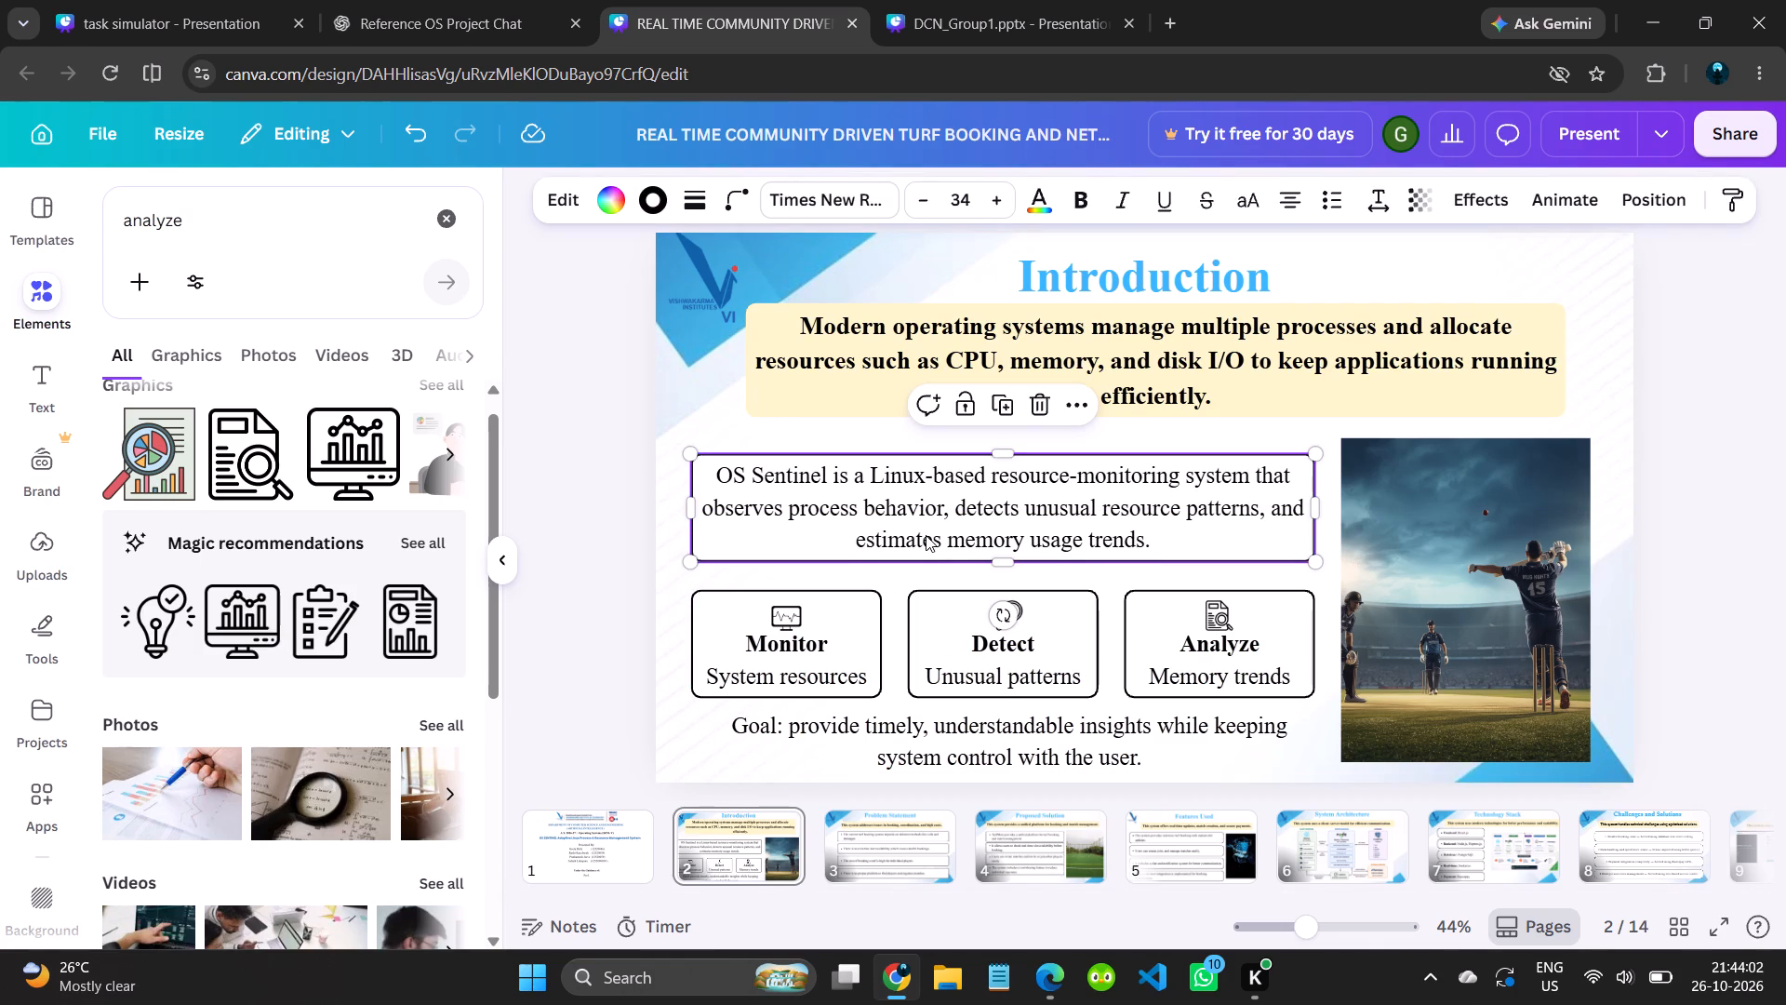
pyautogui.moveTo(1206, 376); pyautogui.dragTo(1206, 388)
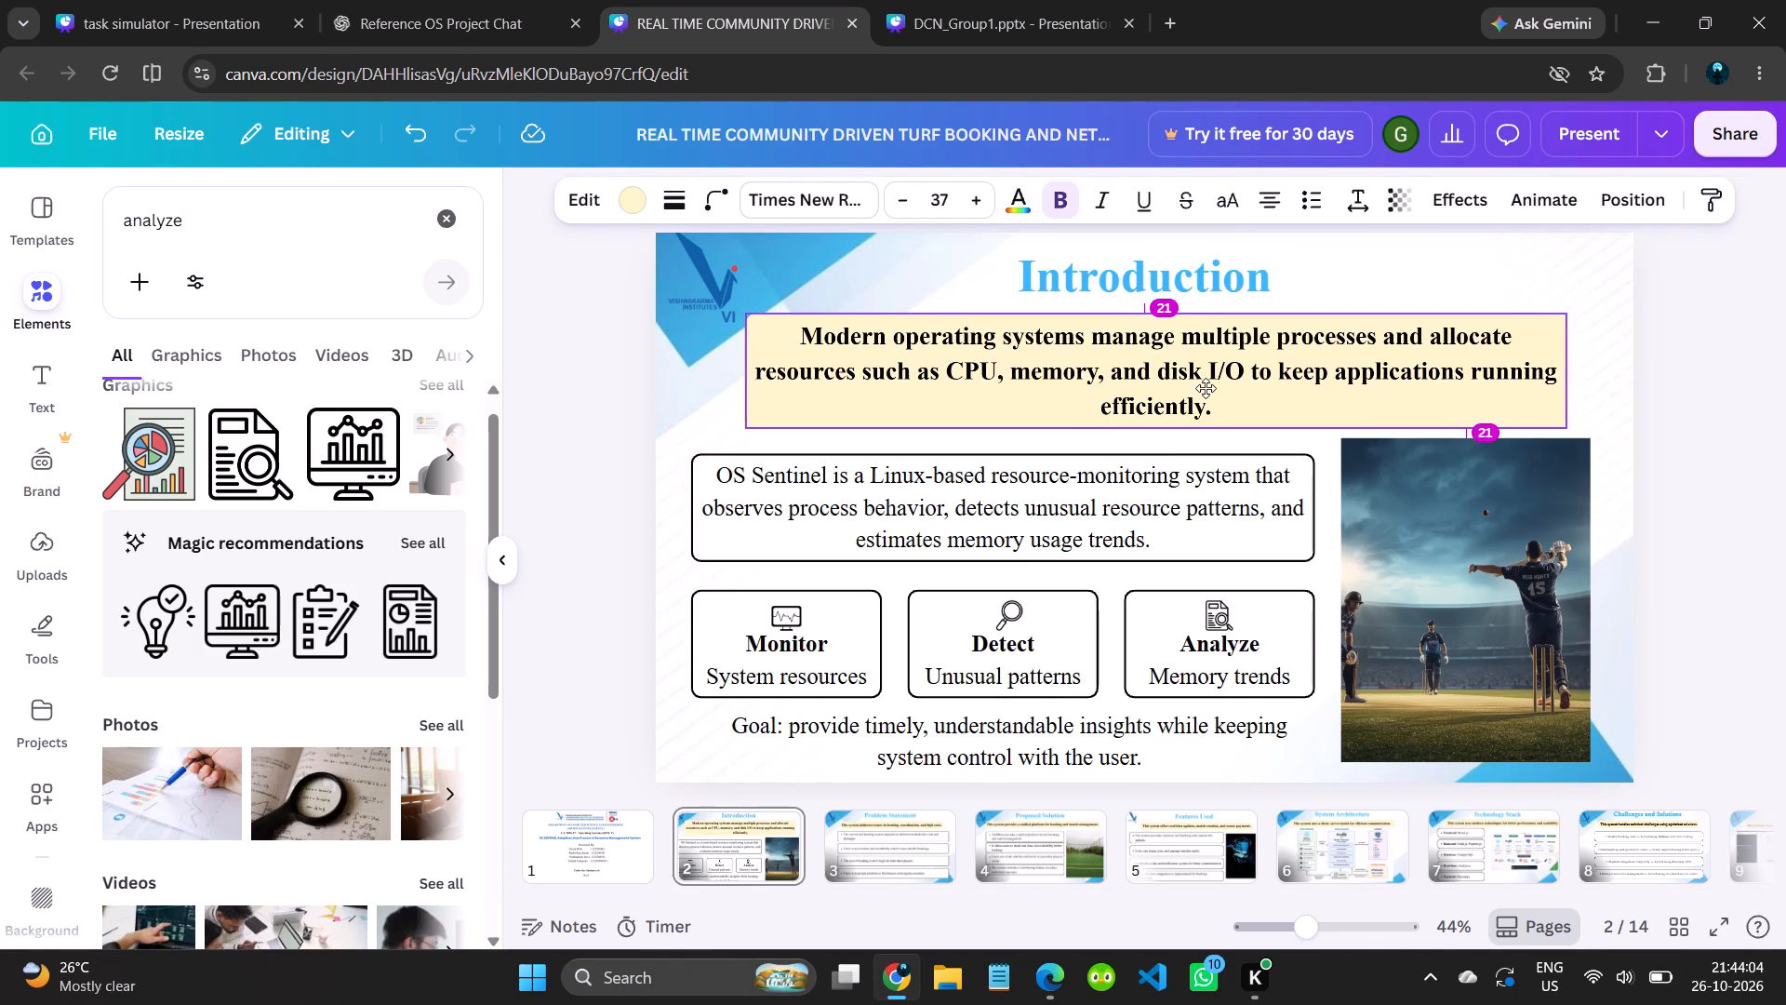
pyautogui.moveTo(1206, 388); pyautogui.dragTo(1206, 390)
pyautogui.click(1325, 482)
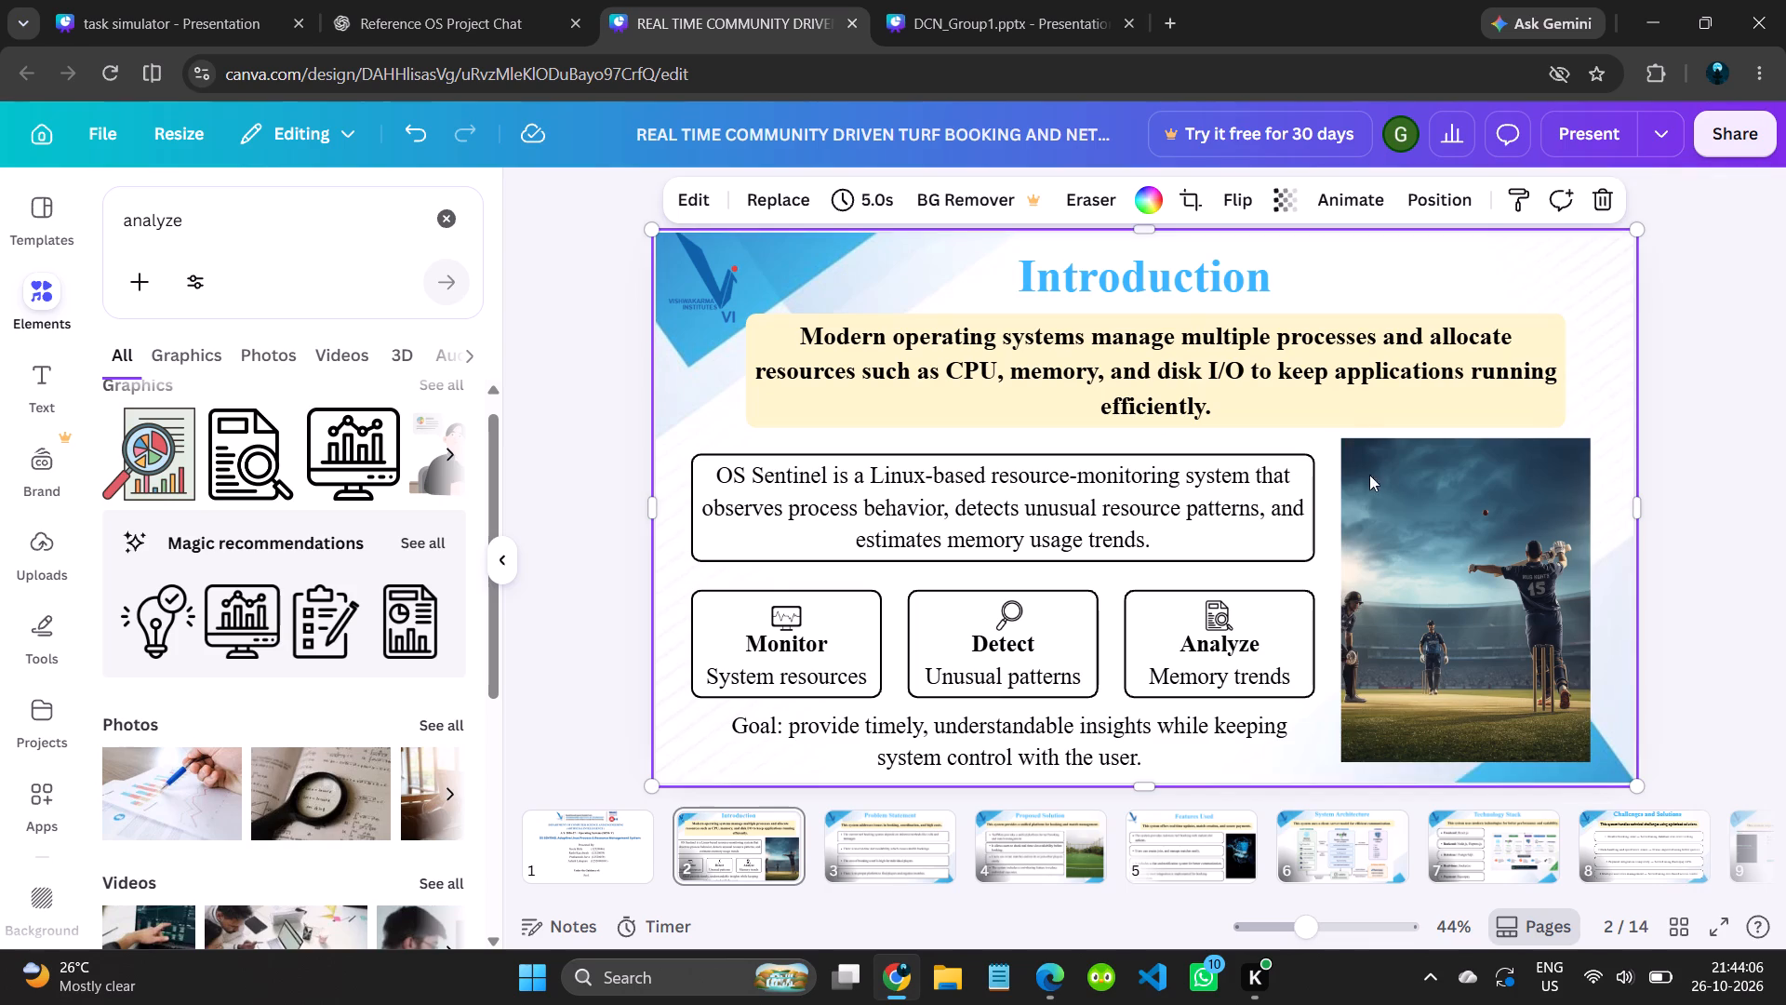
# Shrink the cricket photo slightly and reposition it beside the text boxes, with its top just below the yellow banner.
pyautogui.moveTo(1382, 493); pyautogui.dragTo(1389, 505)
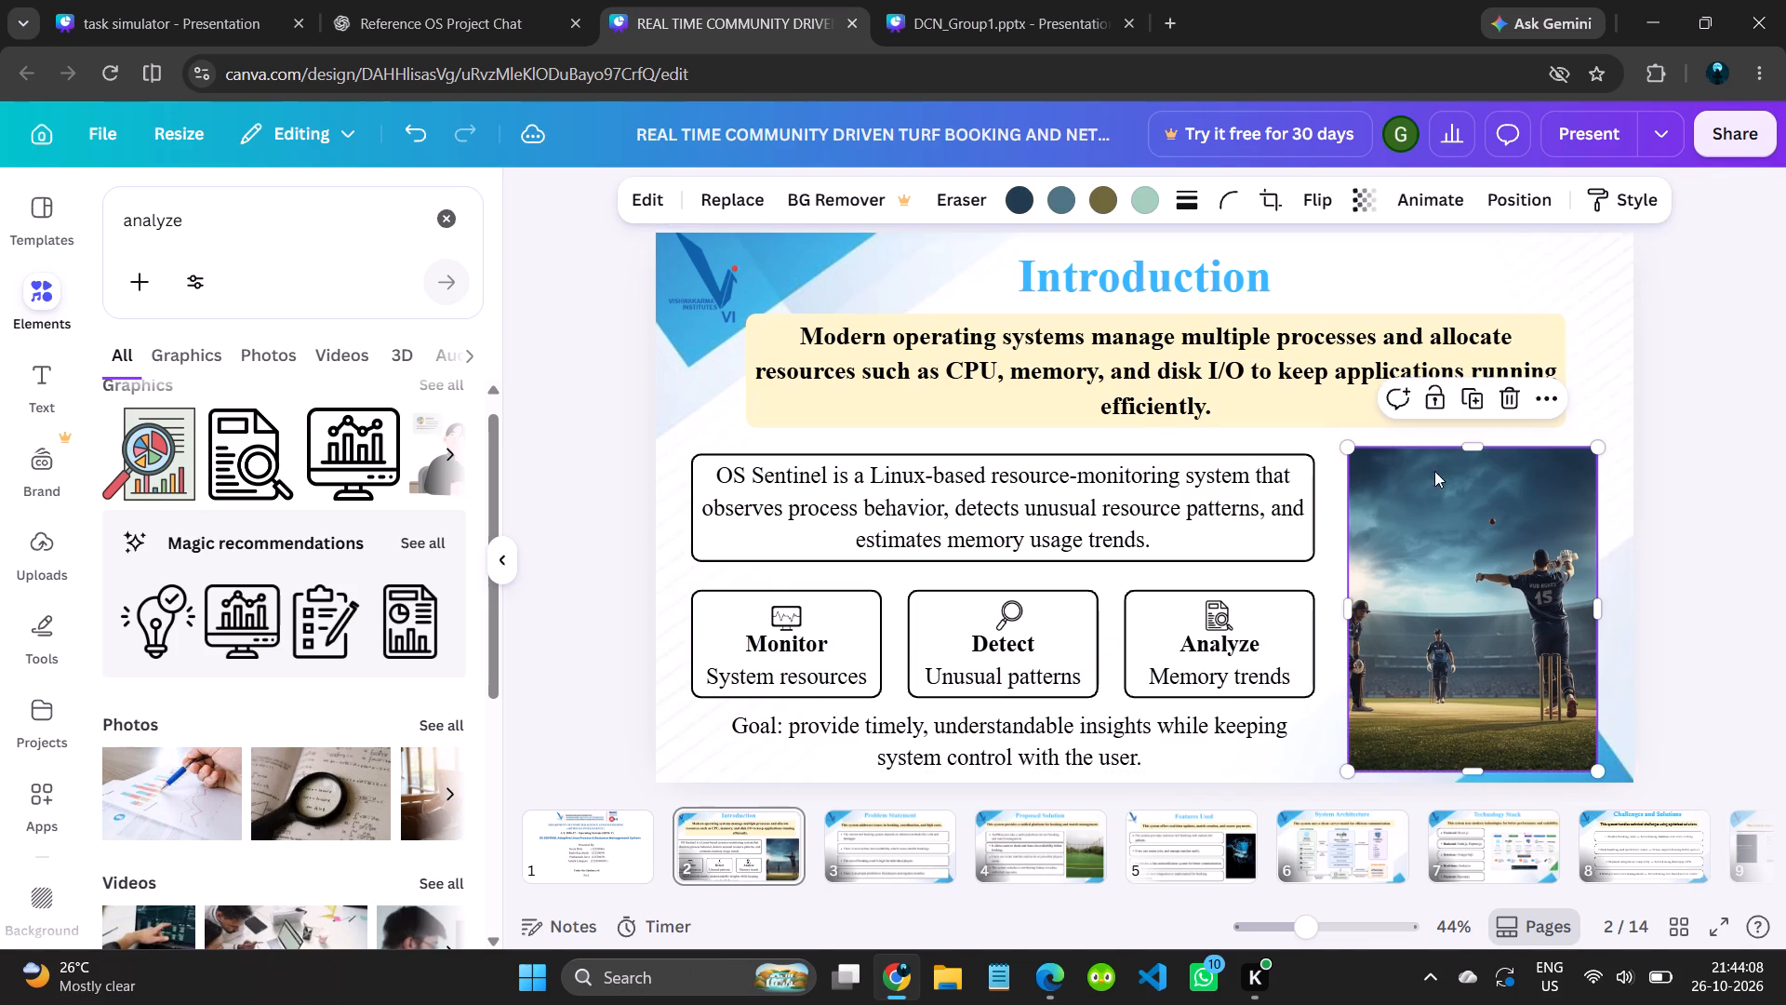
pyautogui.moveTo(1463, 453); pyautogui.dragTo(1454, 449)
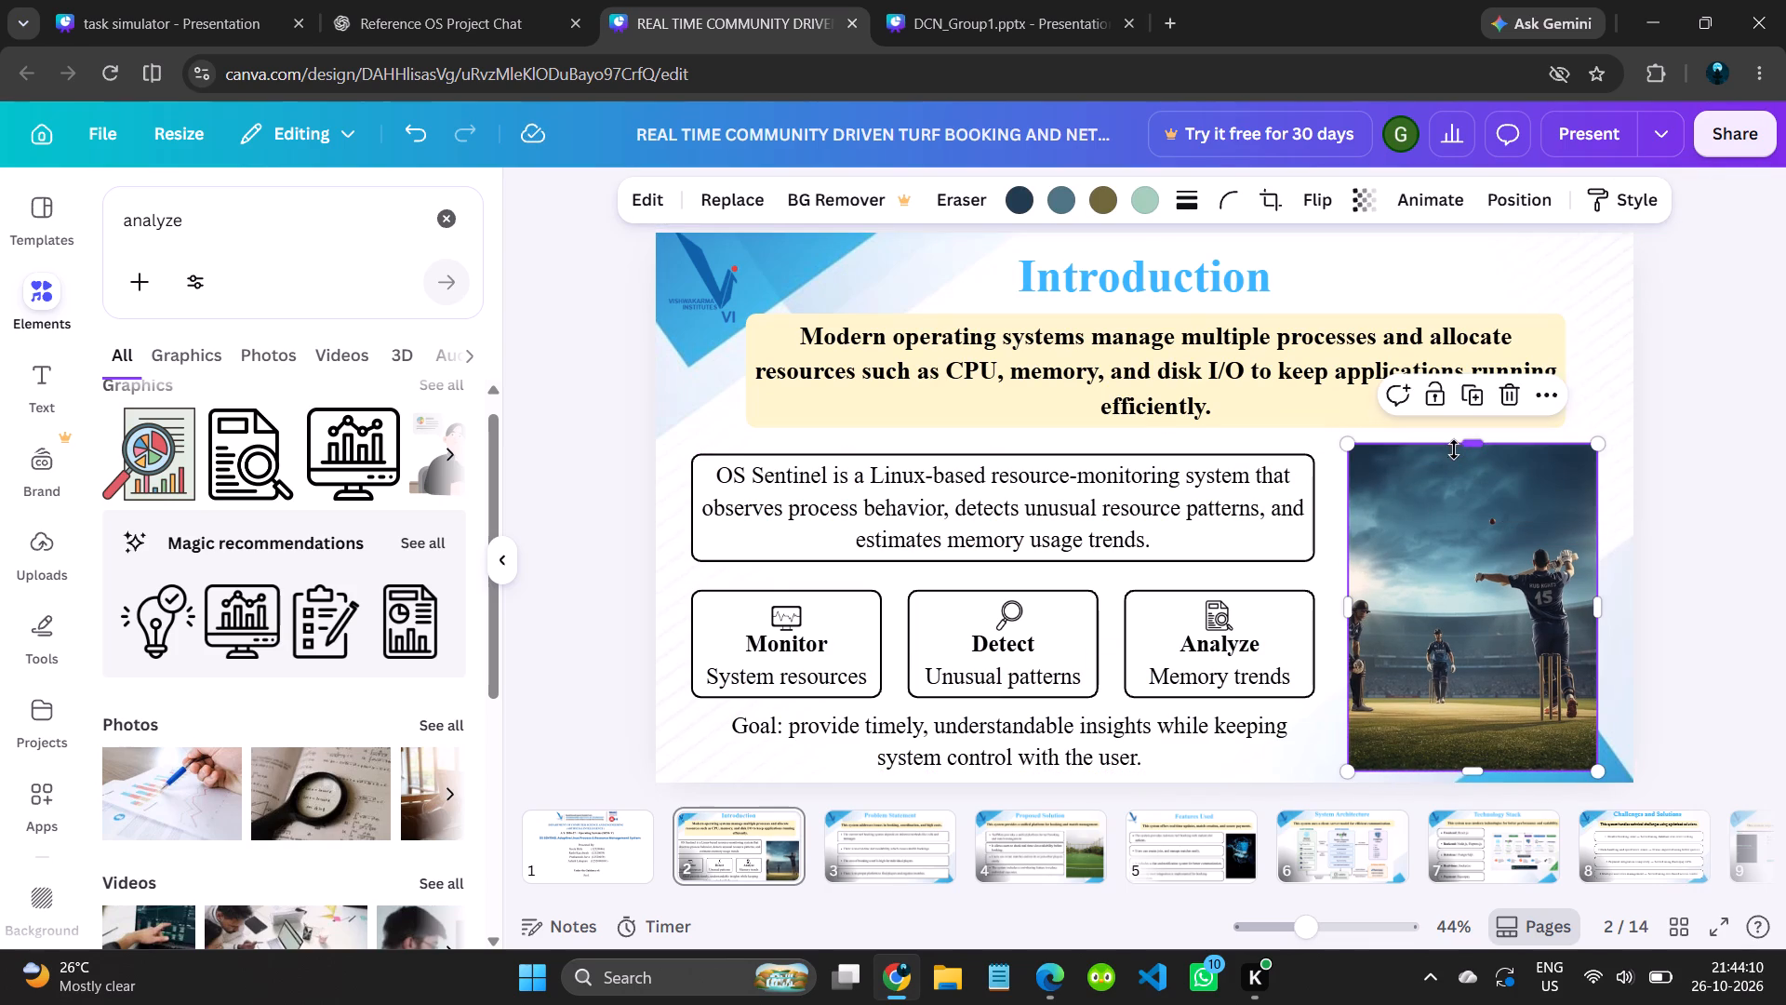
pyautogui.moveTo(1352, 445); pyautogui.dragTo(1385, 465)
pyautogui.moveTo(1448, 565); pyautogui.dragTo(1425, 537)
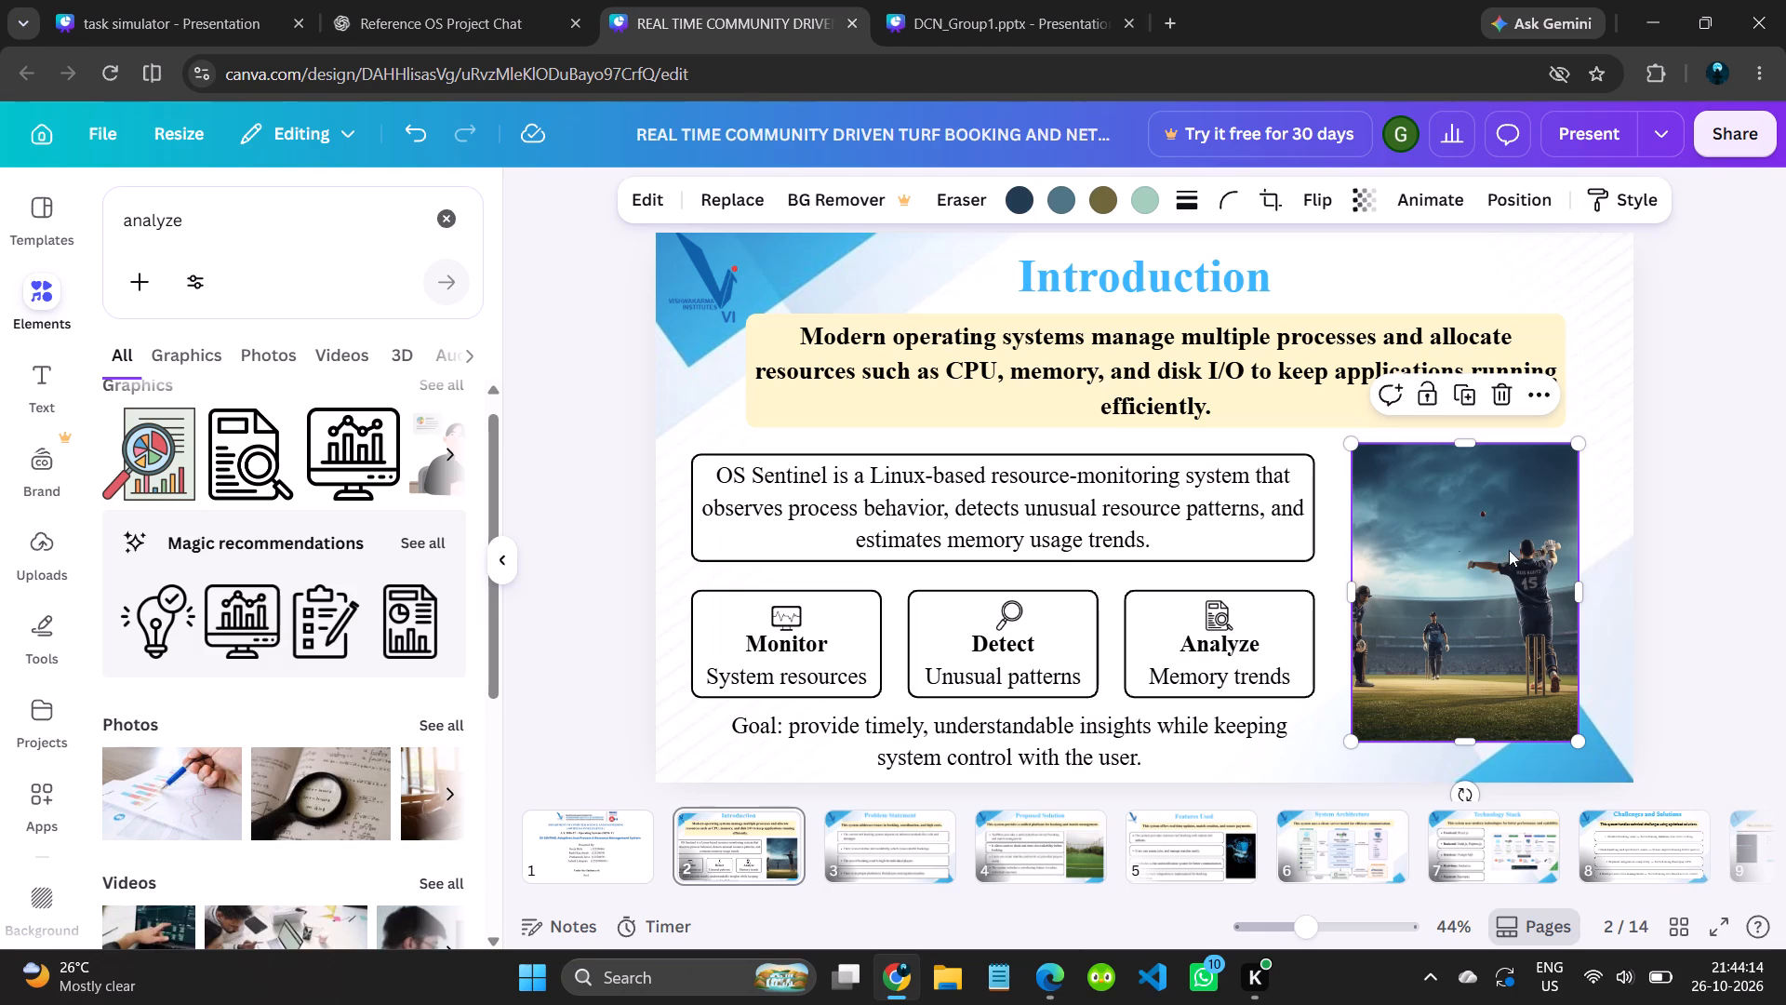
pyautogui.click(1683, 572)
# Set the "Goal: provide timely..." text to font size 32.
pyautogui.tripleClick(1087, 758)
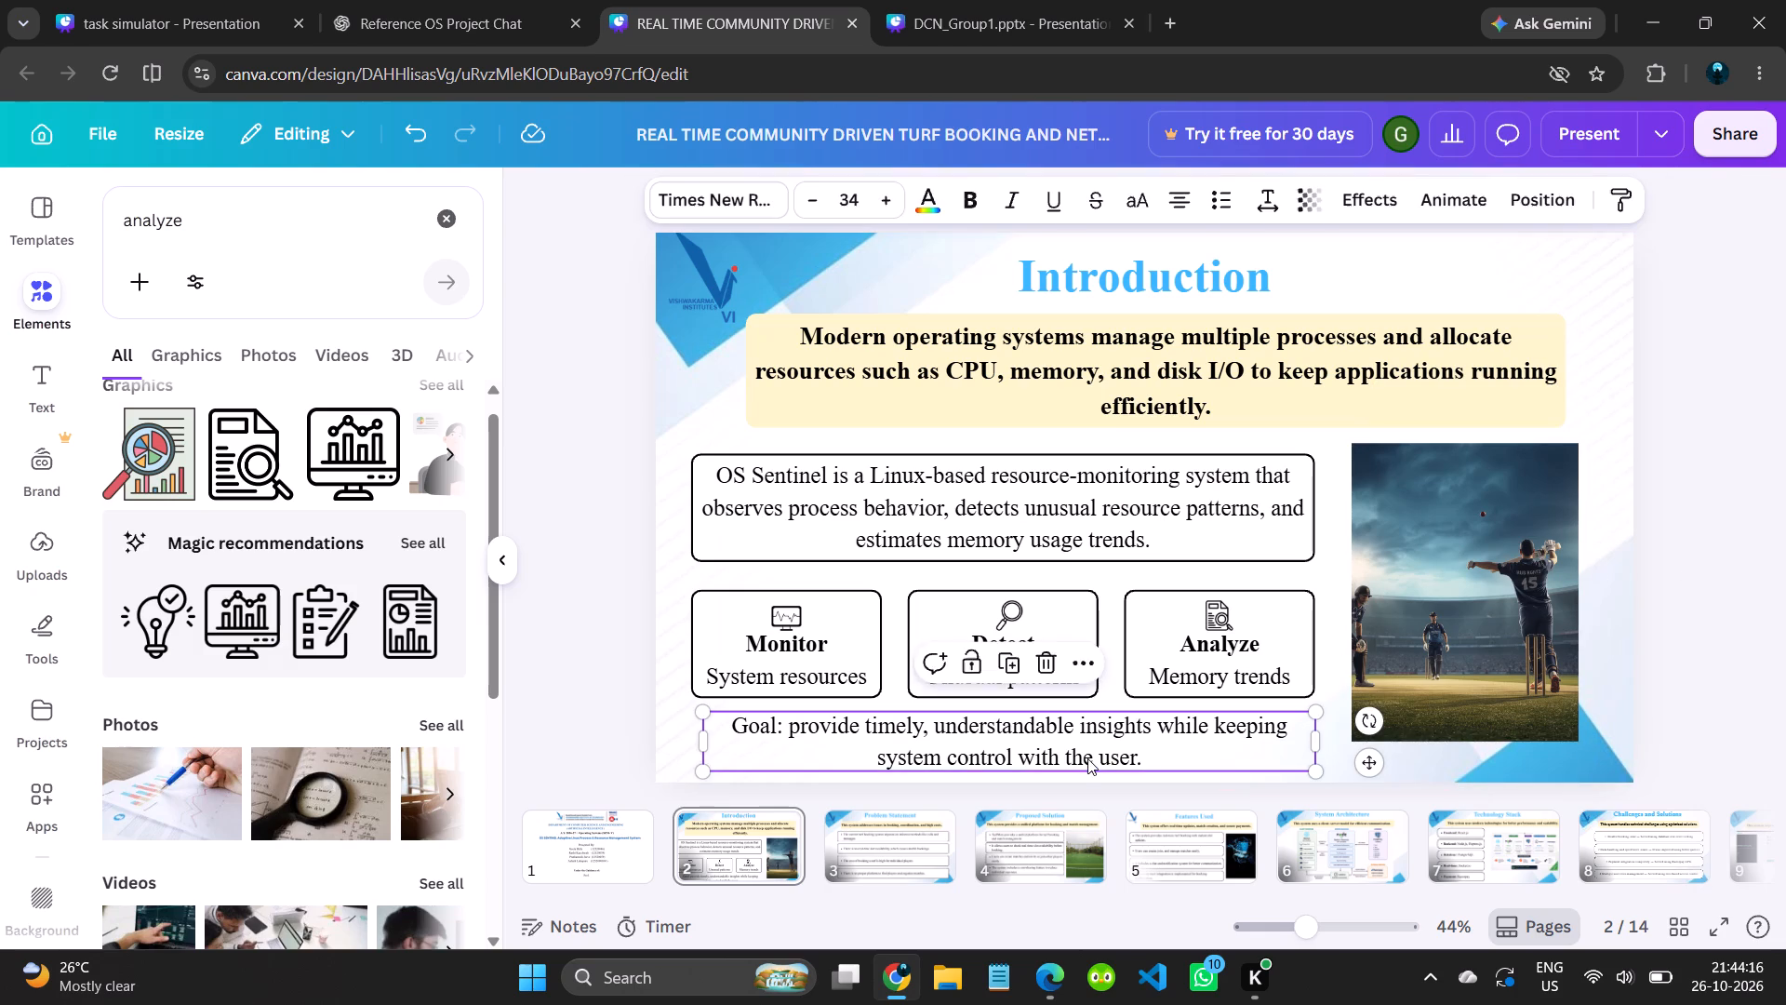
pyautogui.doubleClick(820, 191)
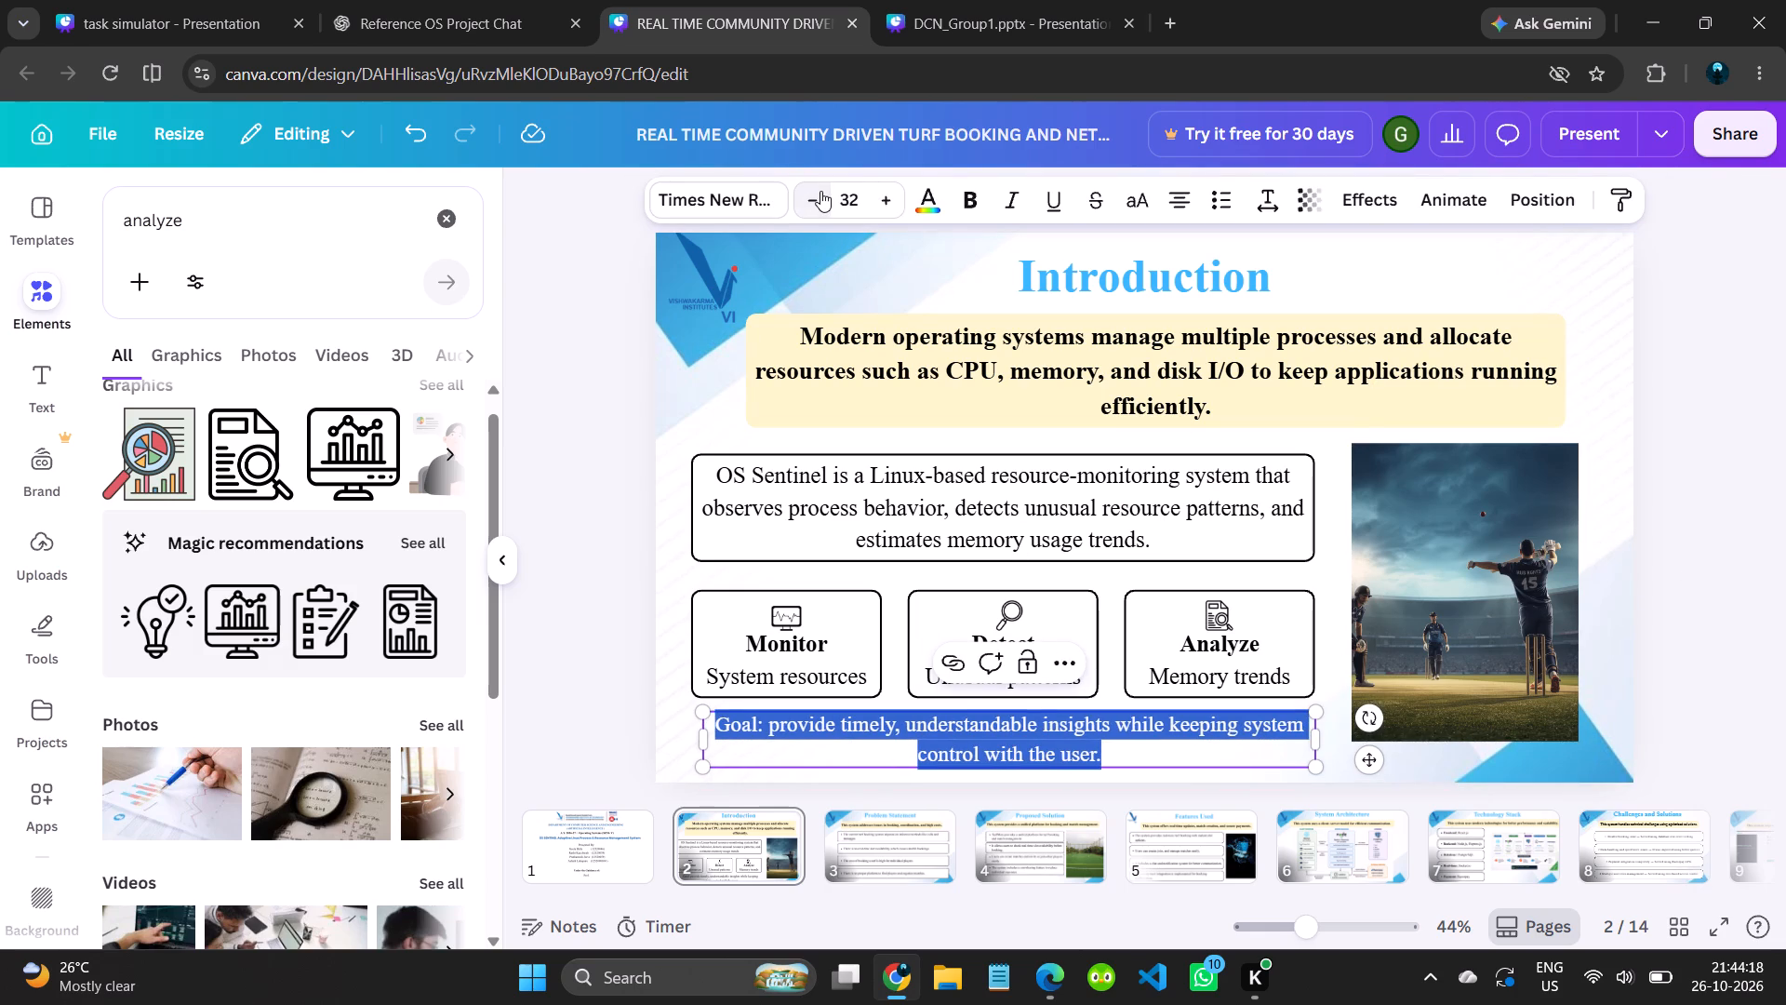
pyautogui.click(1739, 428)
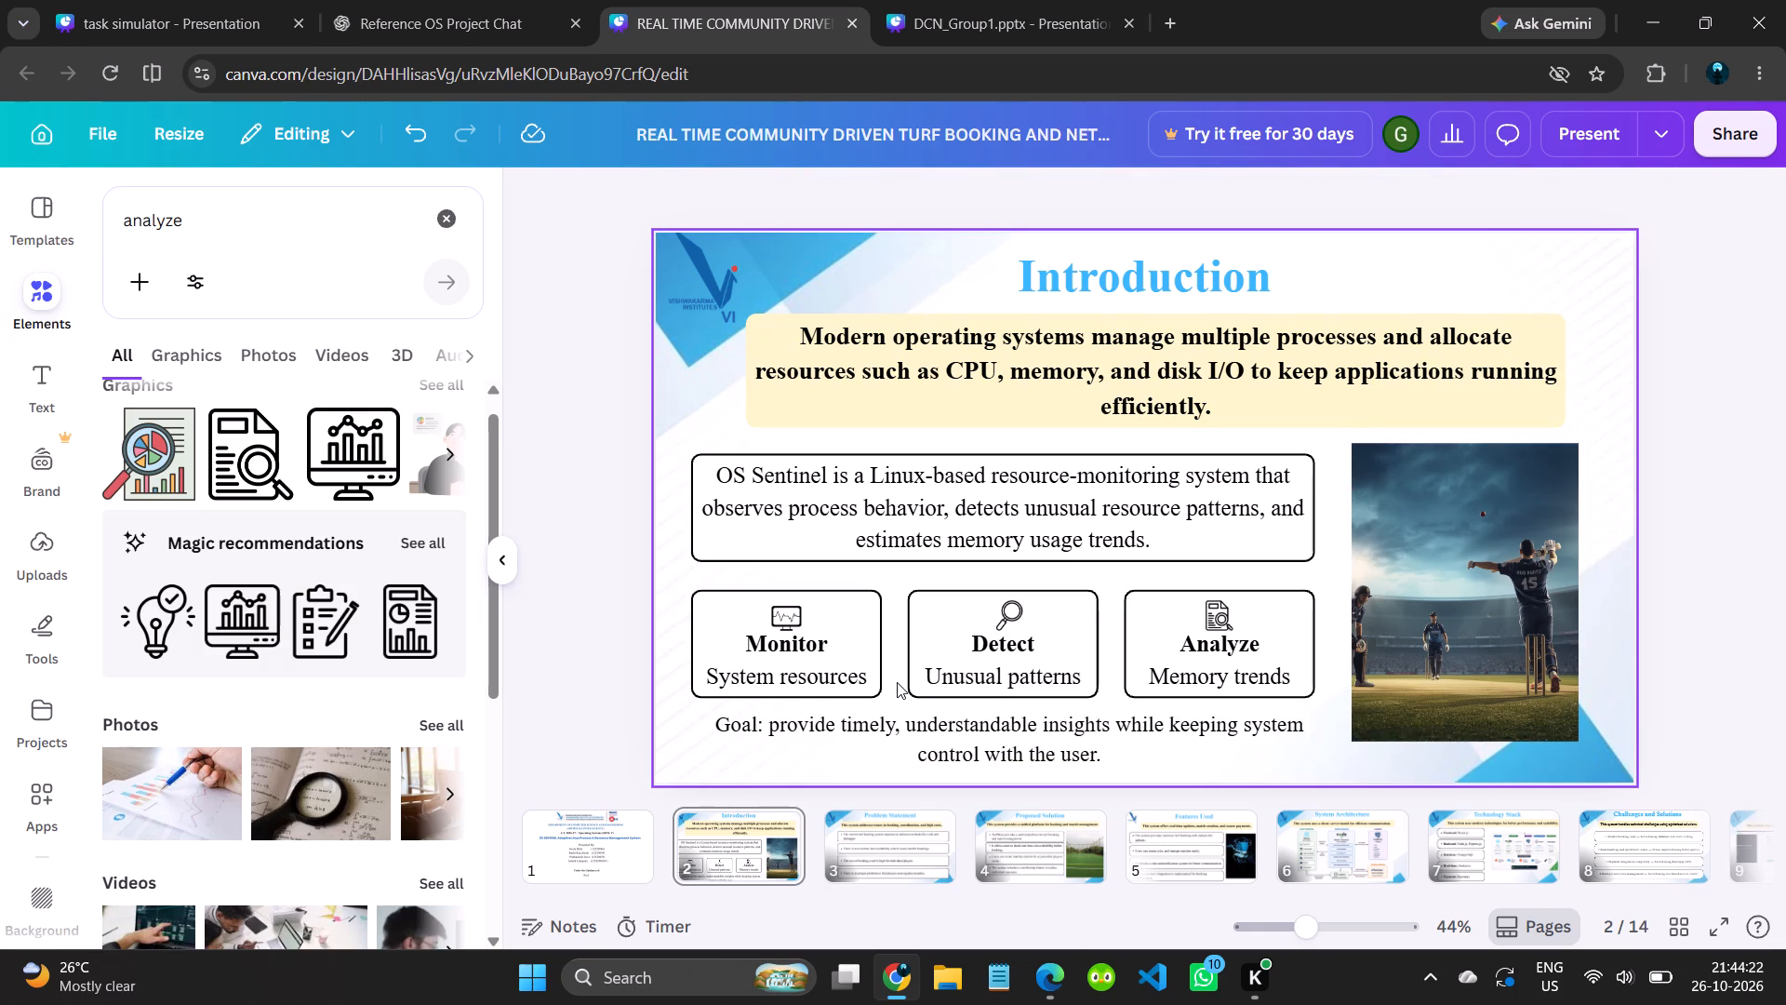
# Move the Monitor, Detect and Analyze boxes slightly up, keeping all three in one row.
pyautogui.click(873, 681)
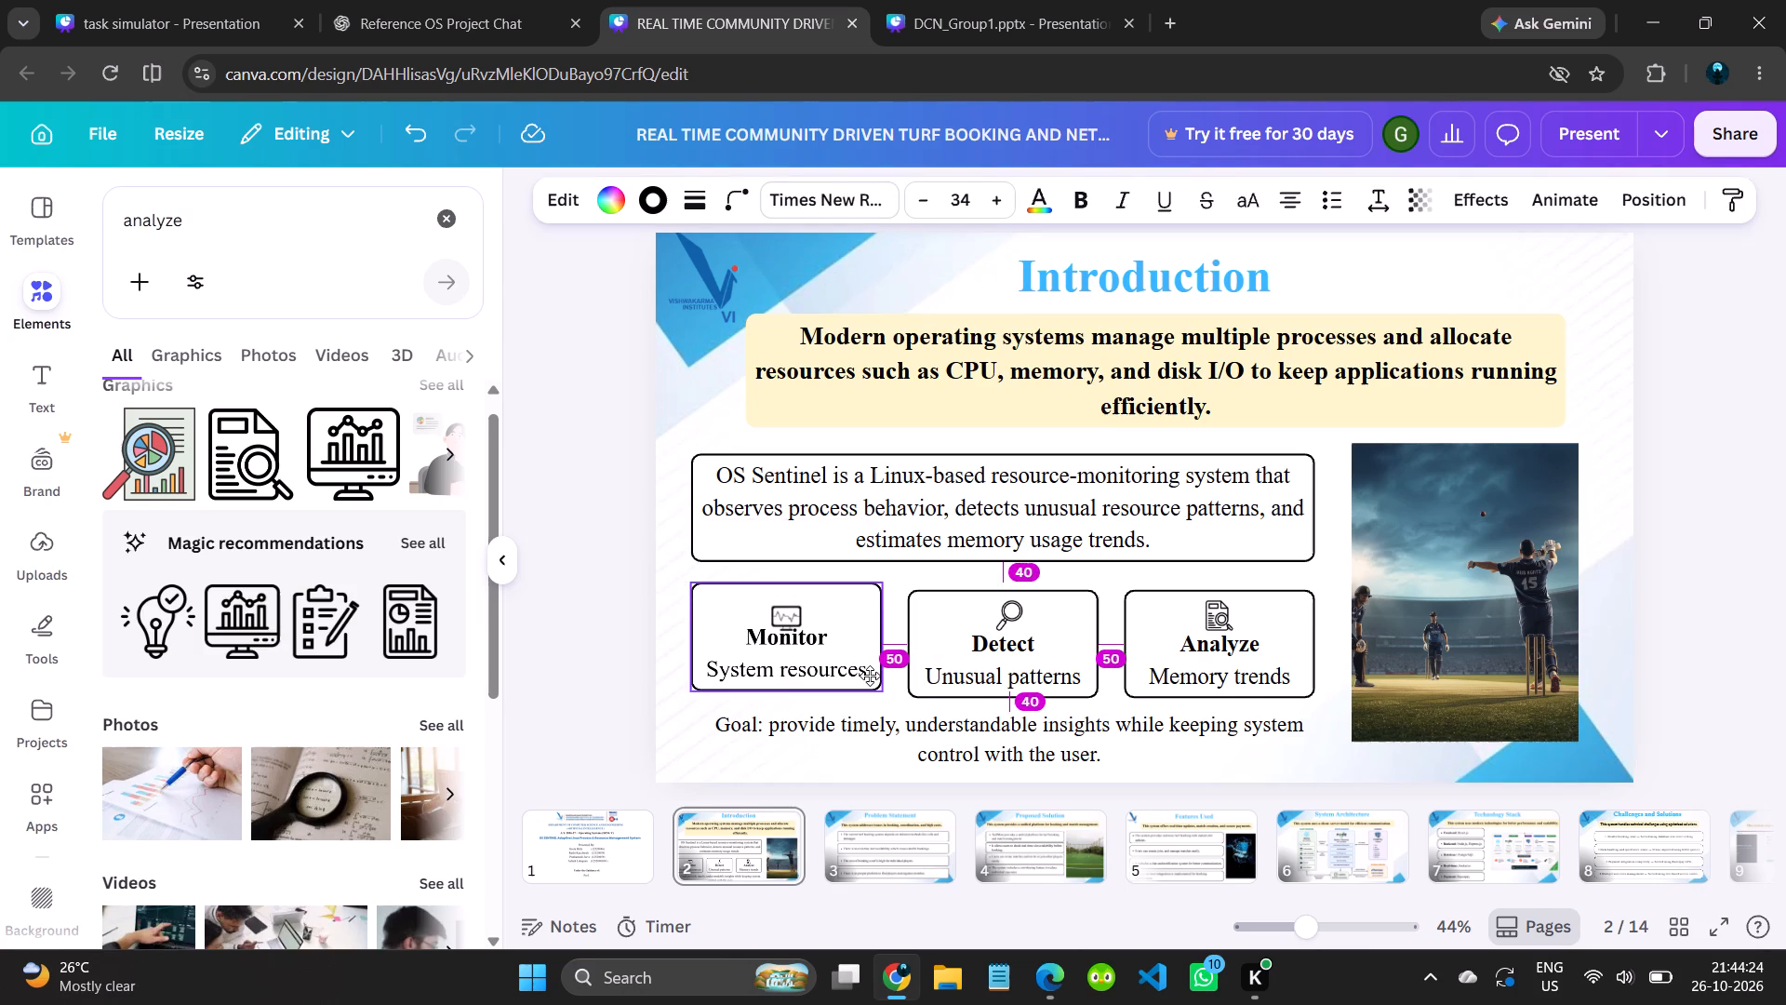
pyautogui.moveTo(1039, 646); pyautogui.dragTo(1037, 637)
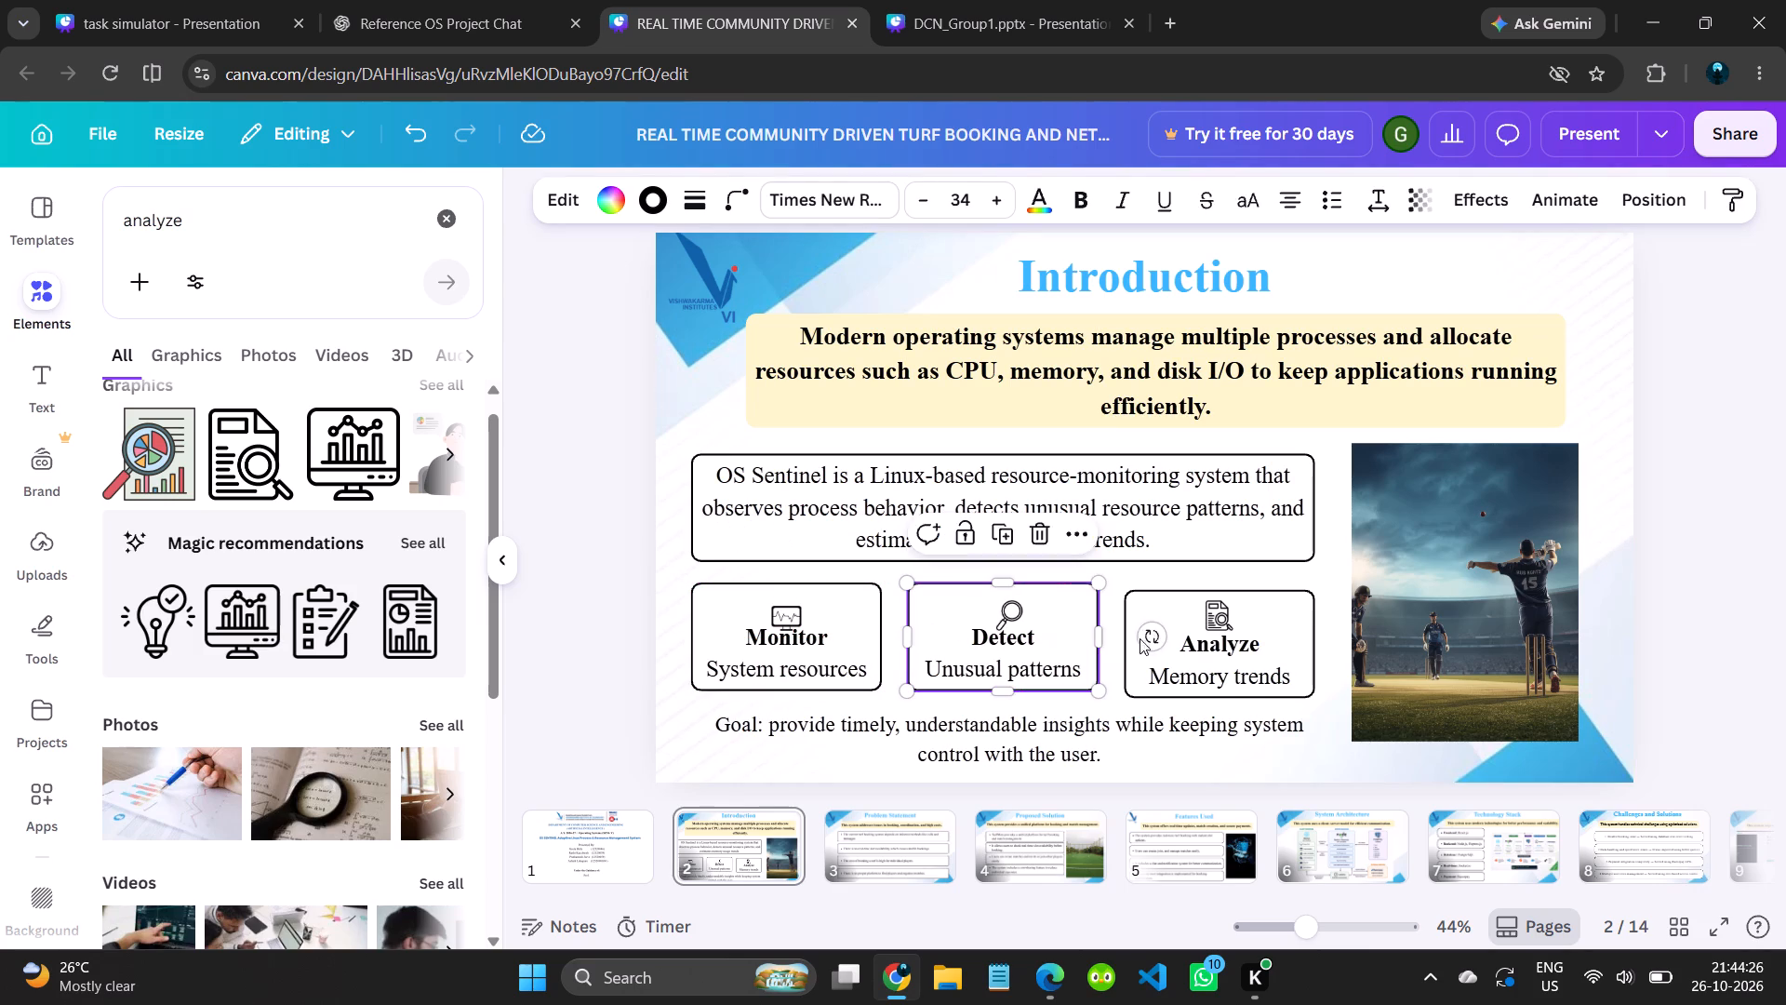
pyautogui.moveTo(1179, 652); pyautogui.dragTo(1178, 644)
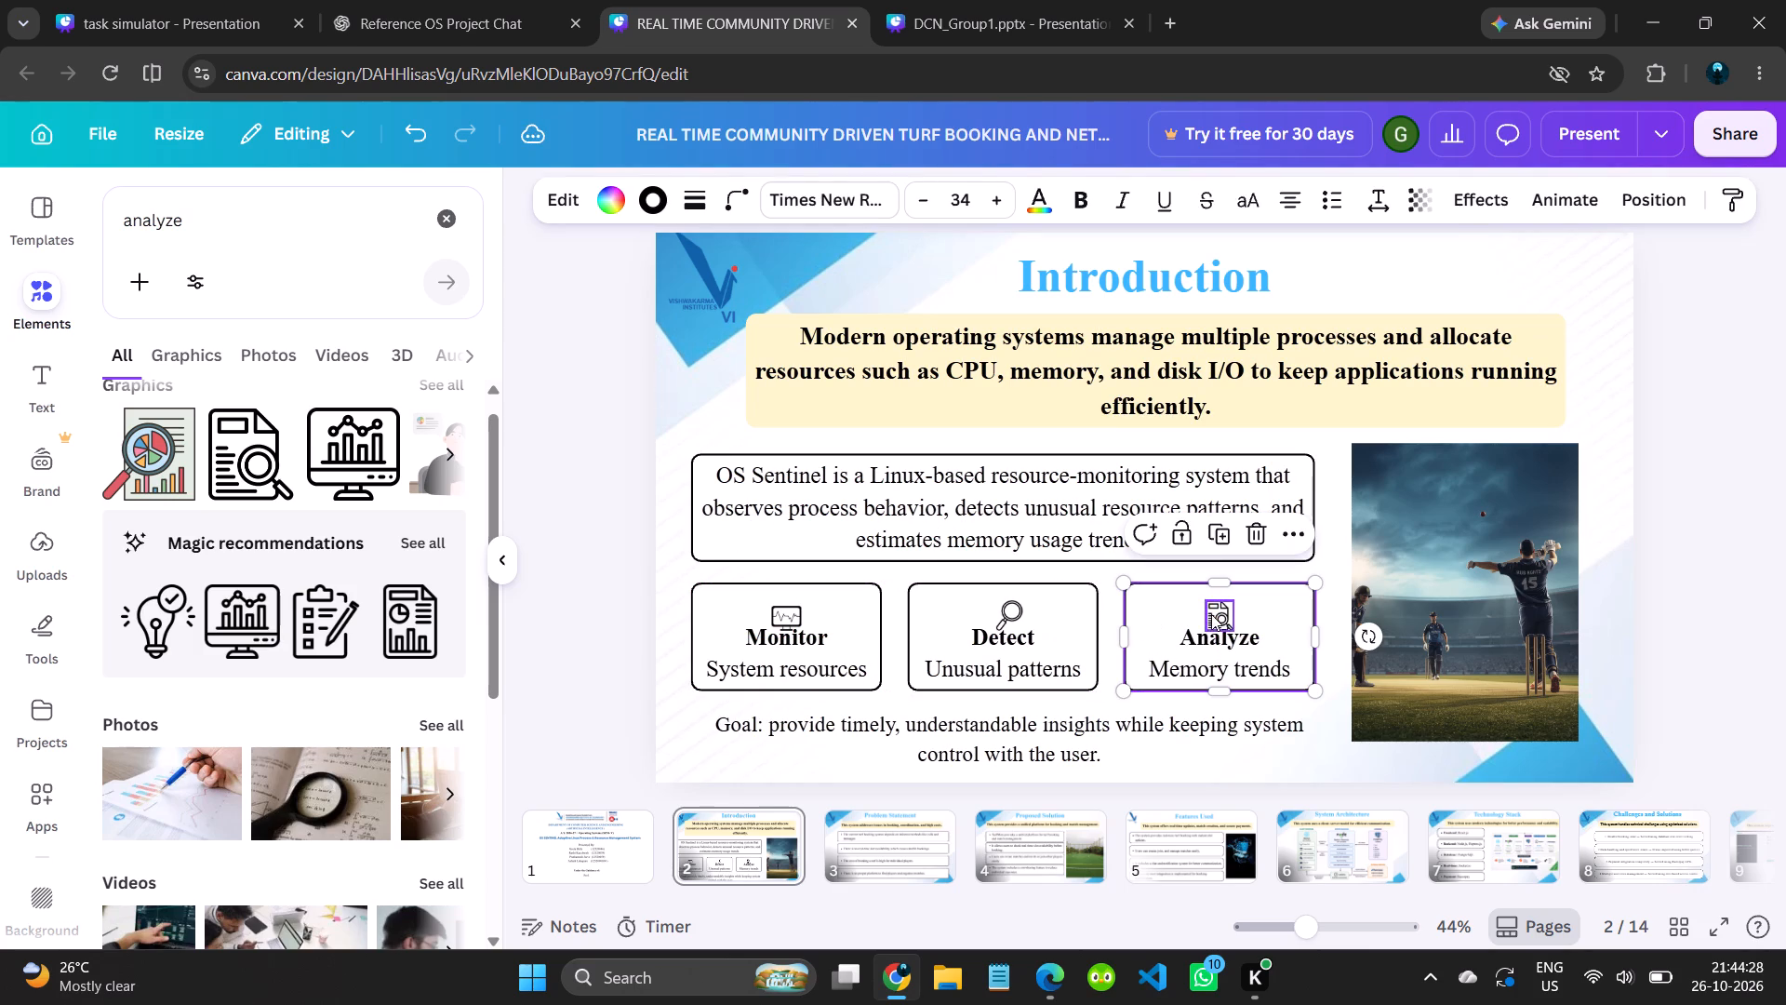
# Raise the Analyze, Detect and Monitor icons to one level above their labels, keeping the Monitor icon centred in its box.
pyautogui.moveTo(1212, 613); pyautogui.dragTo(1212, 605)
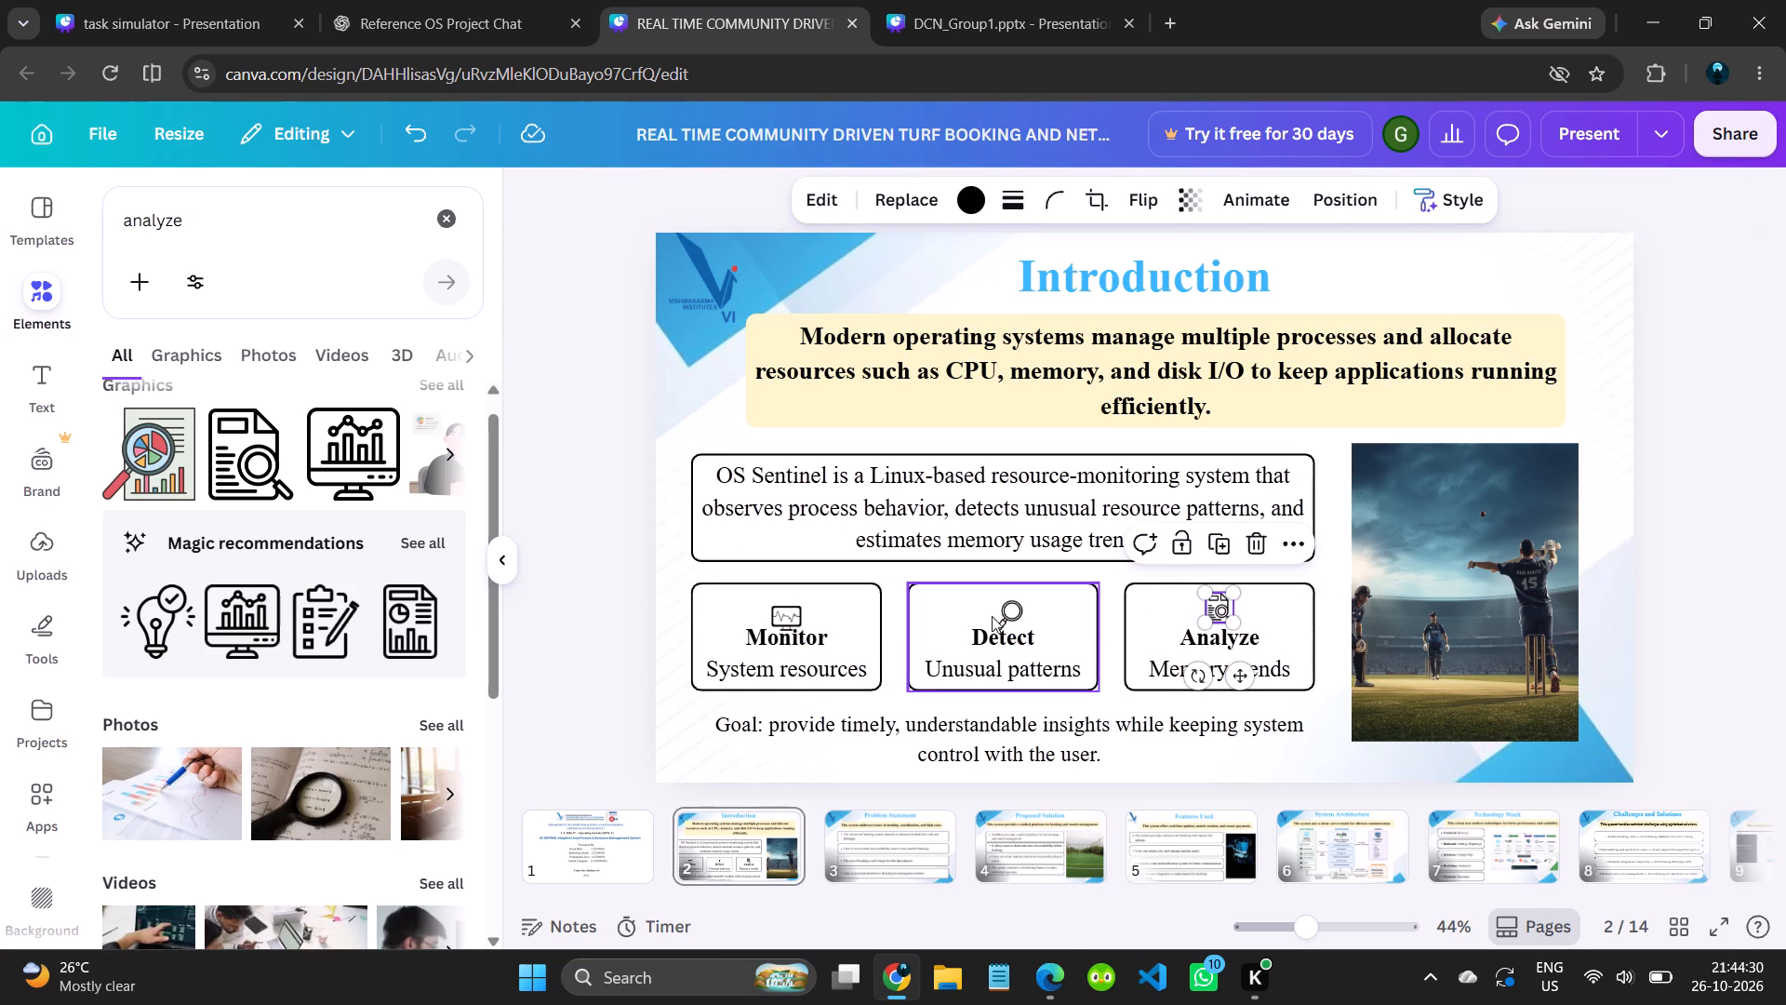
pyautogui.click(1014, 617)
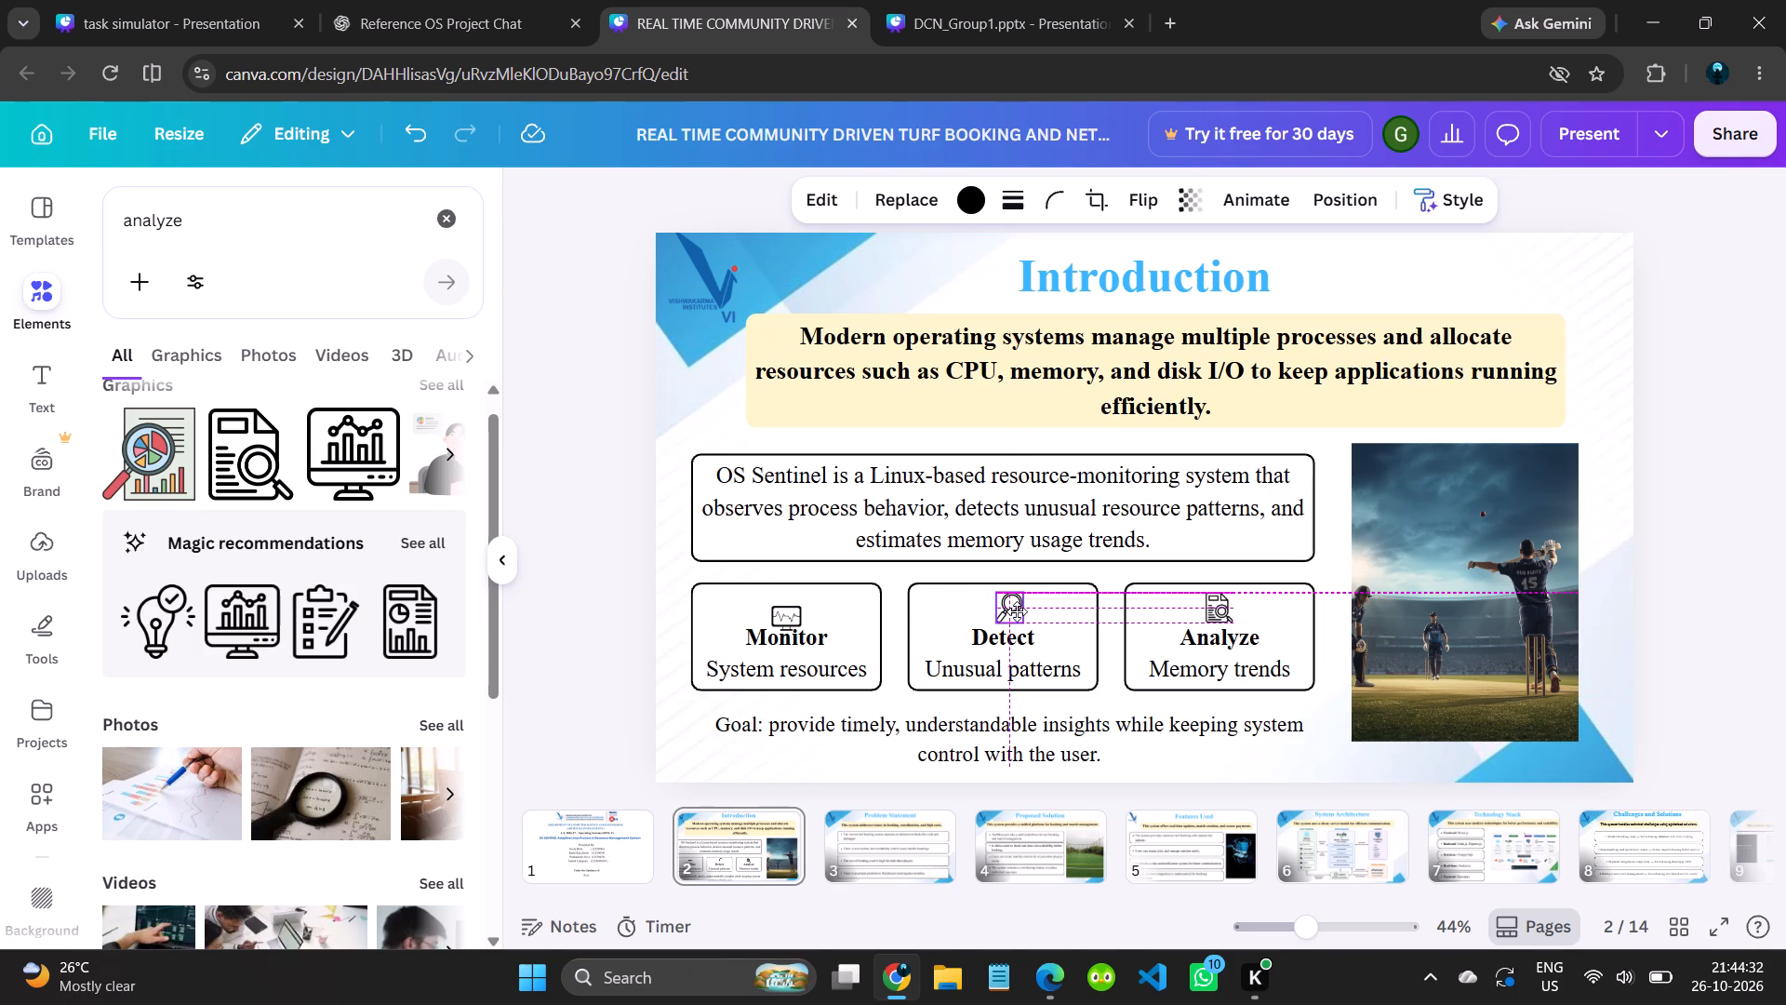
pyautogui.moveTo(783, 616); pyautogui.dragTo(783, 610)
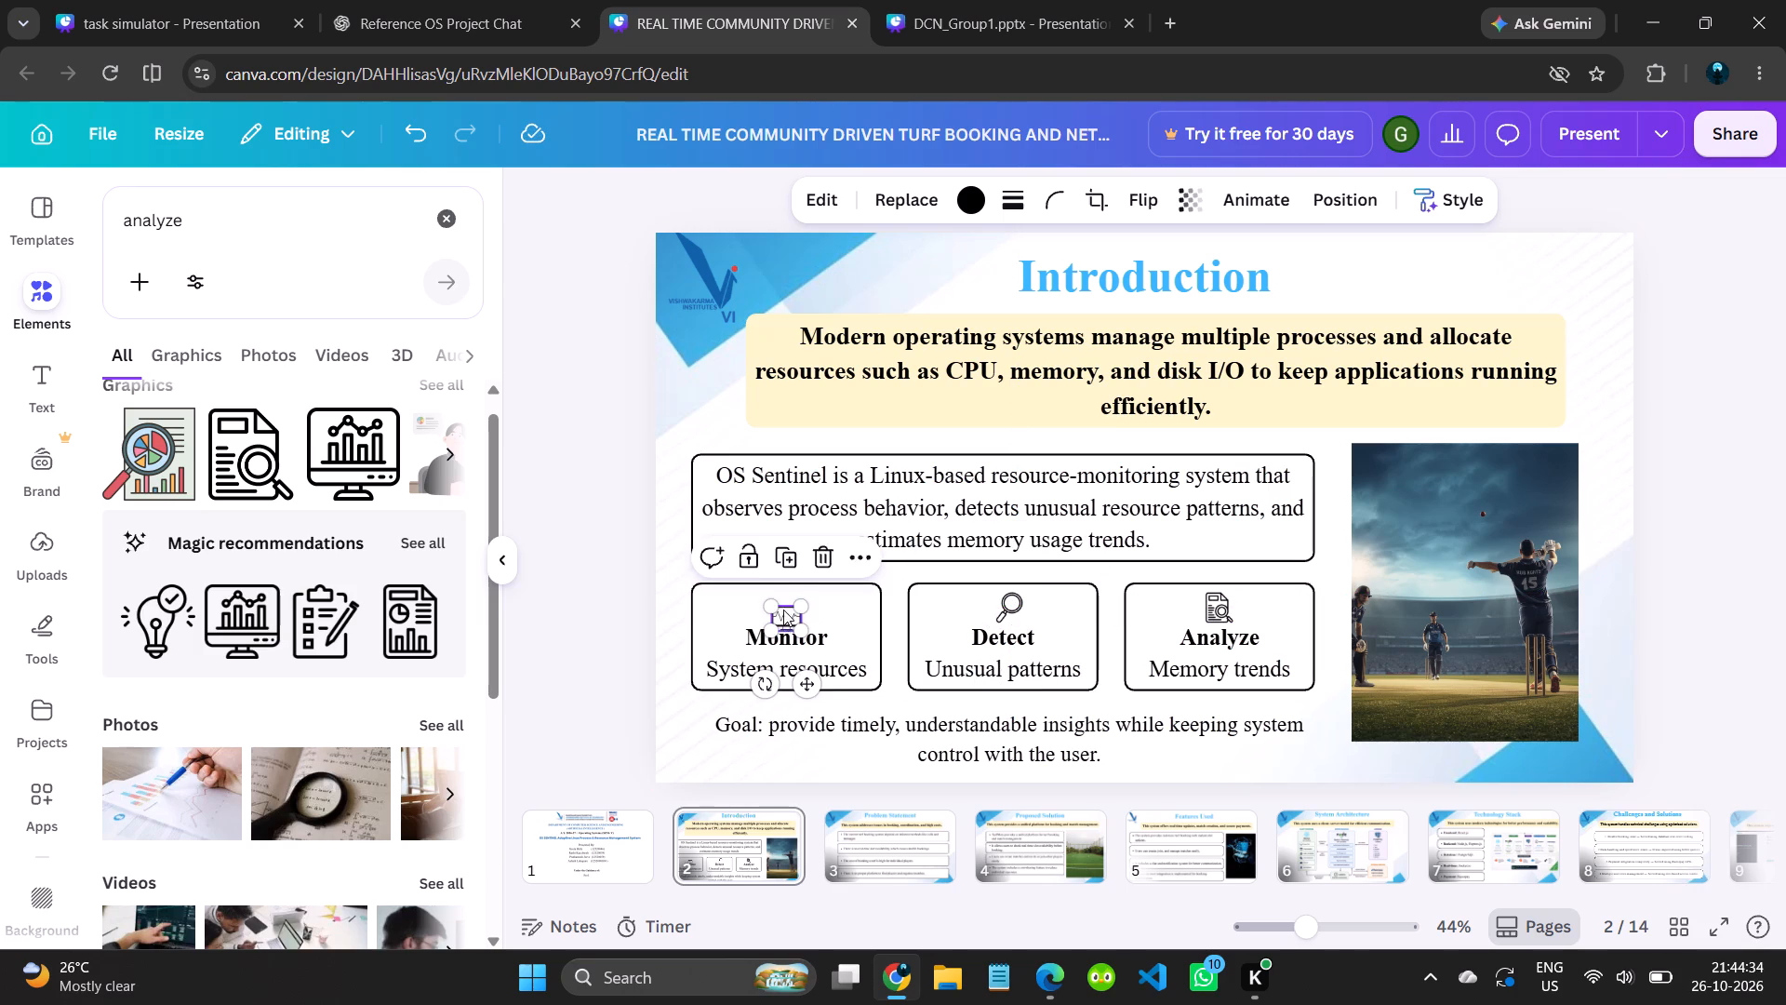
pyautogui.moveTo(783, 610); pyautogui.dragTo(790, 607)
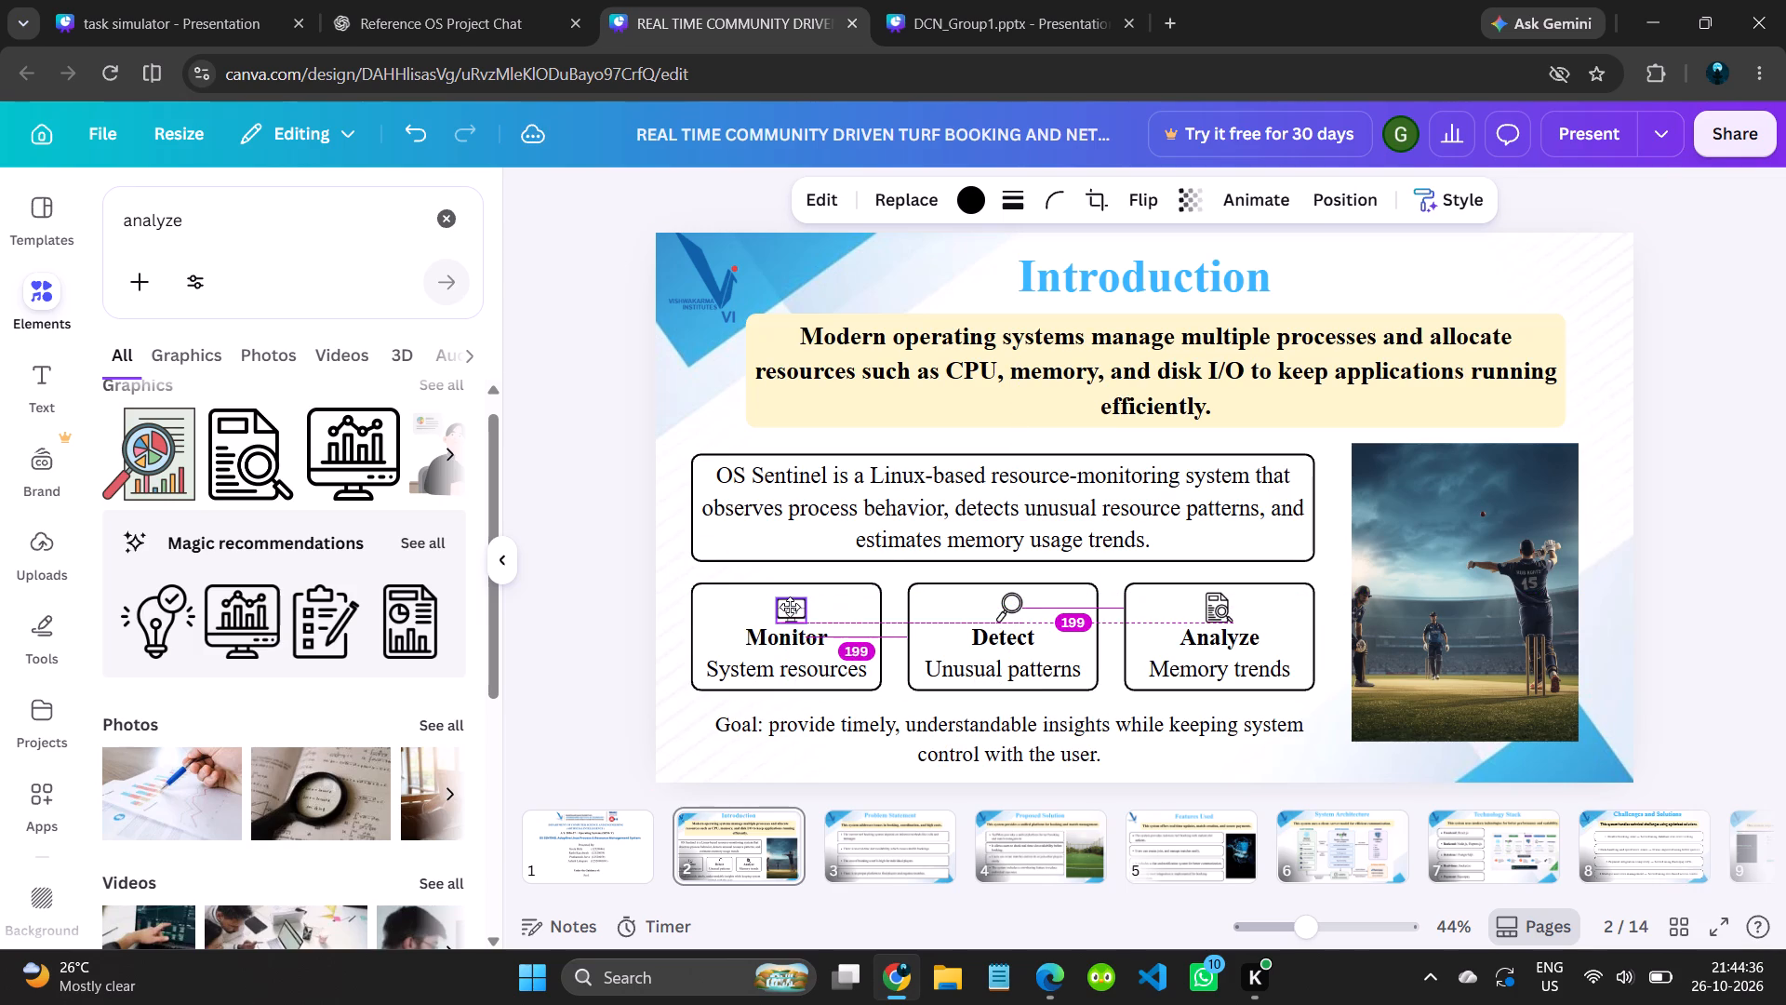
pyautogui.moveTo(790, 607); pyautogui.dragTo(787, 605)
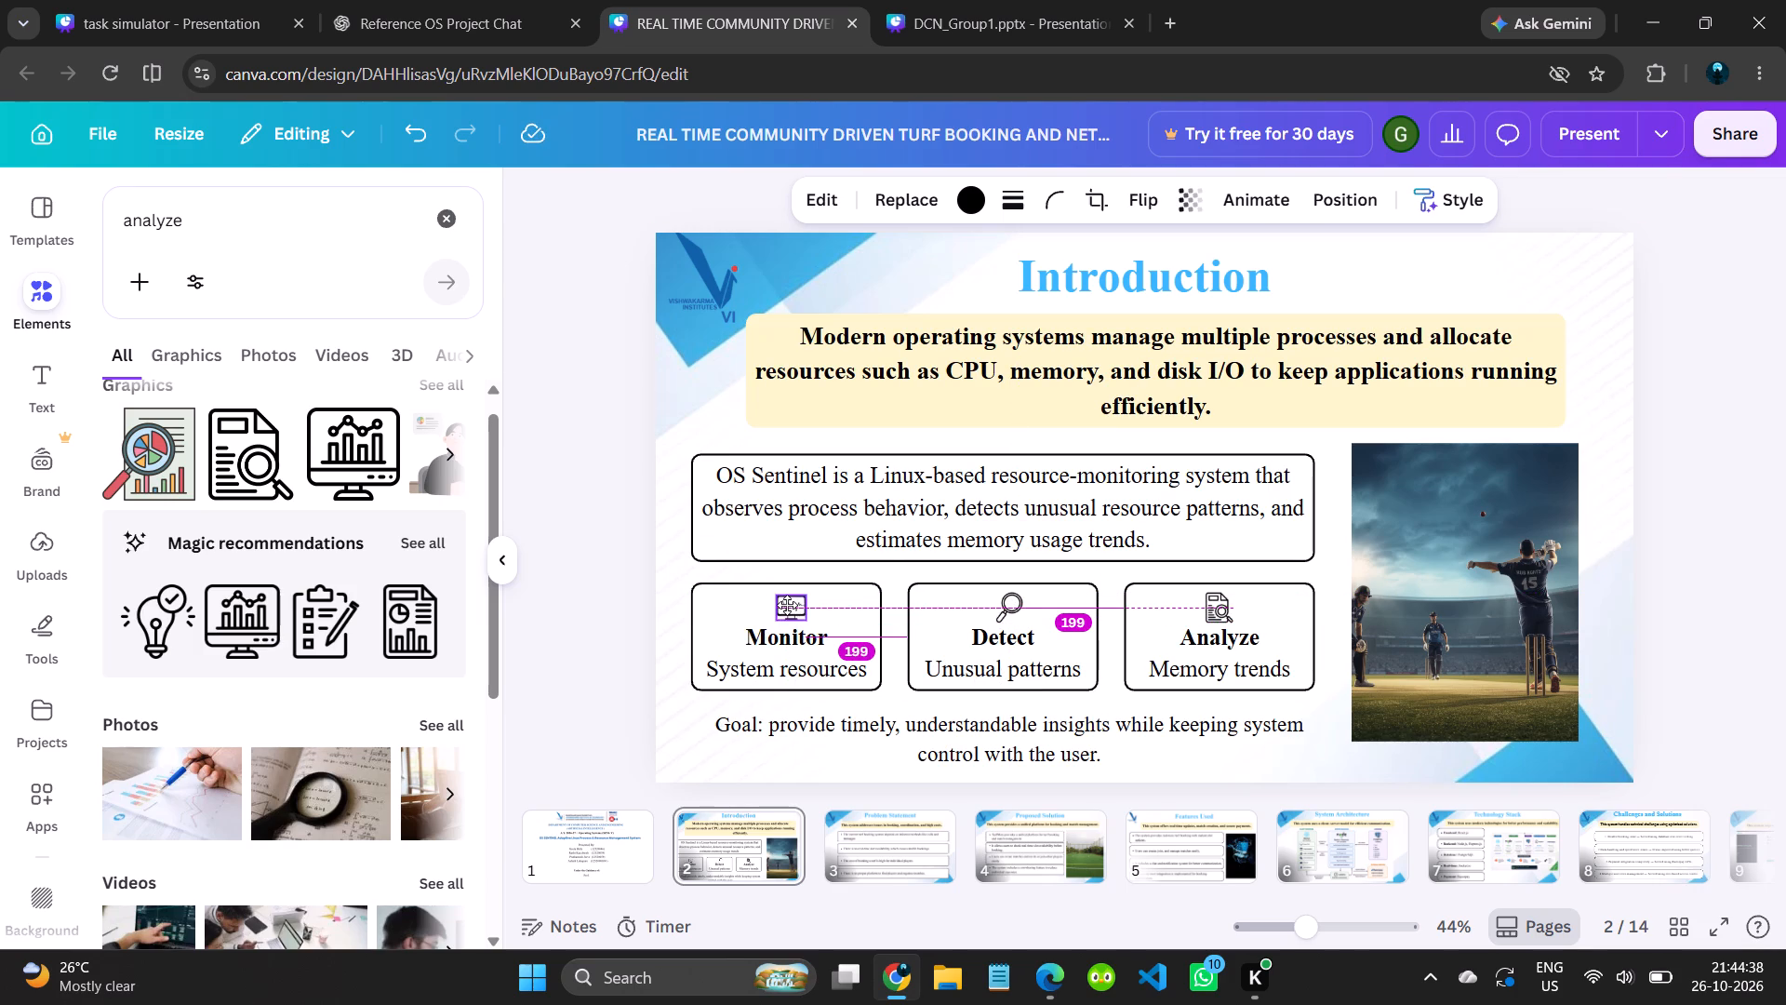
pyautogui.moveTo(787, 605); pyautogui.dragTo(784, 604)
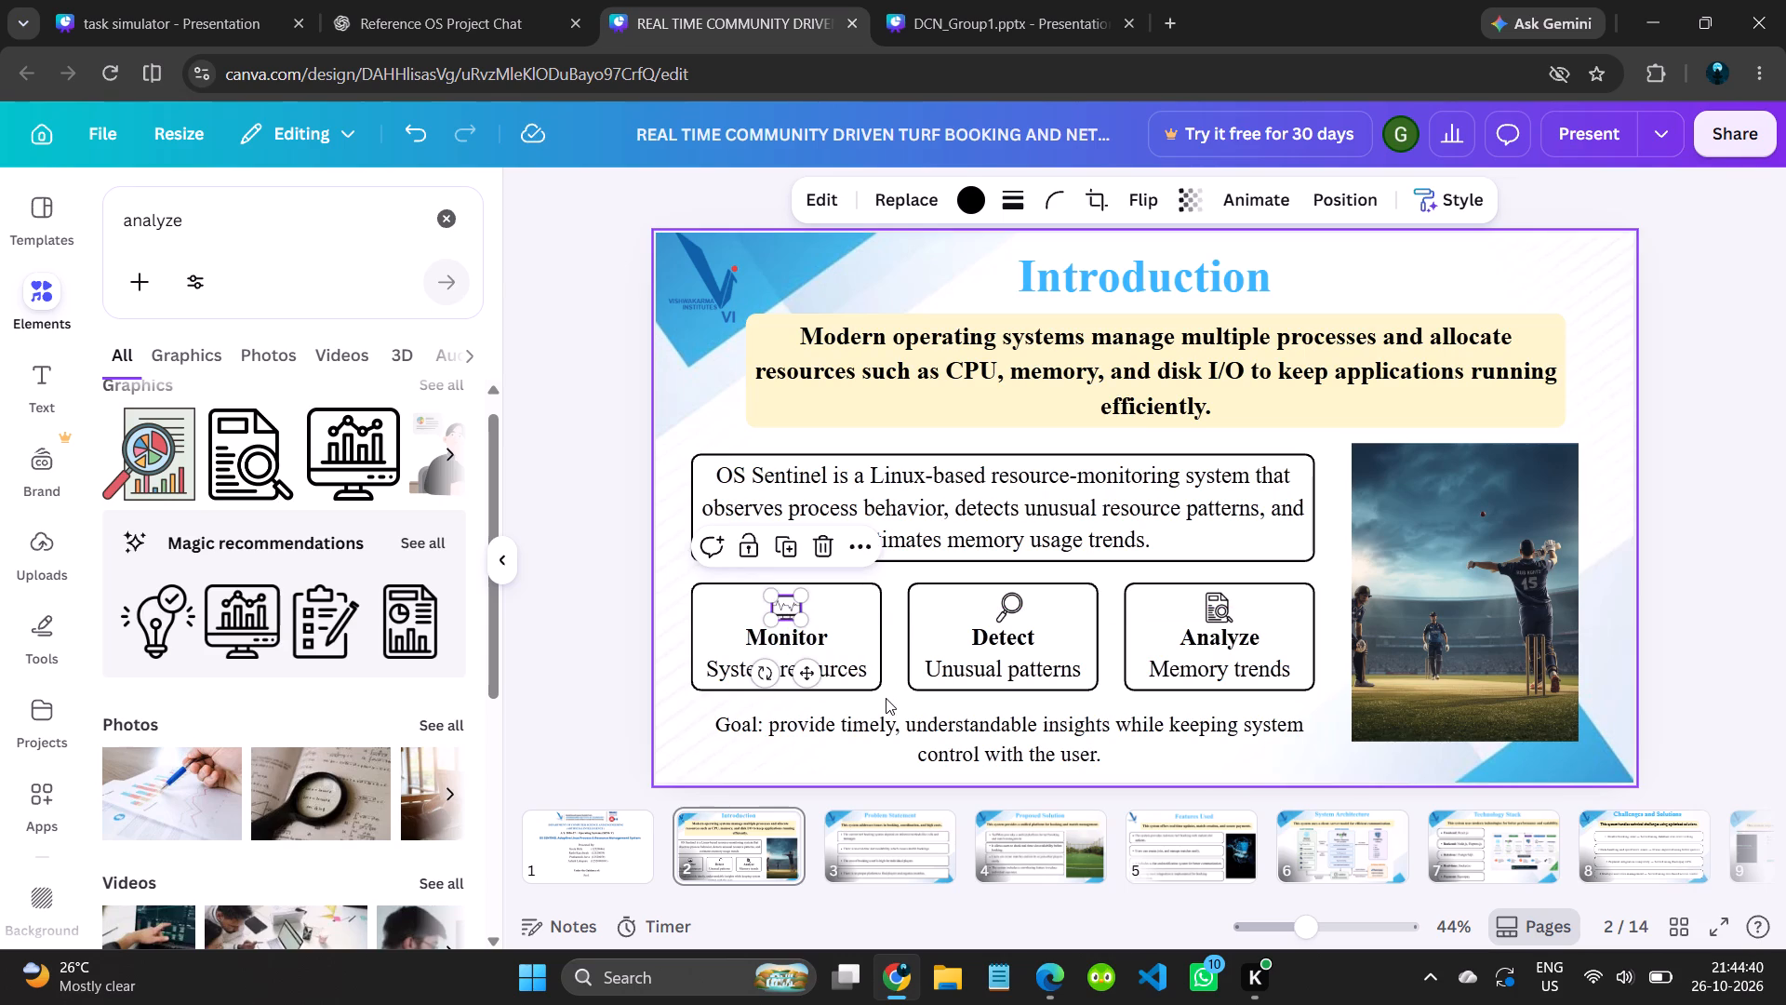
pyautogui.click(885, 702)
# Centre the Goal text beneath the three boxes, with a 40-unit gap matching the spacing above them.
pyautogui.moveTo(946, 737); pyautogui.dragTo(940, 728)
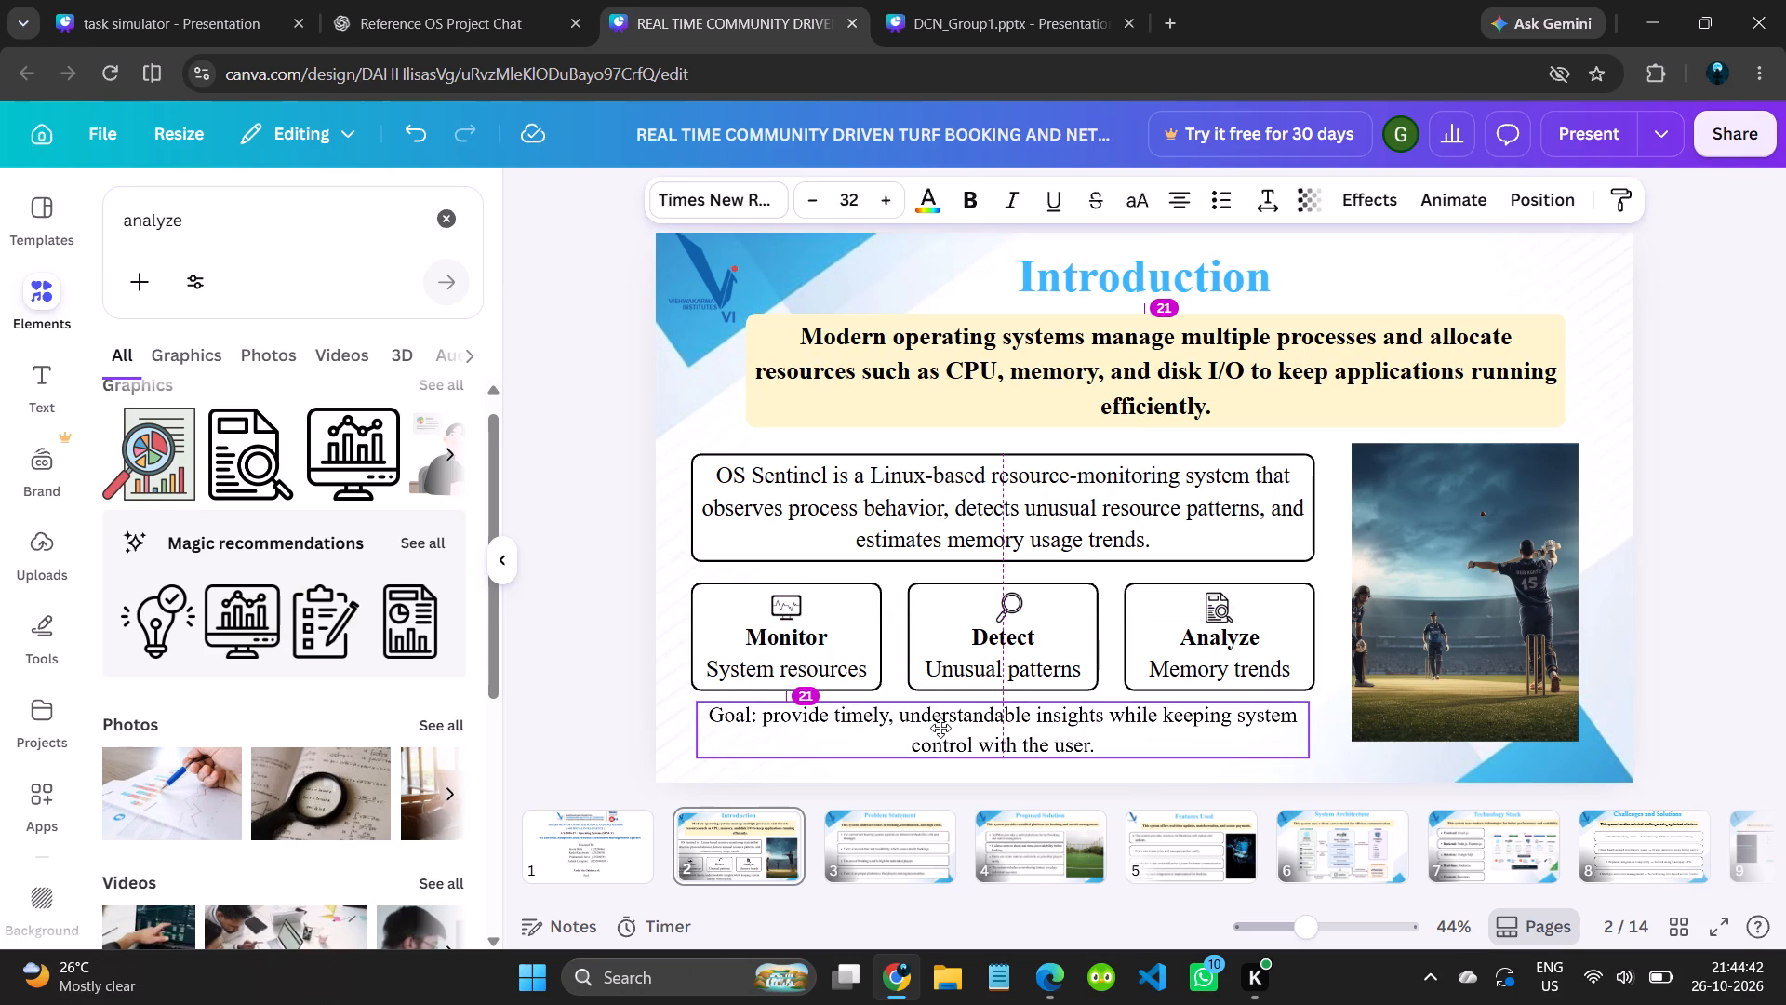
pyautogui.moveTo(940, 728); pyautogui.dragTo(940, 732)
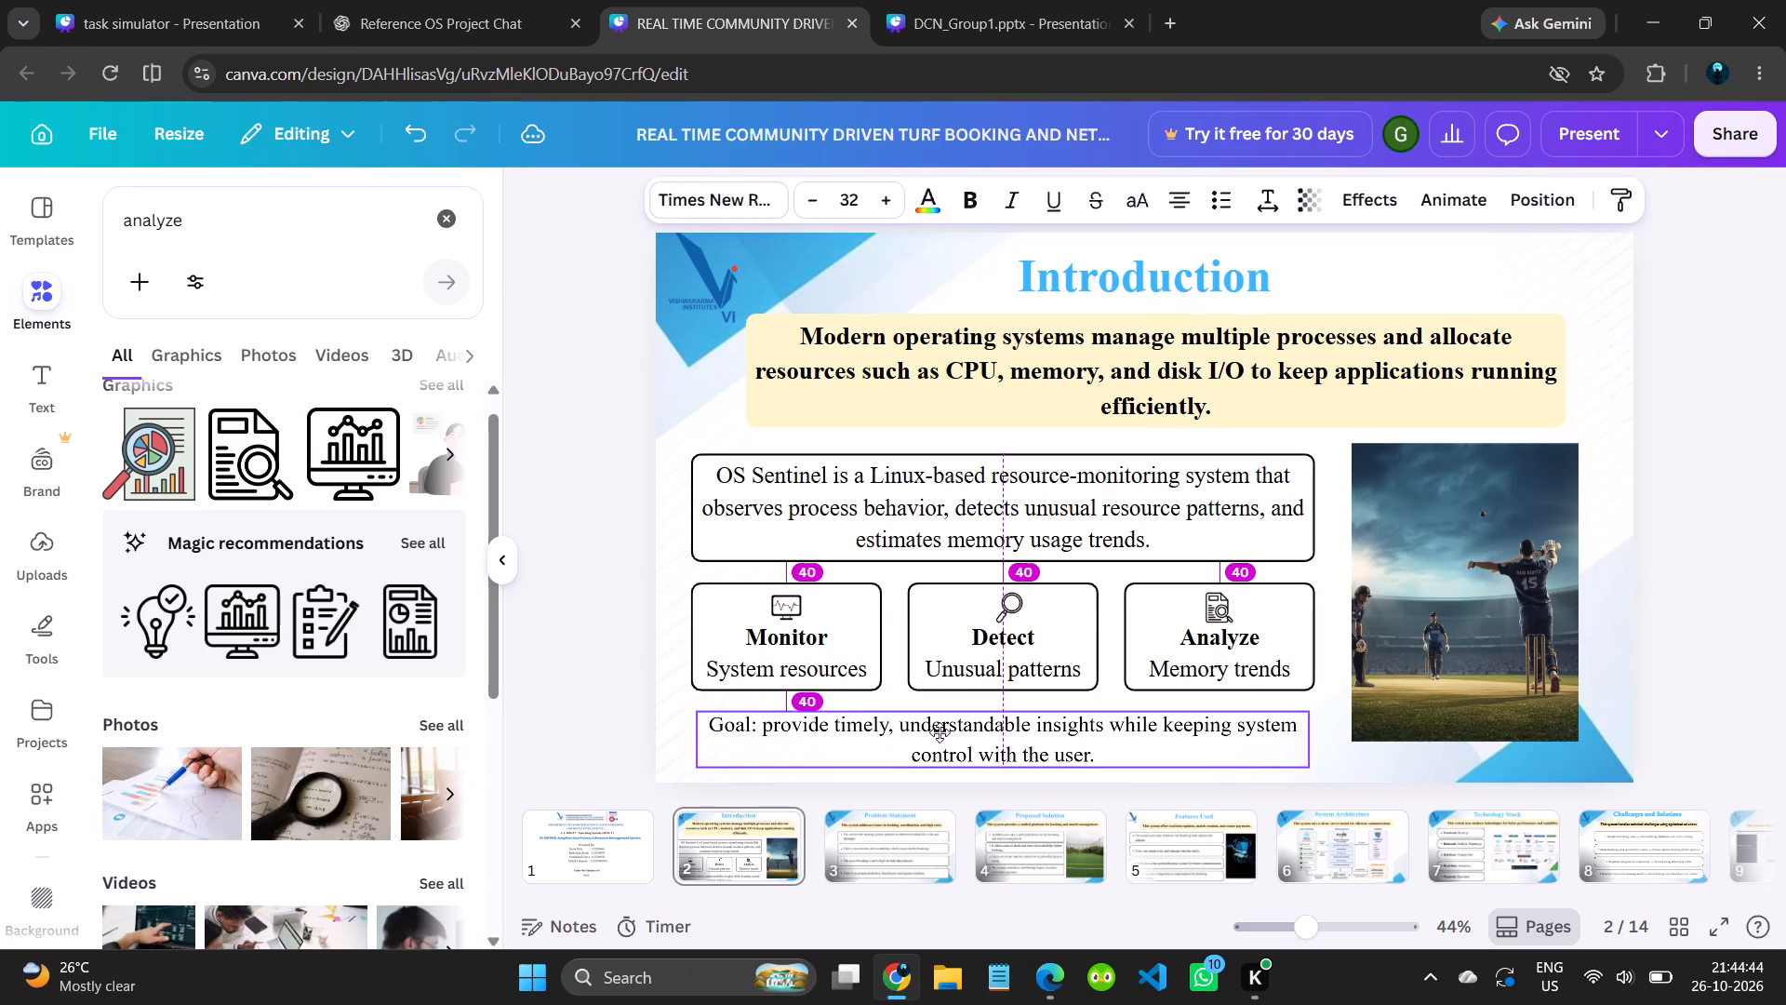
pyautogui.moveTo(940, 732); pyautogui.dragTo(938, 732)
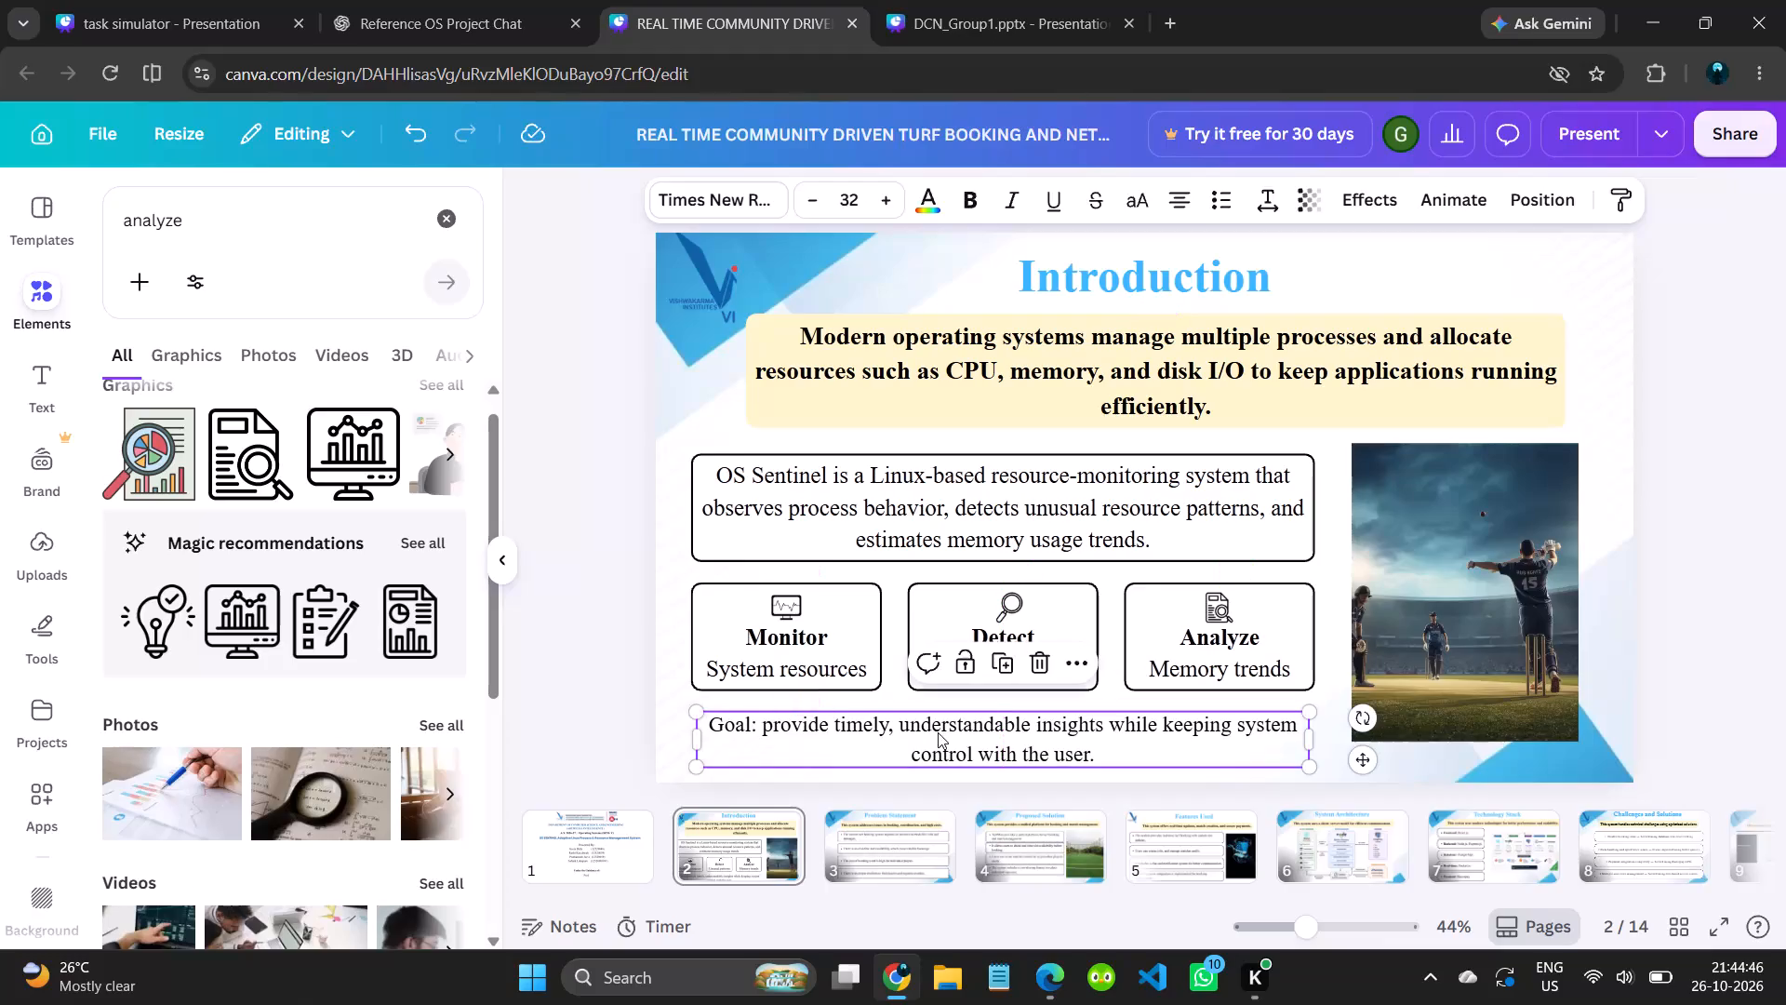
pyautogui.click(1739, 505)
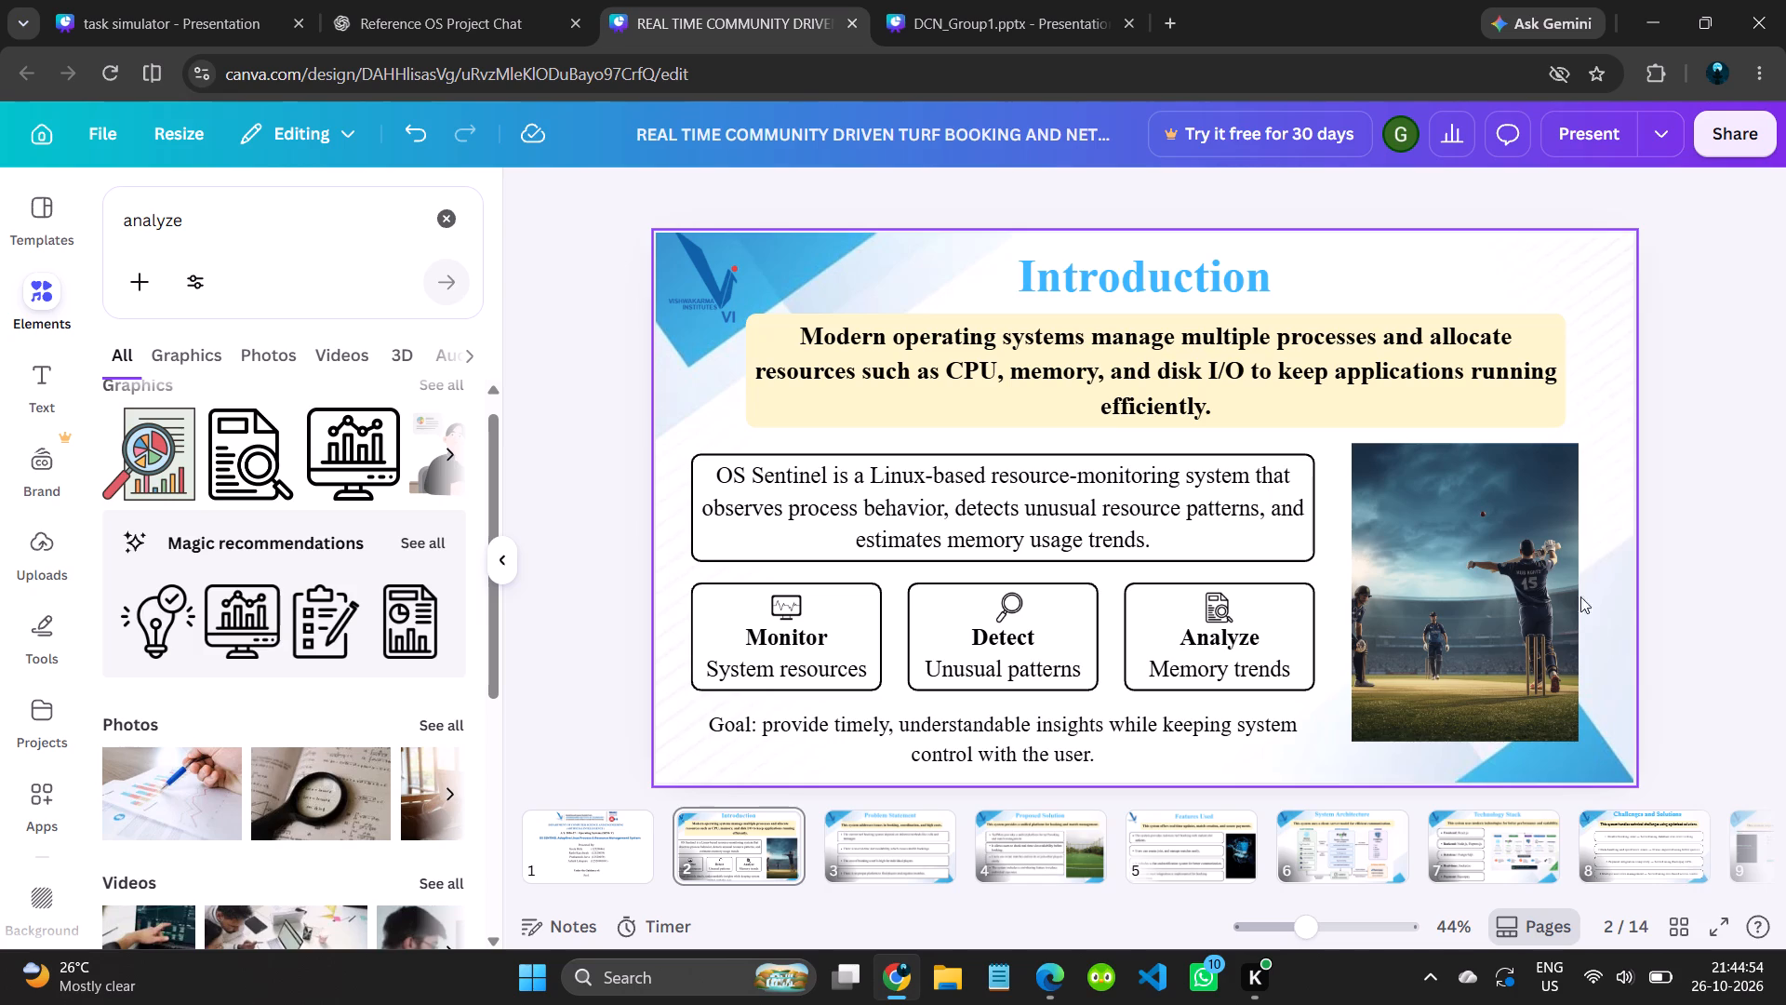